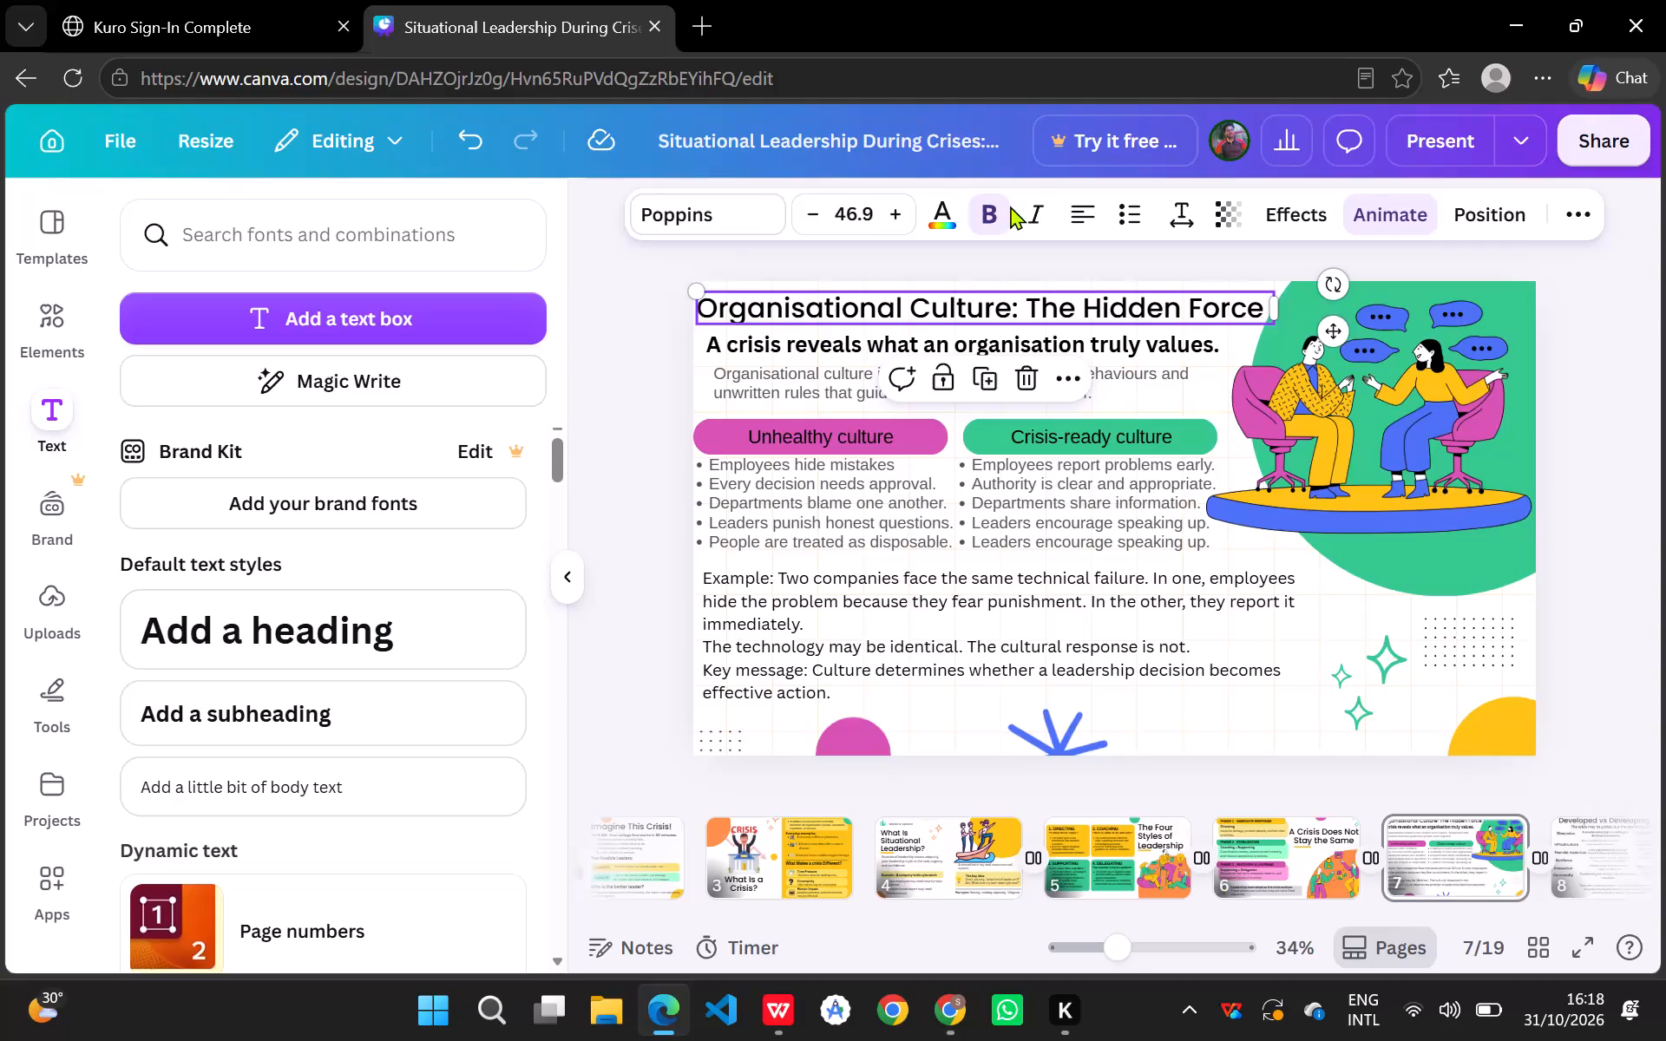
# Shrink the illustration of the two seated people on page 7 and shift it slightly right, clear of the bullet text.
pyautogui.click(1323, 511)
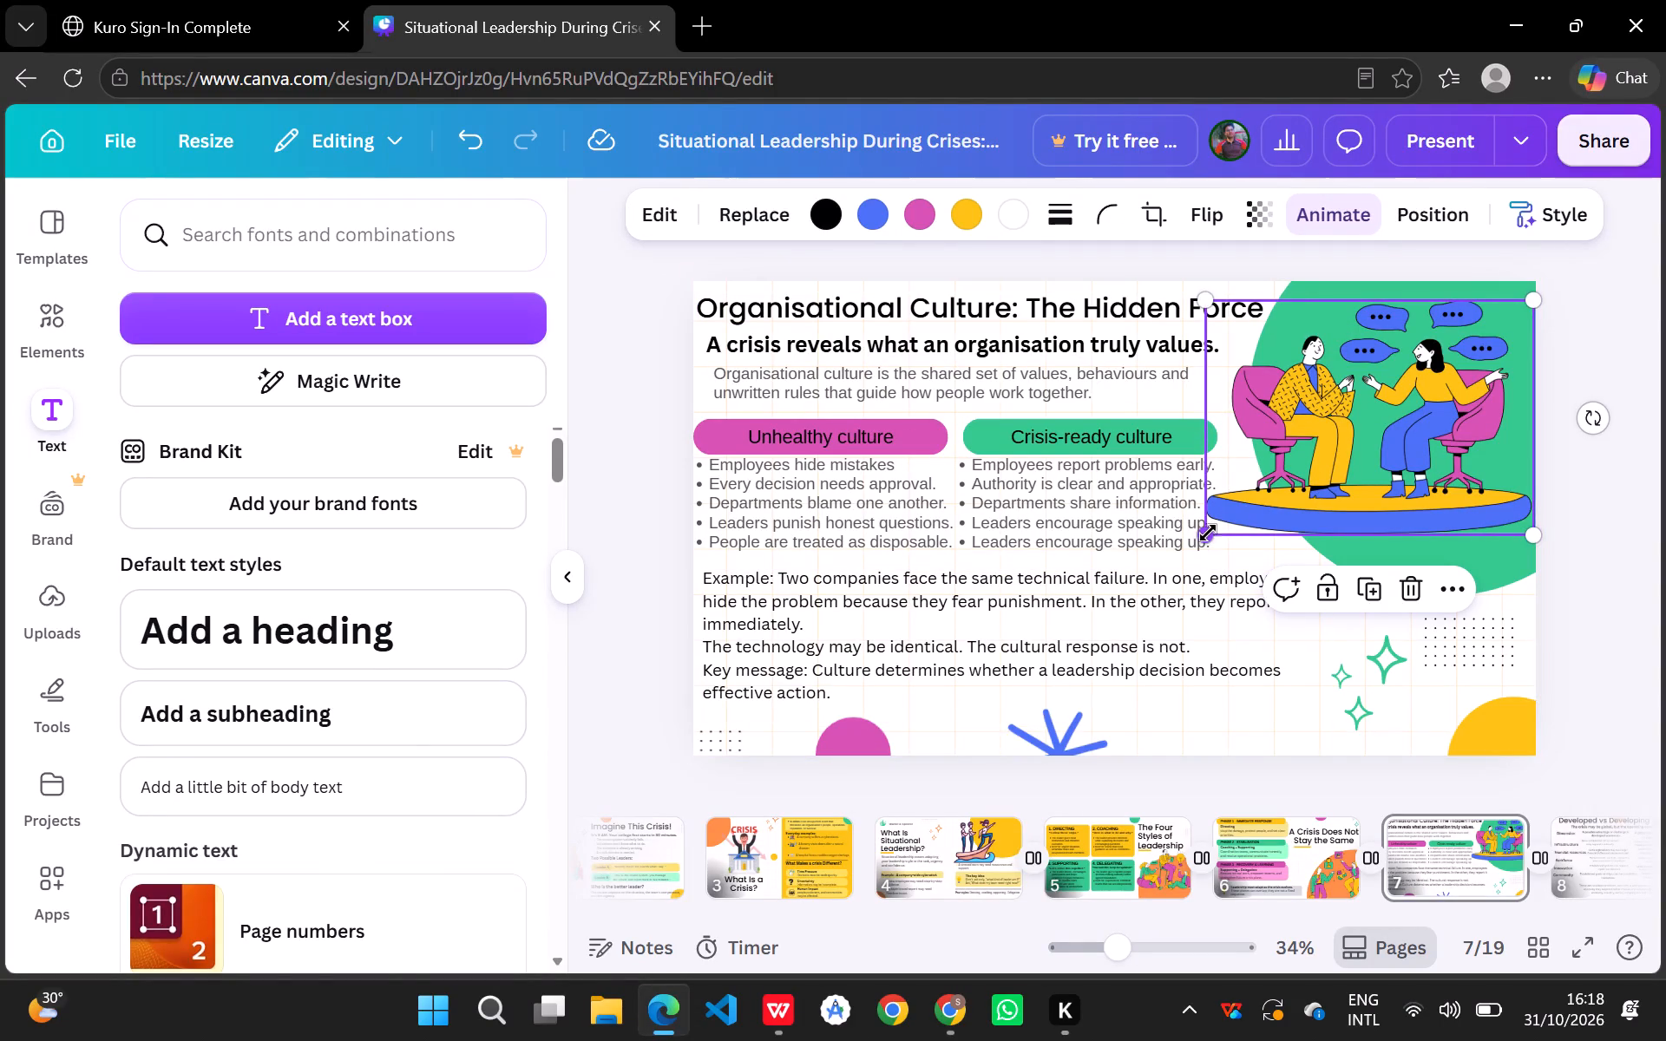
pyautogui.moveTo(1208, 534); pyautogui.dragTo(1247, 531)
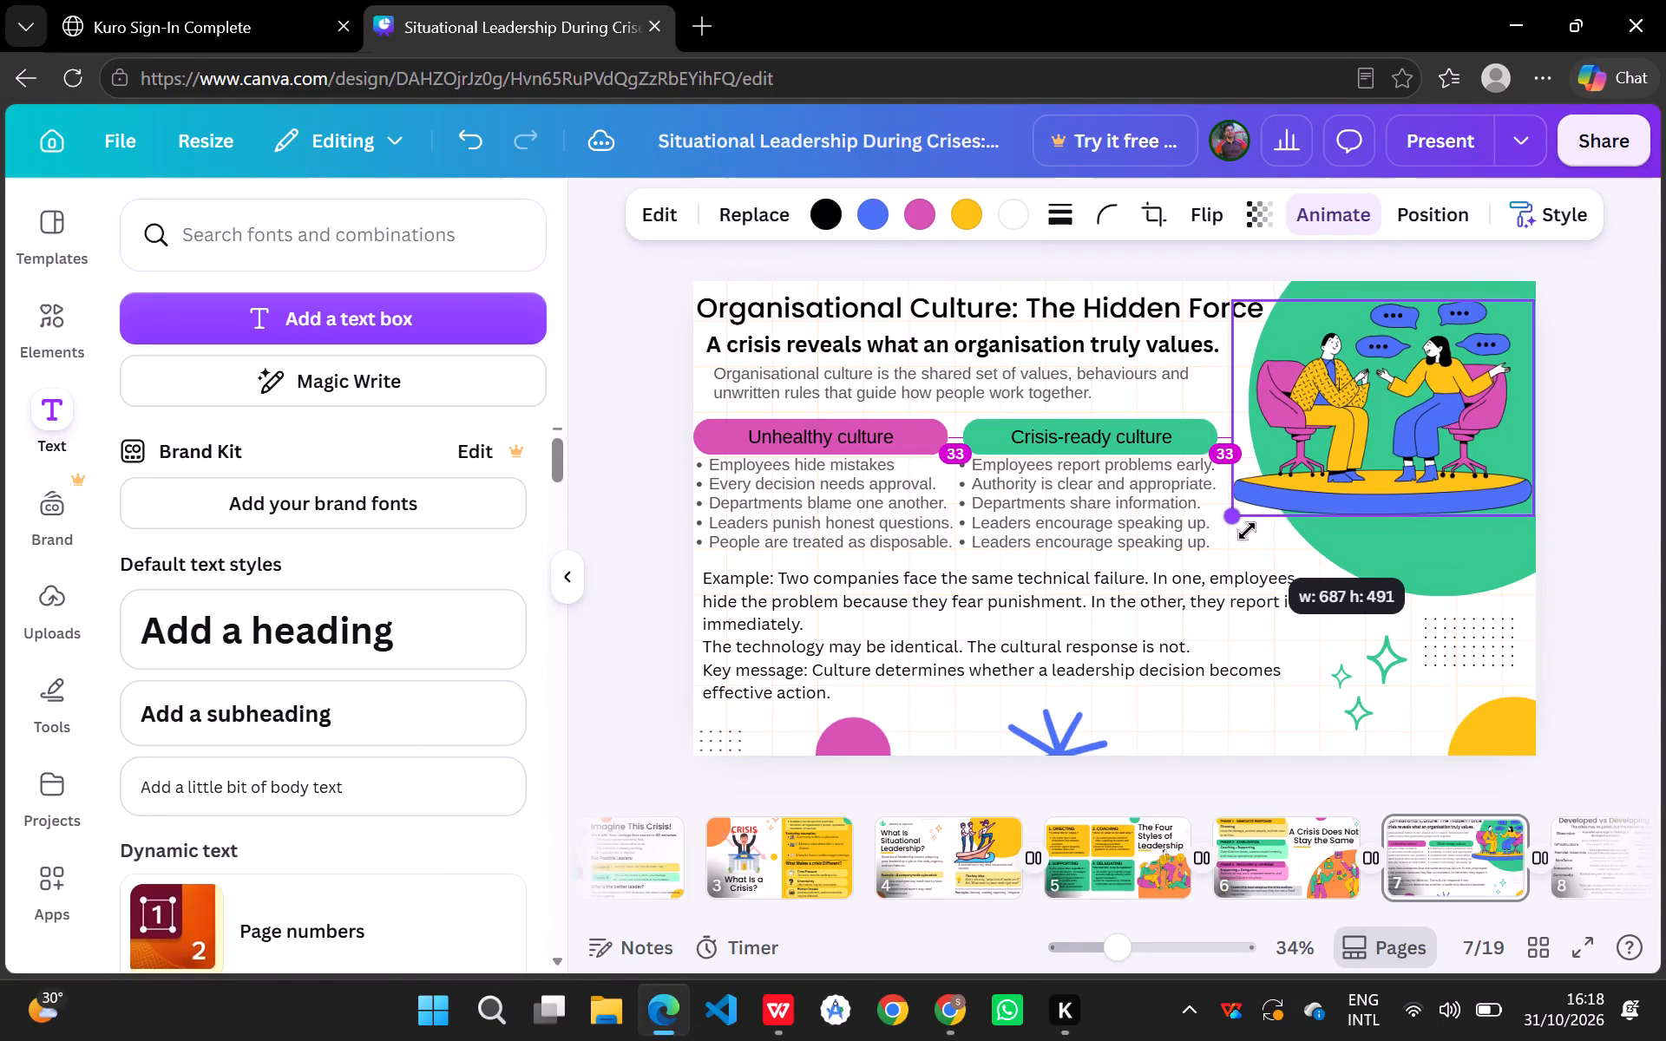
pyautogui.moveTo(1247, 531); pyautogui.dragTo(1250, 530)
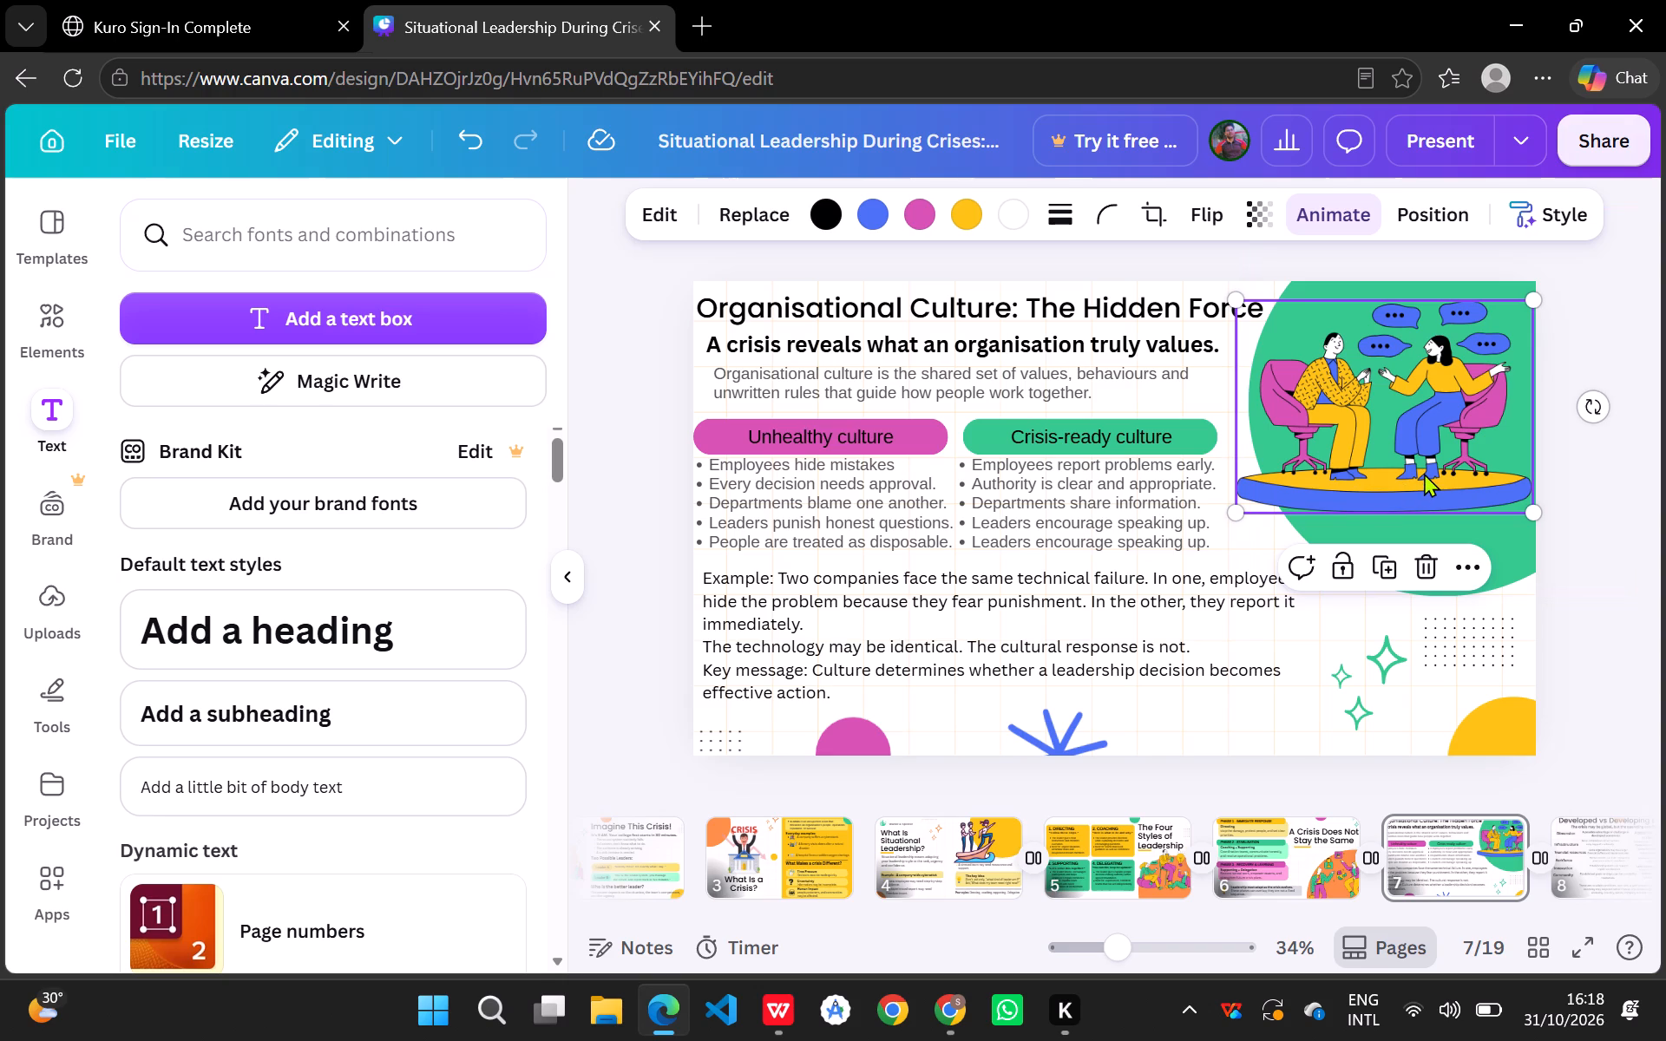
pyautogui.moveTo(1424, 473); pyautogui.dragTo(1440, 495)
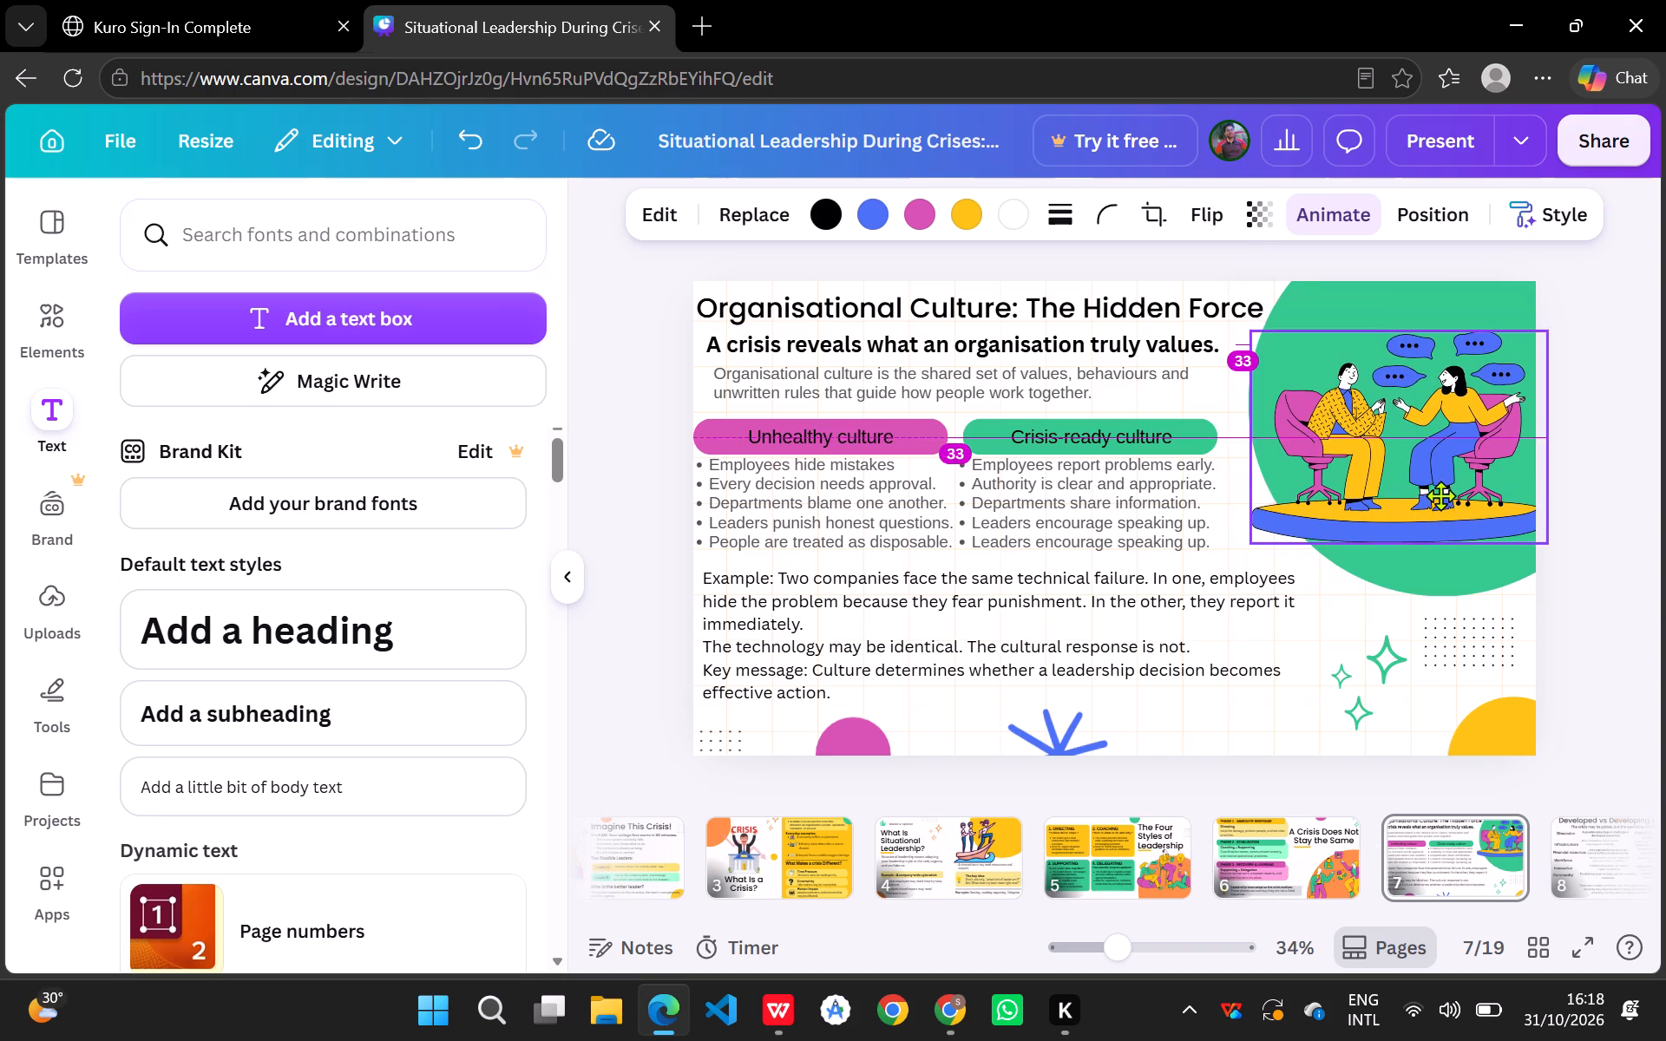
pyautogui.moveTo(1440, 495); pyautogui.dragTo(1440, 483)
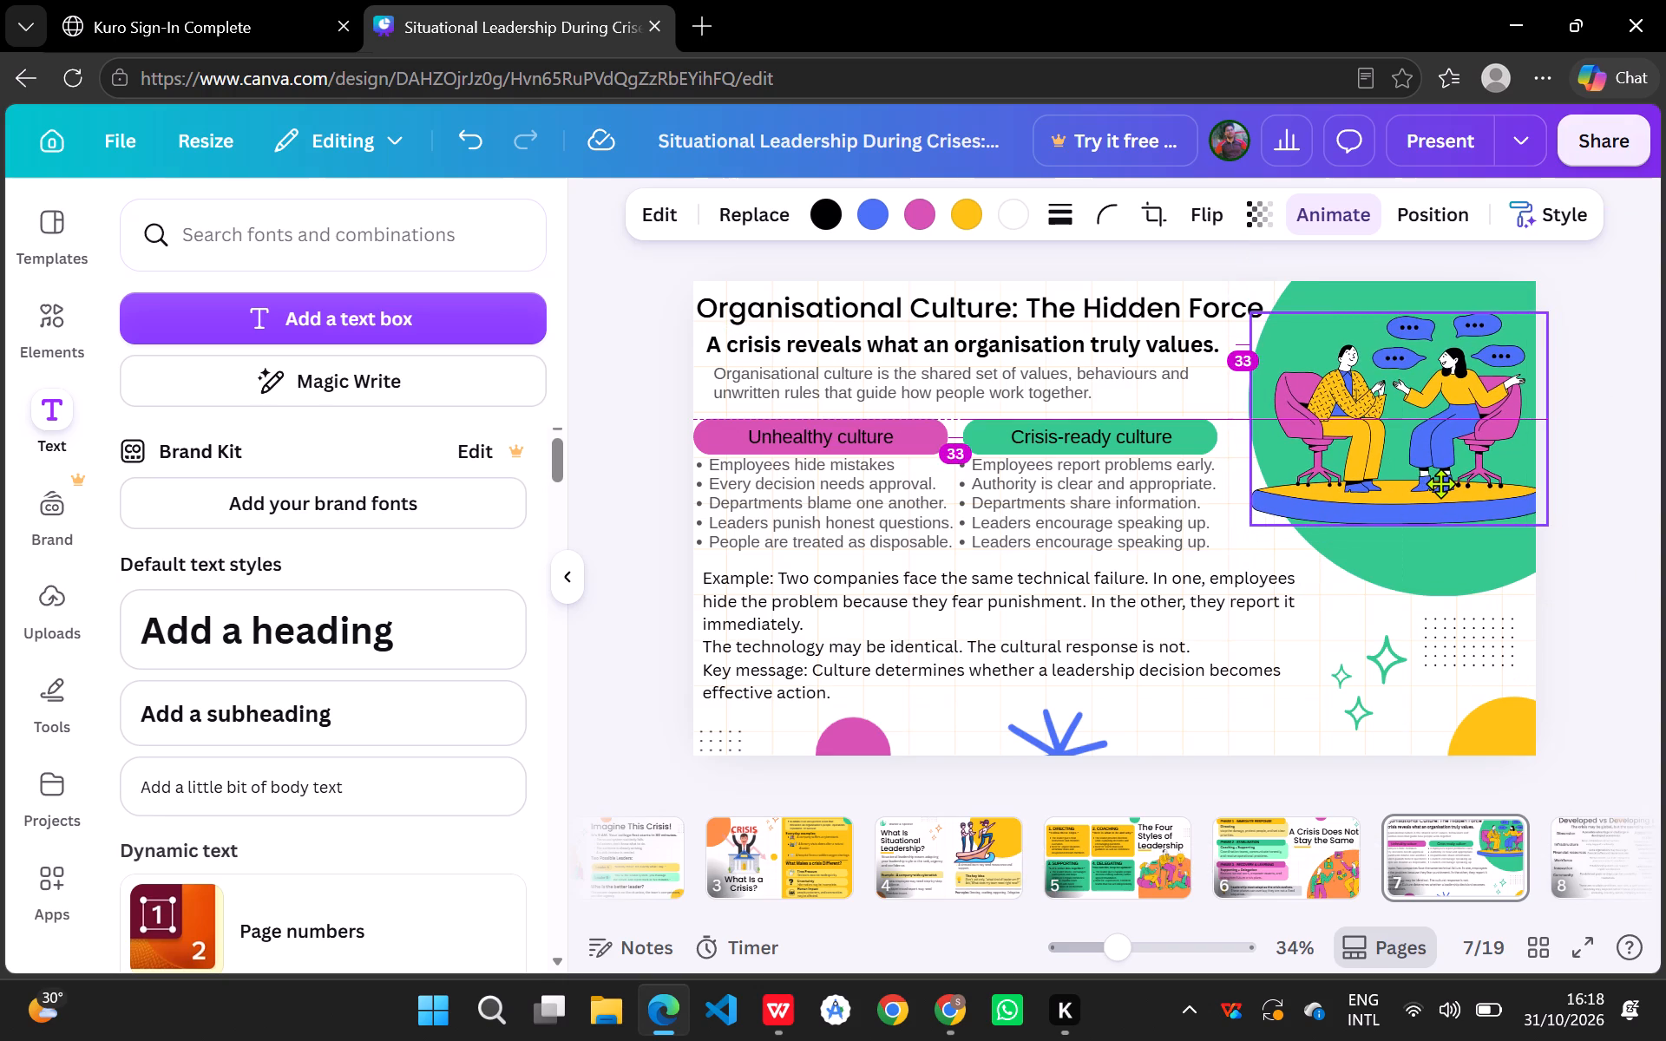
pyautogui.moveTo(1440, 483); pyautogui.dragTo(1447, 477)
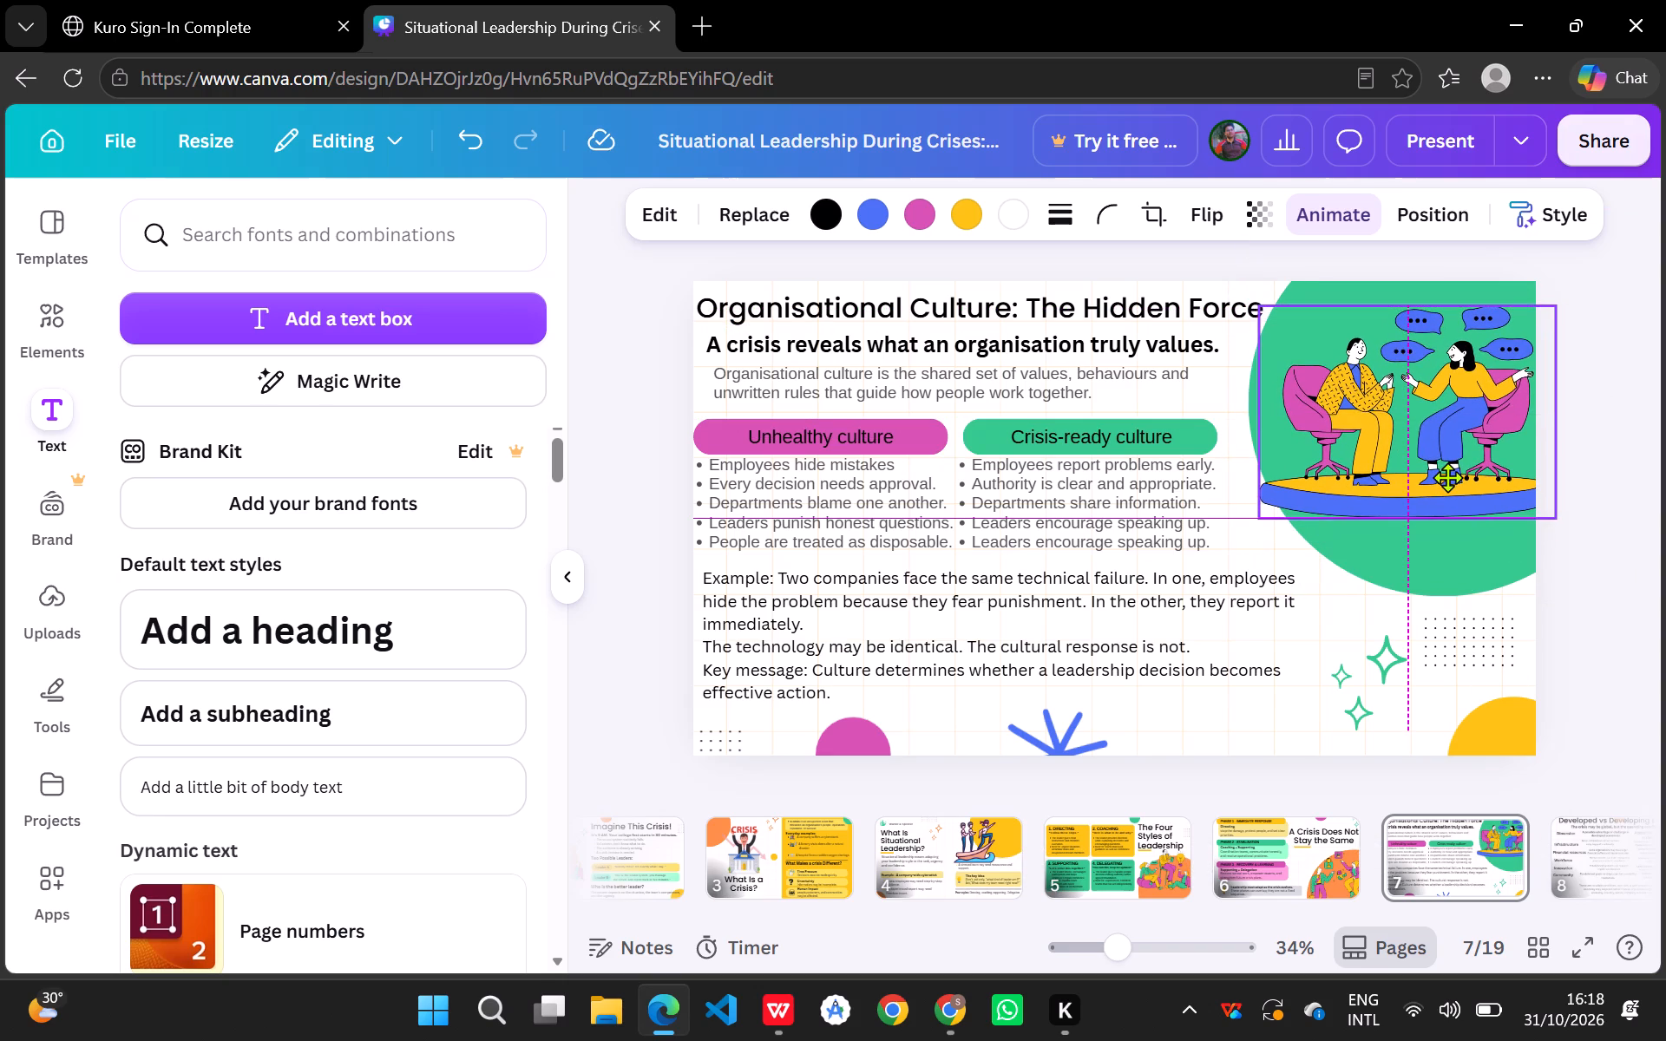
pyautogui.moveTo(1447, 477); pyautogui.dragTo(1447, 476)
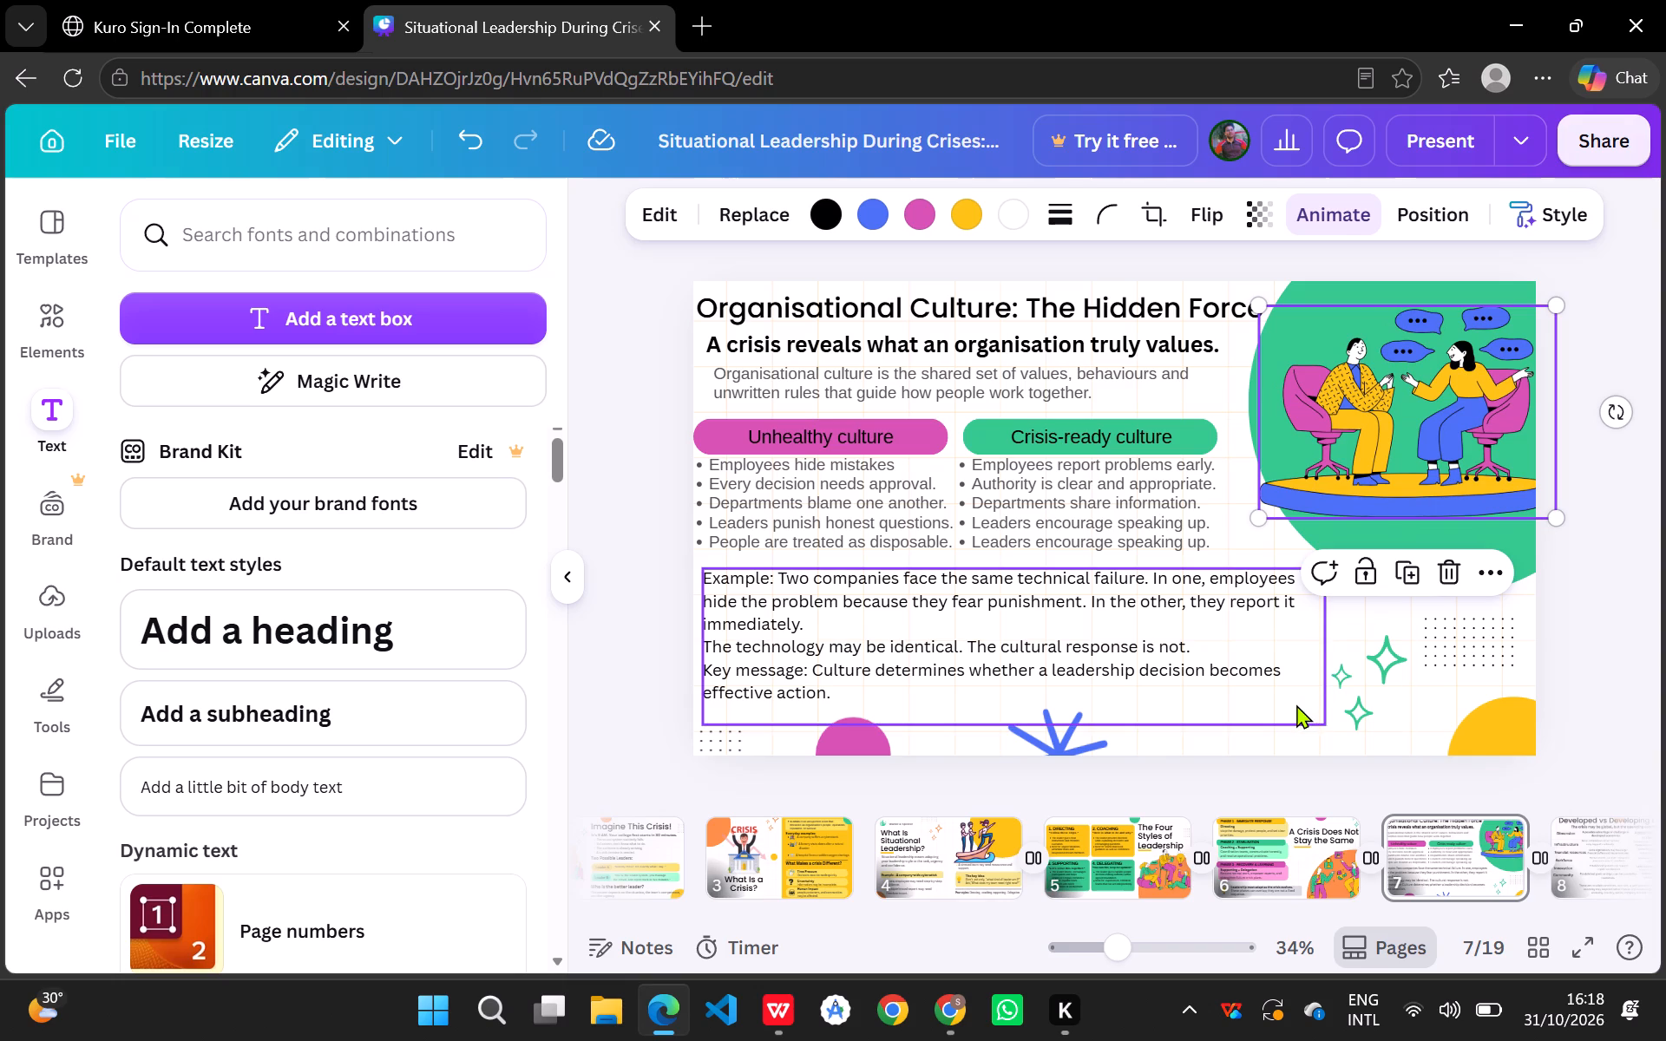
# Shrink the green circle behind the illustration toward the page's upper-right corner, clear of the title and example text.
pyautogui.click(1296, 704)
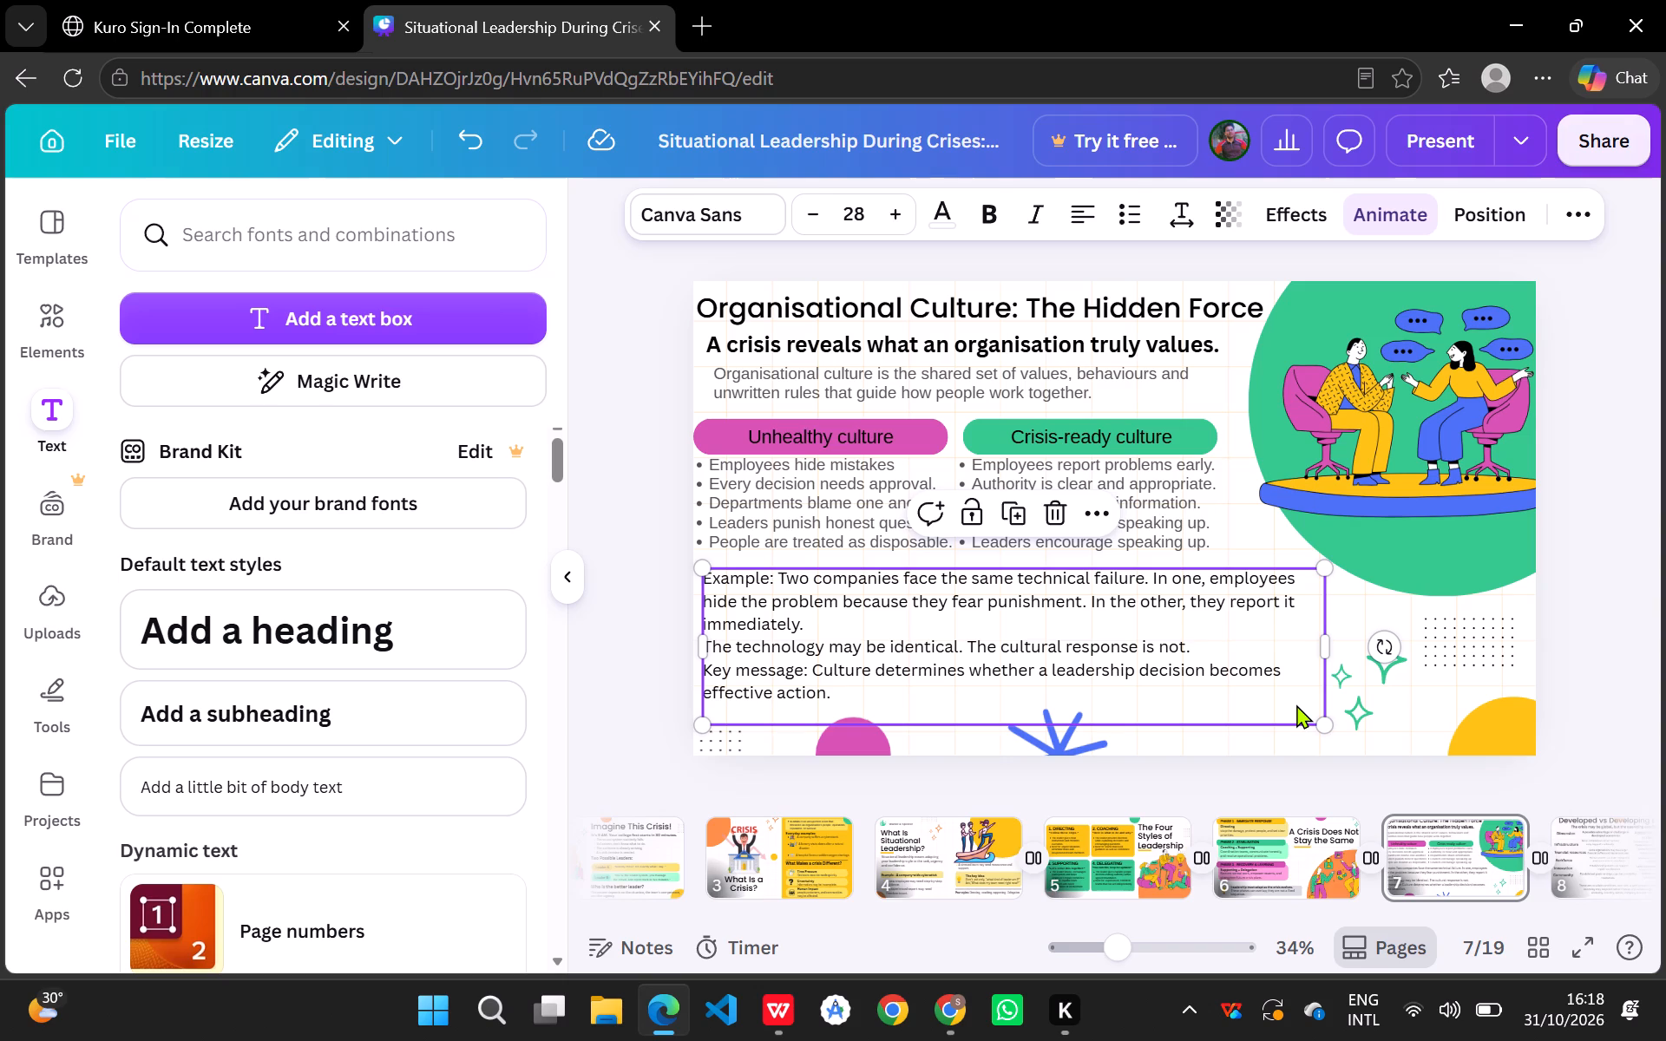
pyautogui.click(1326, 311)
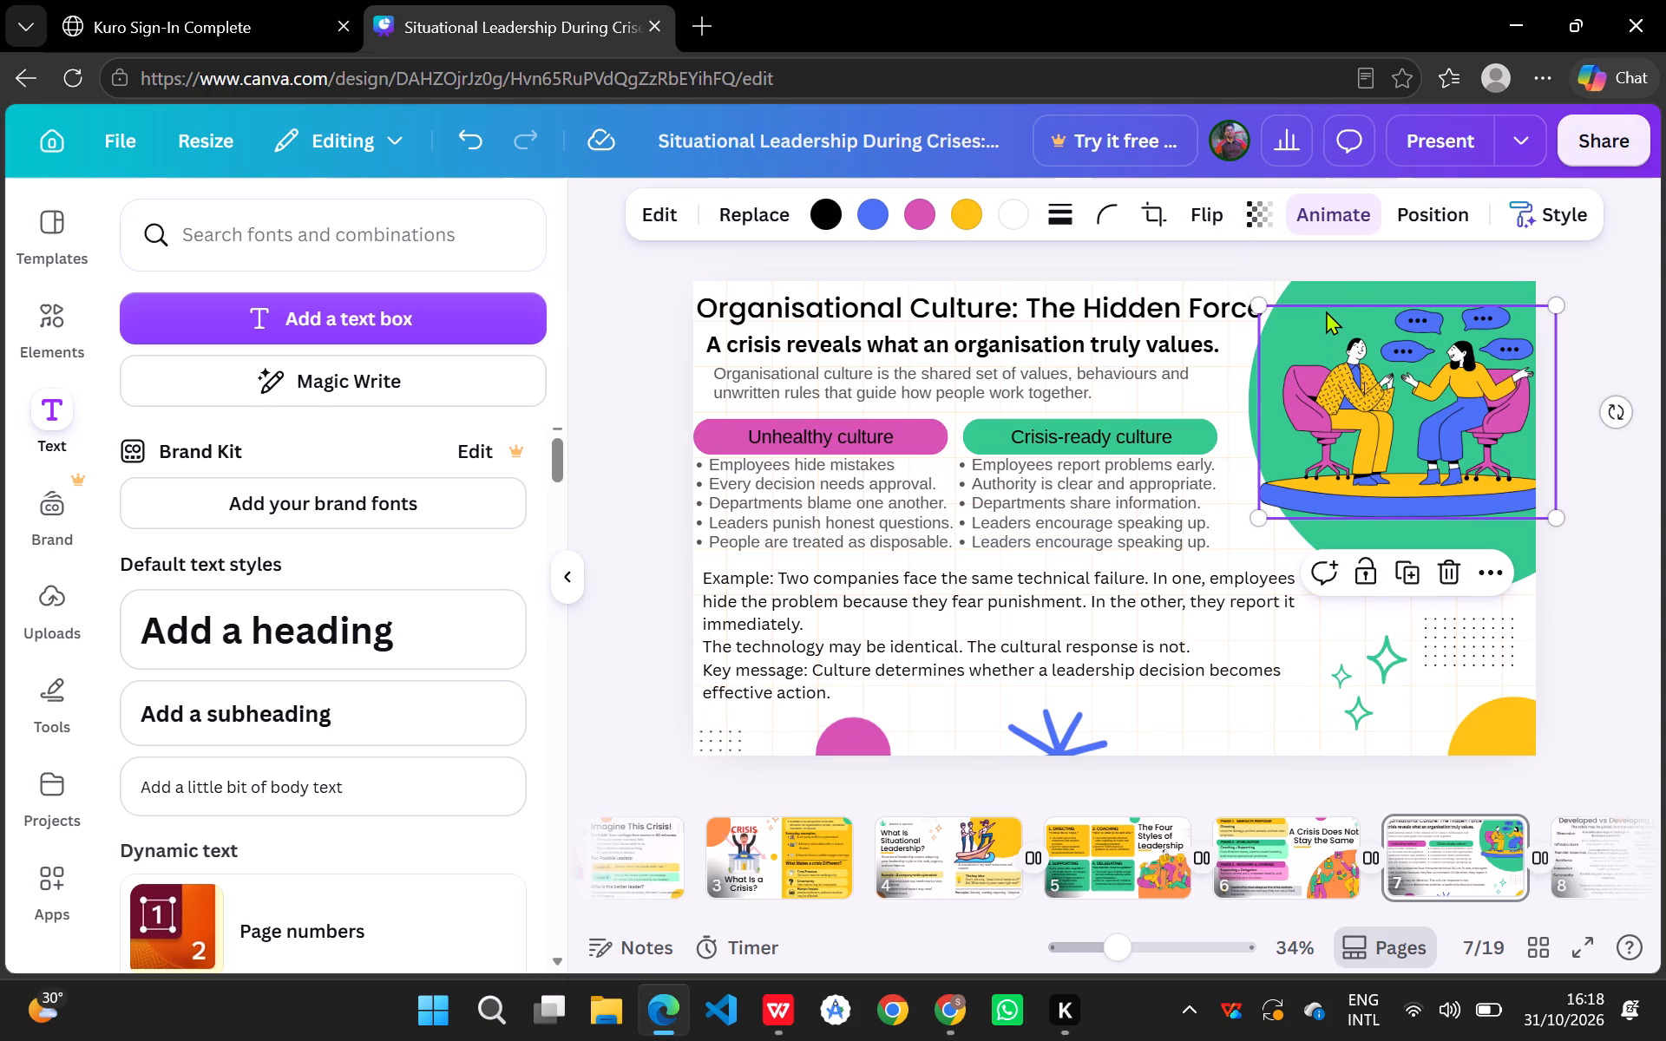
pyautogui.click(1339, 284)
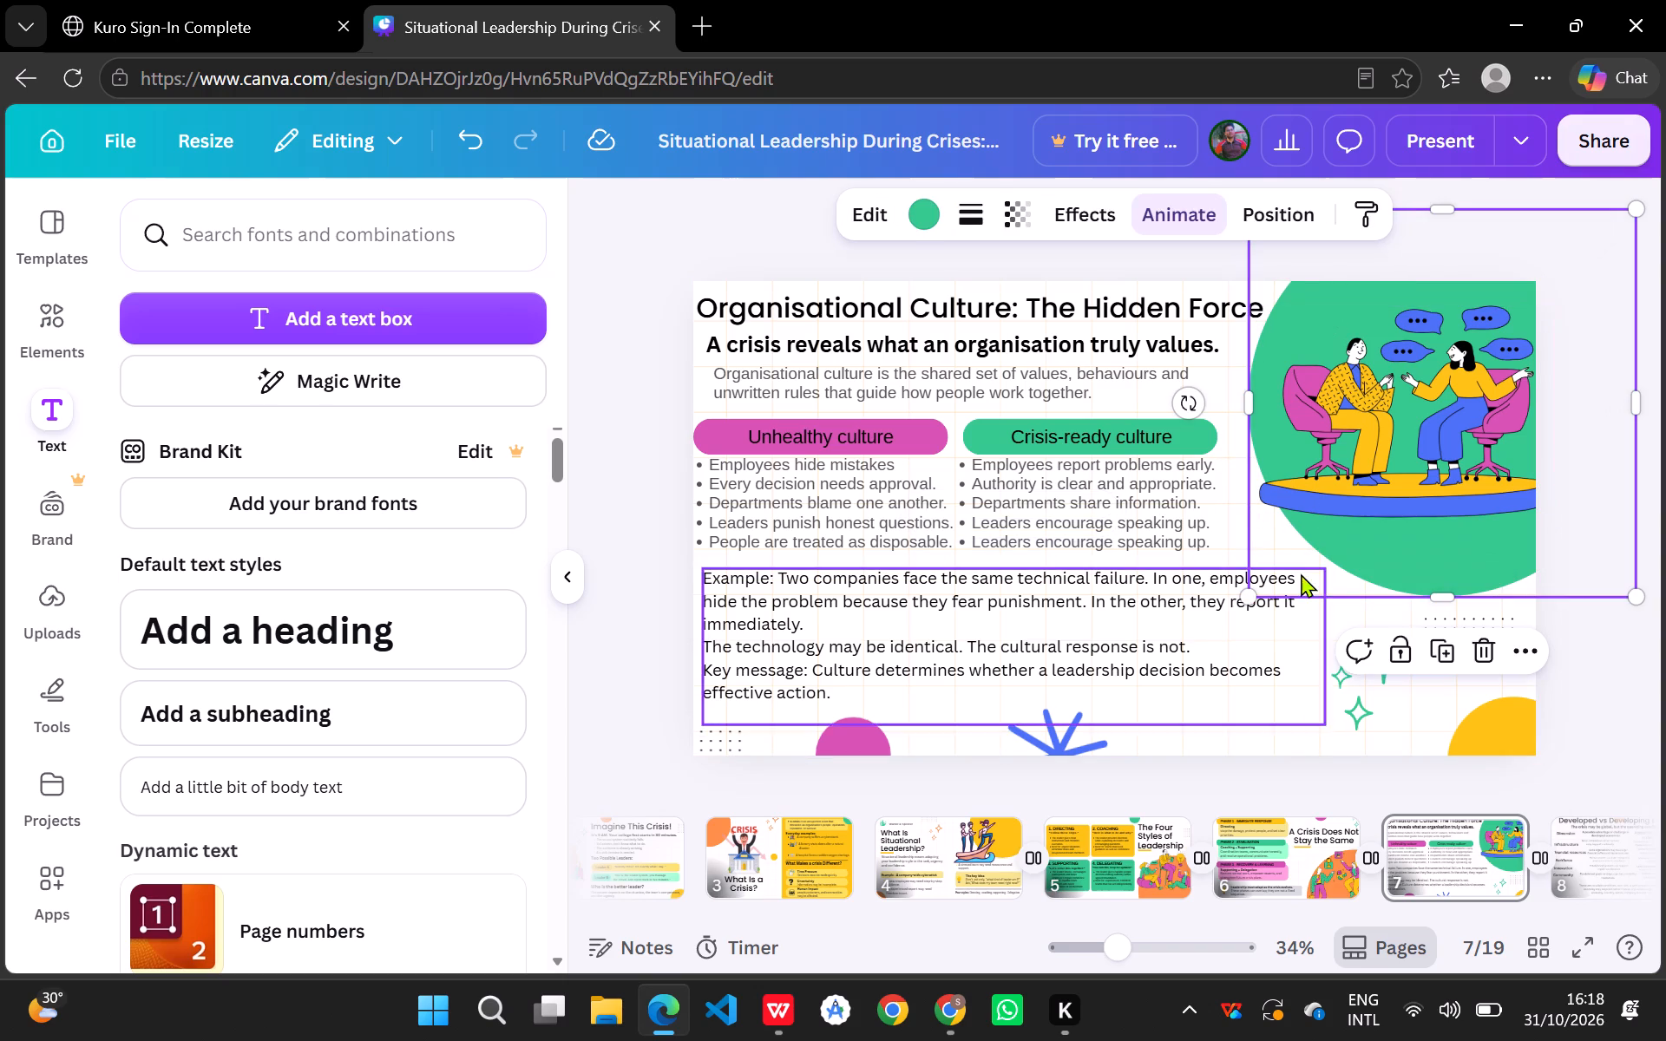
pyautogui.moveTo(1250, 600); pyautogui.dragTo(1283, 585)
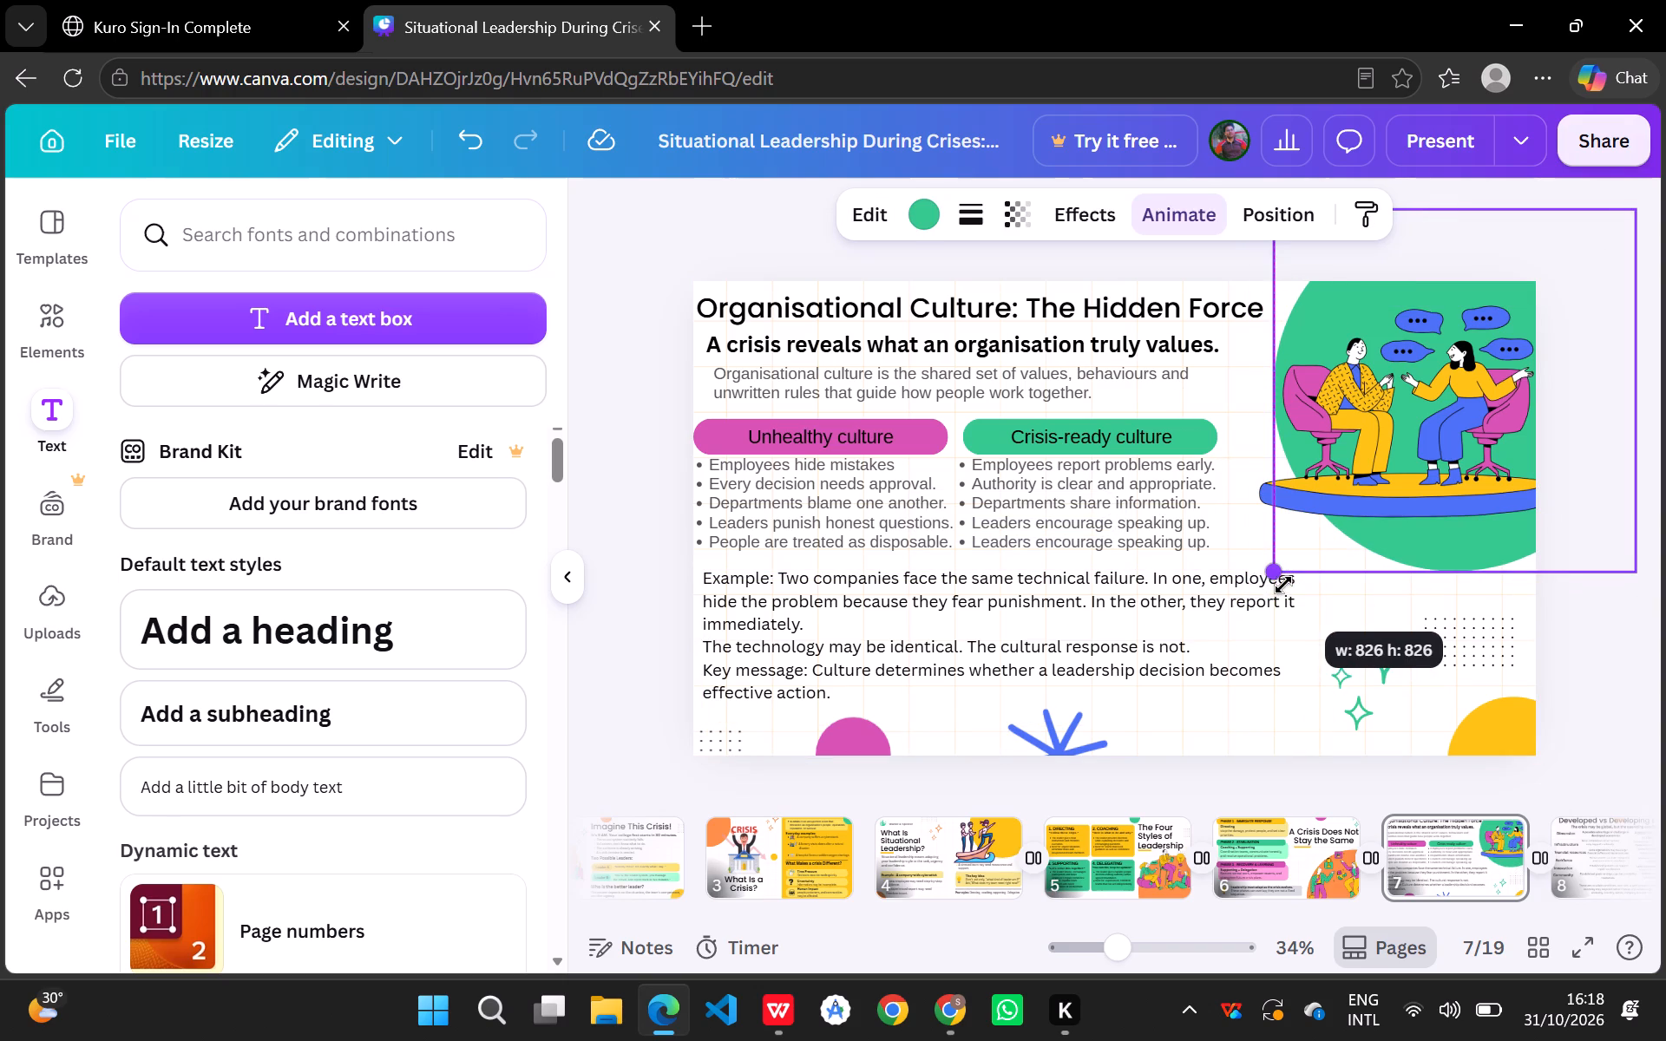
pyautogui.moveTo(1283, 585); pyautogui.dragTo(1326, 554)
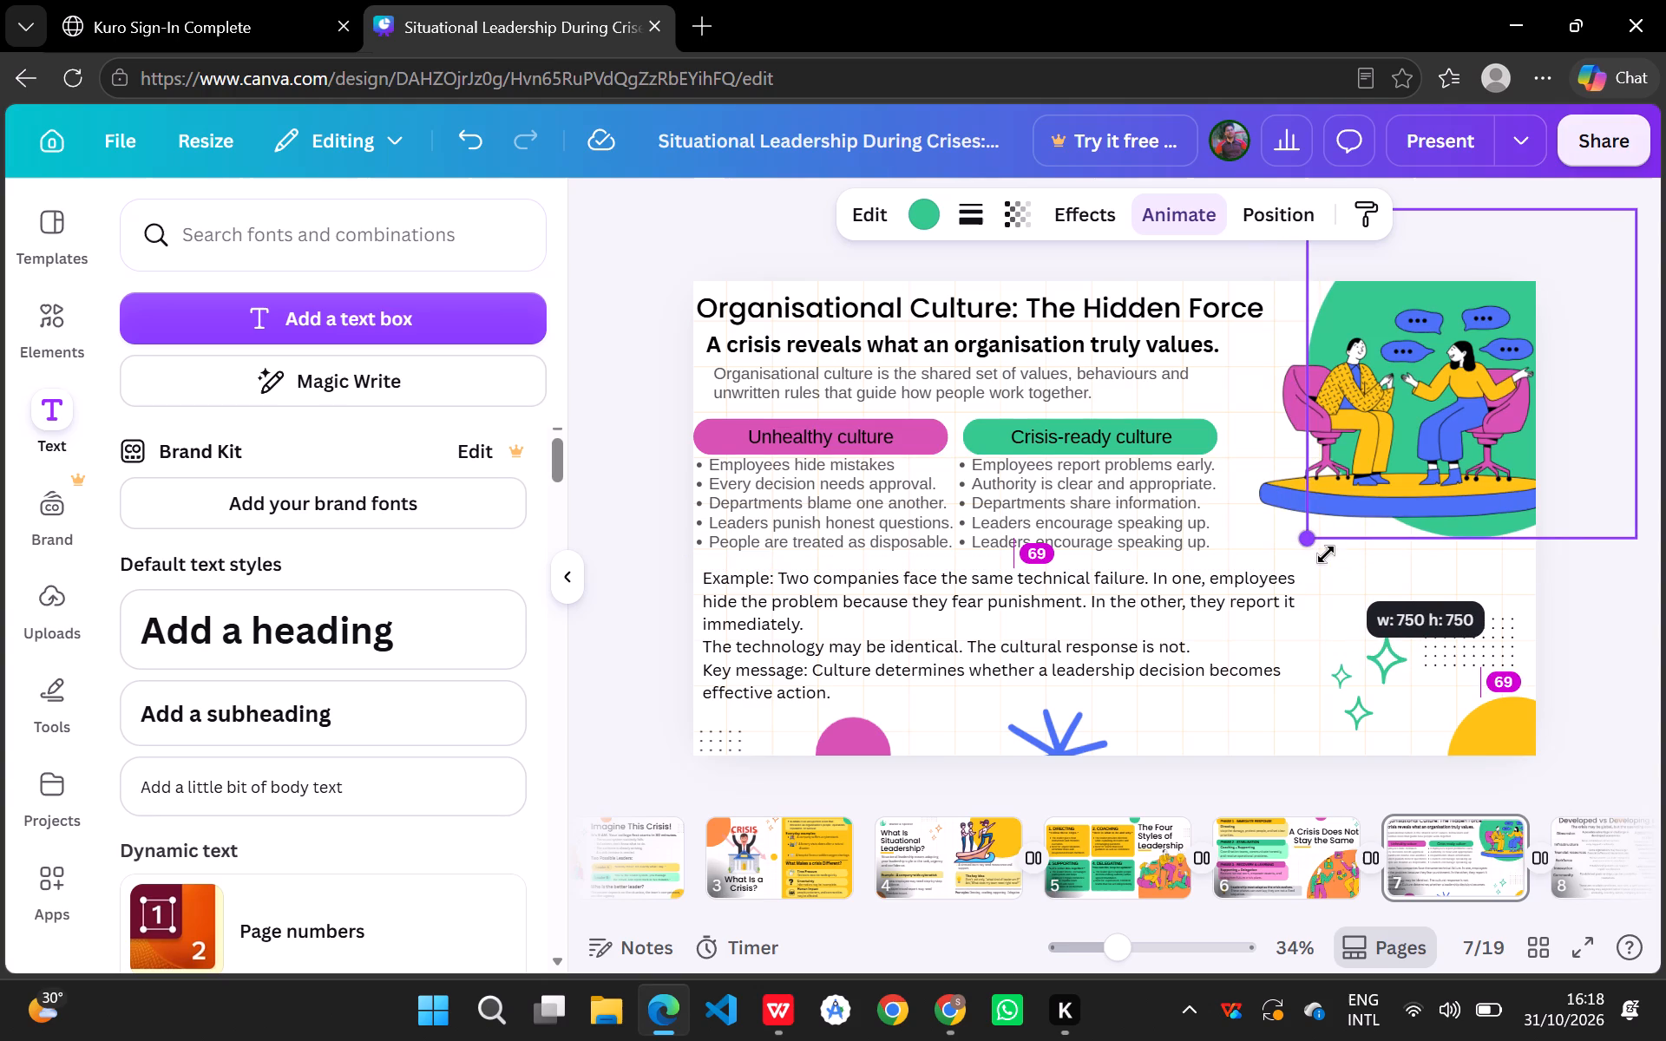
pyautogui.moveTo(1326, 554); pyautogui.dragTo(1331, 541)
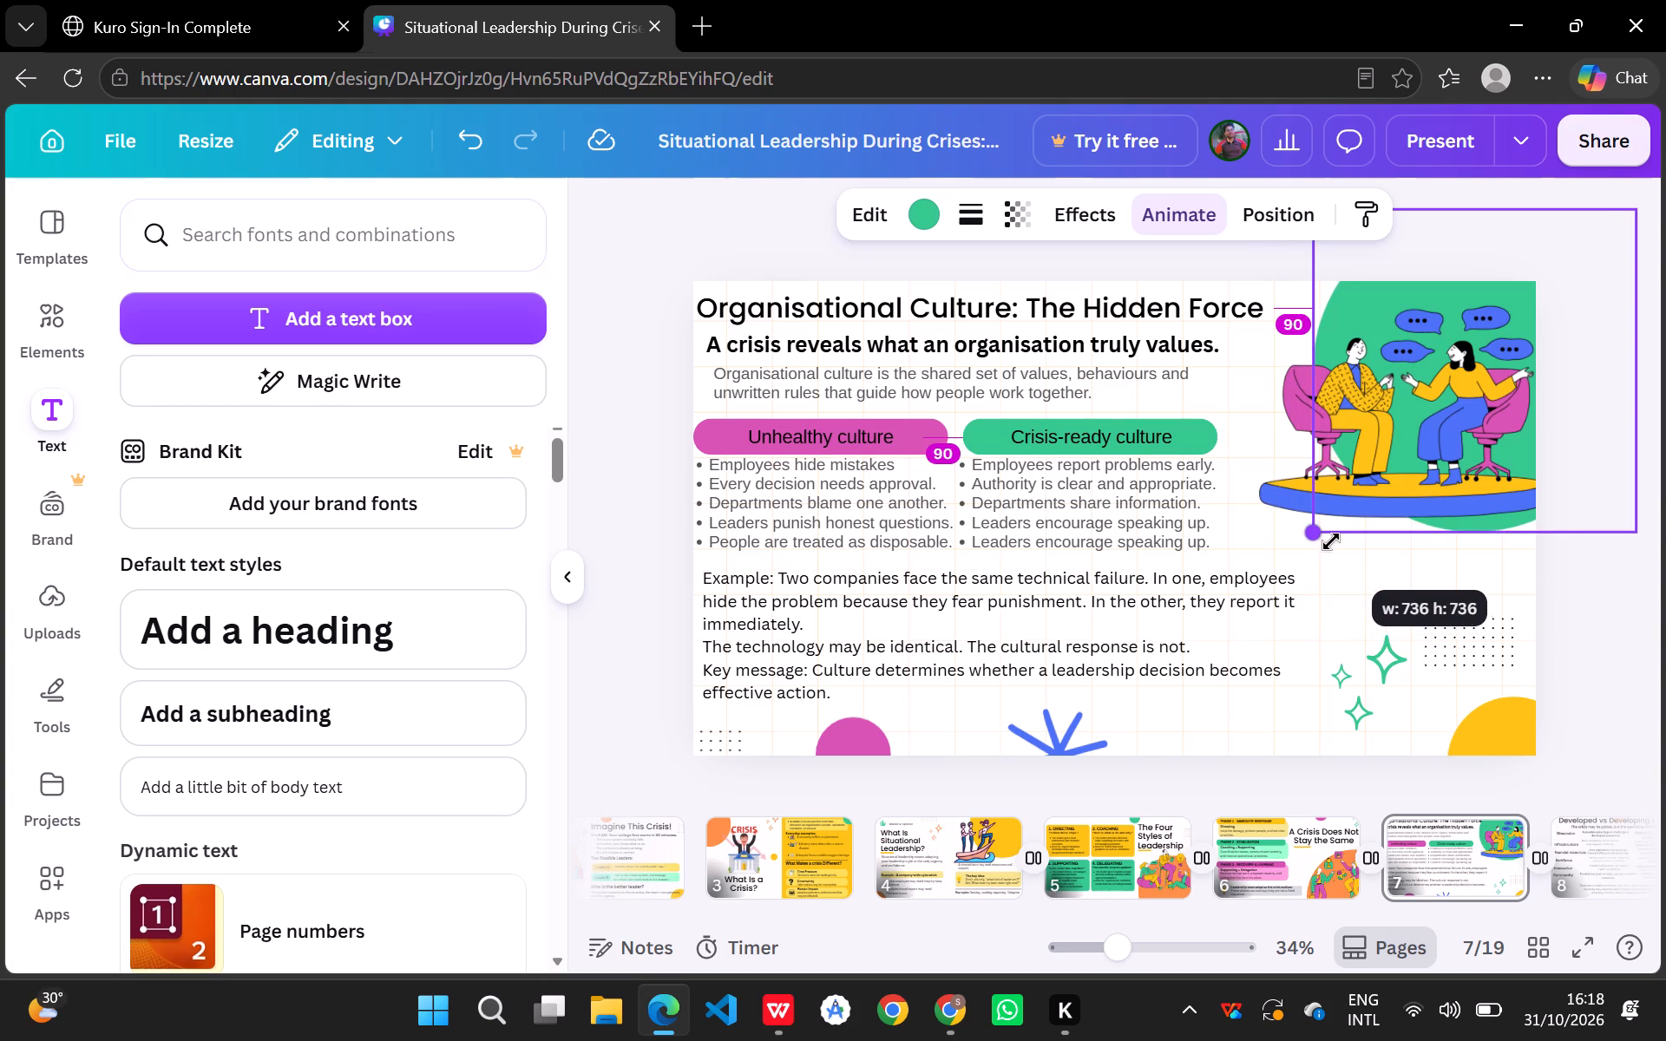
pyautogui.moveTo(1331, 541); pyautogui.dragTo(1349, 520)
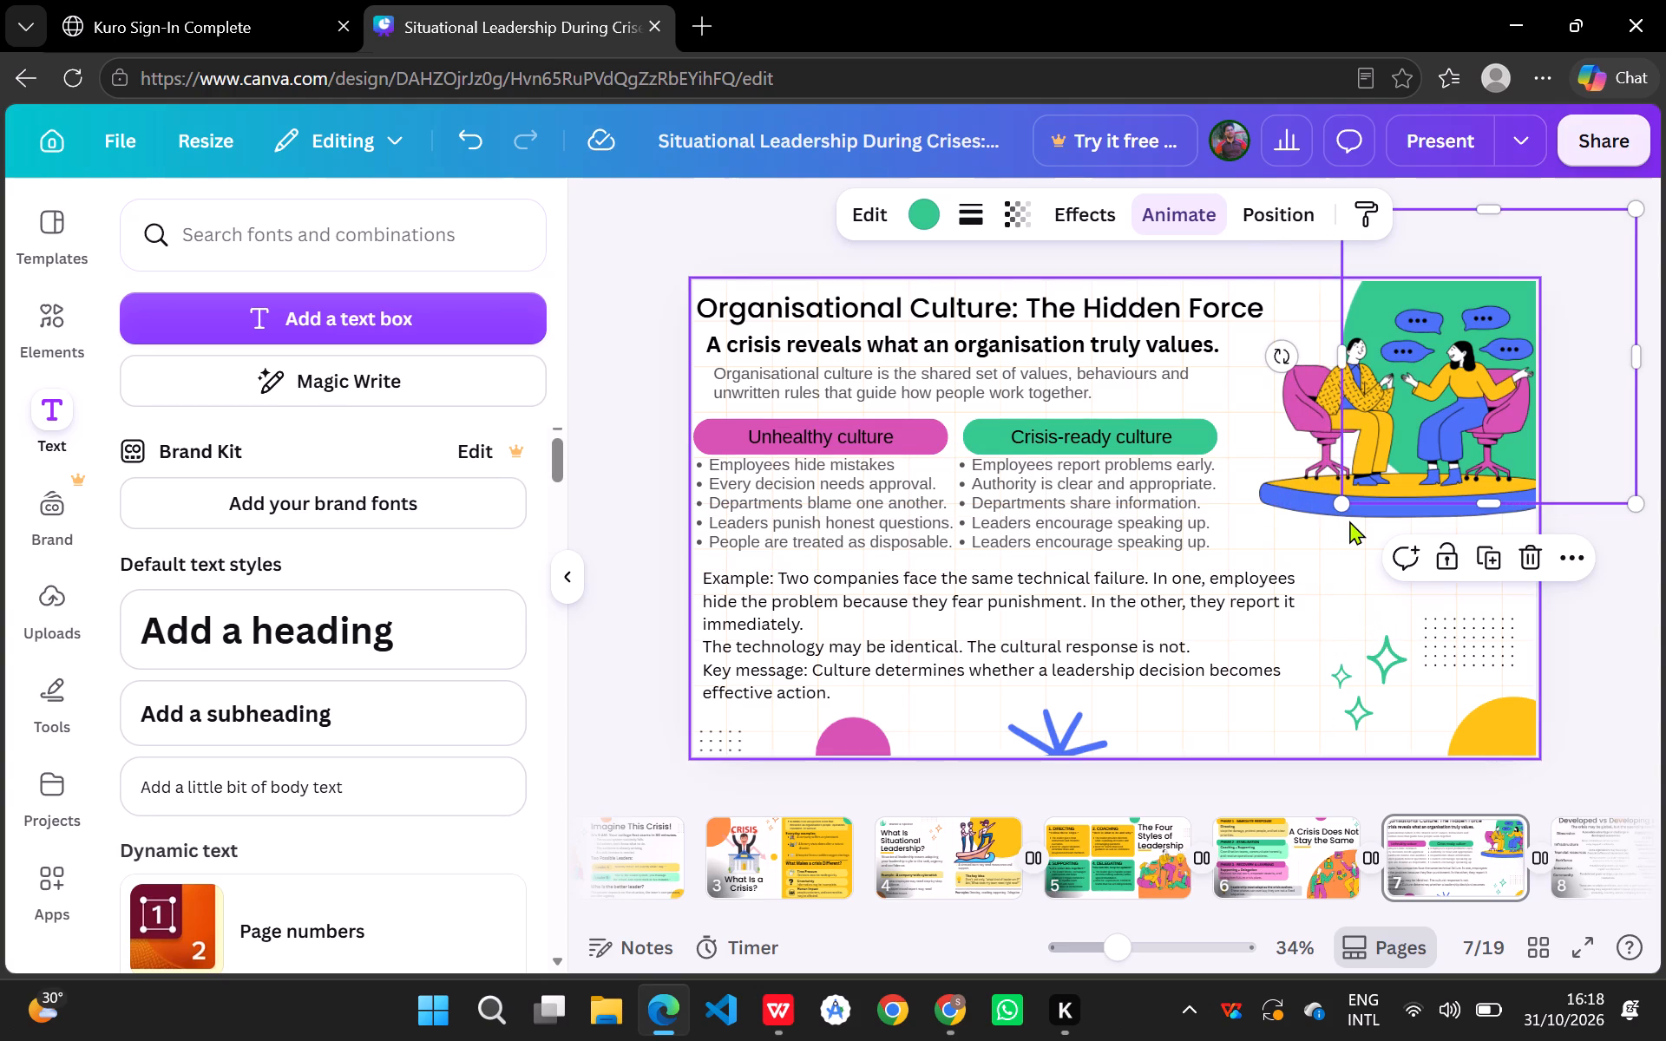
# Set the title "Organisational Culture: The Hidden Force" to font size 51.9 and widen its text box to fit one line.
pyautogui.click(1157, 316)
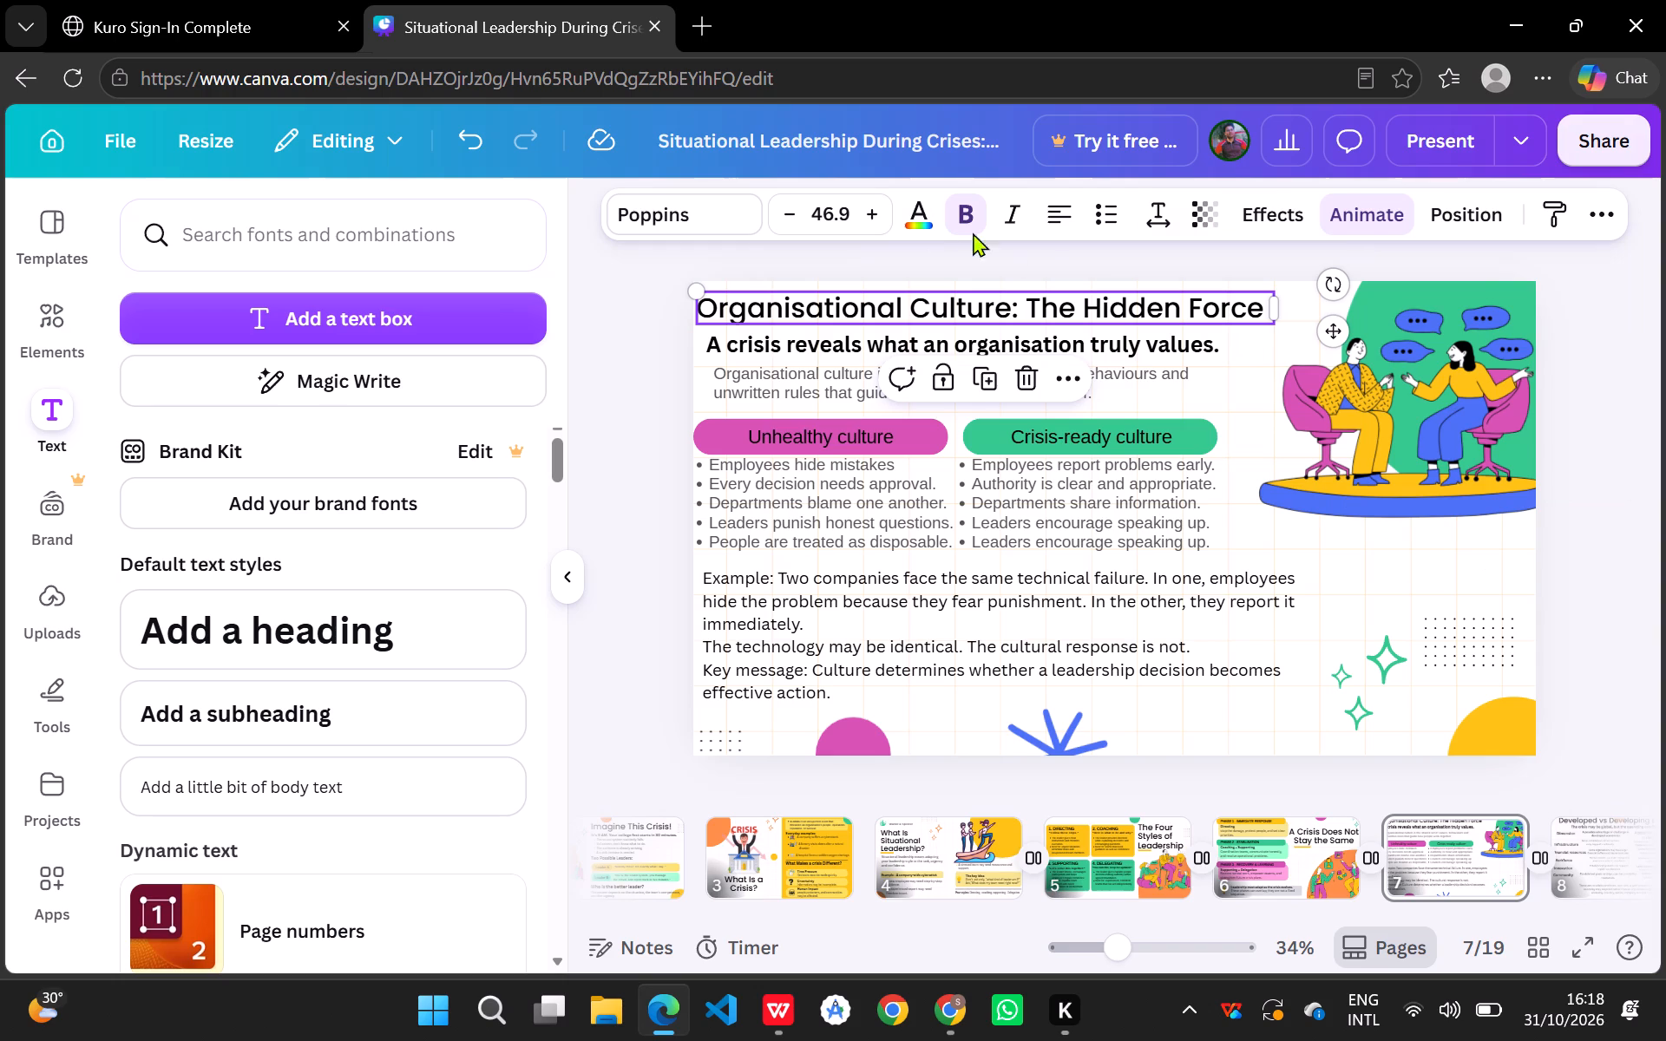
pyautogui.click(882, 208)
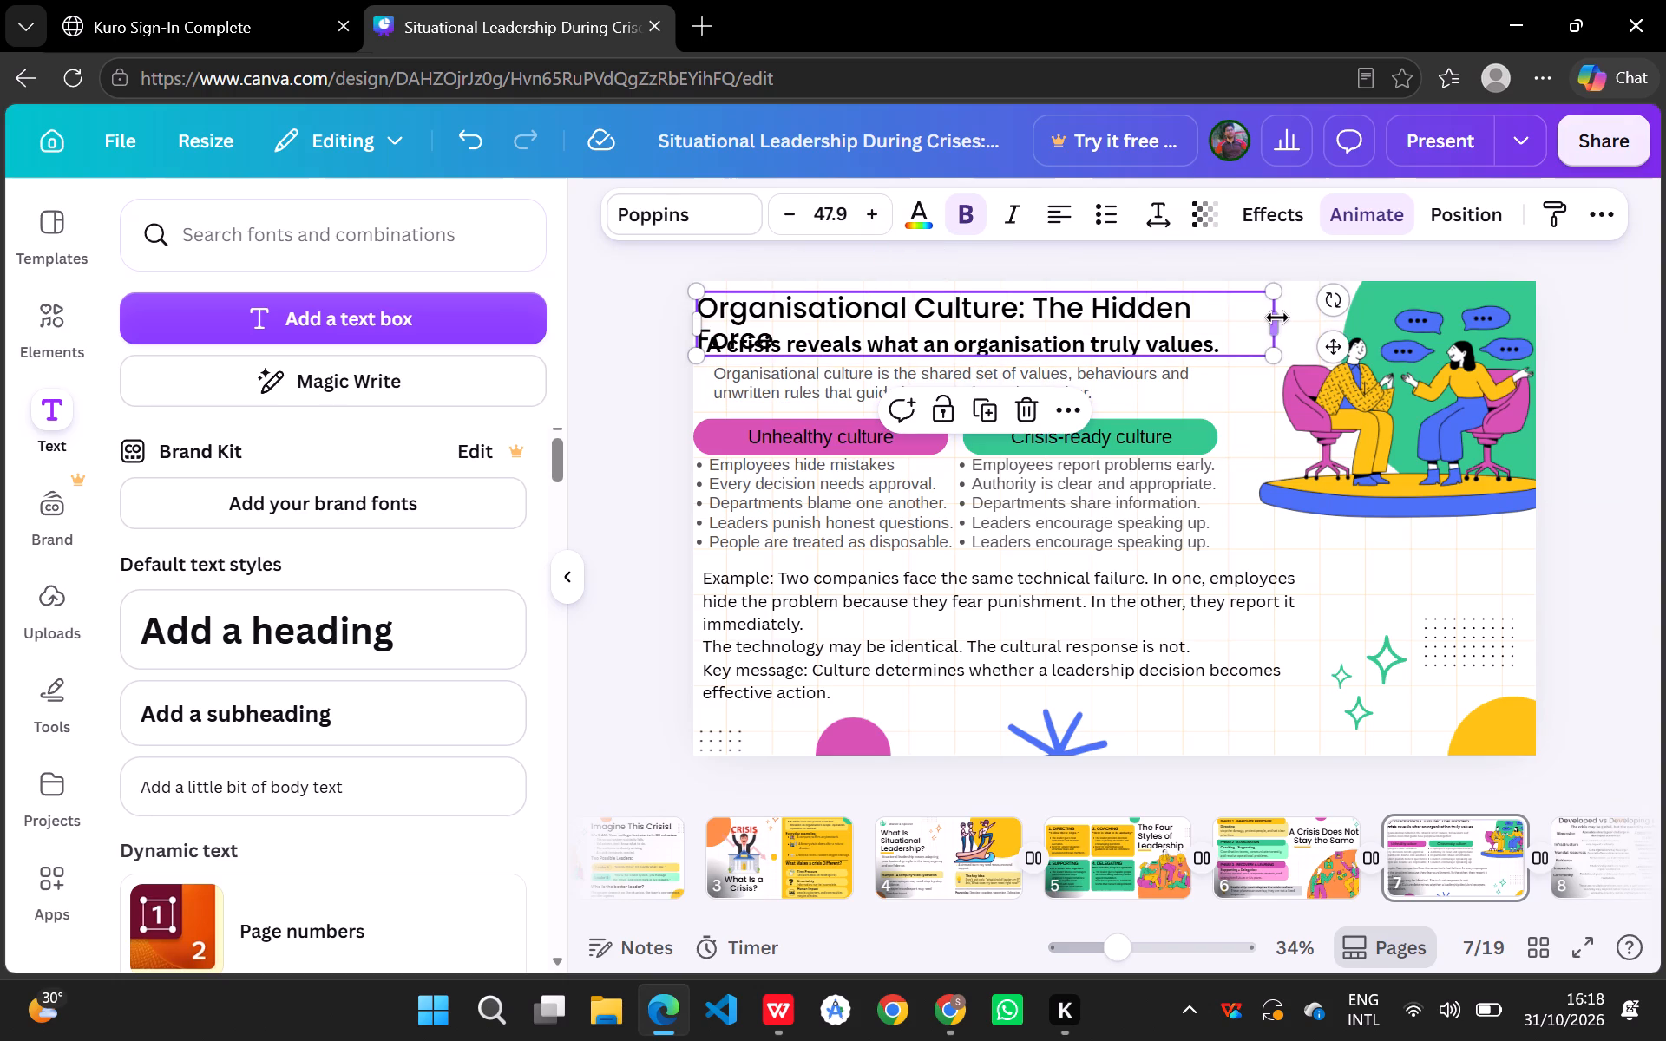
pyautogui.moveTo(1277, 318); pyautogui.dragTo(1333, 308)
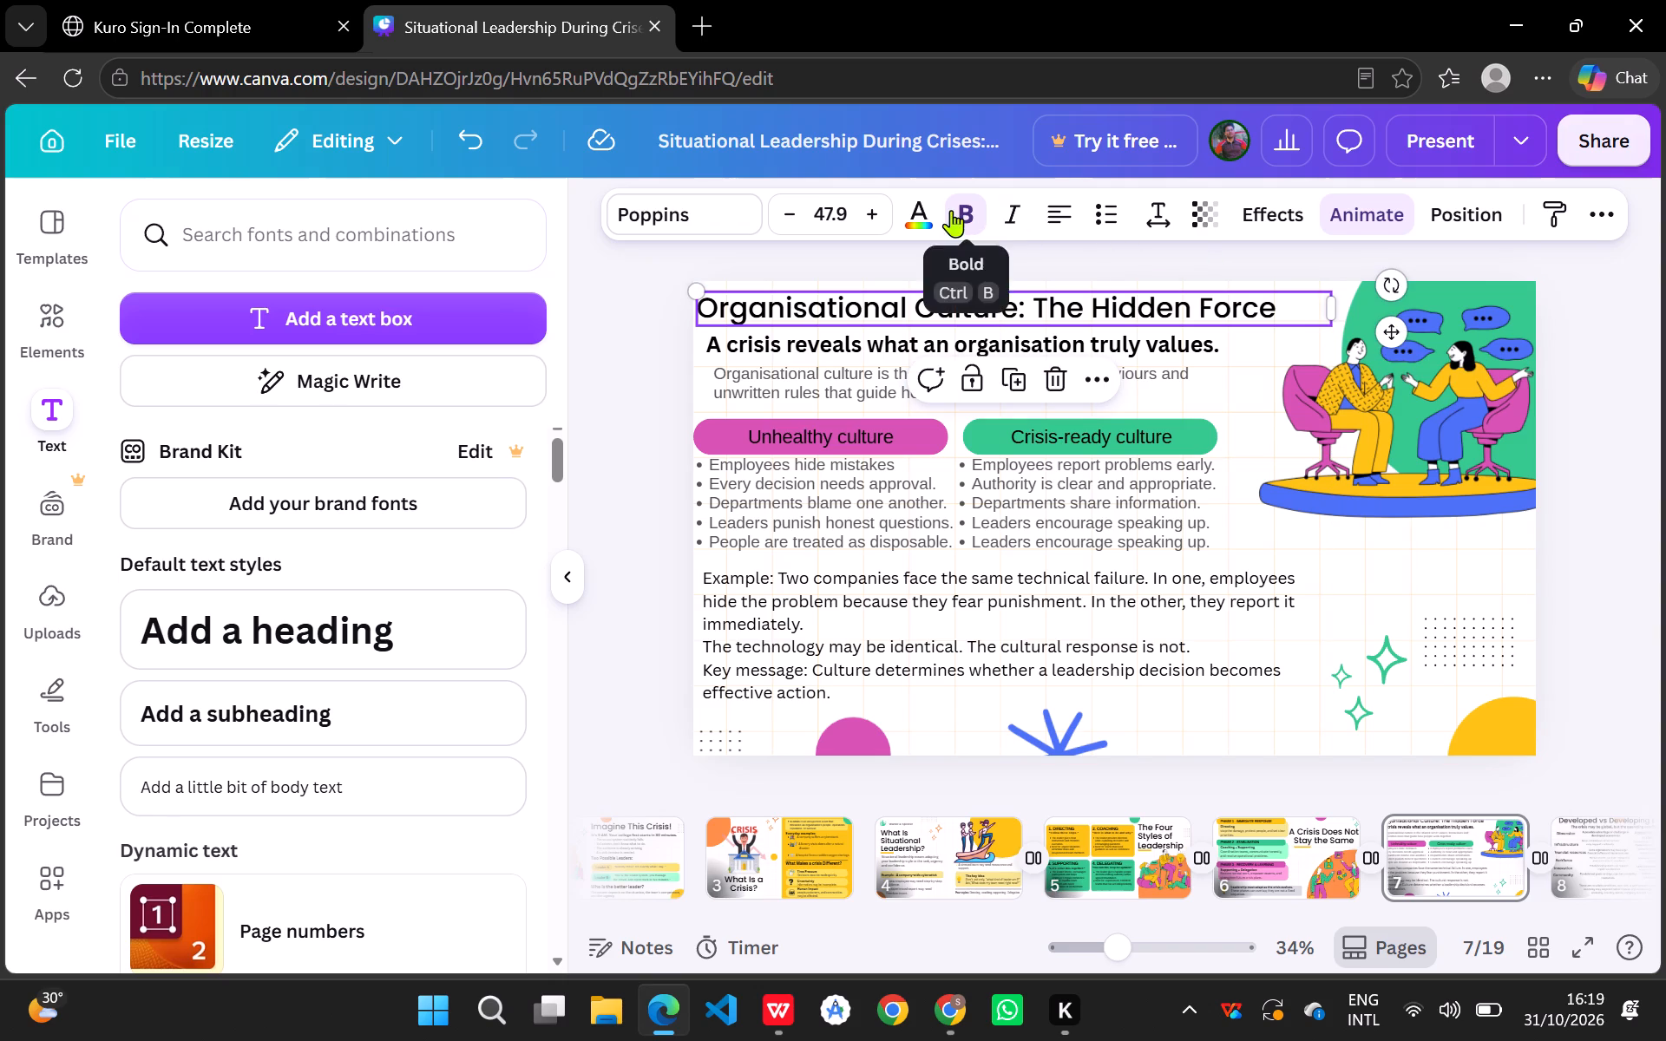
pyautogui.click(871, 217)
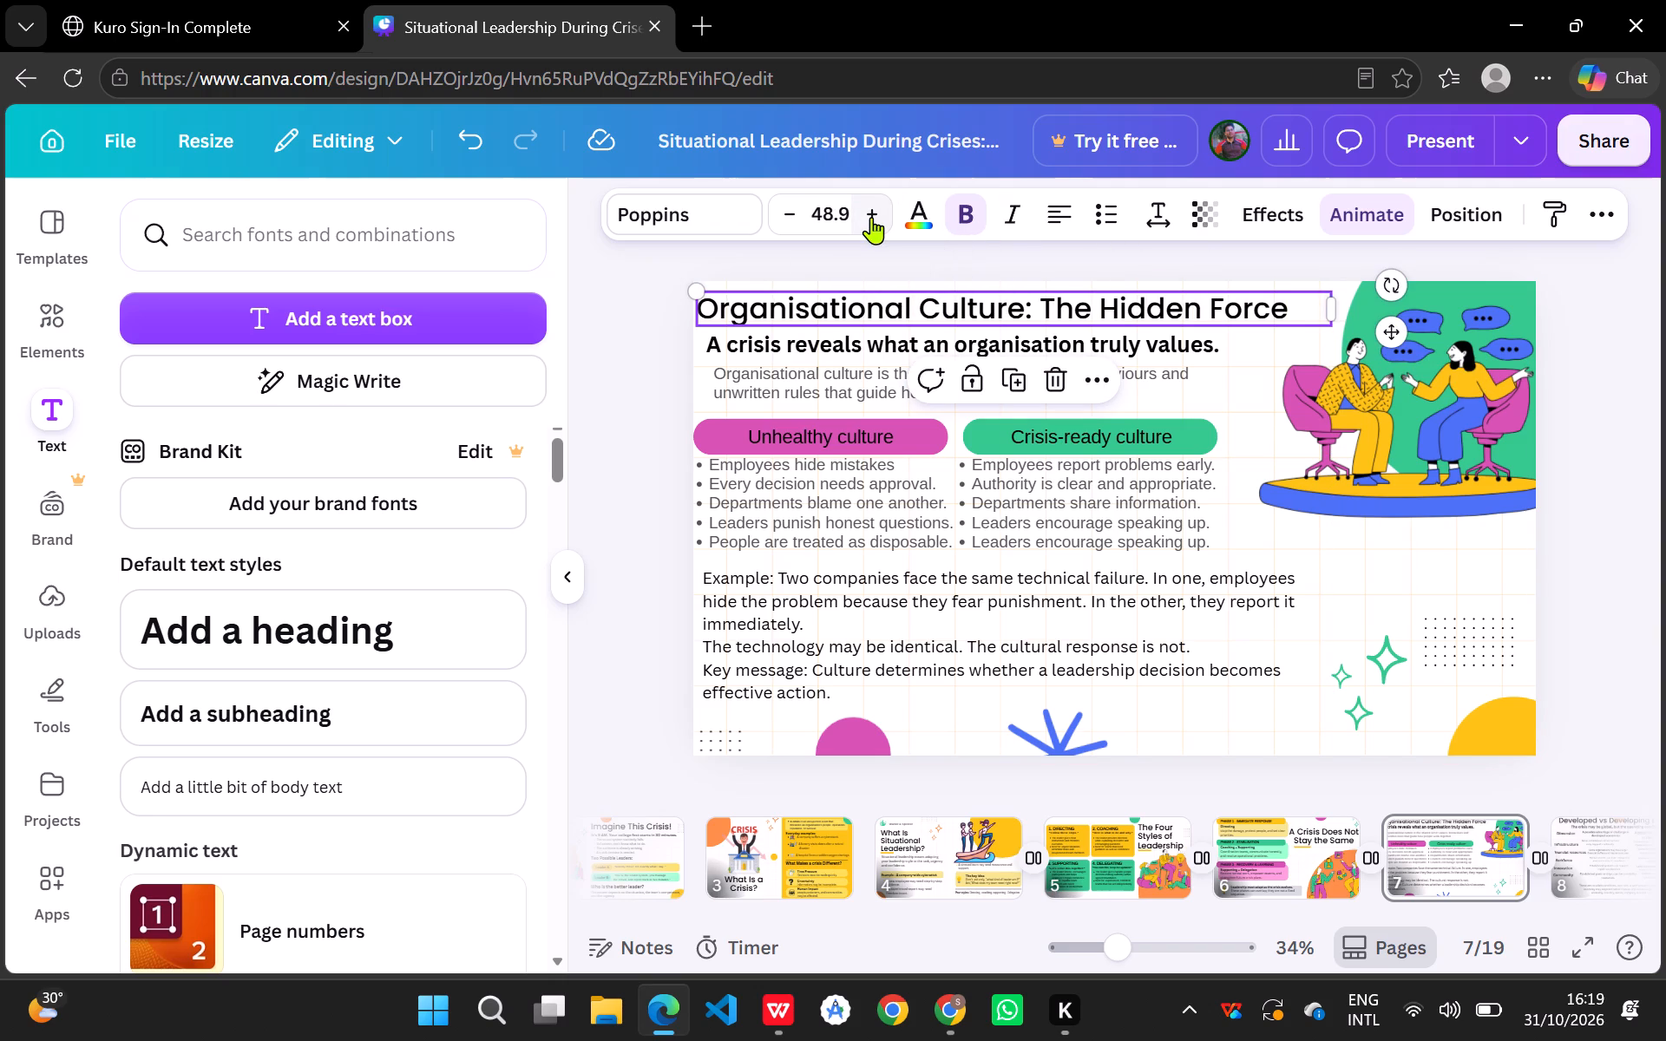
pyautogui.click(871, 217)
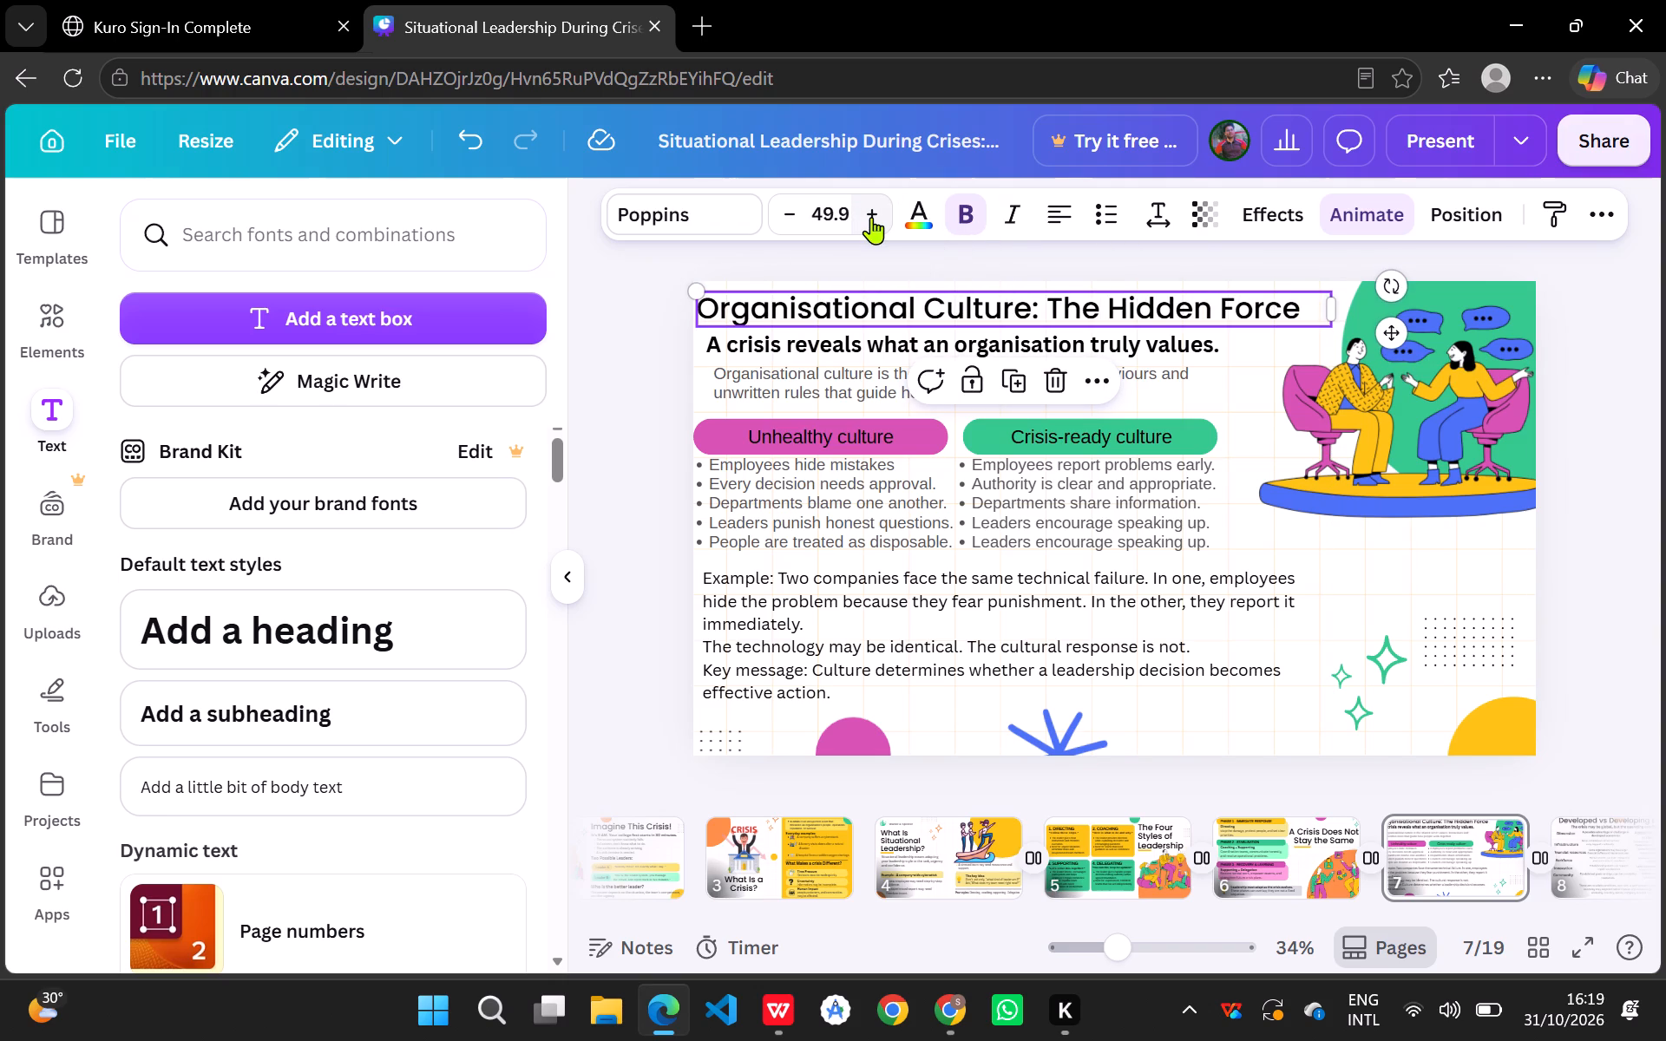
pyautogui.click(871, 217)
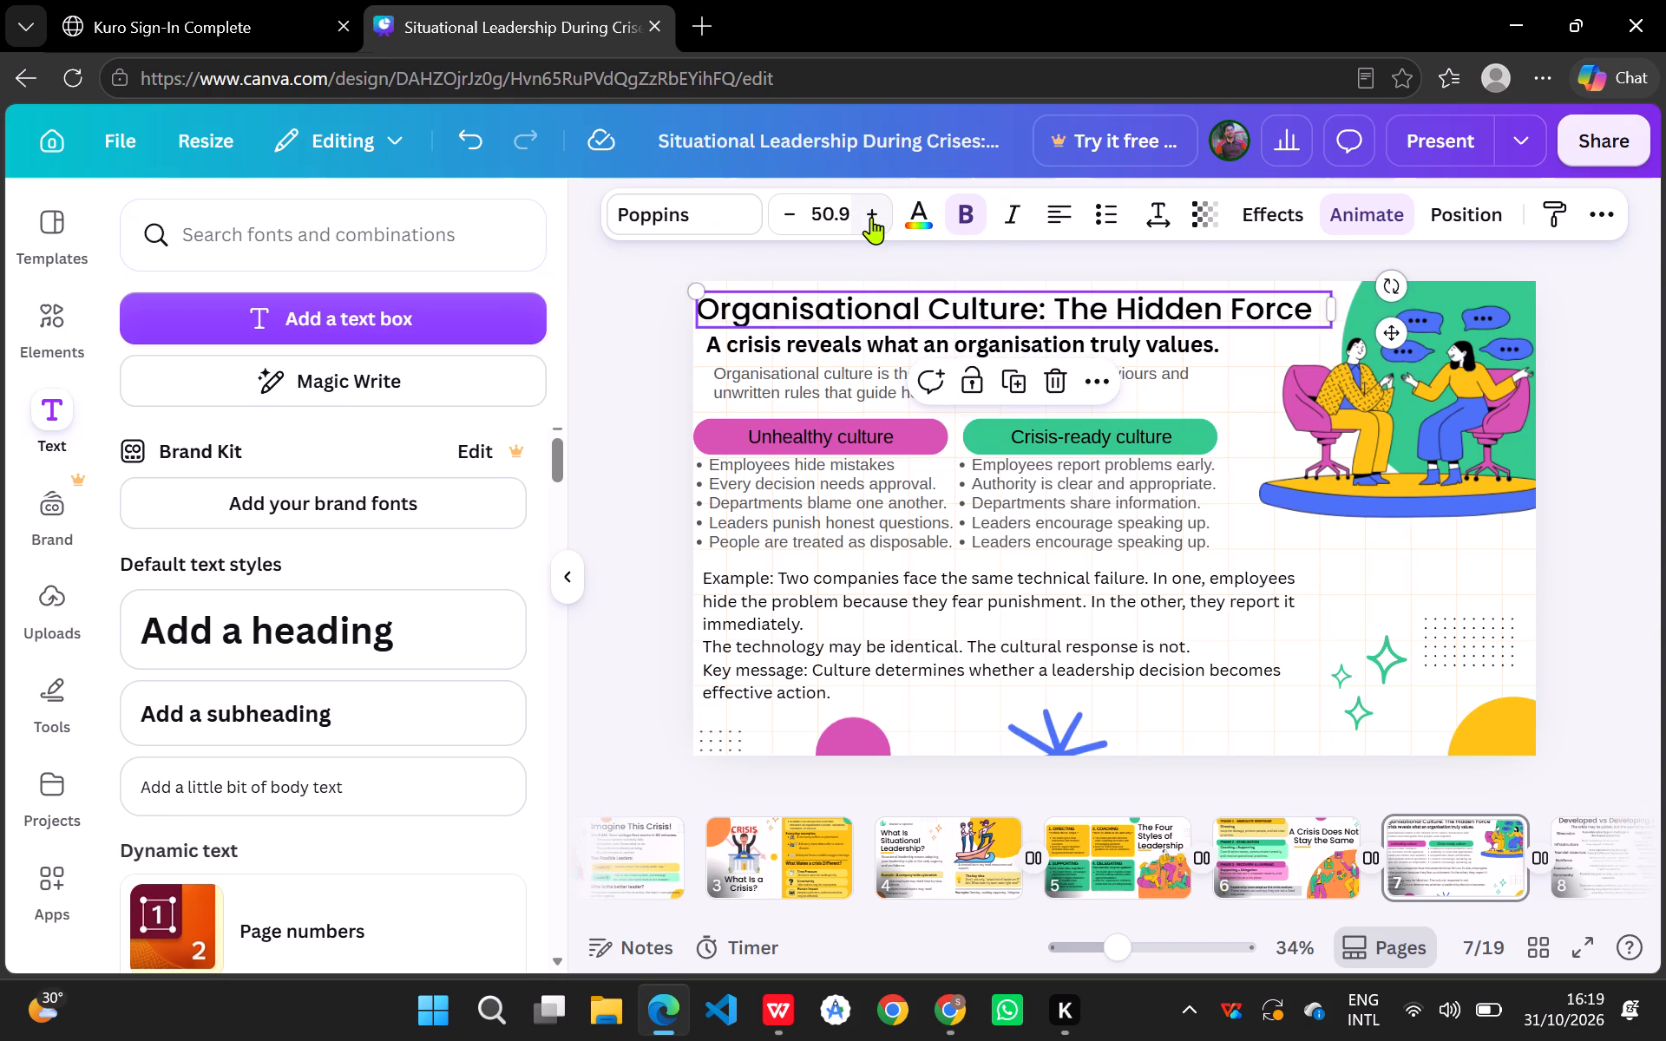
pyautogui.click(871, 217)
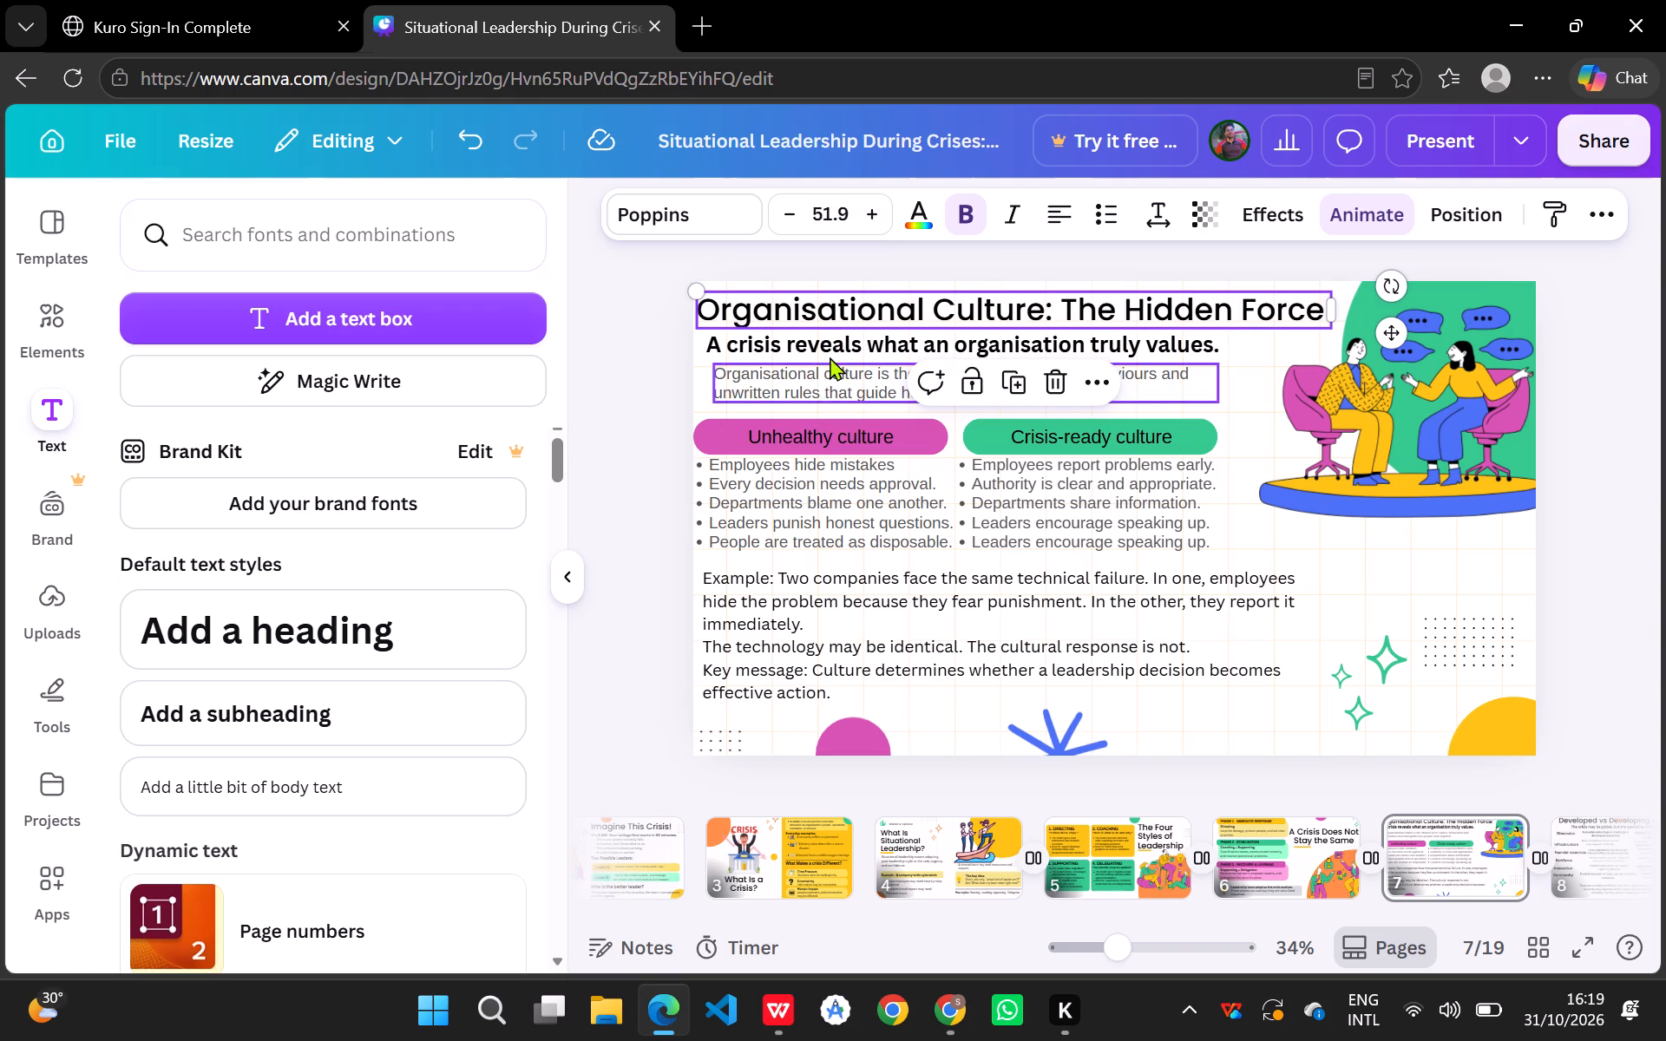
# Move the subtitle "A crisis reveals what an organisation truly values." slightly down, away from the title.
pyautogui.moveTo(830, 345); pyautogui.dragTo(830, 355)
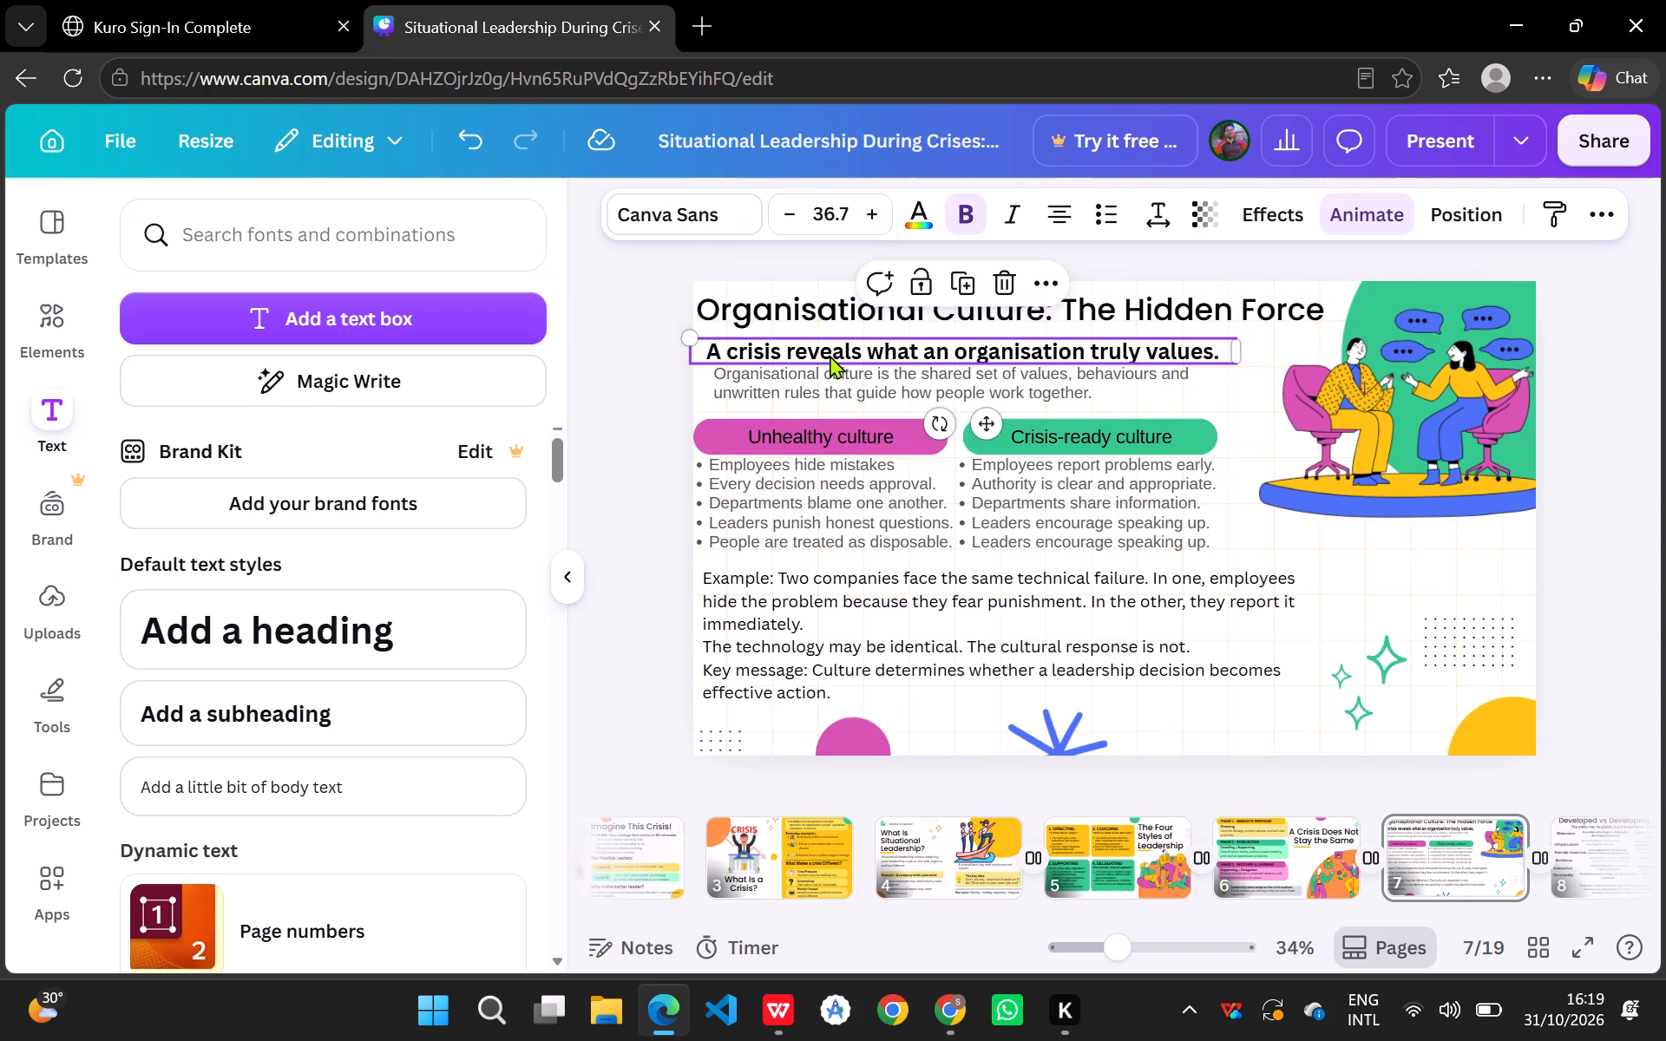
# Copy the yellow accent line from page 6 onto page 7 and place it beneath the start of the title.
pyautogui.click(1297, 864)
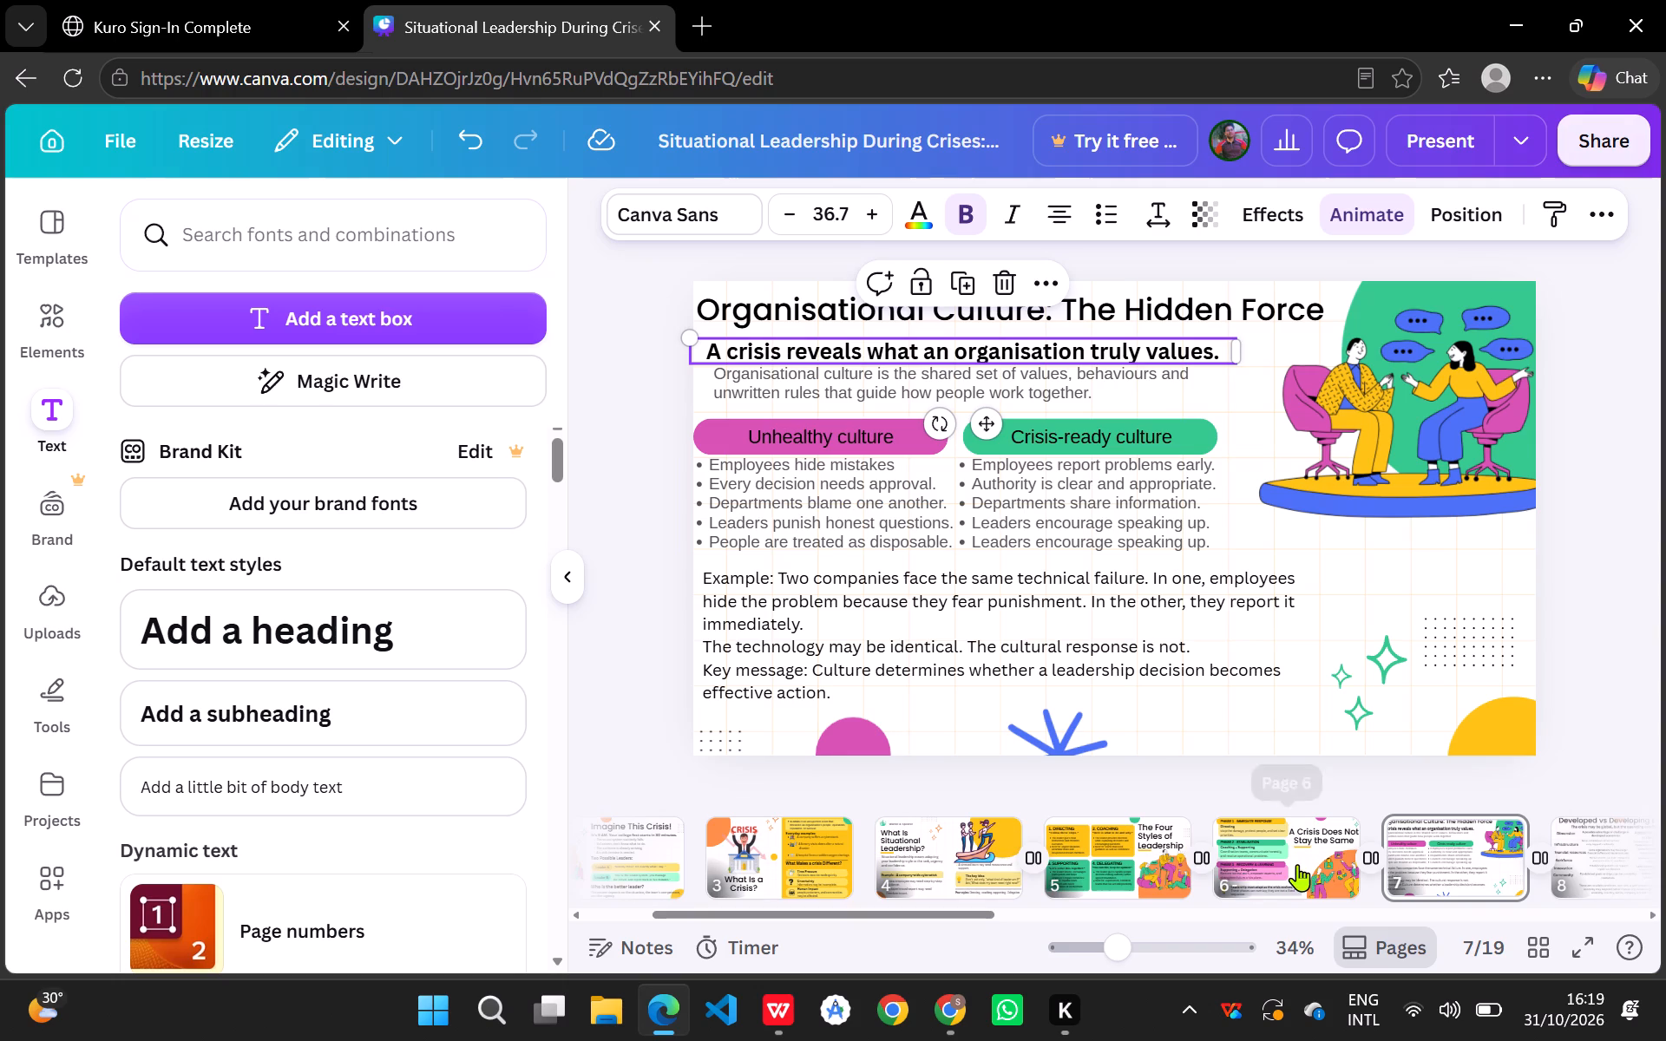
pyautogui.click(1219, 455)
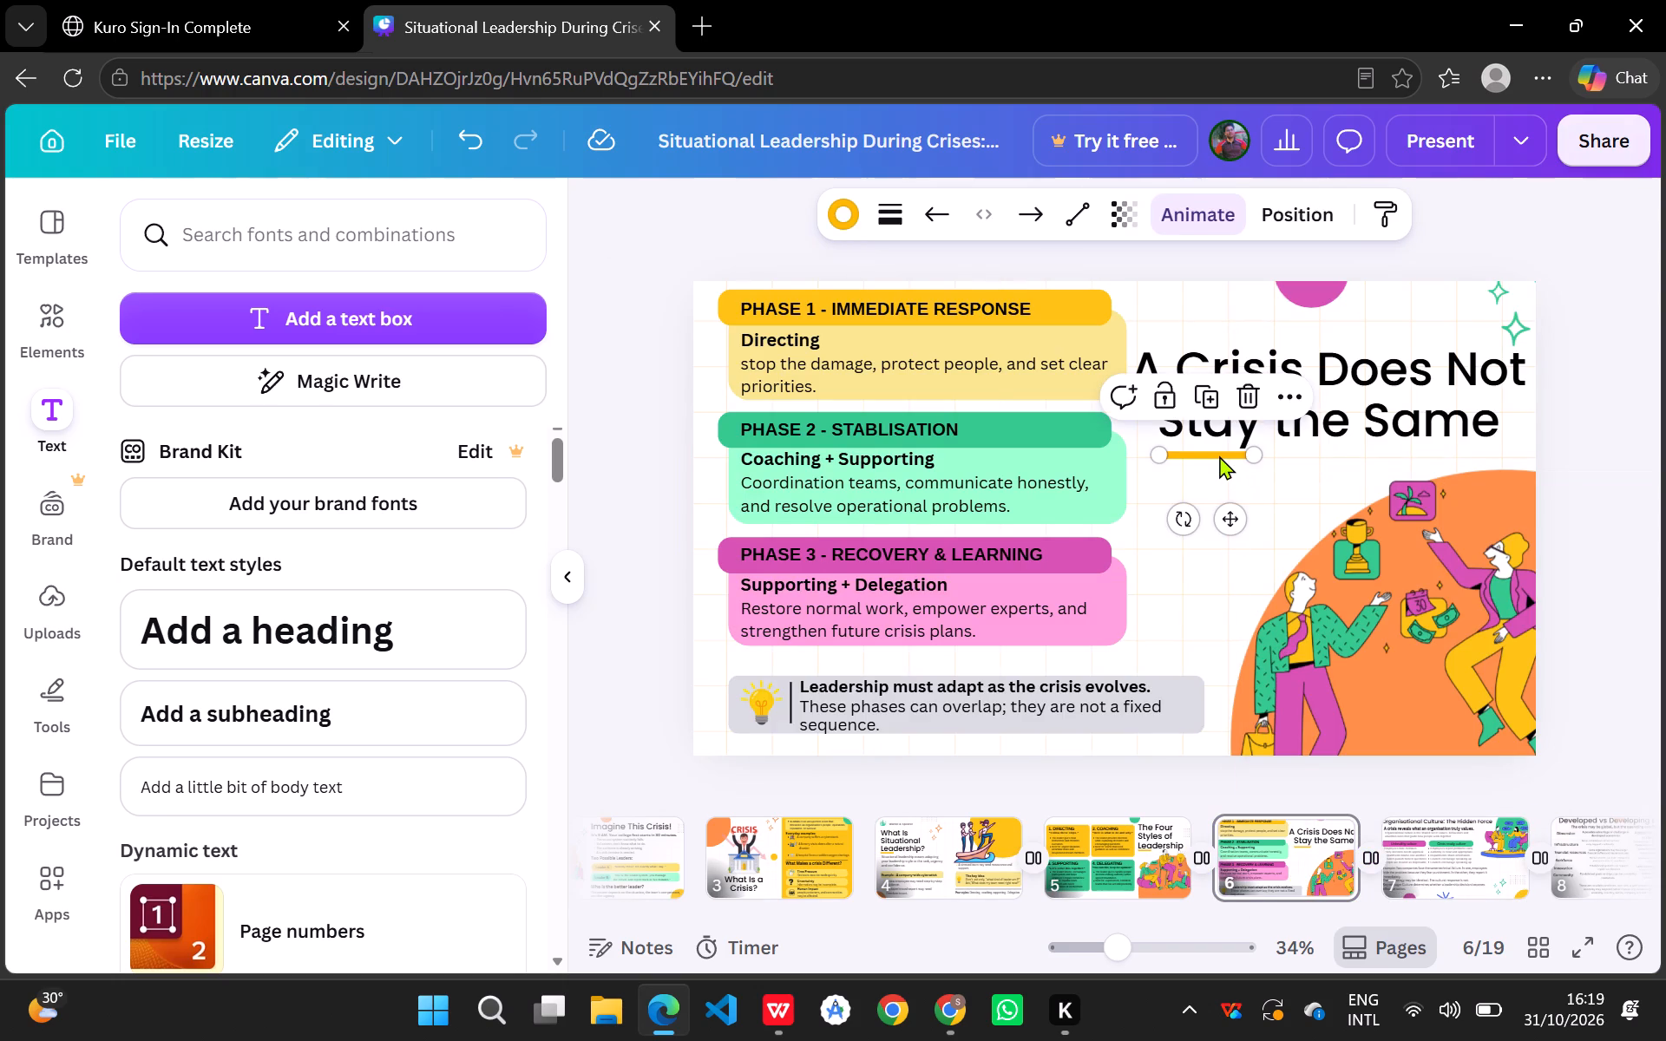
pyautogui.hotkey('ctrl', 'c')
pyautogui.click(1447, 828)
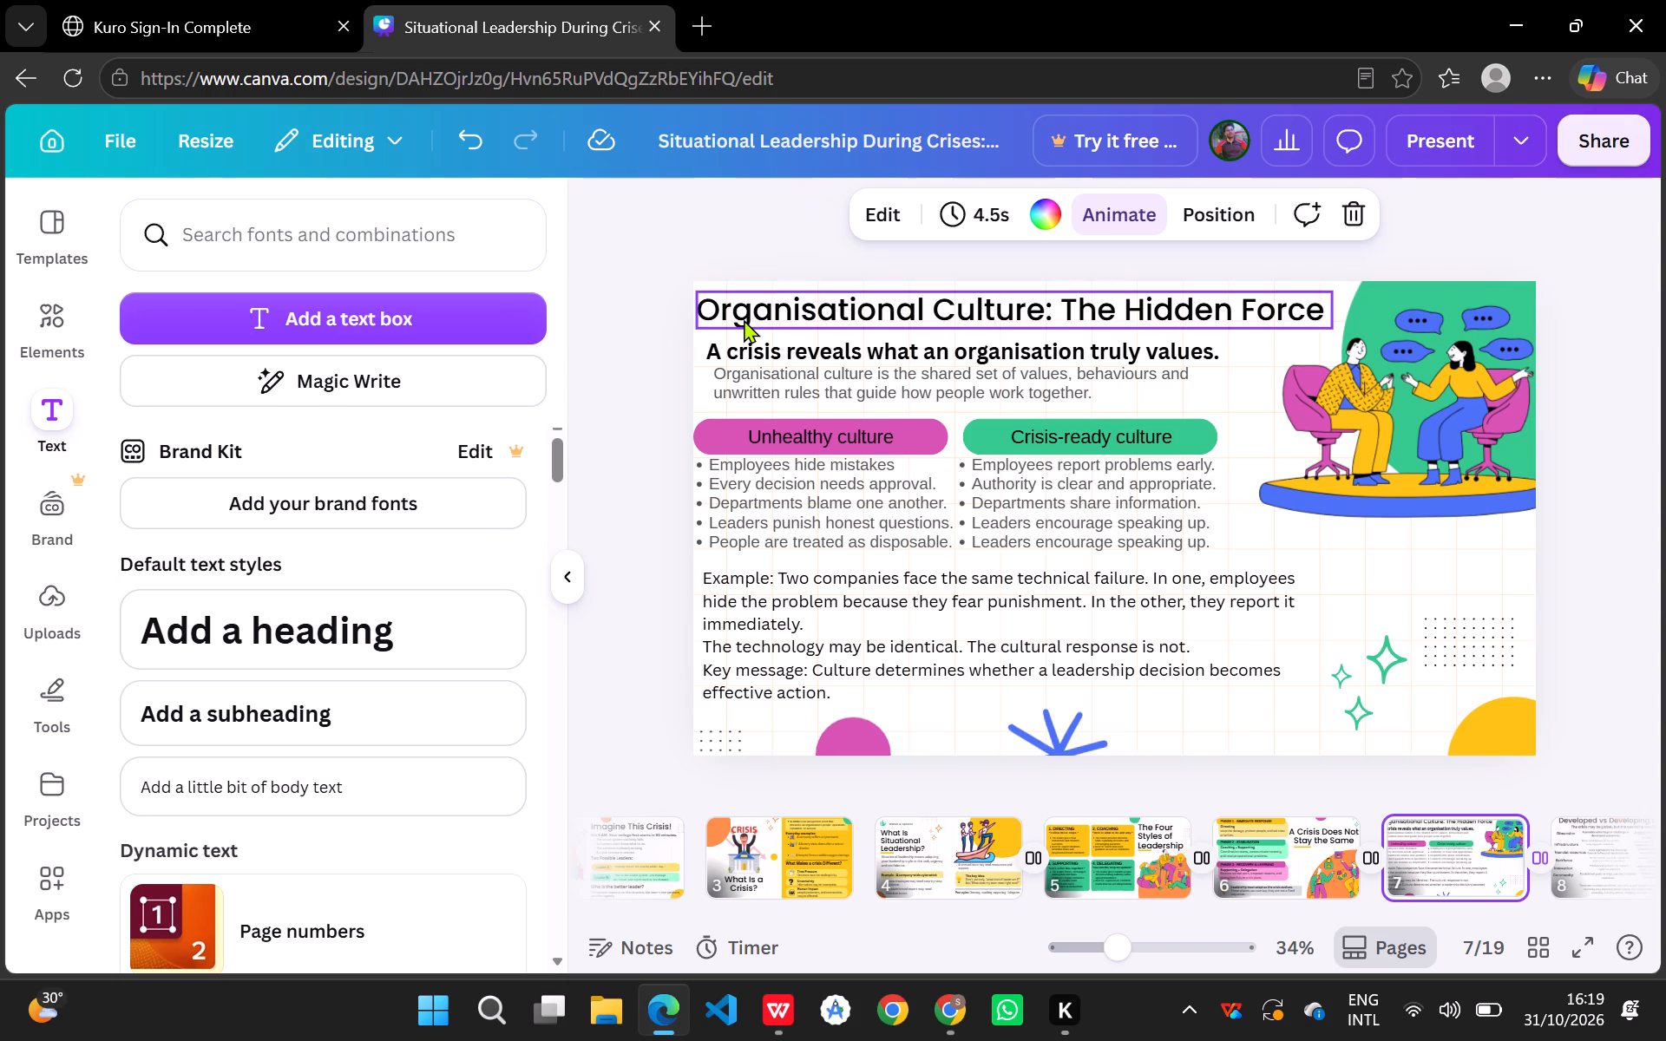
pyautogui.hotkey('ctrl', 'v')
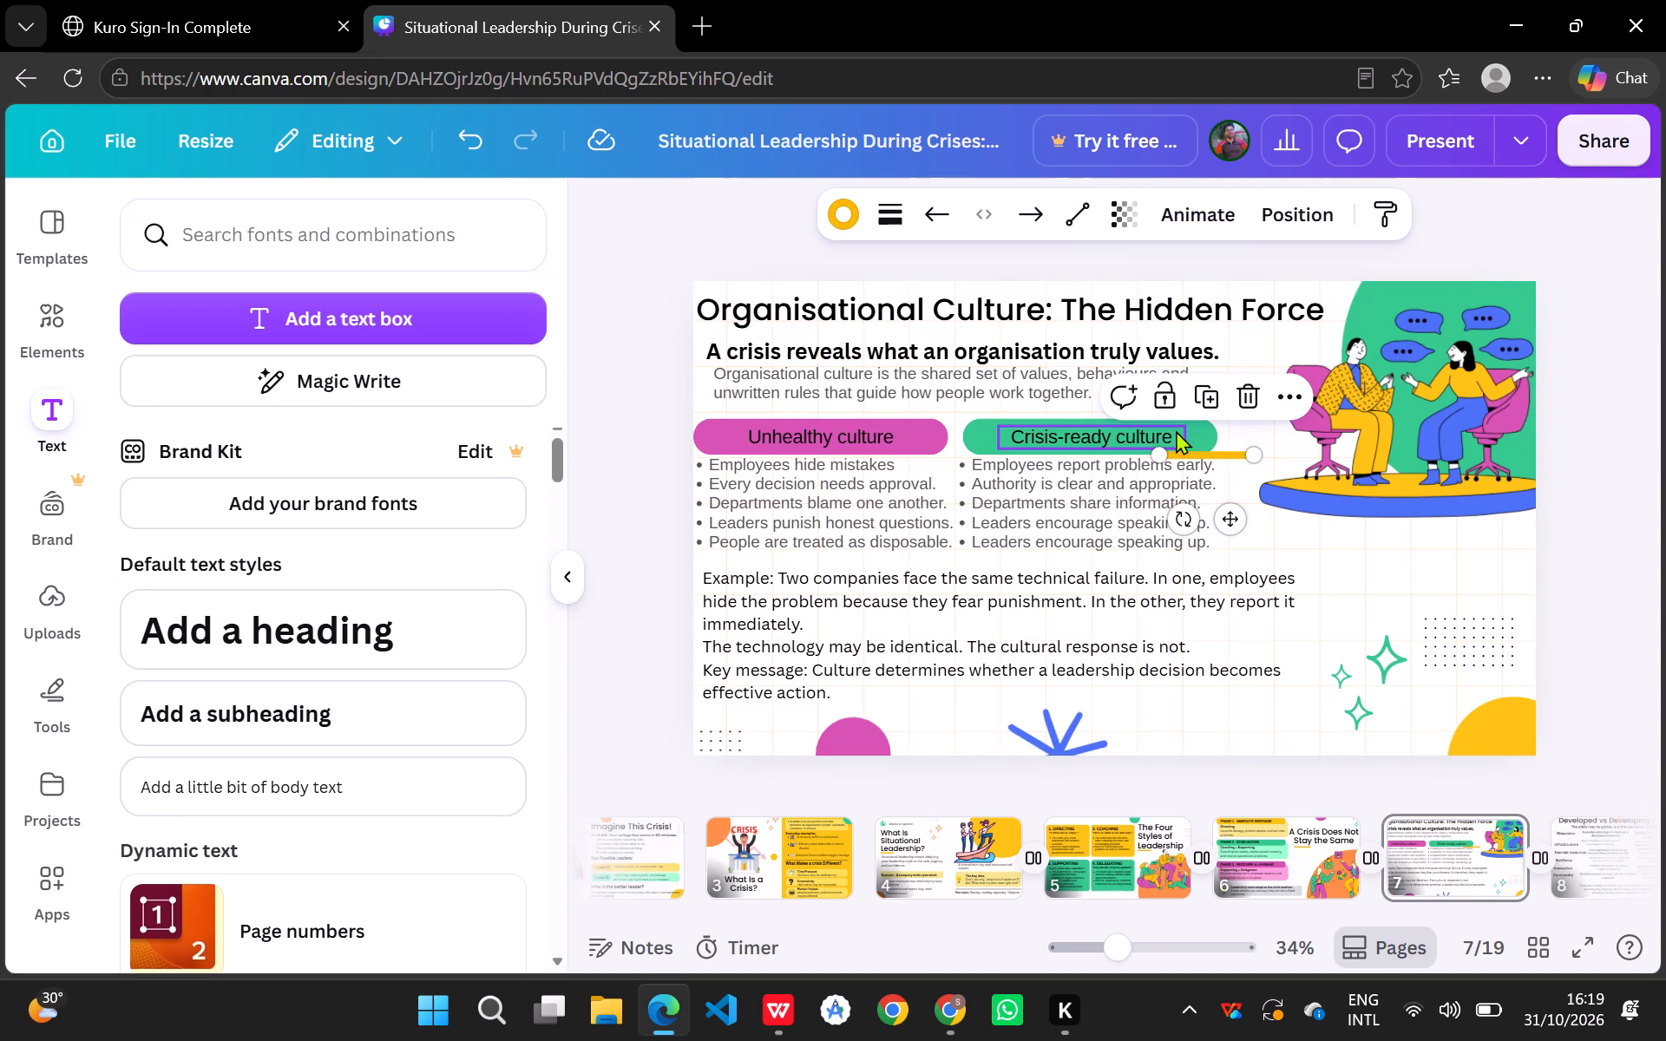
pyautogui.moveTo(1191, 456); pyautogui.dragTo(814, 359)
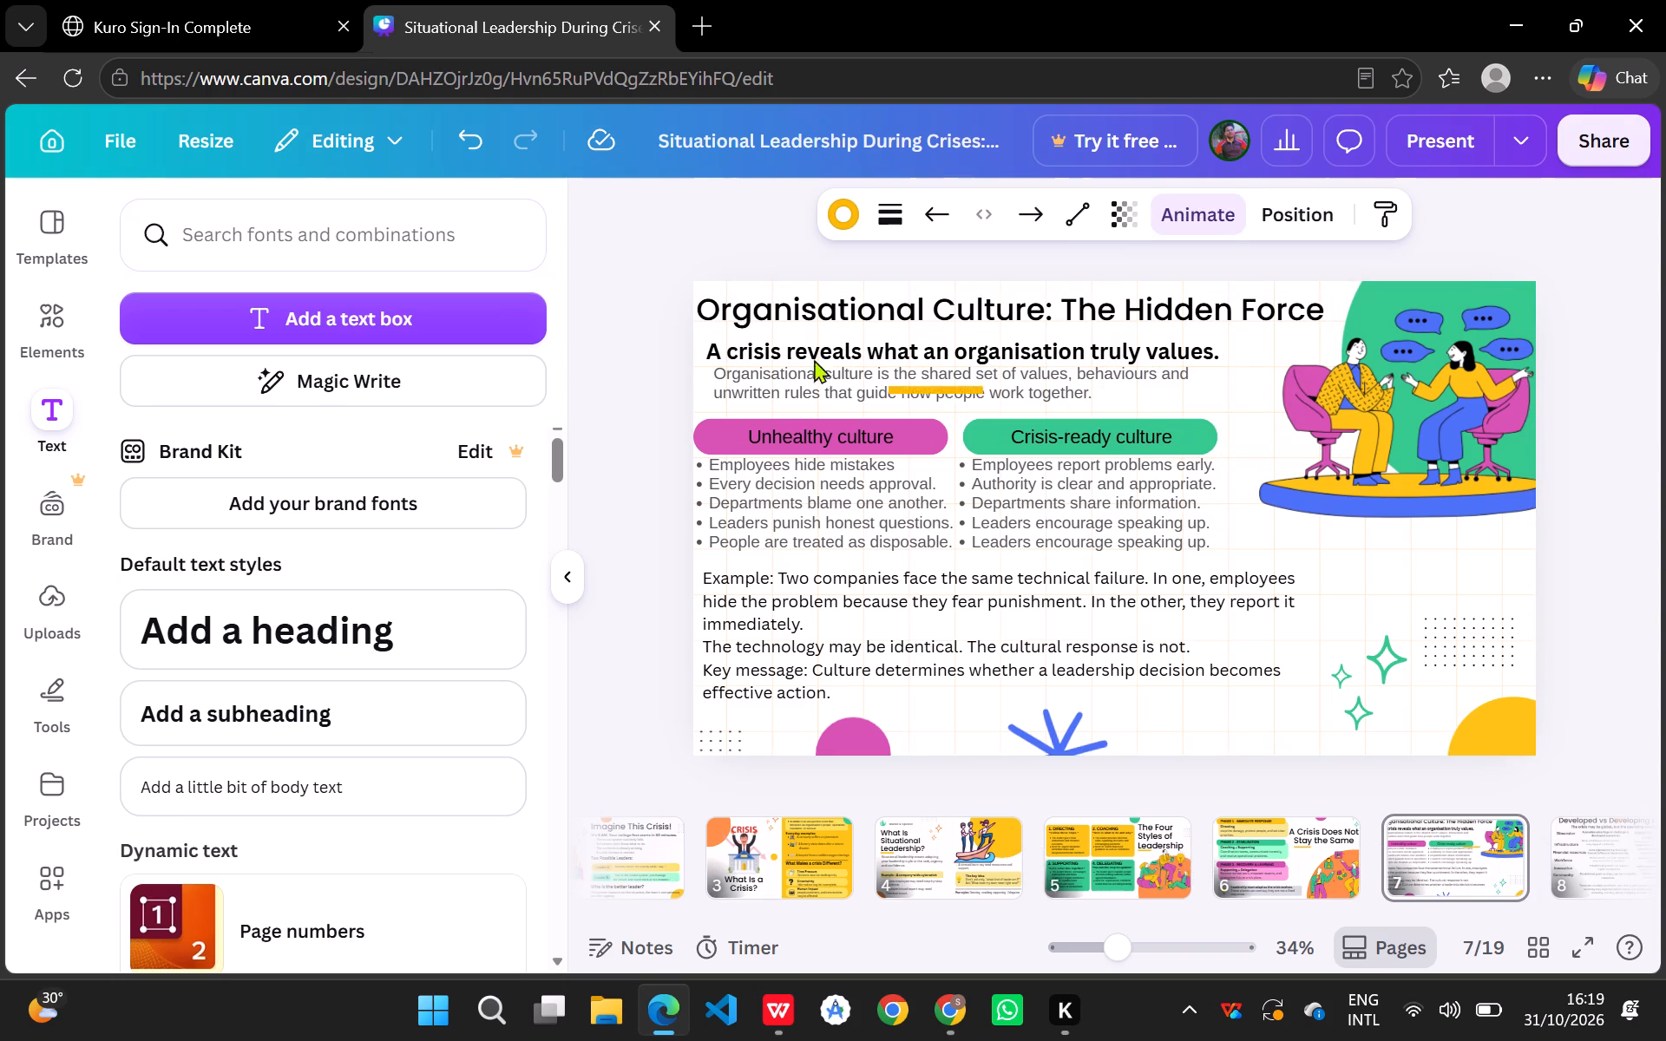
pyautogui.moveTo(814, 359); pyautogui.dragTo(722, 334)
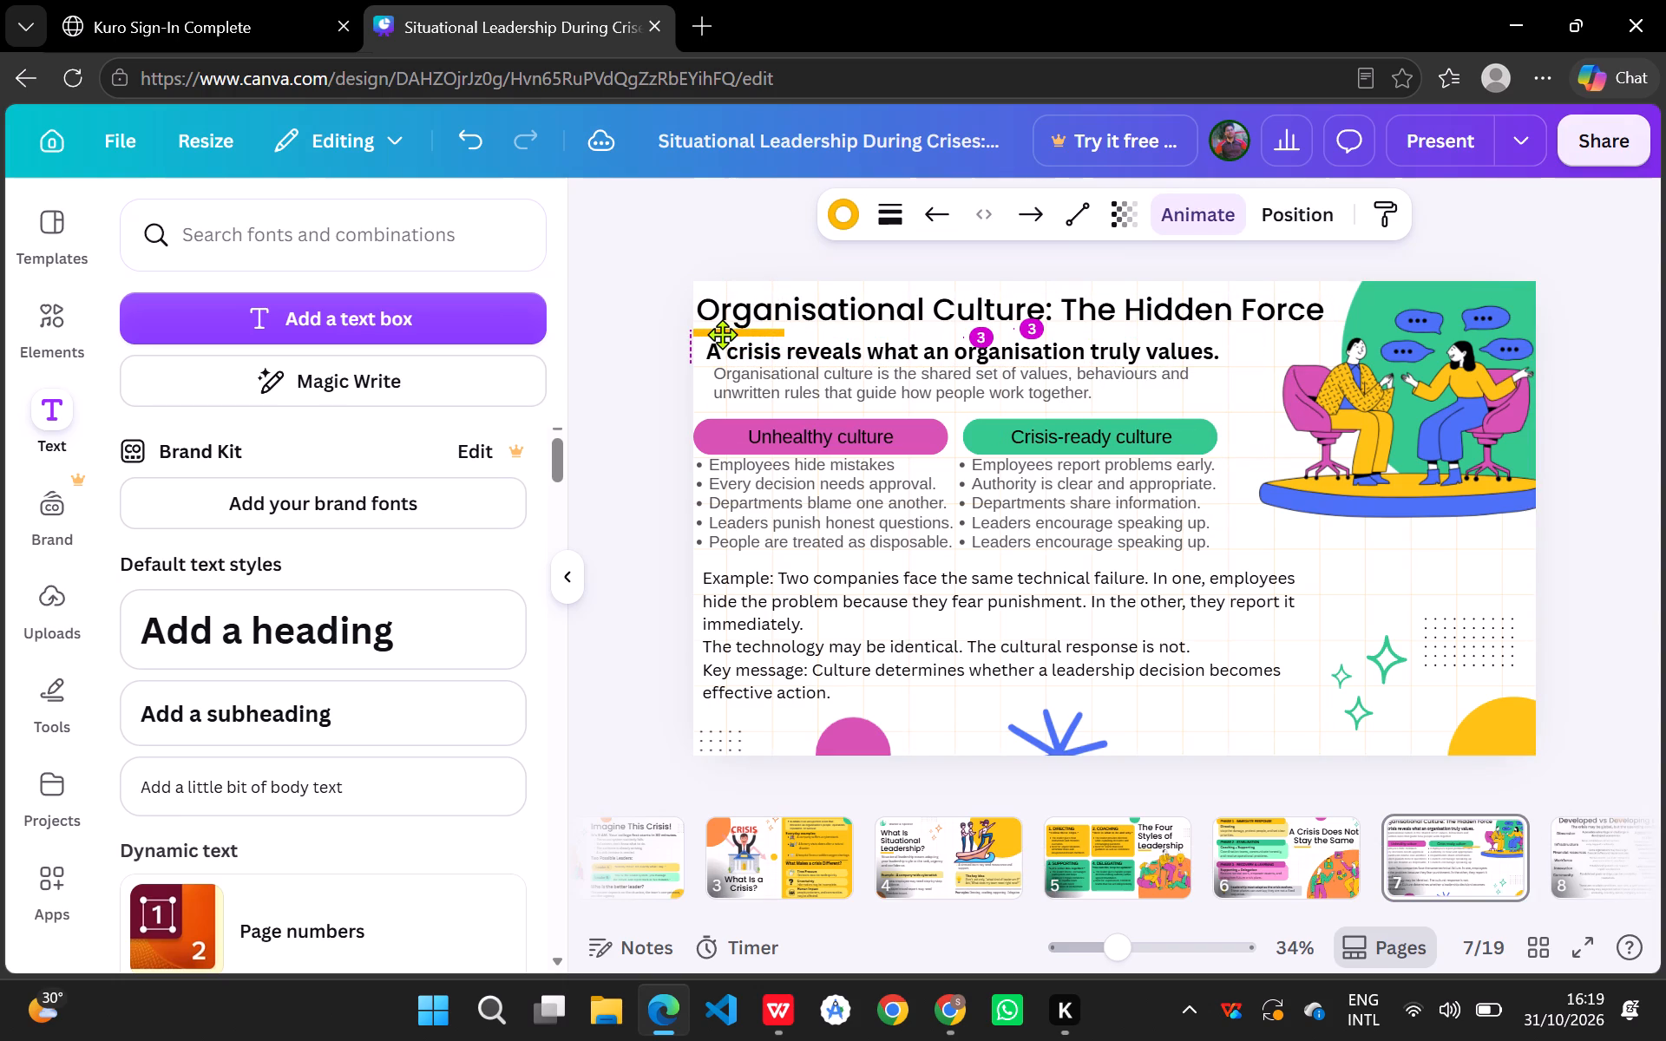
pyautogui.moveTo(722, 334); pyautogui.dragTo(724, 333)
# Shift the page 7 title slightly right so its left edge lines up with the subtitle text.
pyautogui.moveTo(929, 306); pyautogui.dragTo(940, 306)
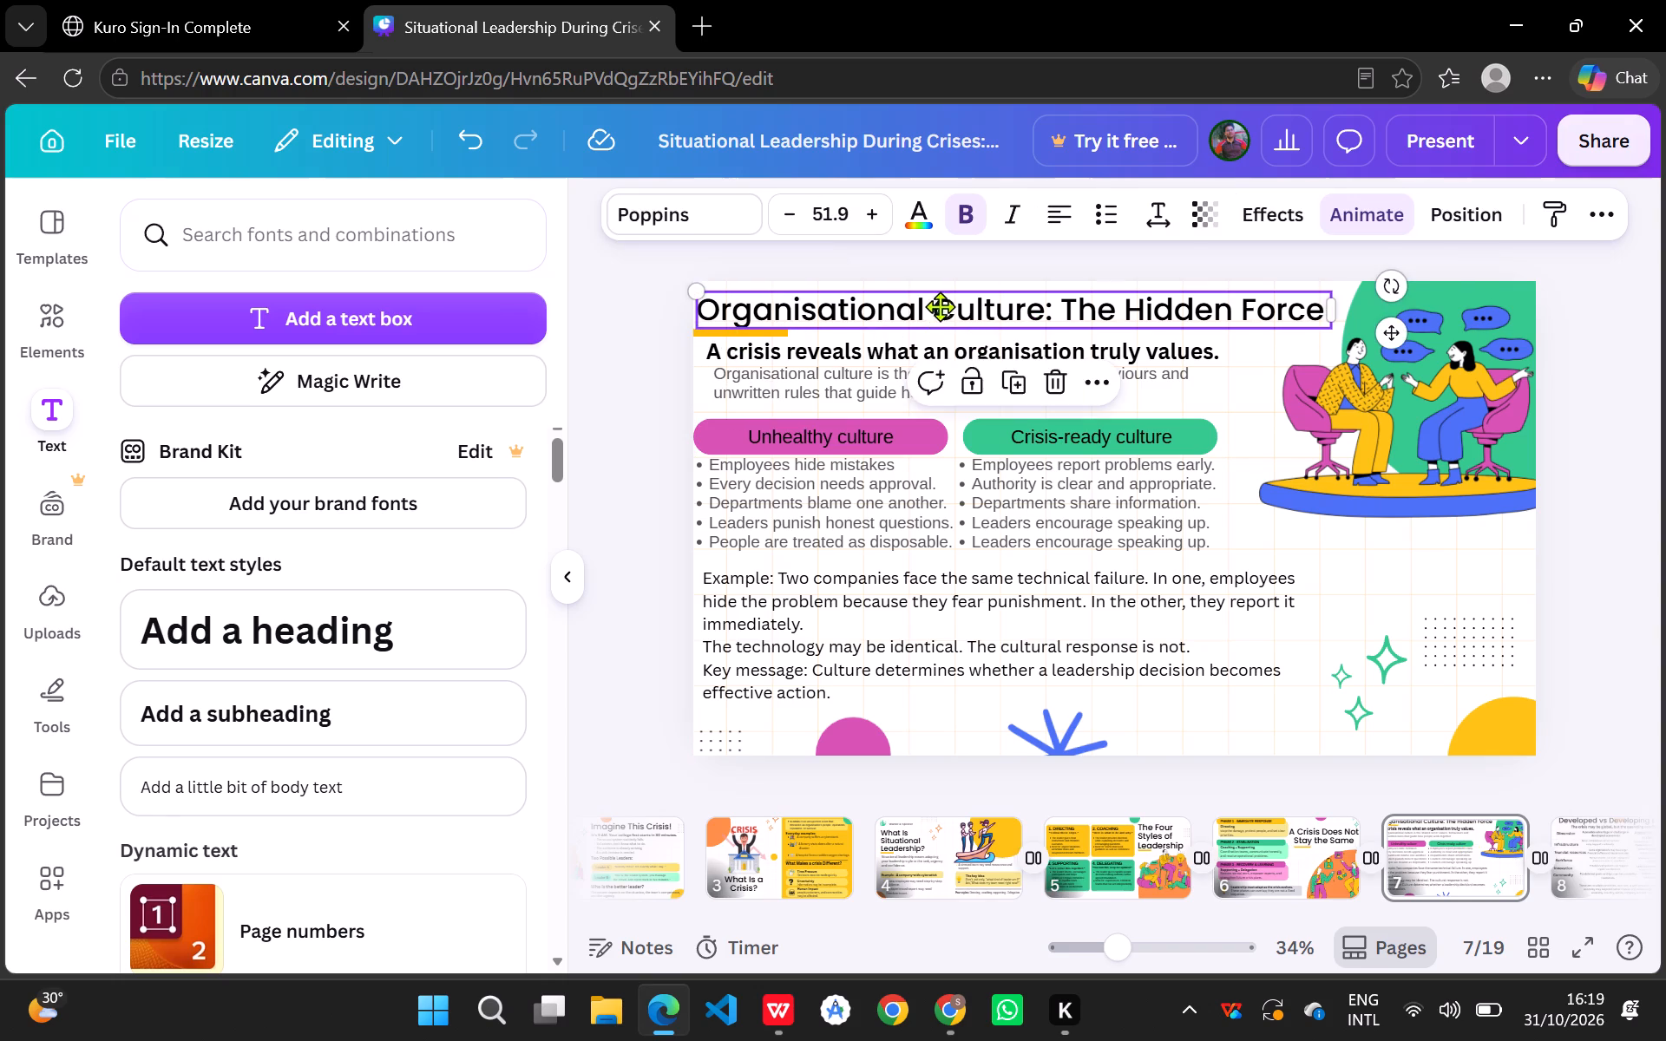
pyautogui.moveTo(940, 306); pyautogui.dragTo(943, 305)
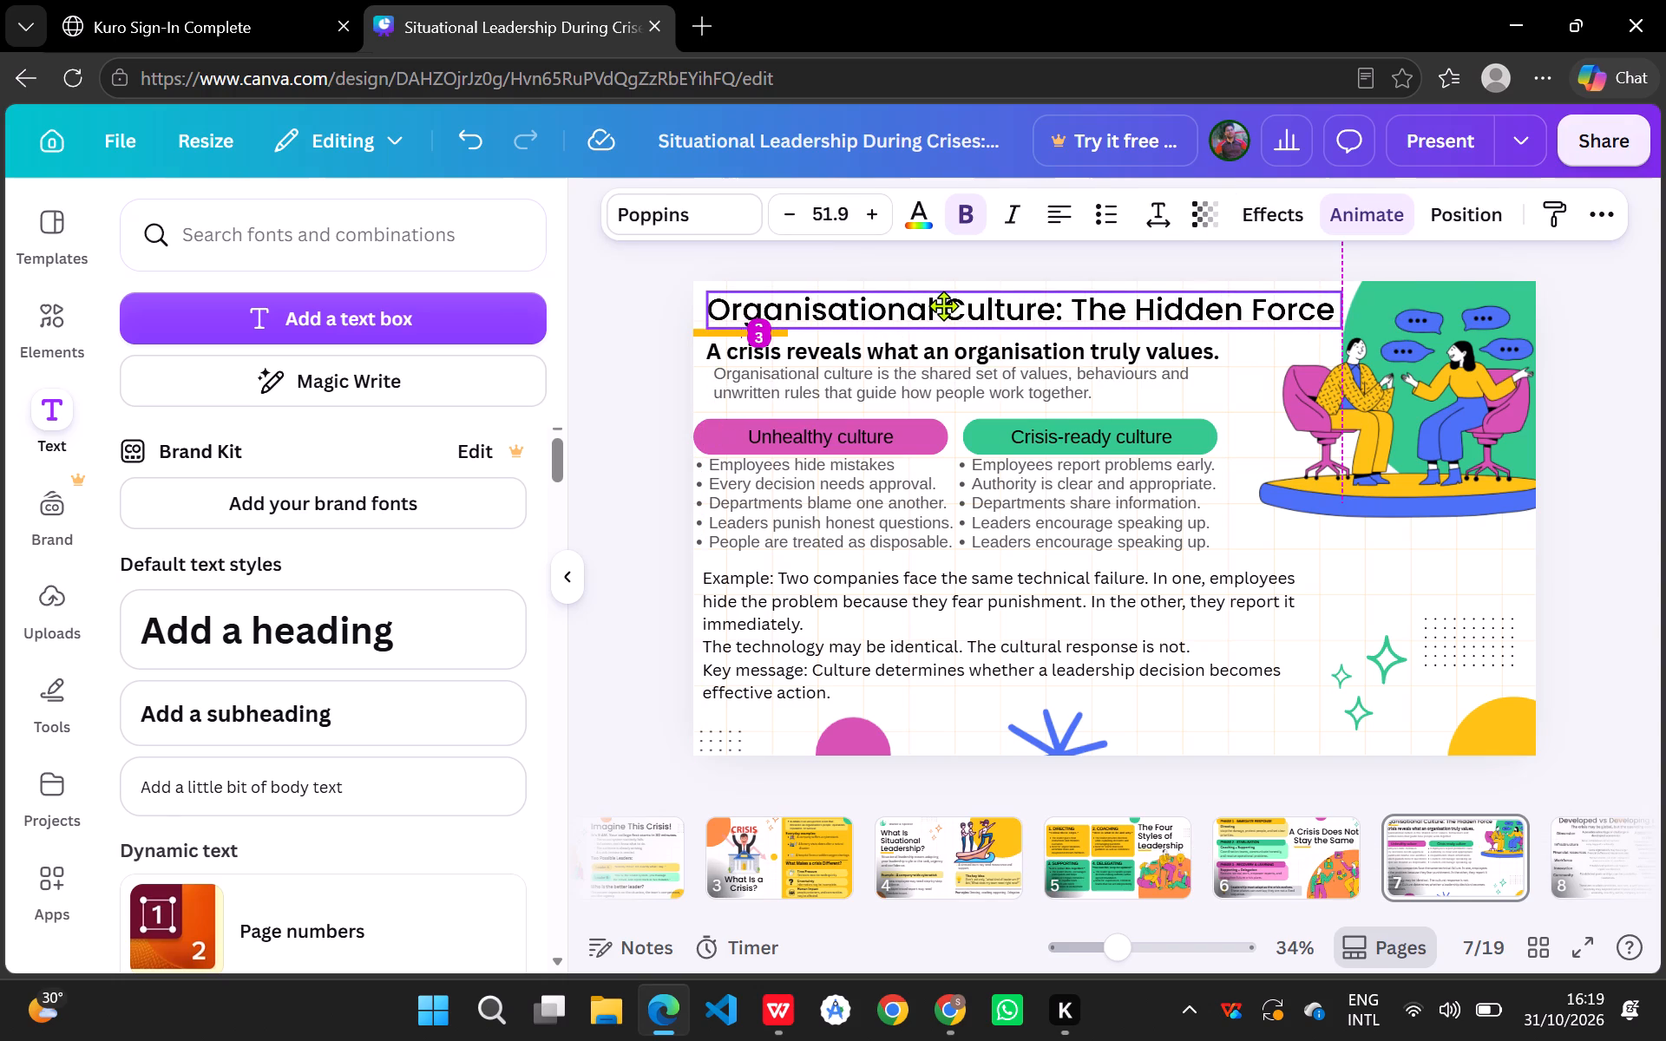
pyautogui.moveTo(943, 305); pyautogui.dragTo(944, 304)
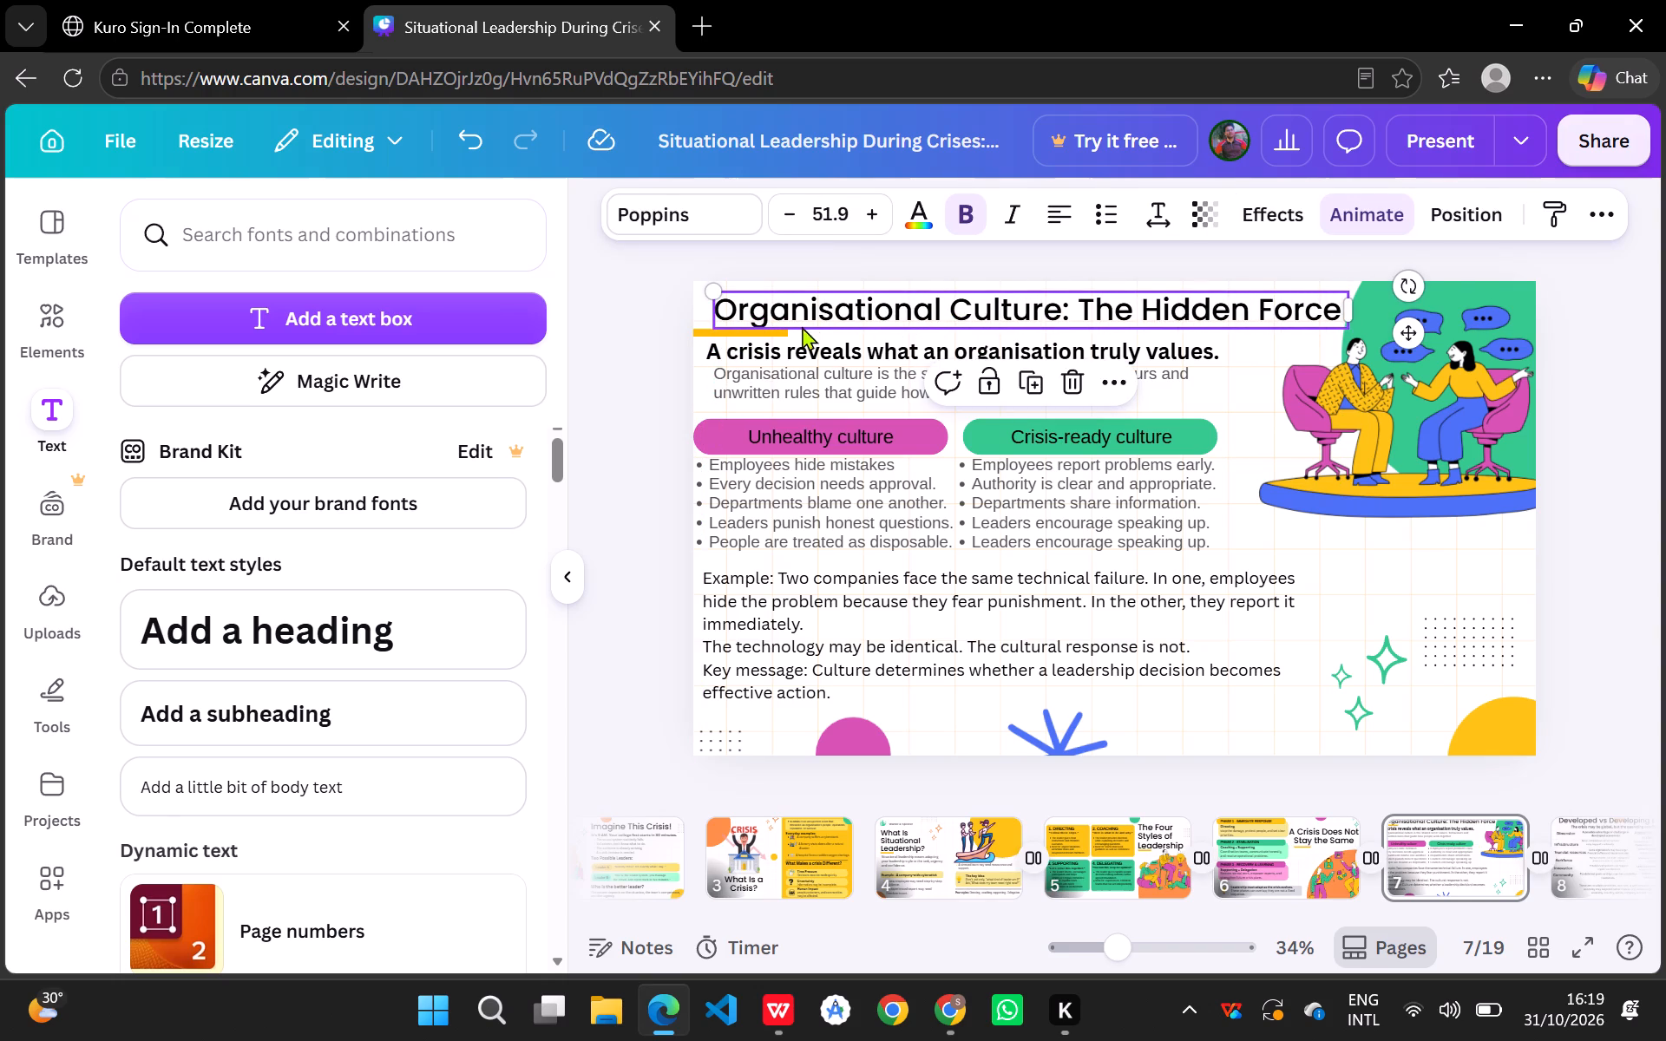
pyautogui.click(899, 298)
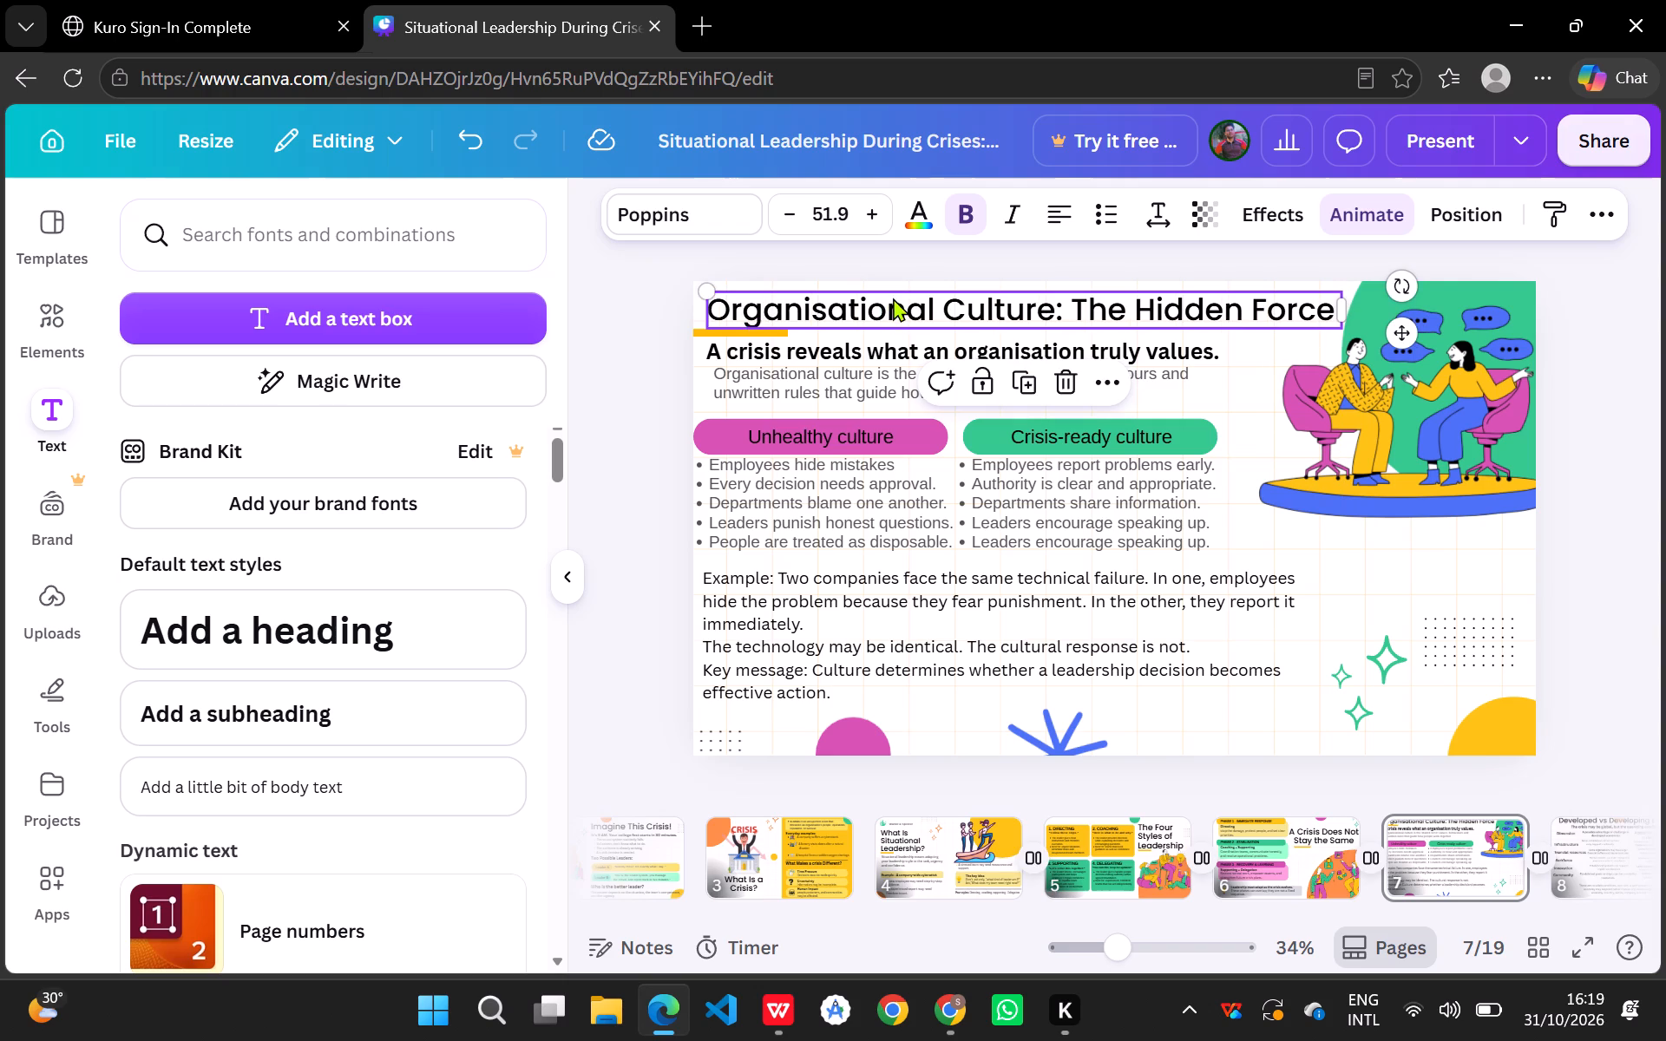
# Move the yellow accent line right to align with the title's left edge, just below the title.
pyautogui.moveTo(758, 335); pyautogui.dragTo(777, 331)
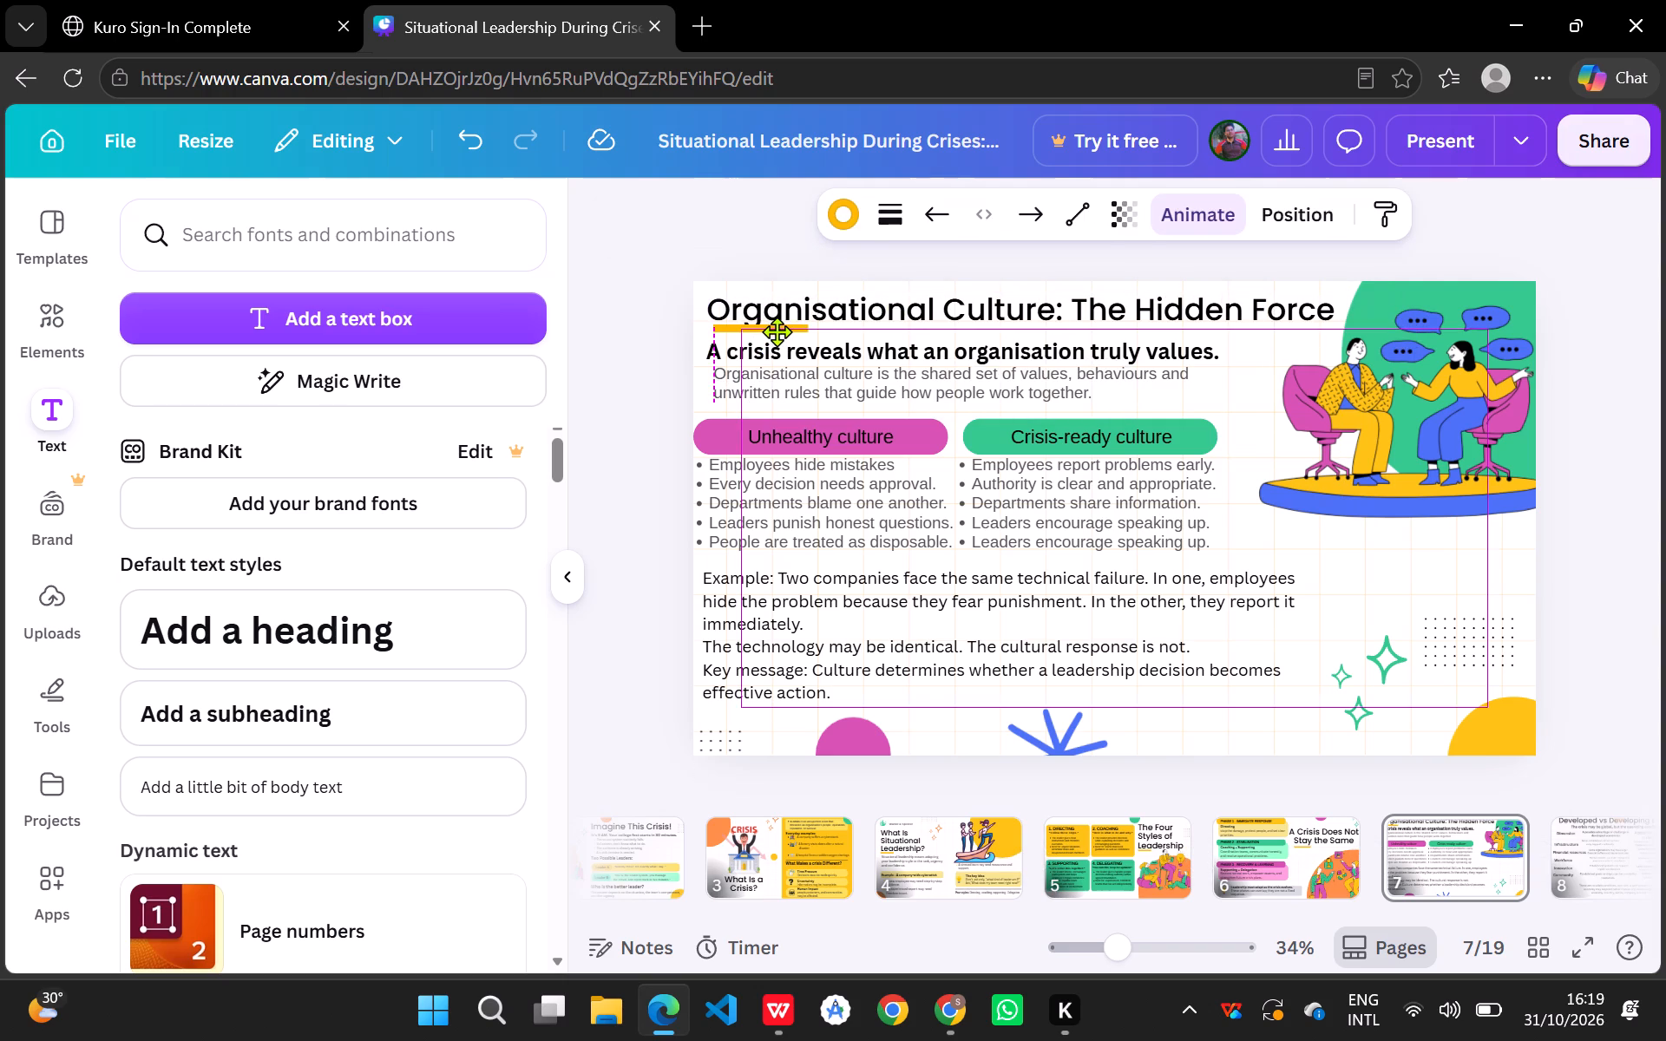
pyautogui.moveTo(777, 331); pyautogui.dragTo(774, 334)
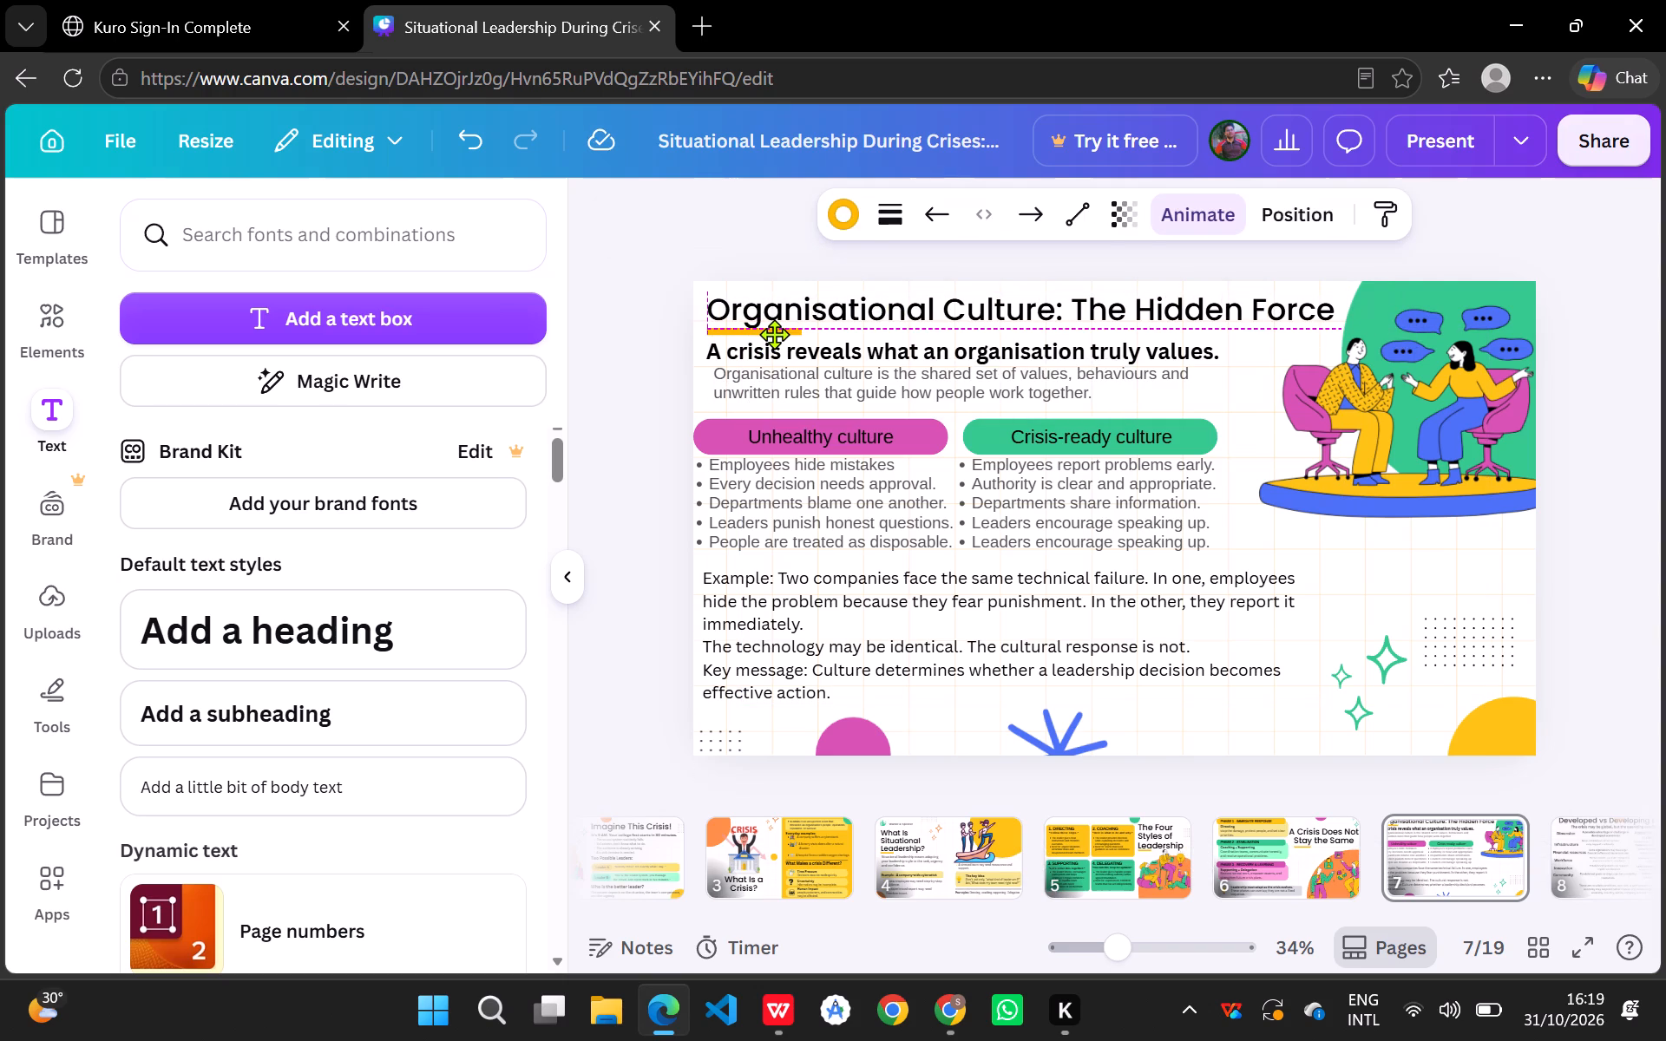
# Nudge the yellow accent line slightly left so it starts exactly at the title's left edge.
pyautogui.moveTo(774, 334); pyautogui.dragTo(775, 334)
pyautogui.click(1016, 403)
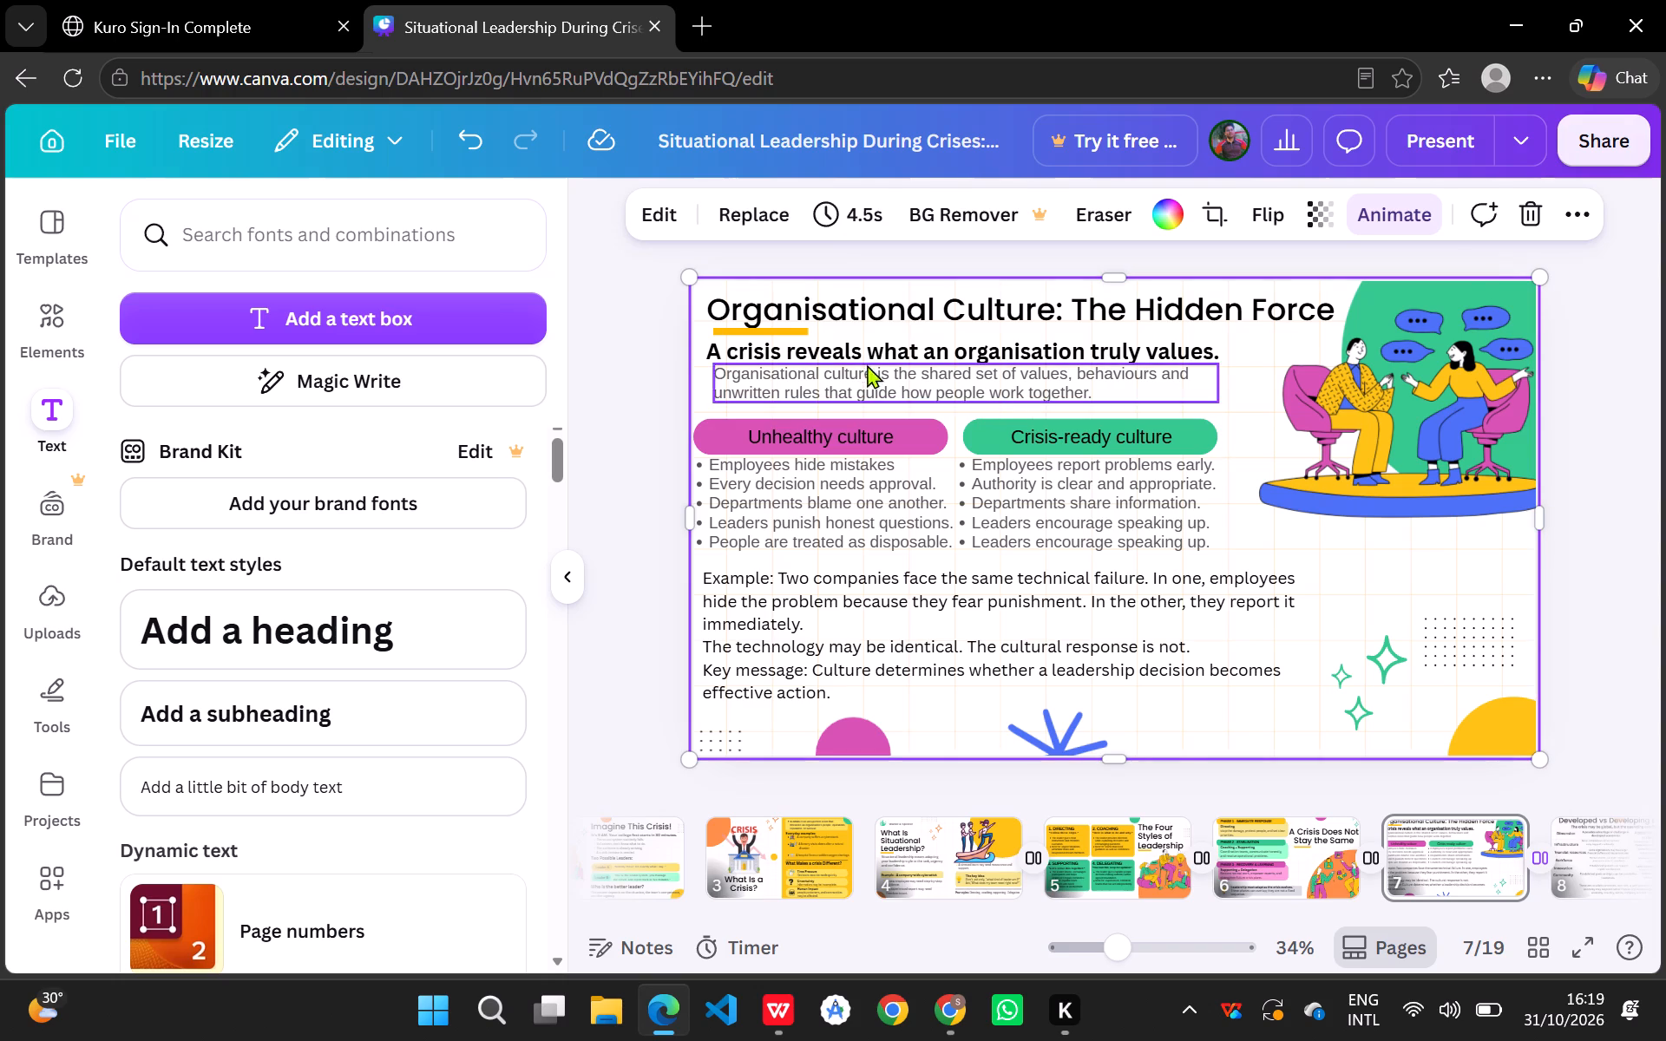
pyautogui.click(803, 330)
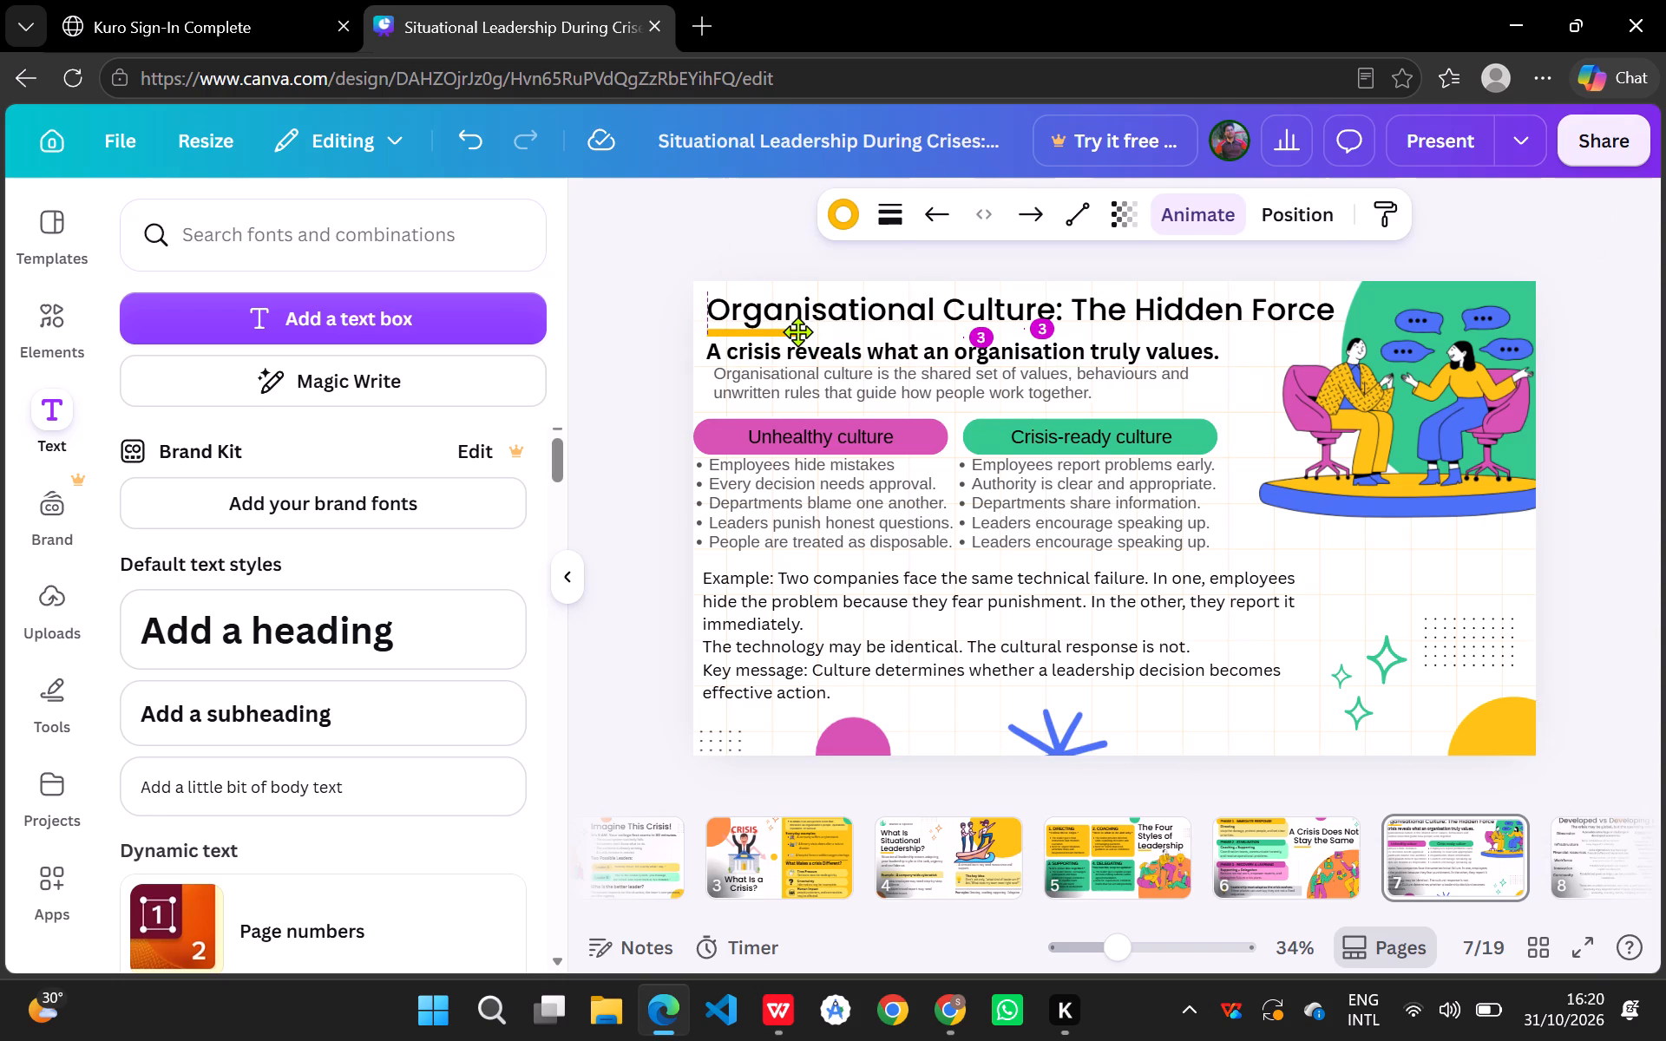
pyautogui.click(905, 352)
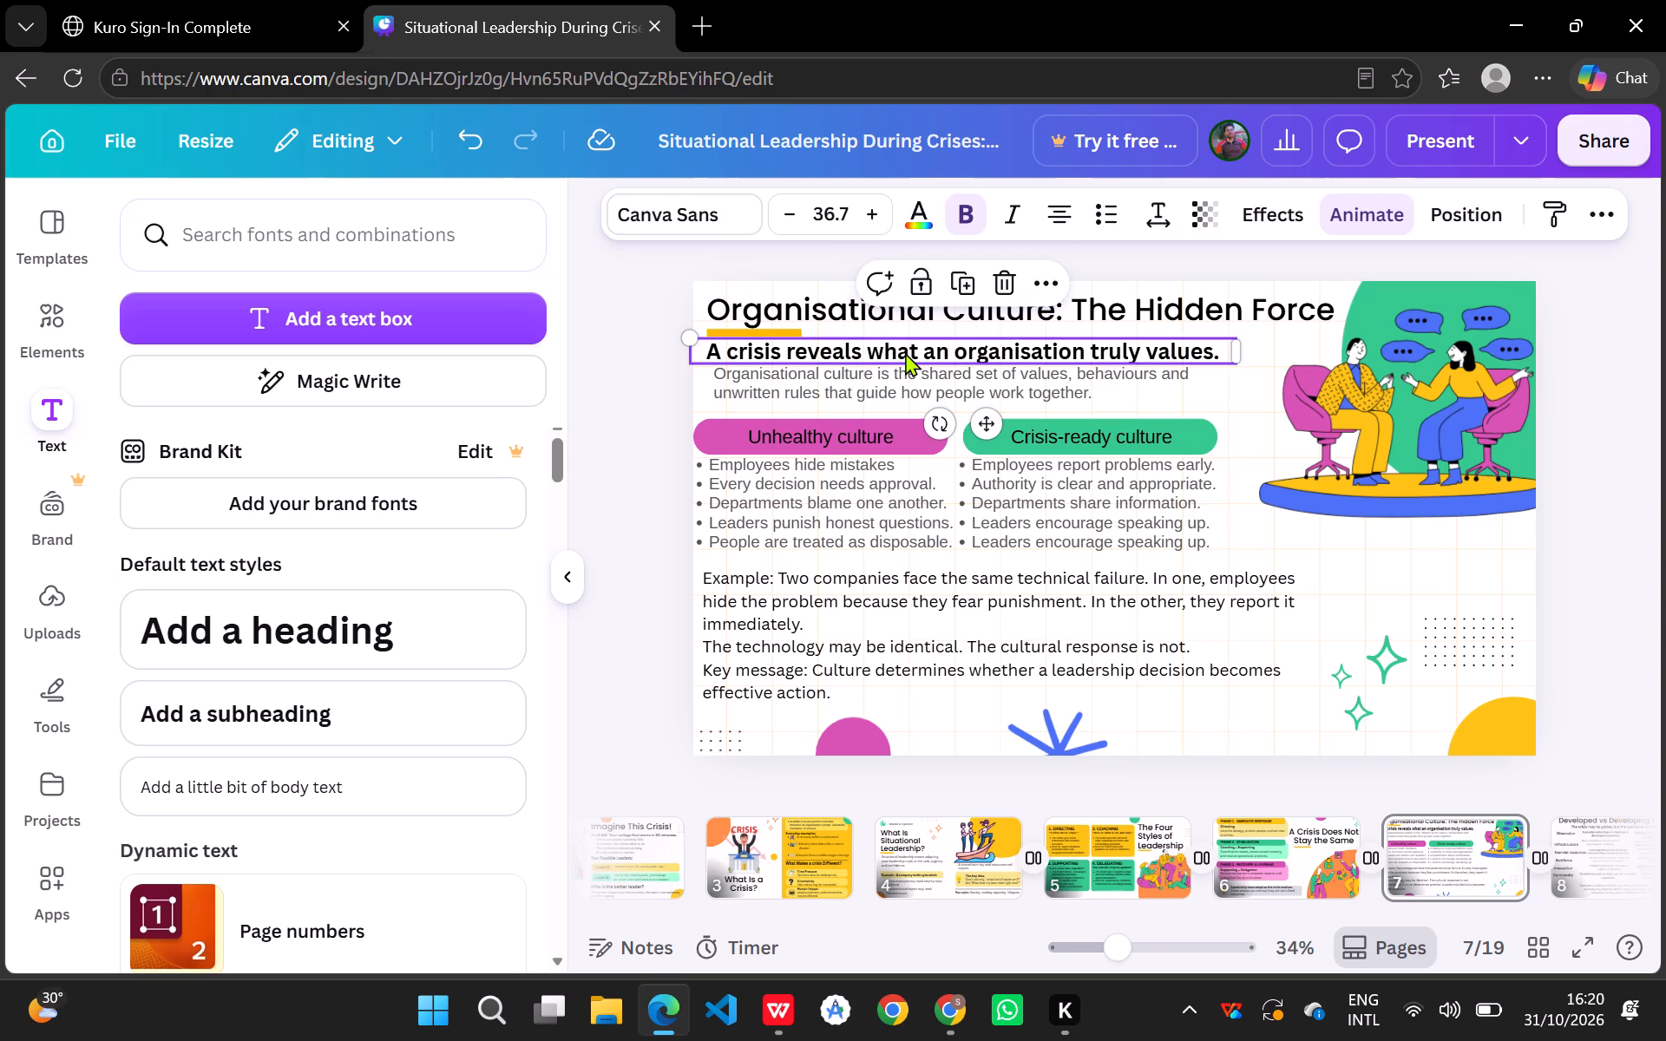
# Move the "Organisational culture is the shared set of values" paragraph slightly left to line up with the subtitle text.
pyautogui.click(910, 392)
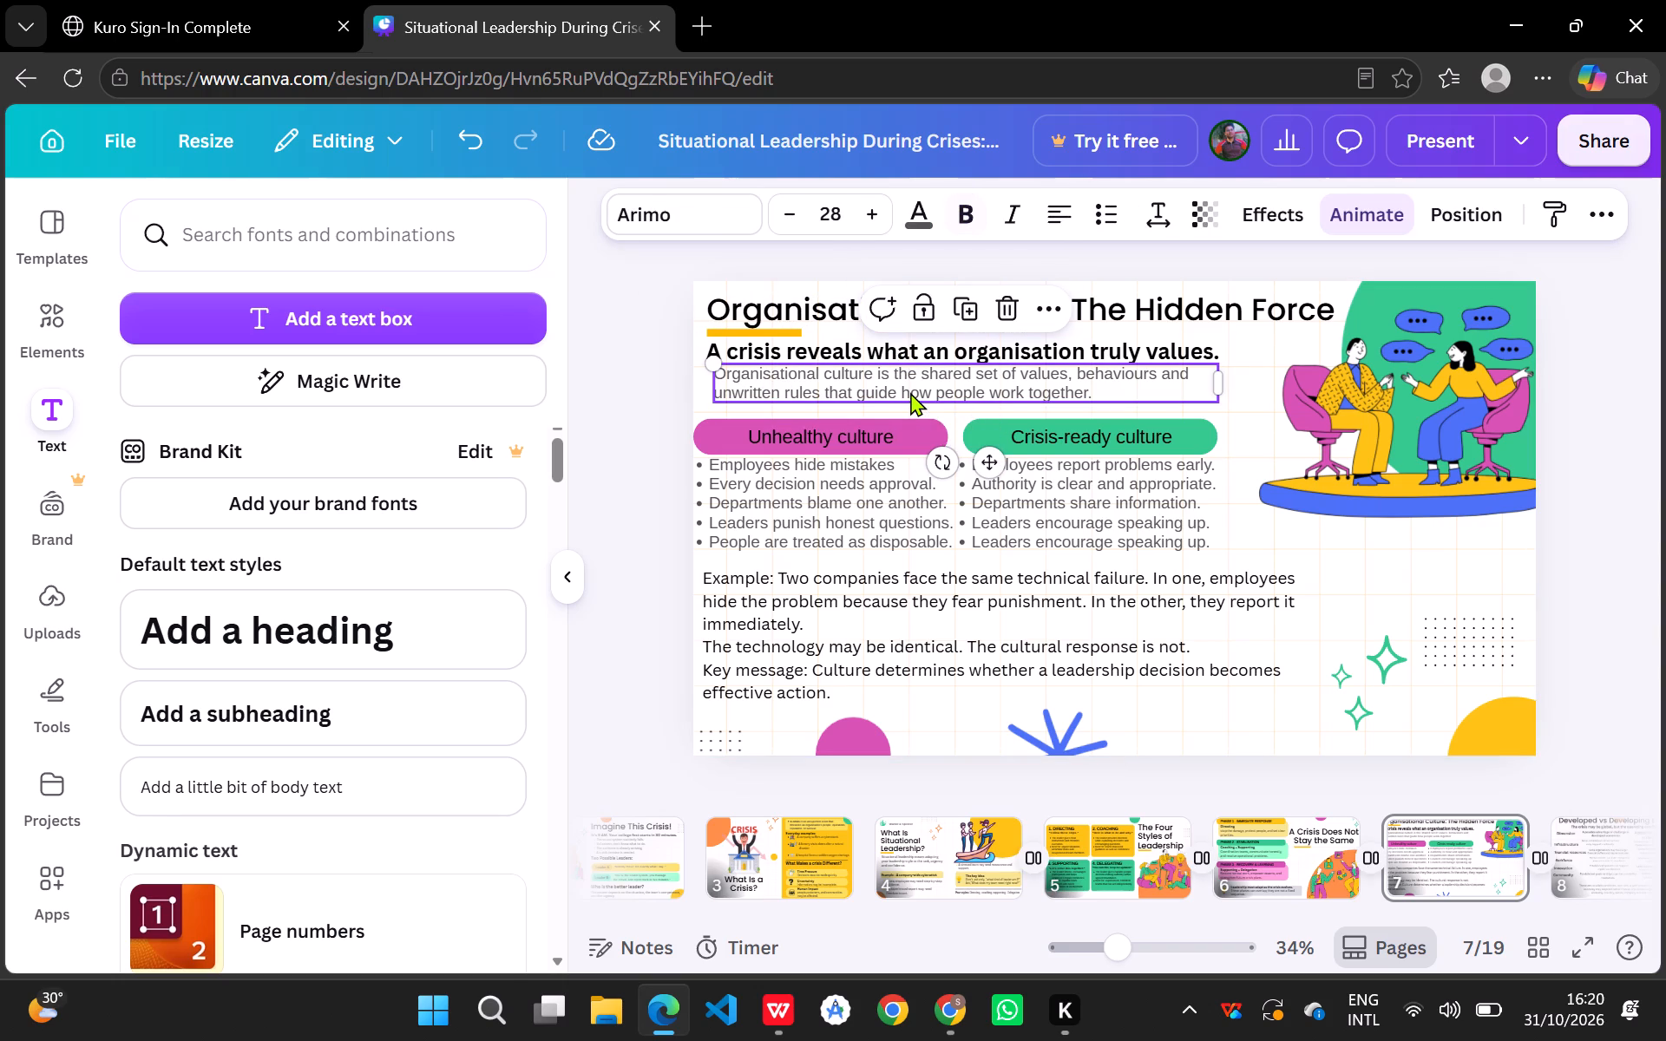
pyautogui.click(902, 389)
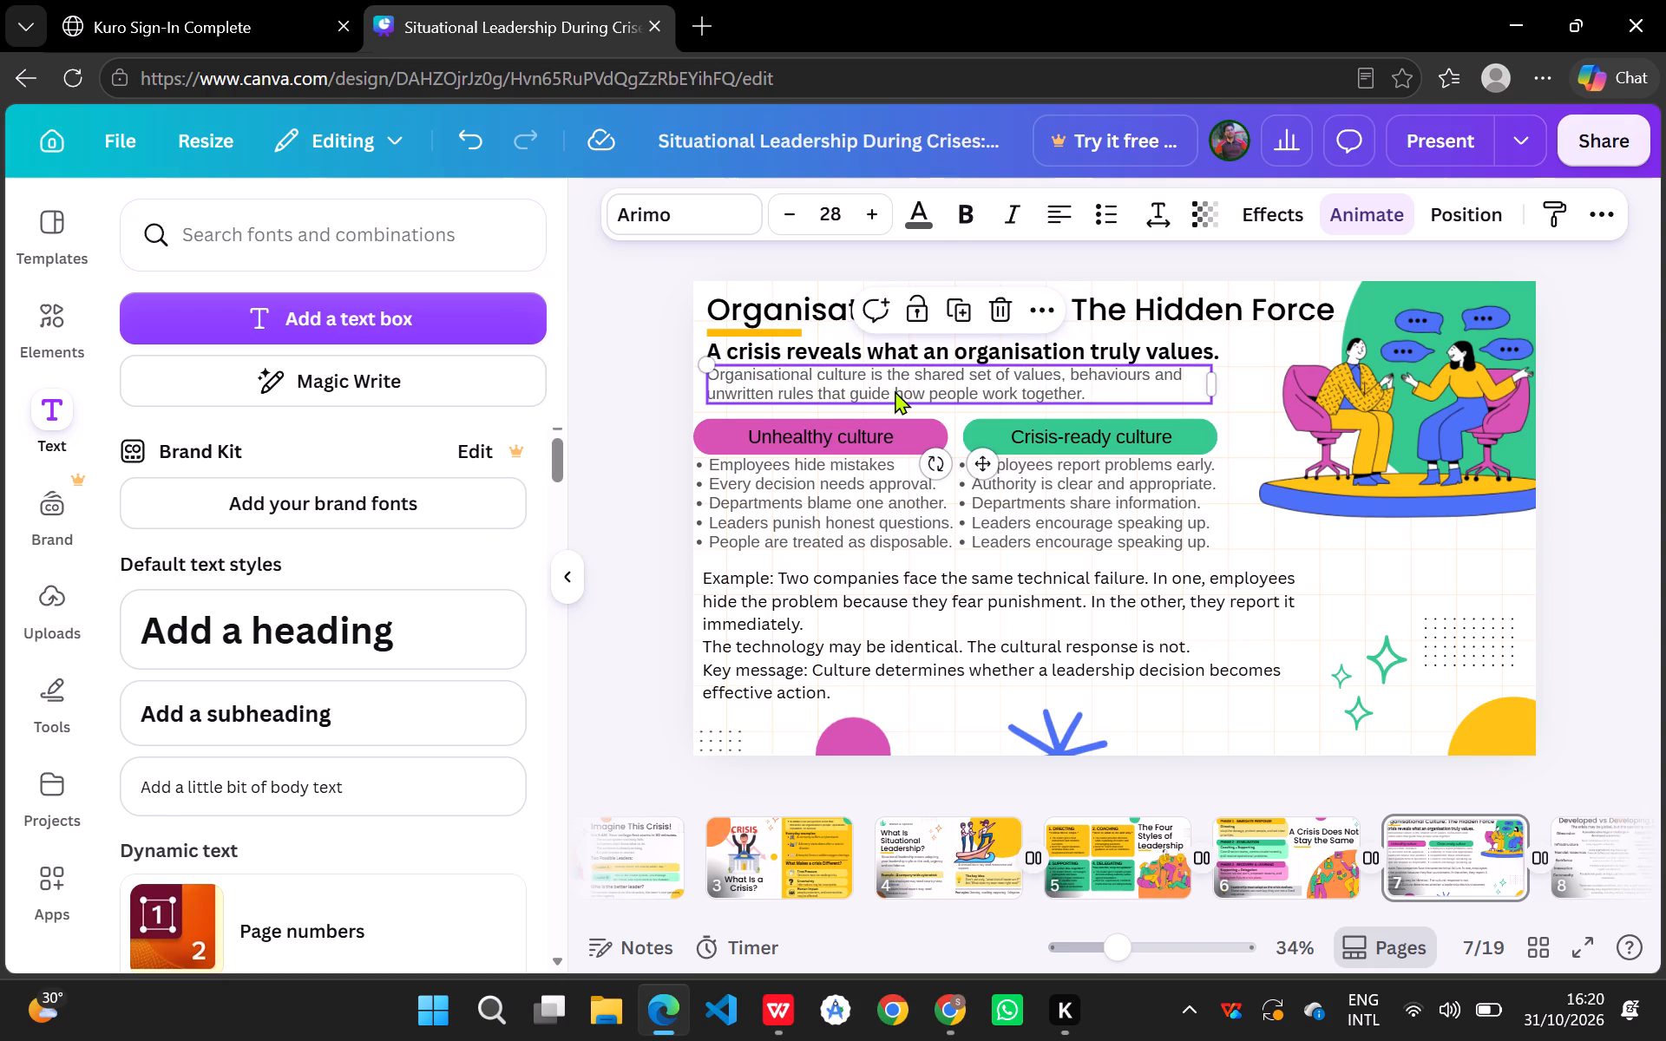
# Change the organisational culture definition paragraph's text colour to black (#000000).
pyautogui.click(911, 215)
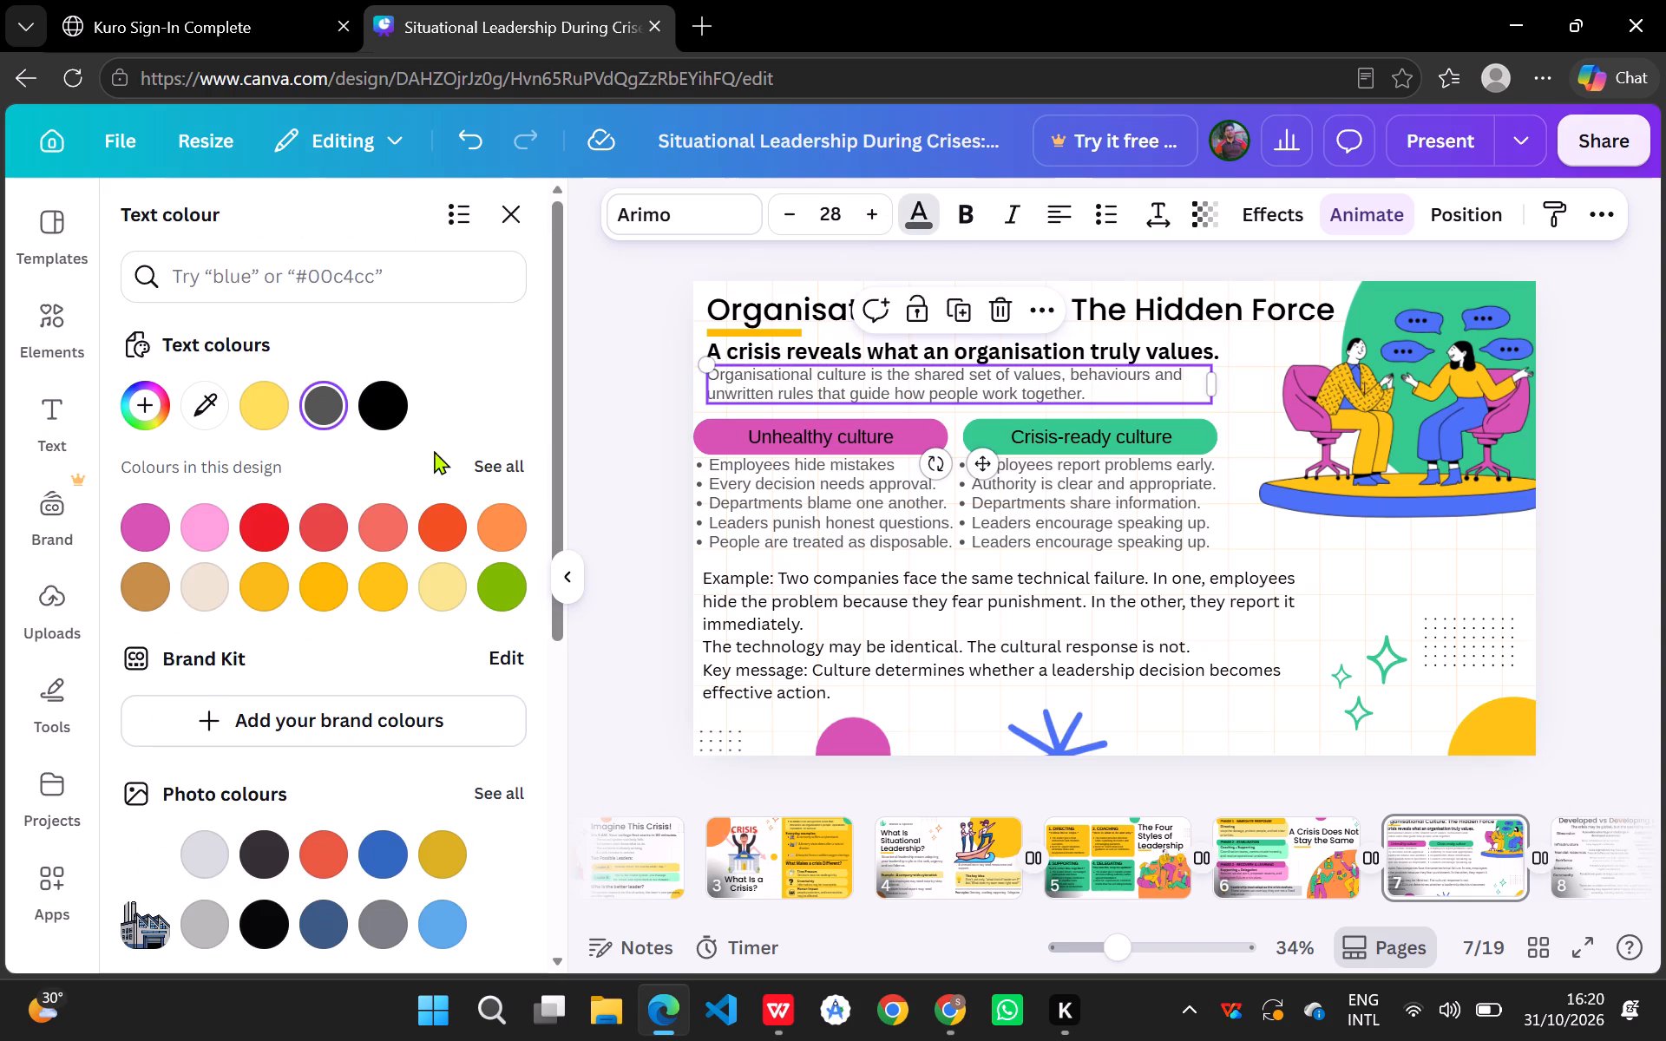
pyautogui.click(394, 424)
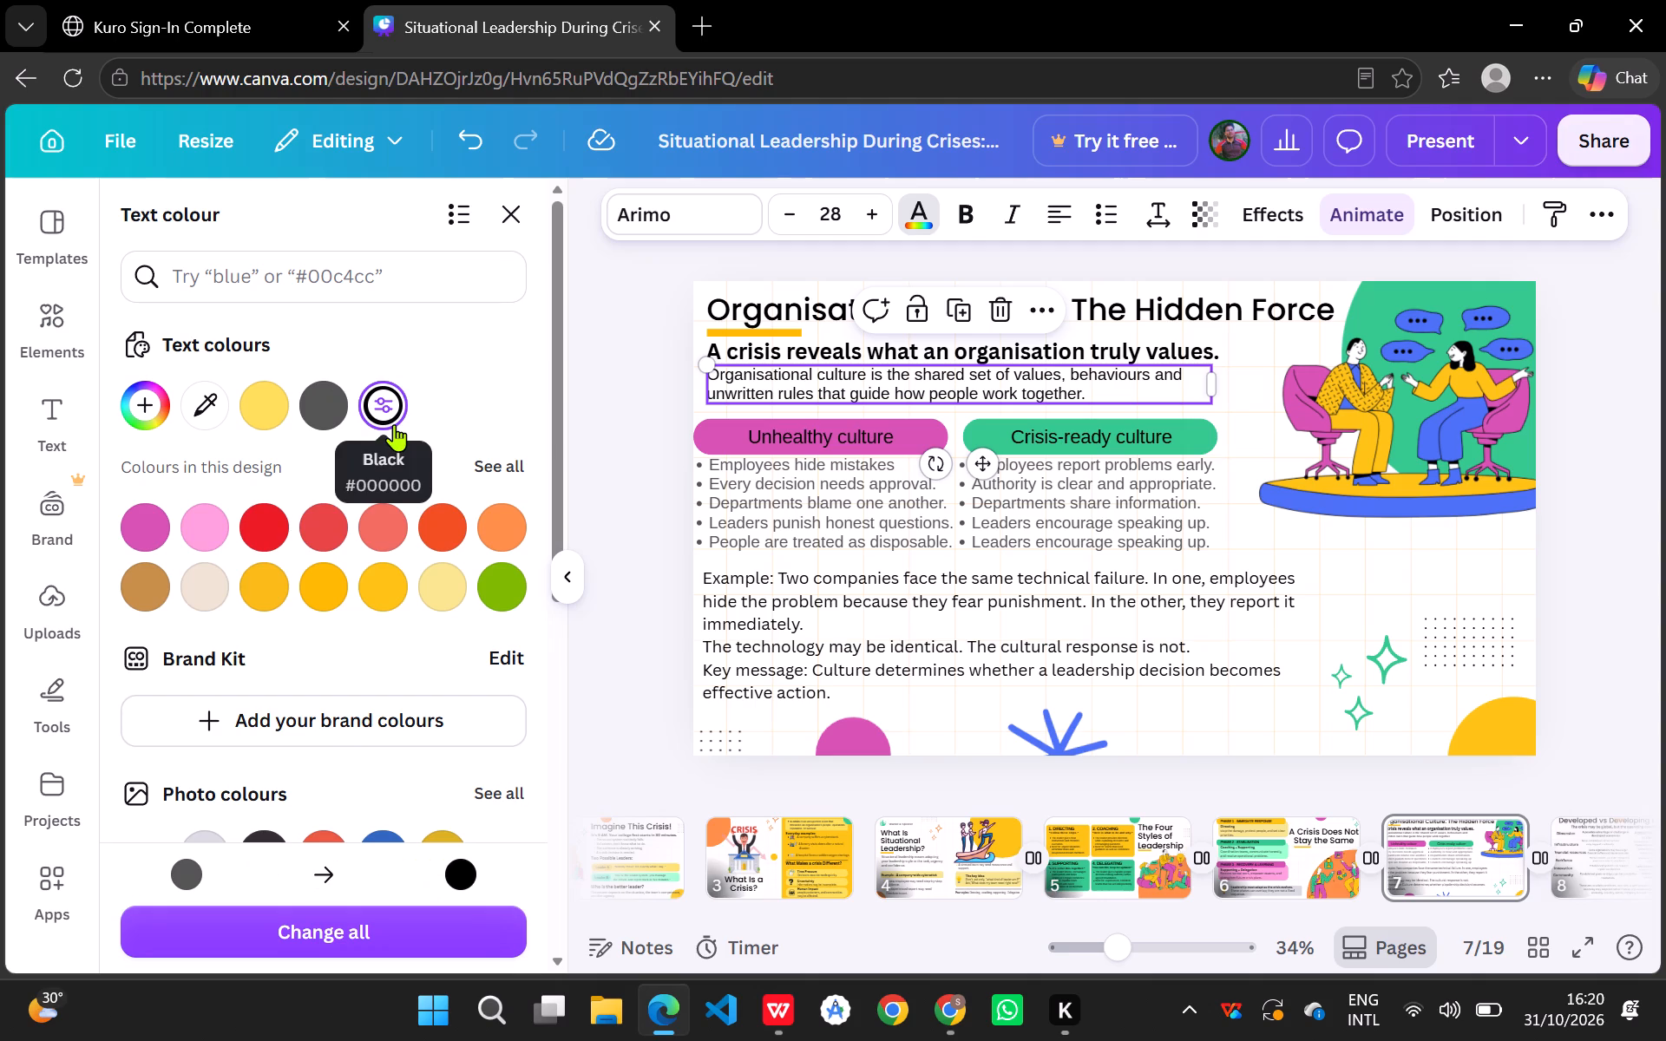
# Duplicate the pink "Unhealthy culture" pill shape and stretch the copy downward past the end of its bullet list.
pyautogui.click(842, 512)
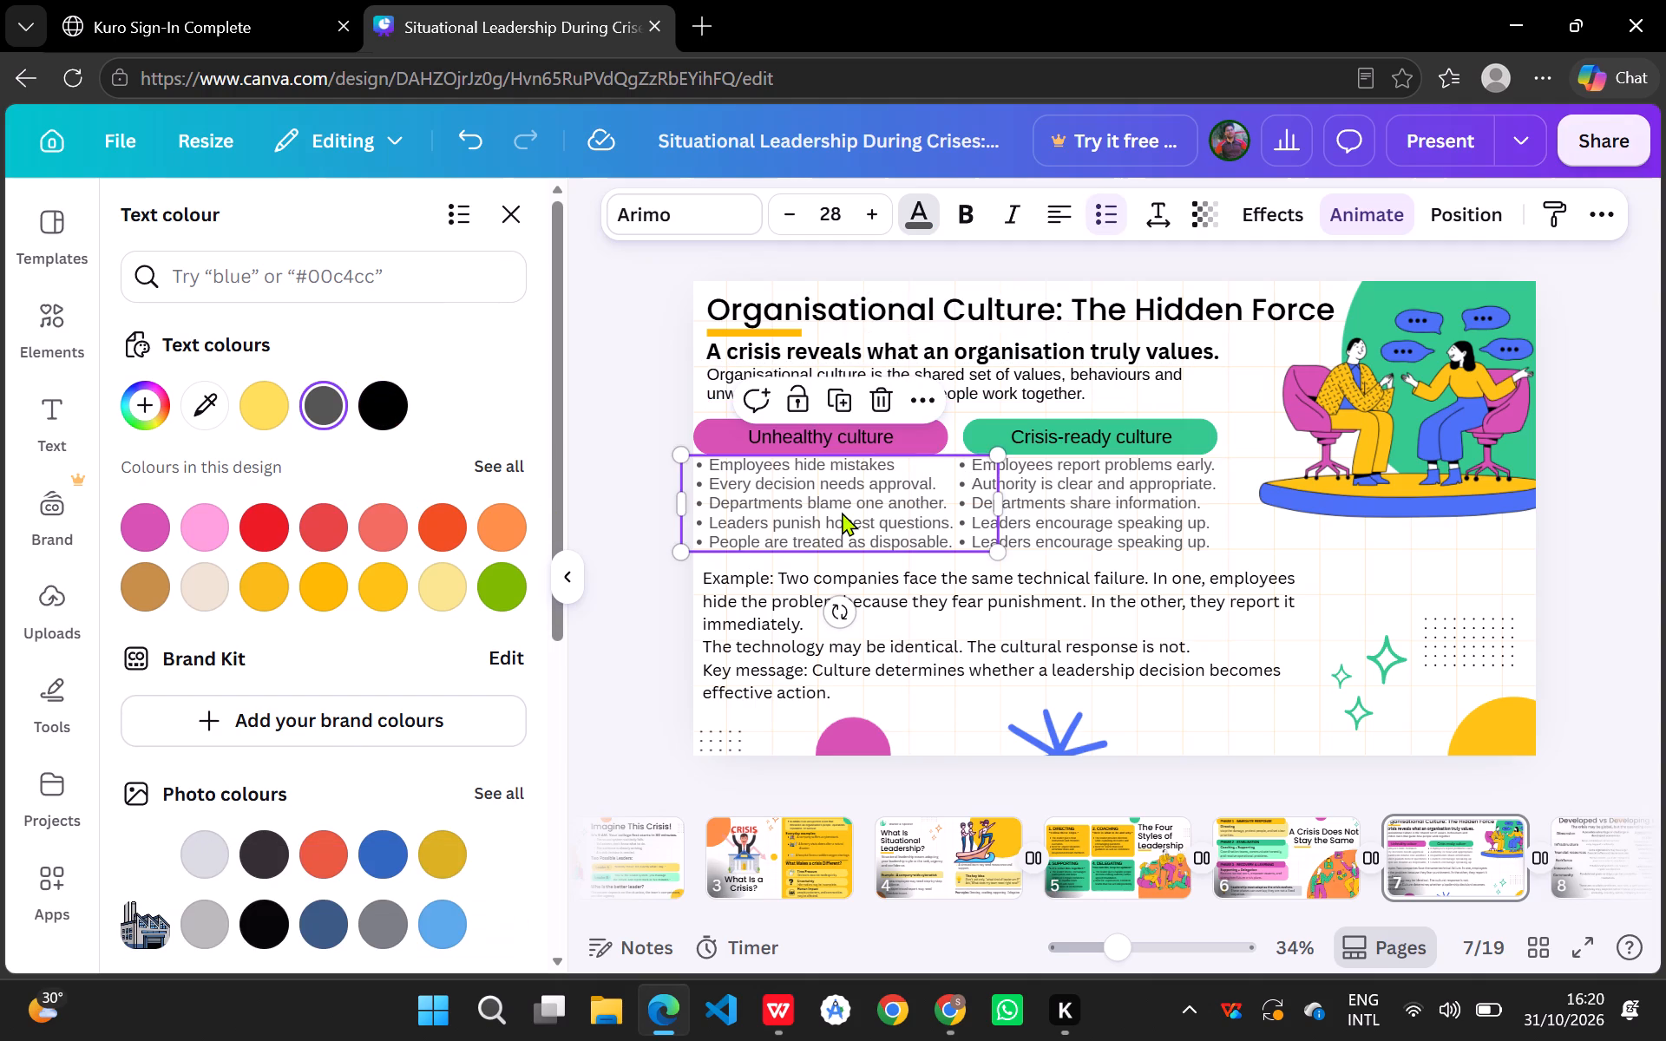
pyautogui.click(928, 566)
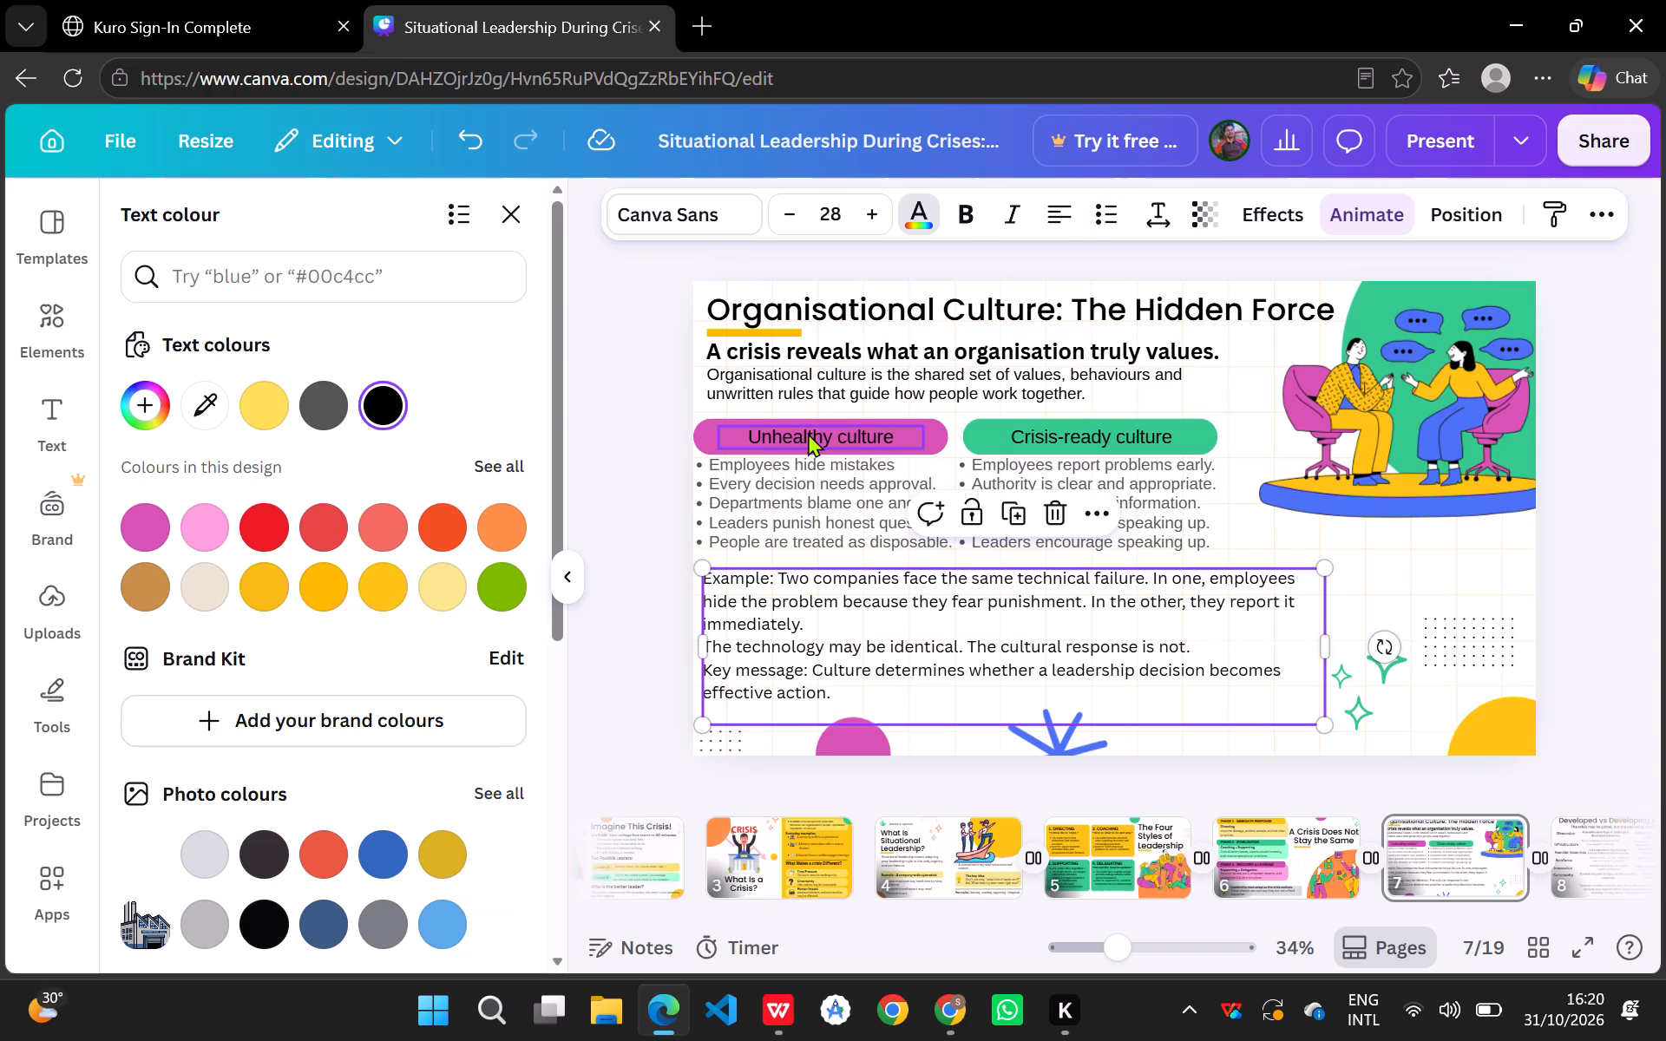
pyautogui.click(945, 439)
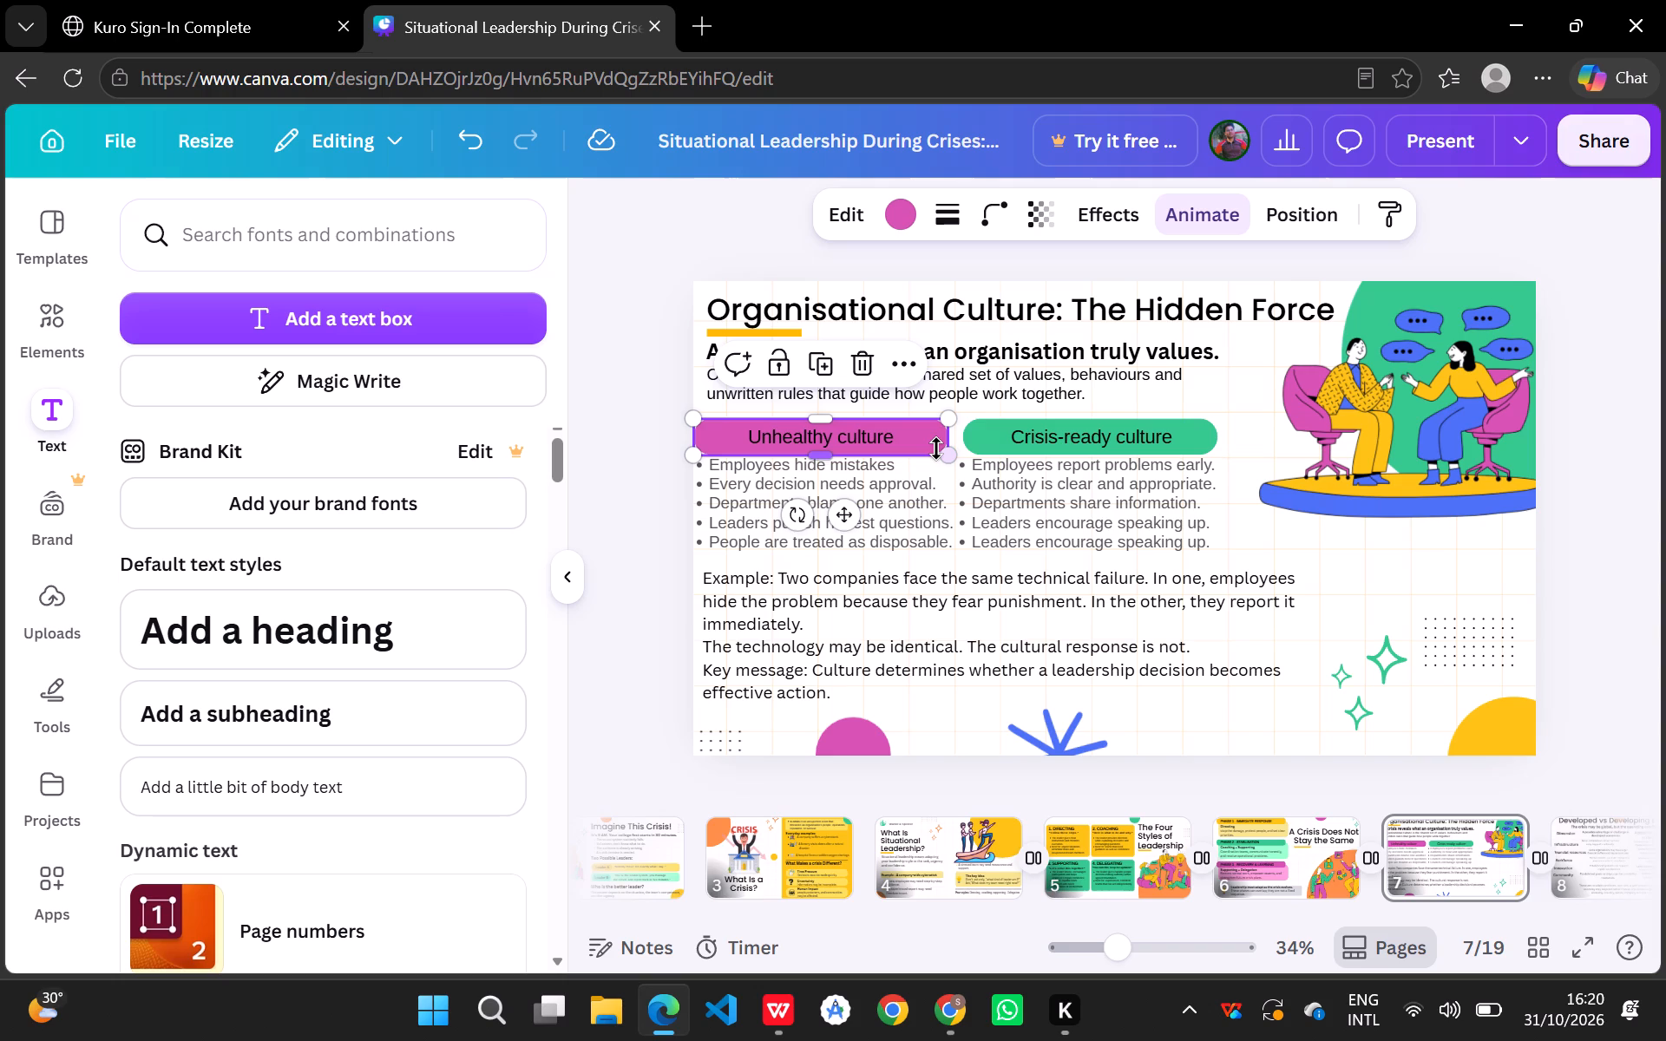
pyautogui.hotkey('ctrl', 'c')
pyautogui.hotkey('ctrl', 'v')
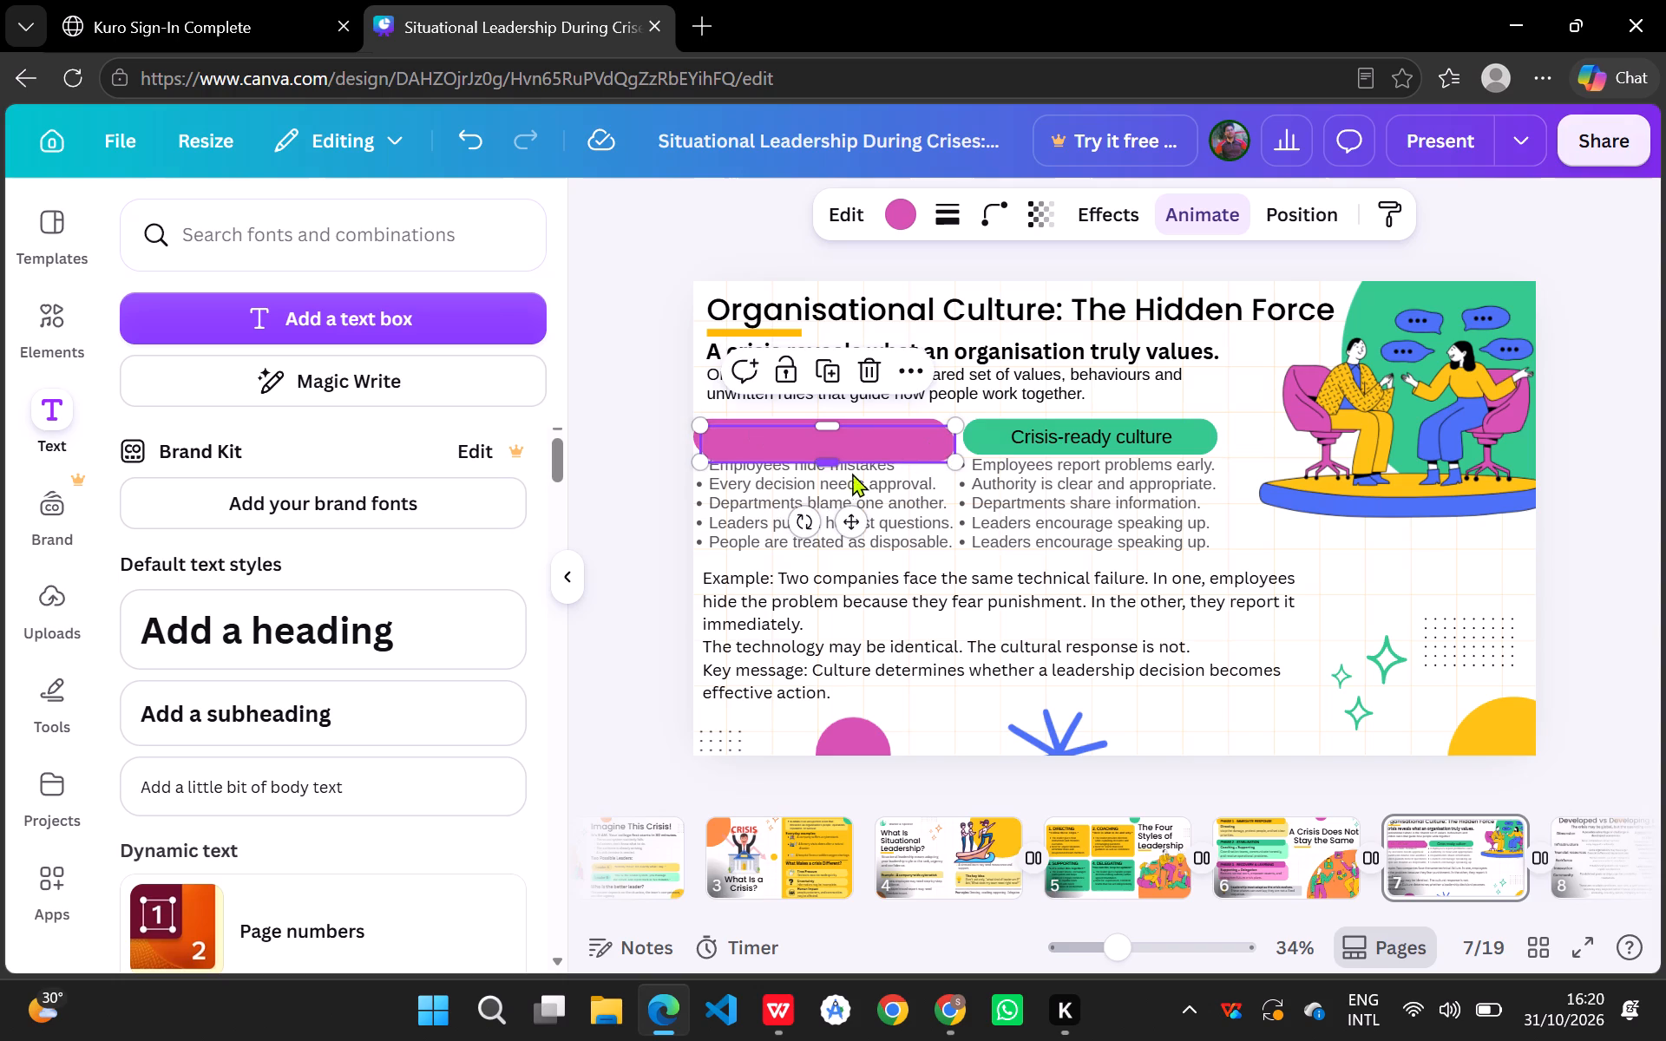
pyautogui.moveTo(822, 462); pyautogui.dragTo(822, 524)
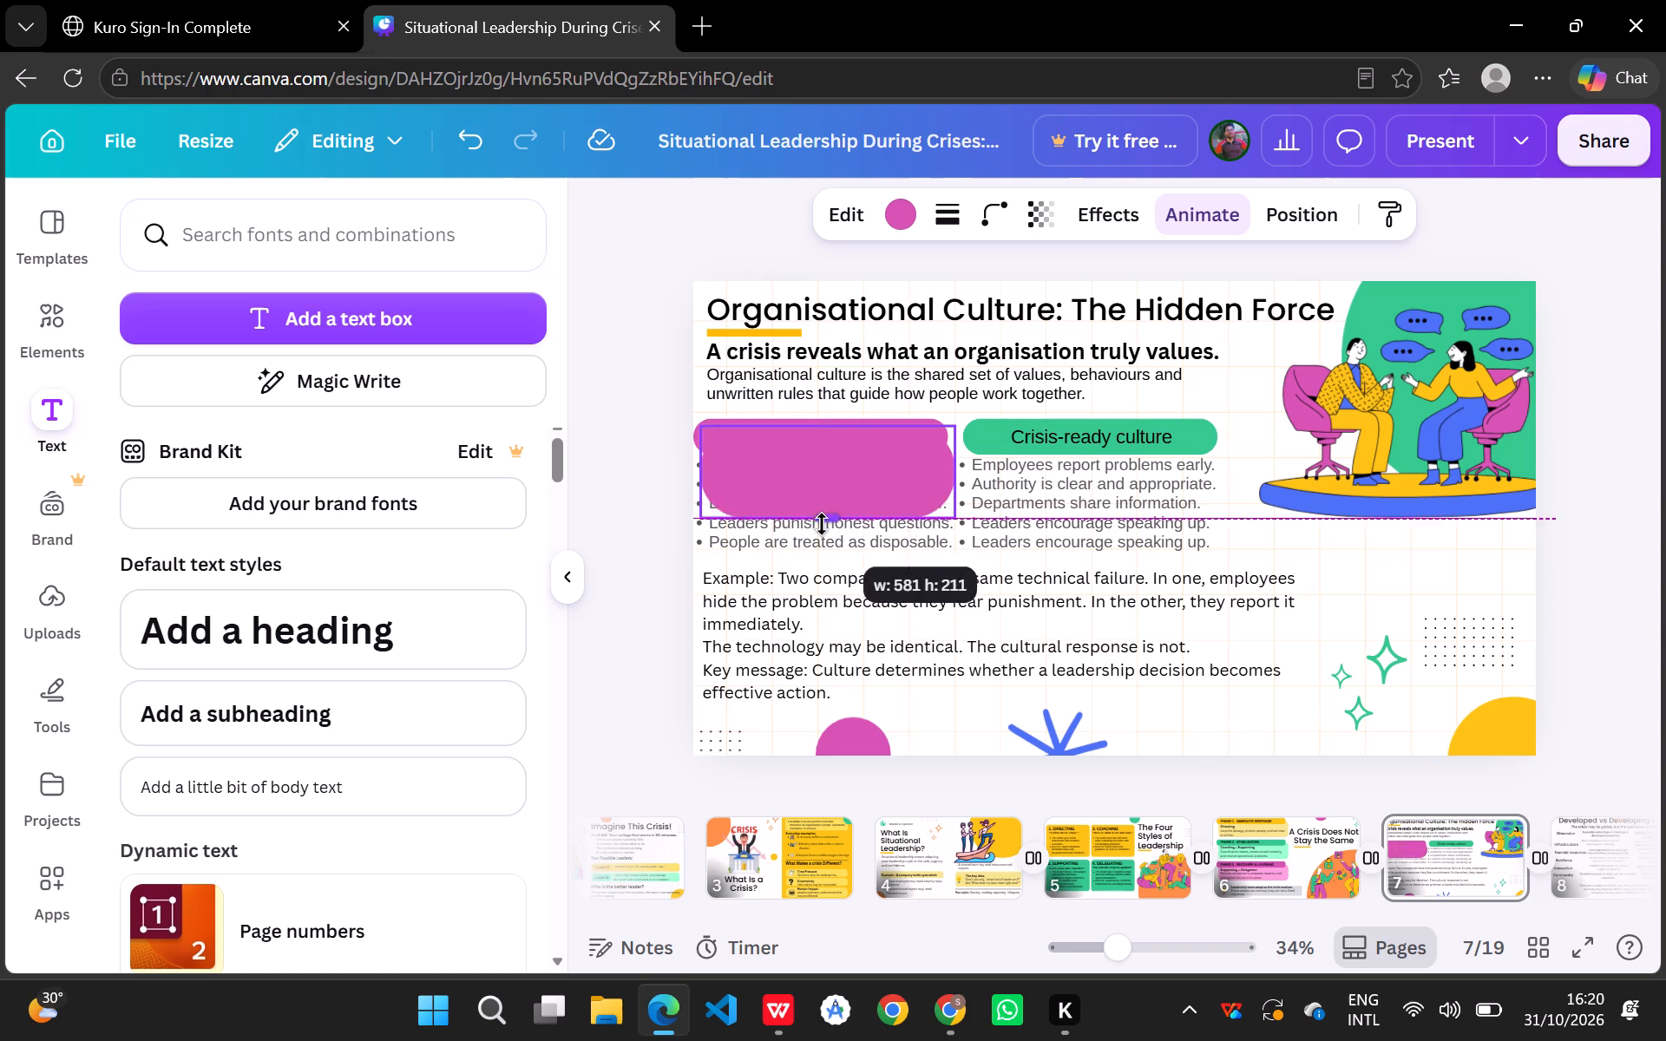
pyautogui.moveTo(822, 524); pyautogui.dragTo(817, 571)
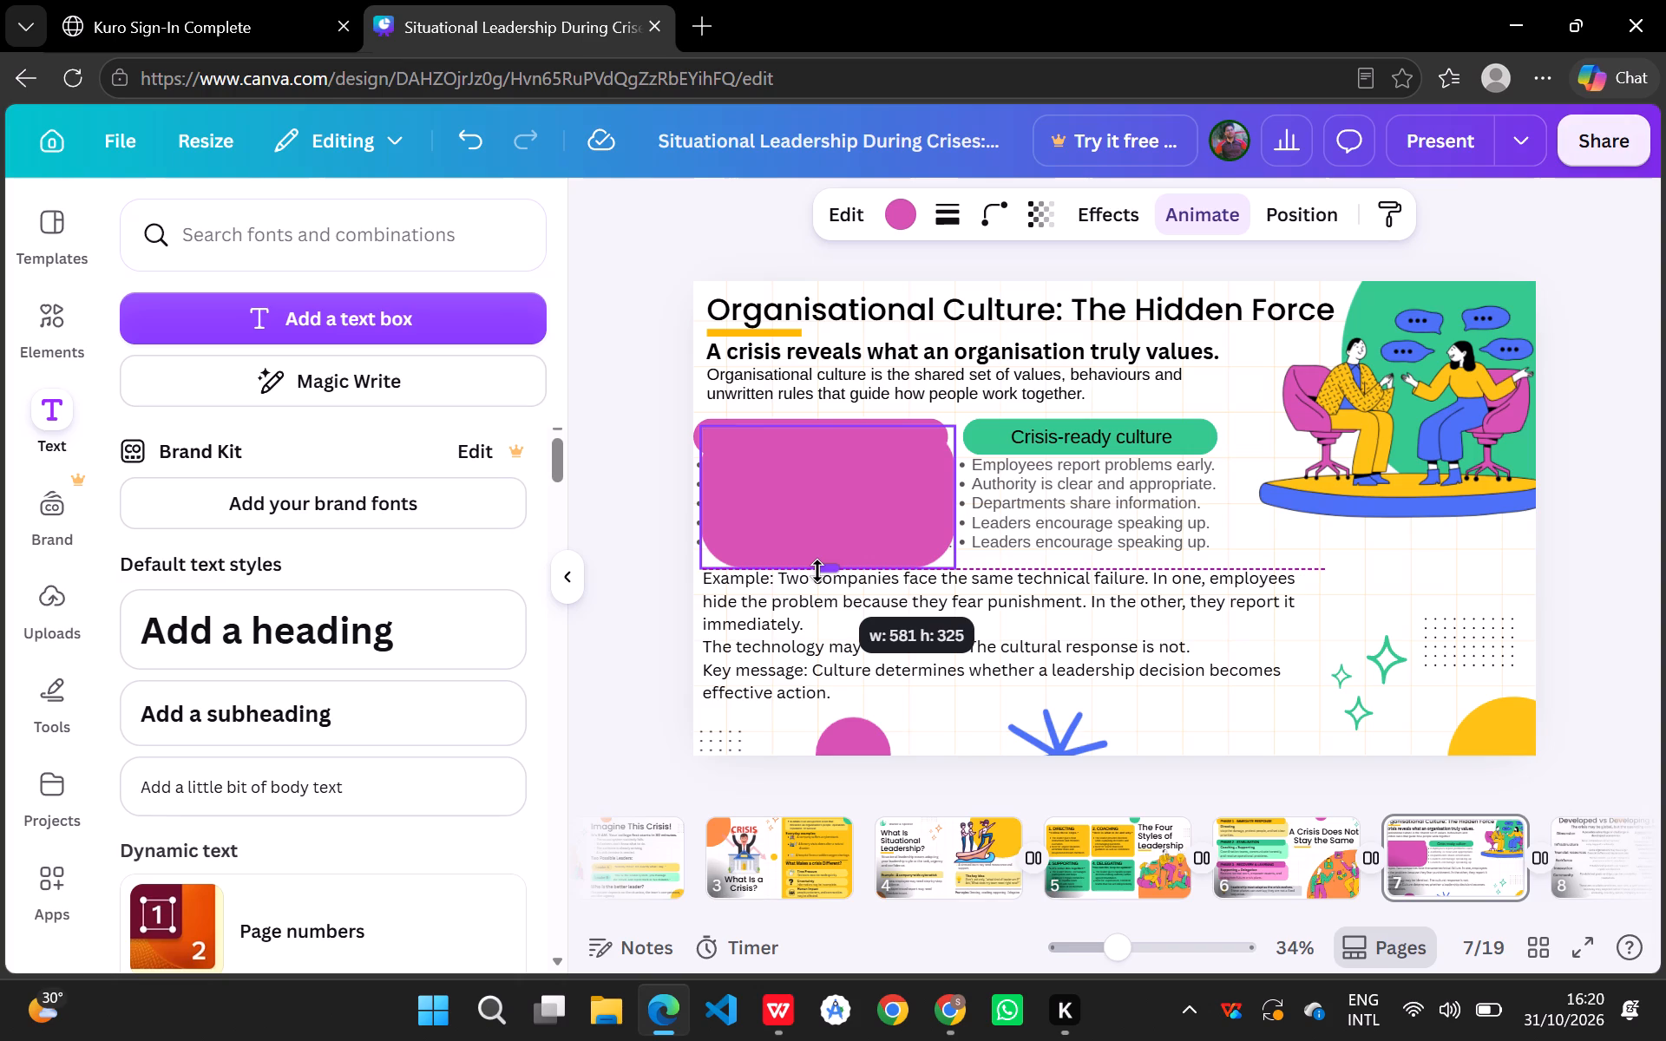
pyautogui.moveTo(817, 571); pyautogui.dragTo(816, 584)
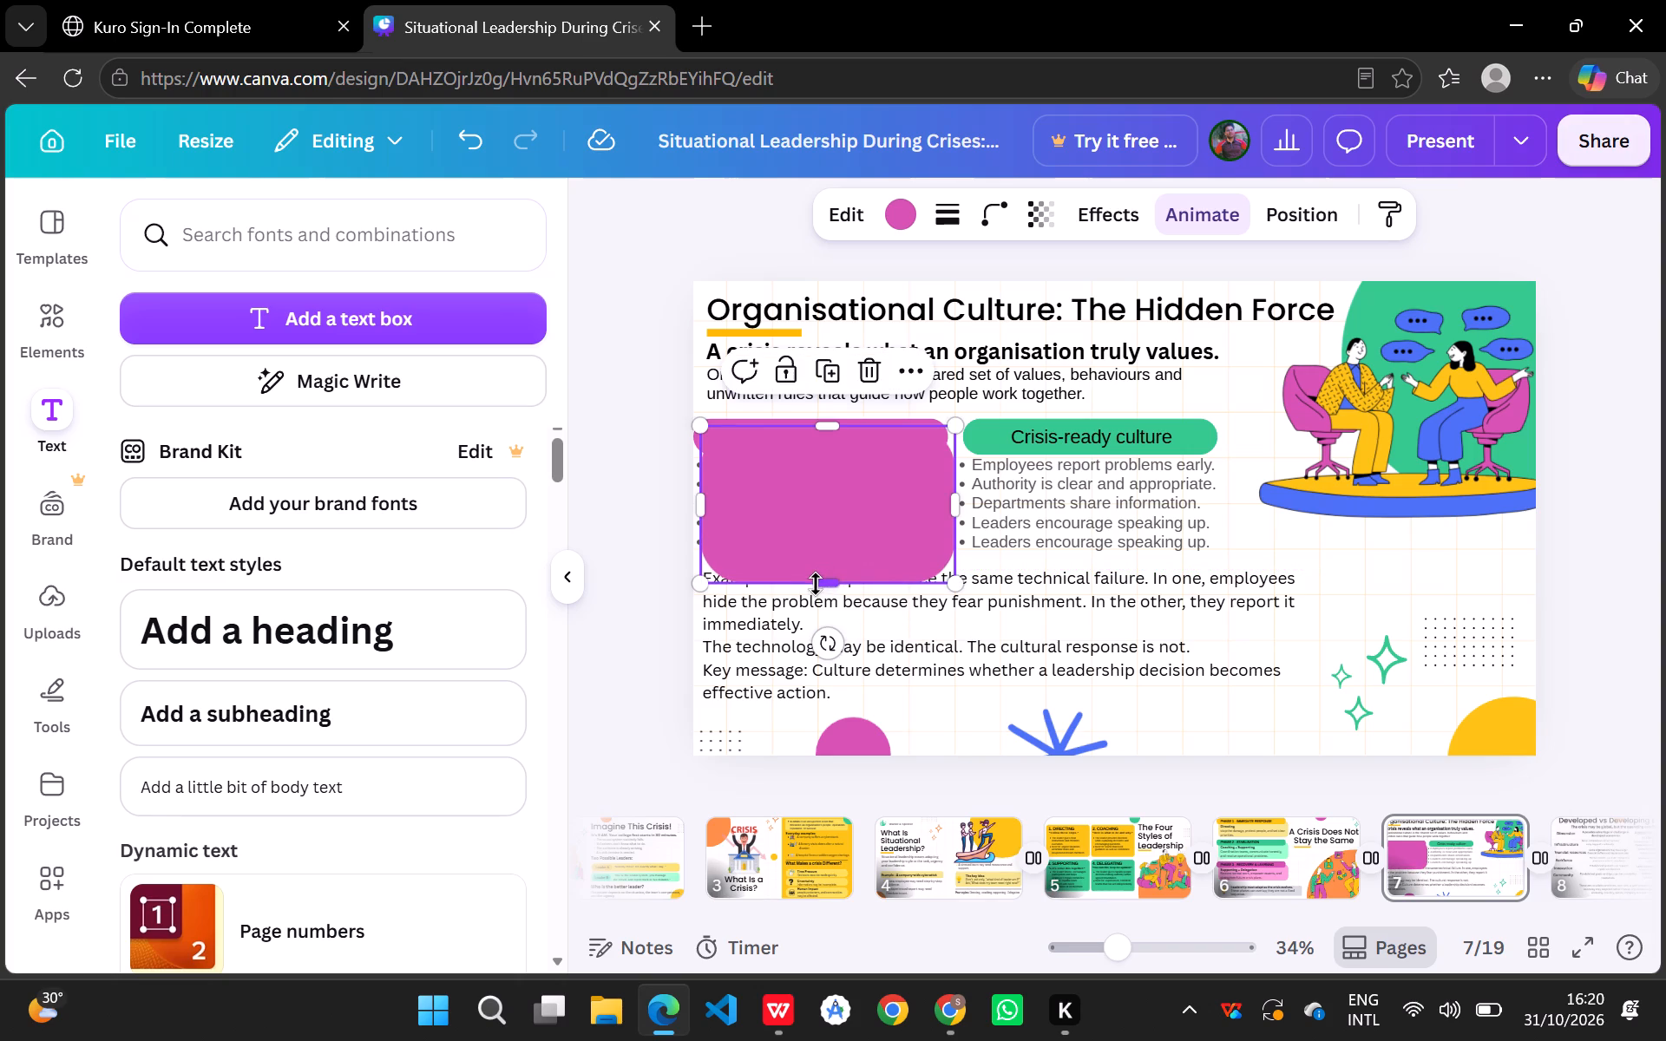
# Align the enlarged pink box with the top and left edges of the original "Unhealthy culture" pill.
pyautogui.moveTo(829, 514); pyautogui.dragTo(825, 502)
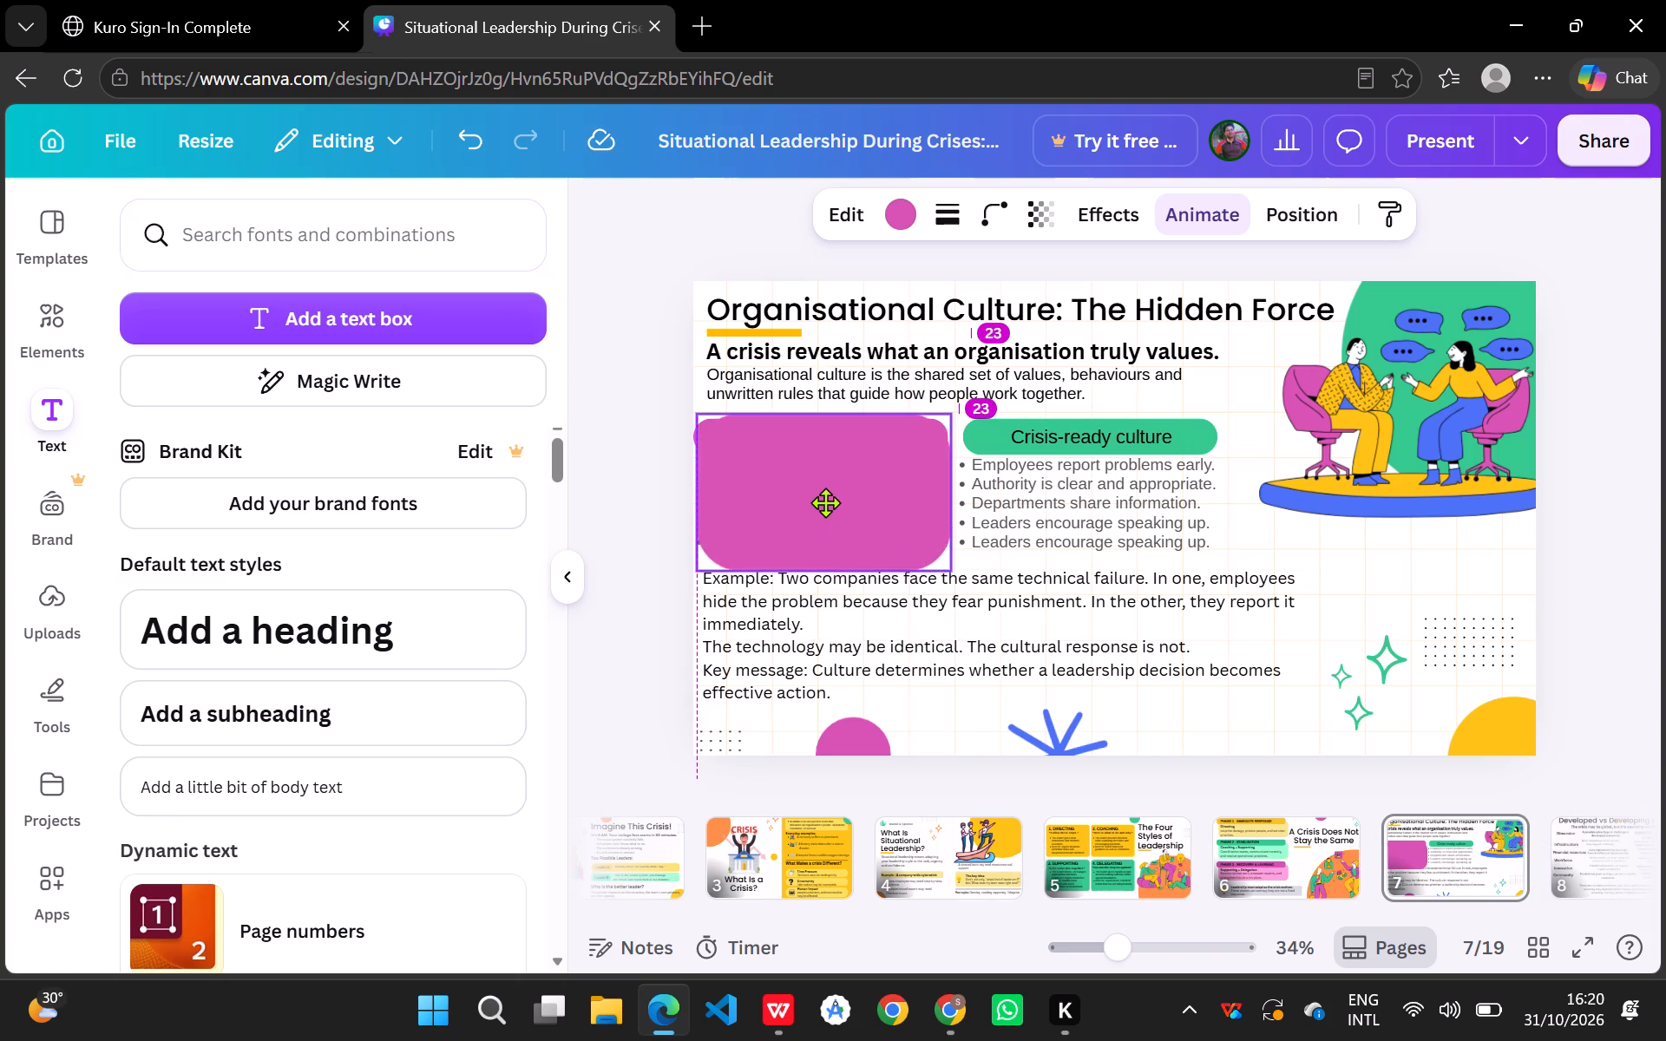
pyautogui.moveTo(825, 502); pyautogui.dragTo(823, 506)
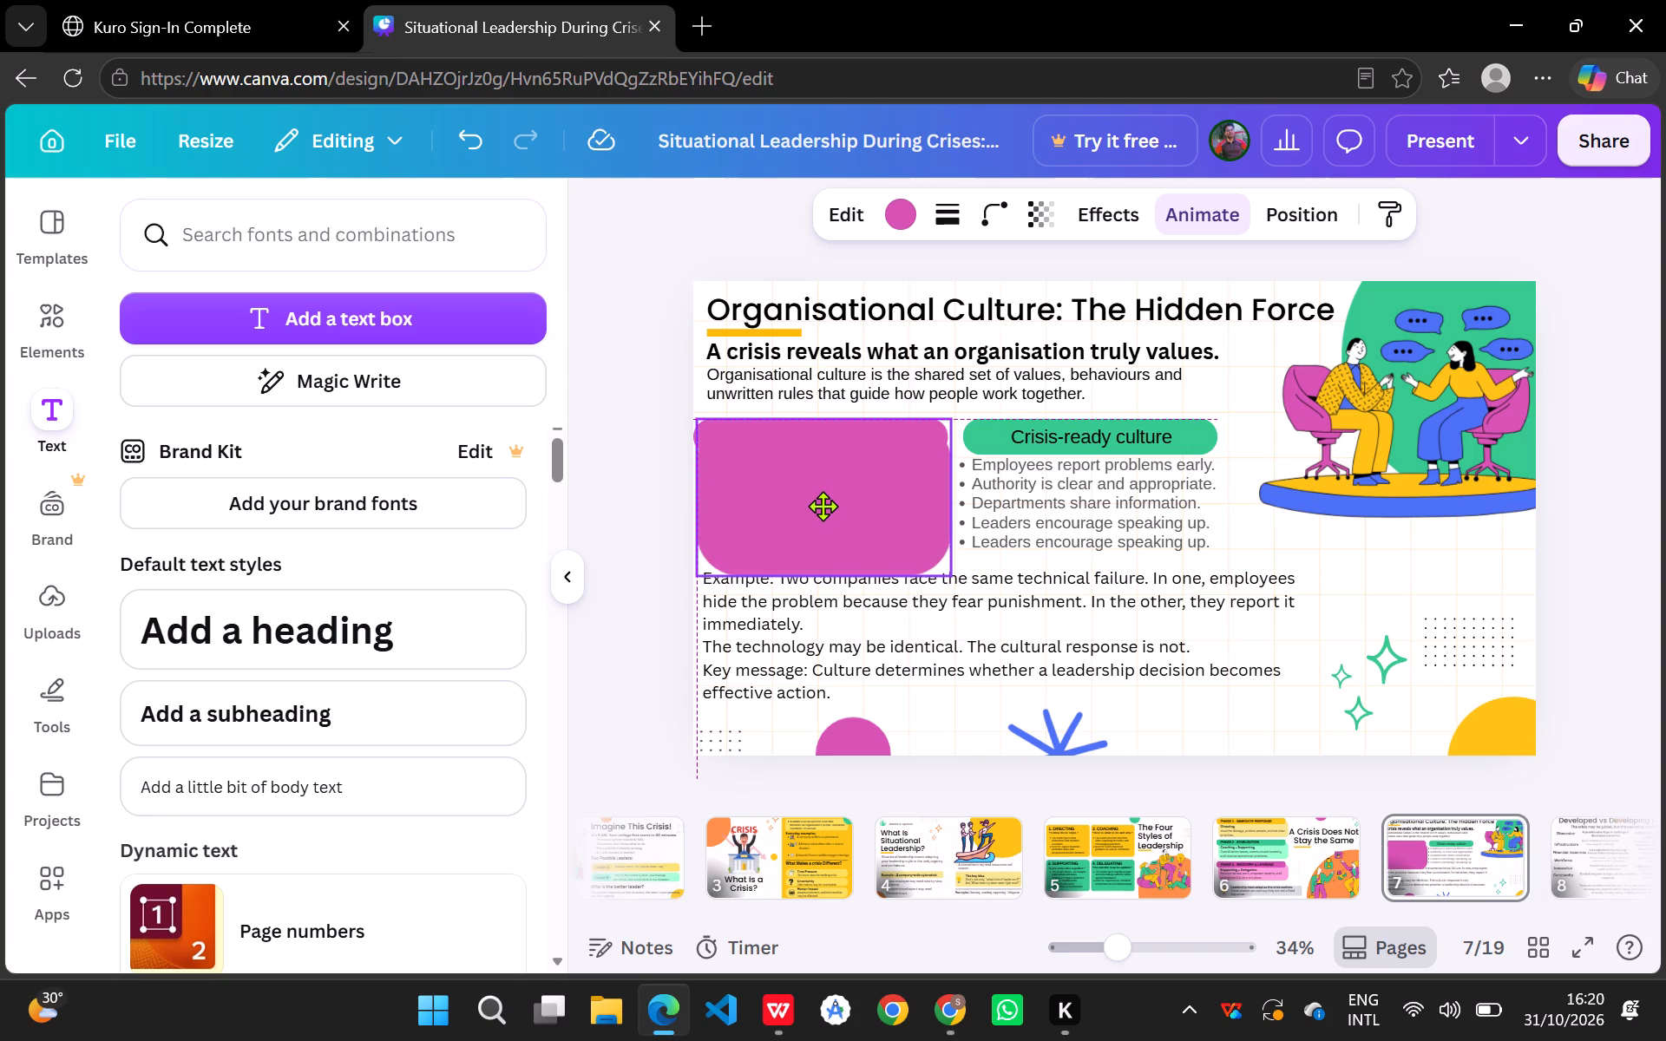
pyautogui.moveTo(823, 506); pyautogui.dragTo(822, 505)
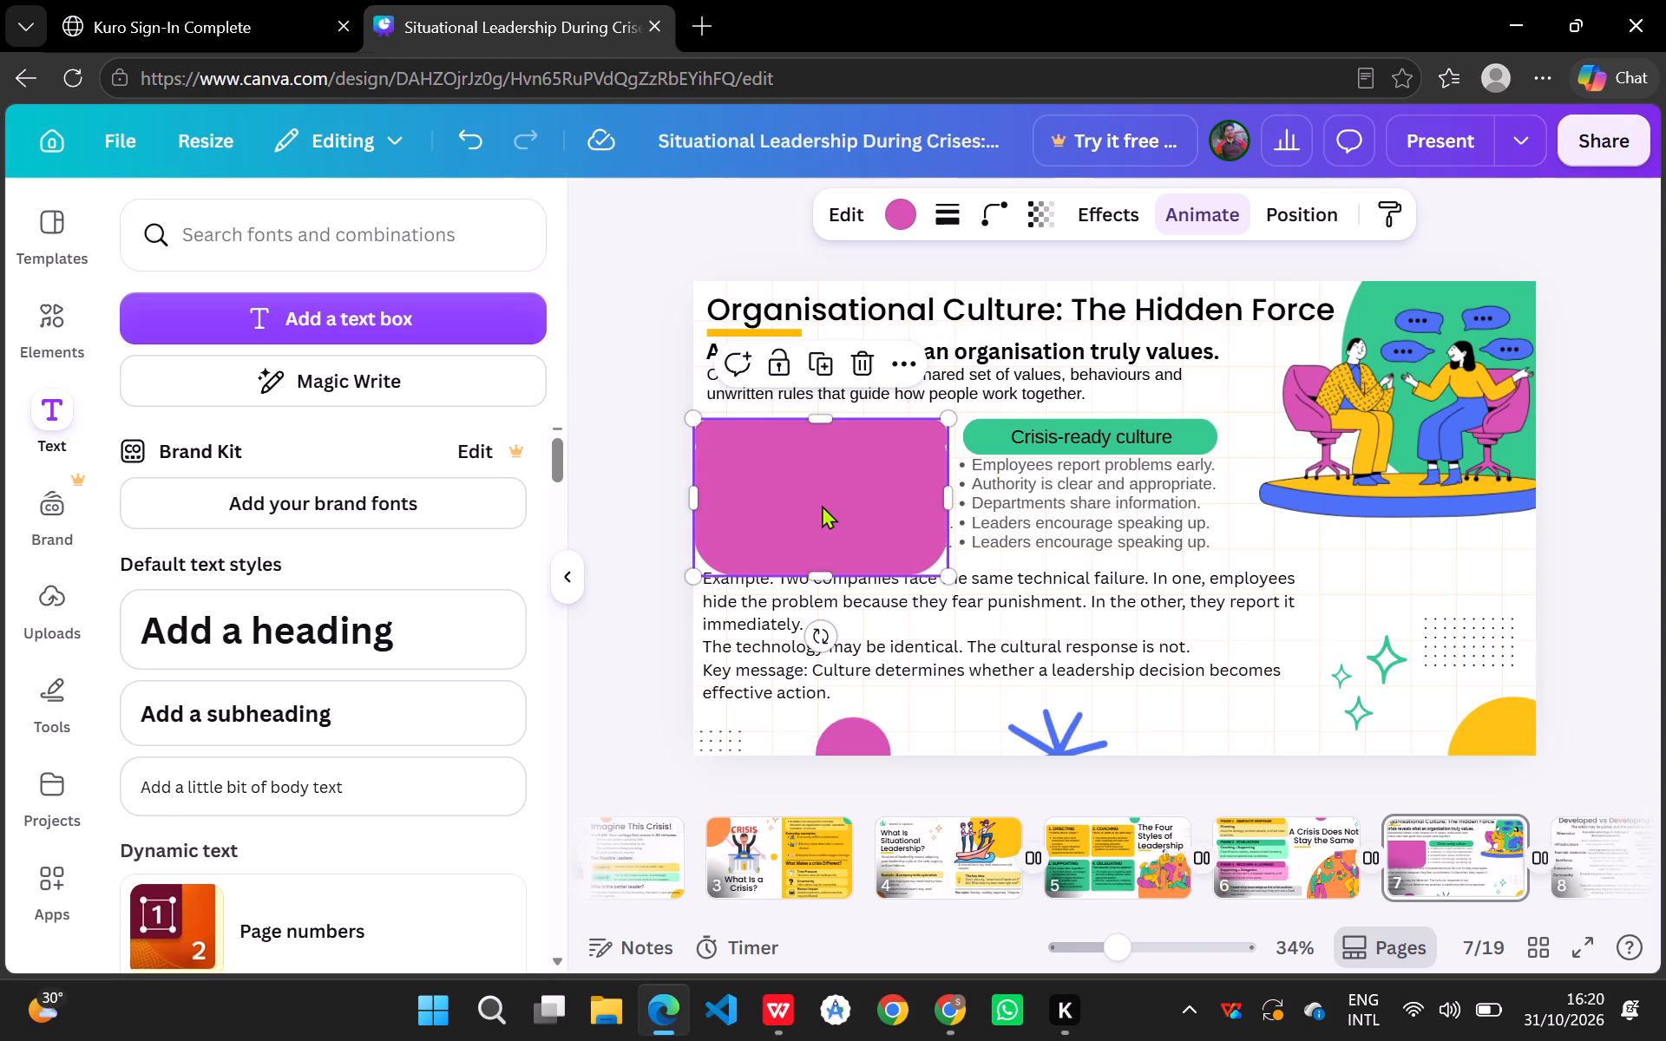
# Reduce the large pink box's corner rounding so its corners are only slightly rounded.
pyautogui.click(990, 219)
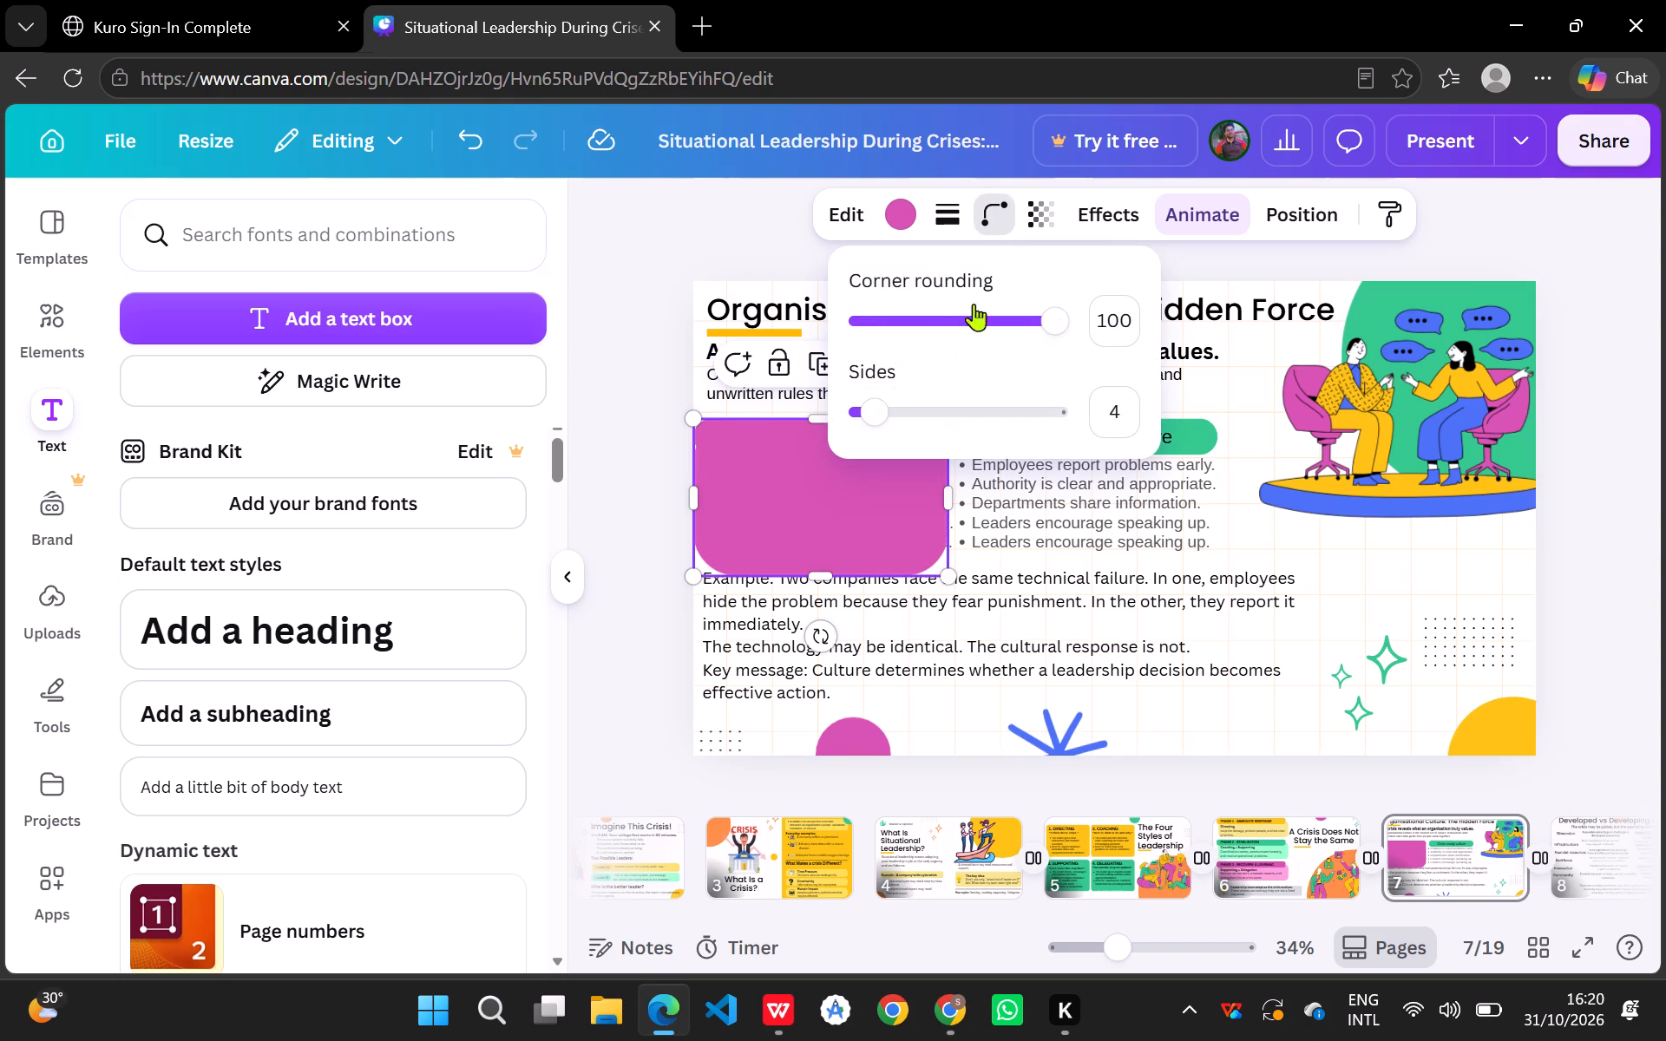
pyautogui.moveTo(1063, 323); pyautogui.dragTo(925, 340)
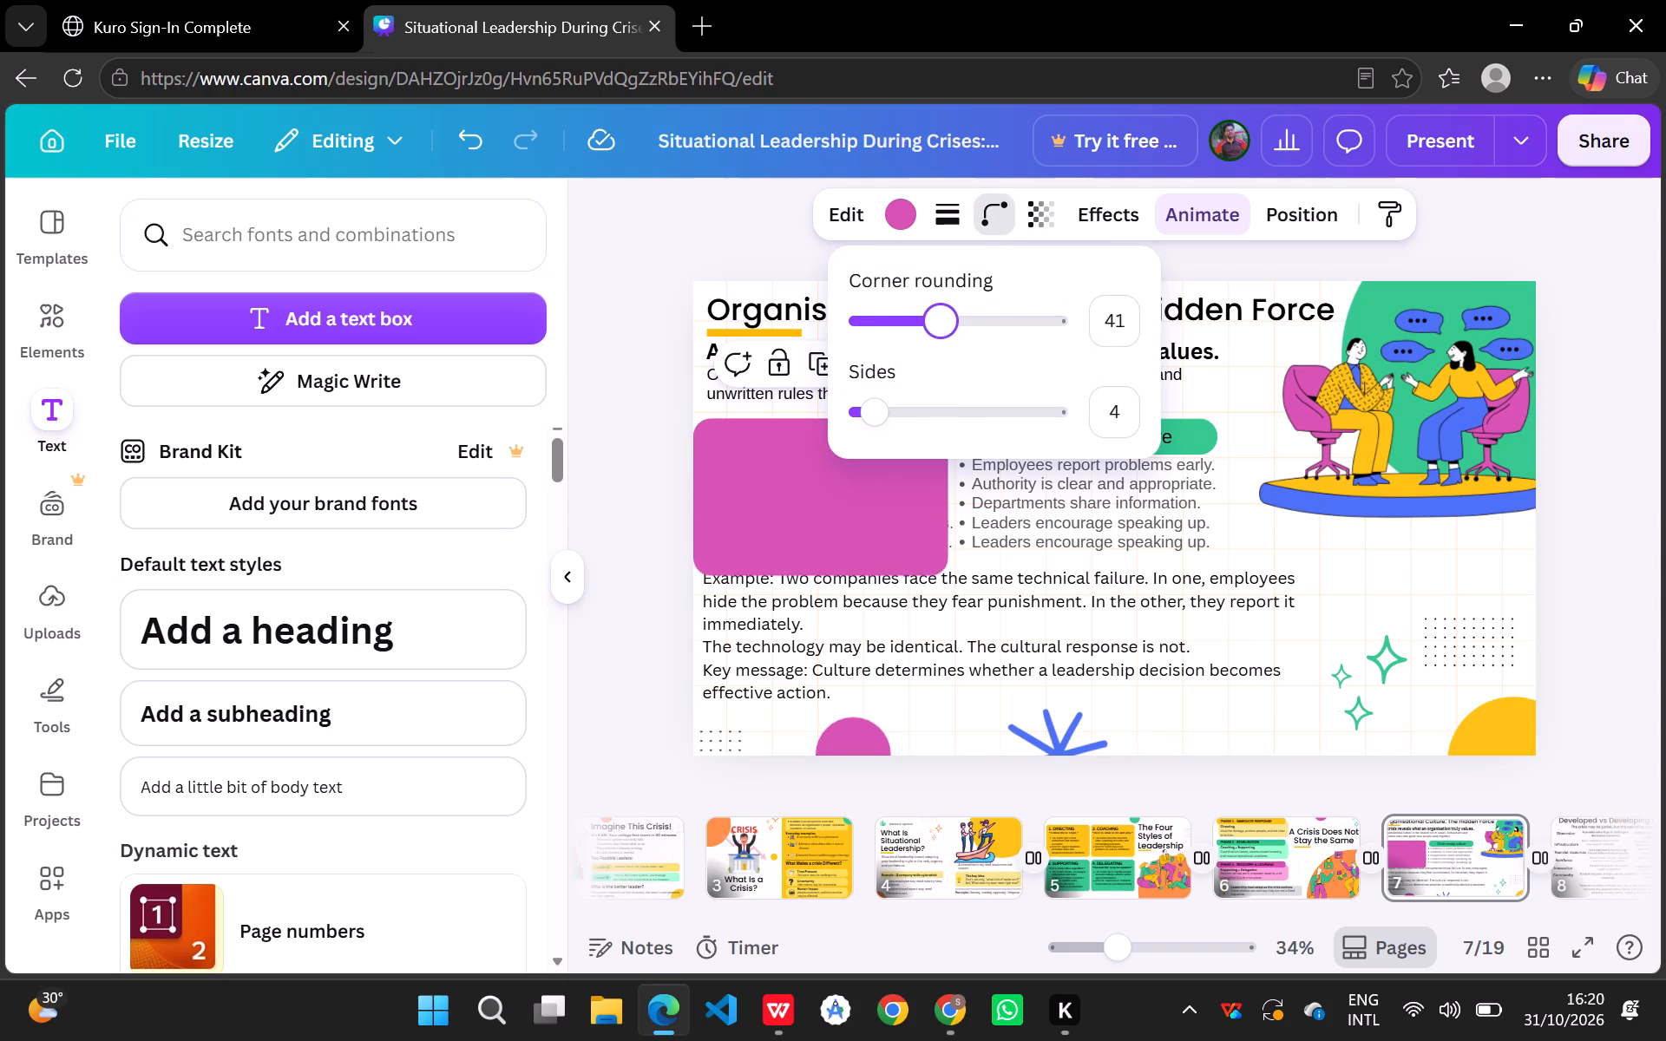
pyautogui.moveTo(925, 340); pyautogui.dragTo(915, 342)
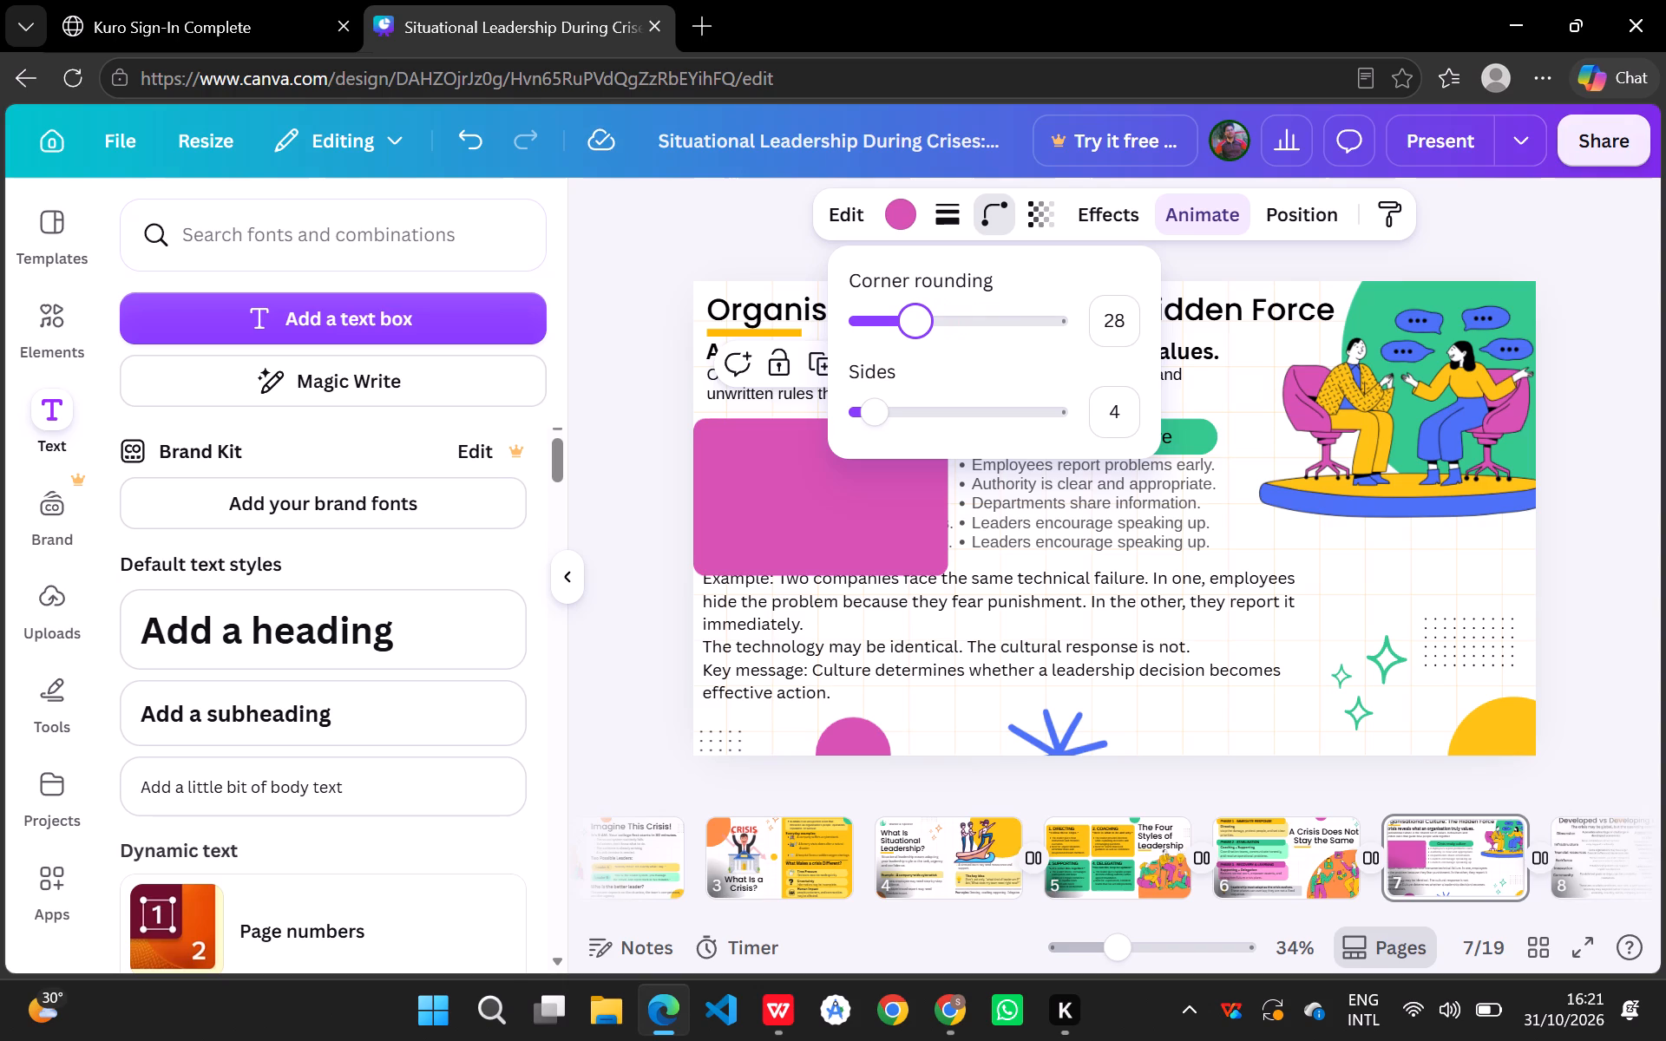
pyautogui.moveTo(915, 342); pyautogui.dragTo(934, 356)
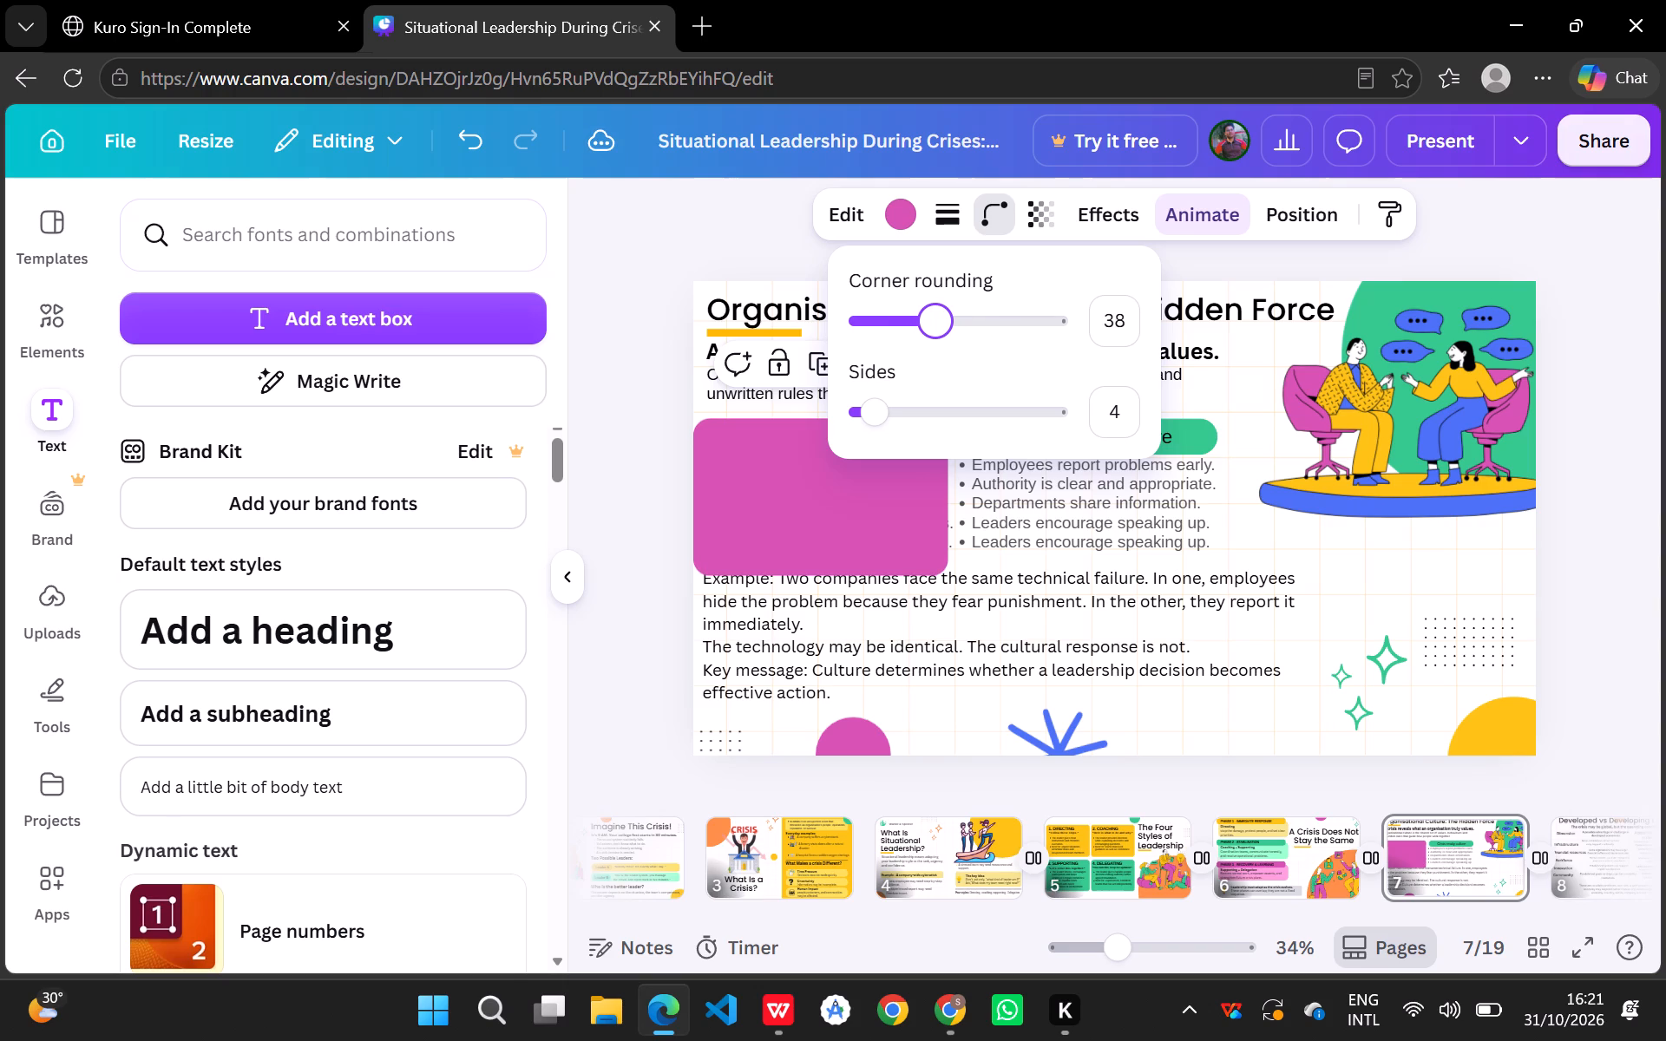
pyautogui.moveTo(934, 356); pyautogui.dragTo(934, 353)
pyautogui.moveTo(934, 353); pyautogui.dragTo(933, 353)
pyautogui.moveTo(933, 353); pyautogui.dragTo(941, 353)
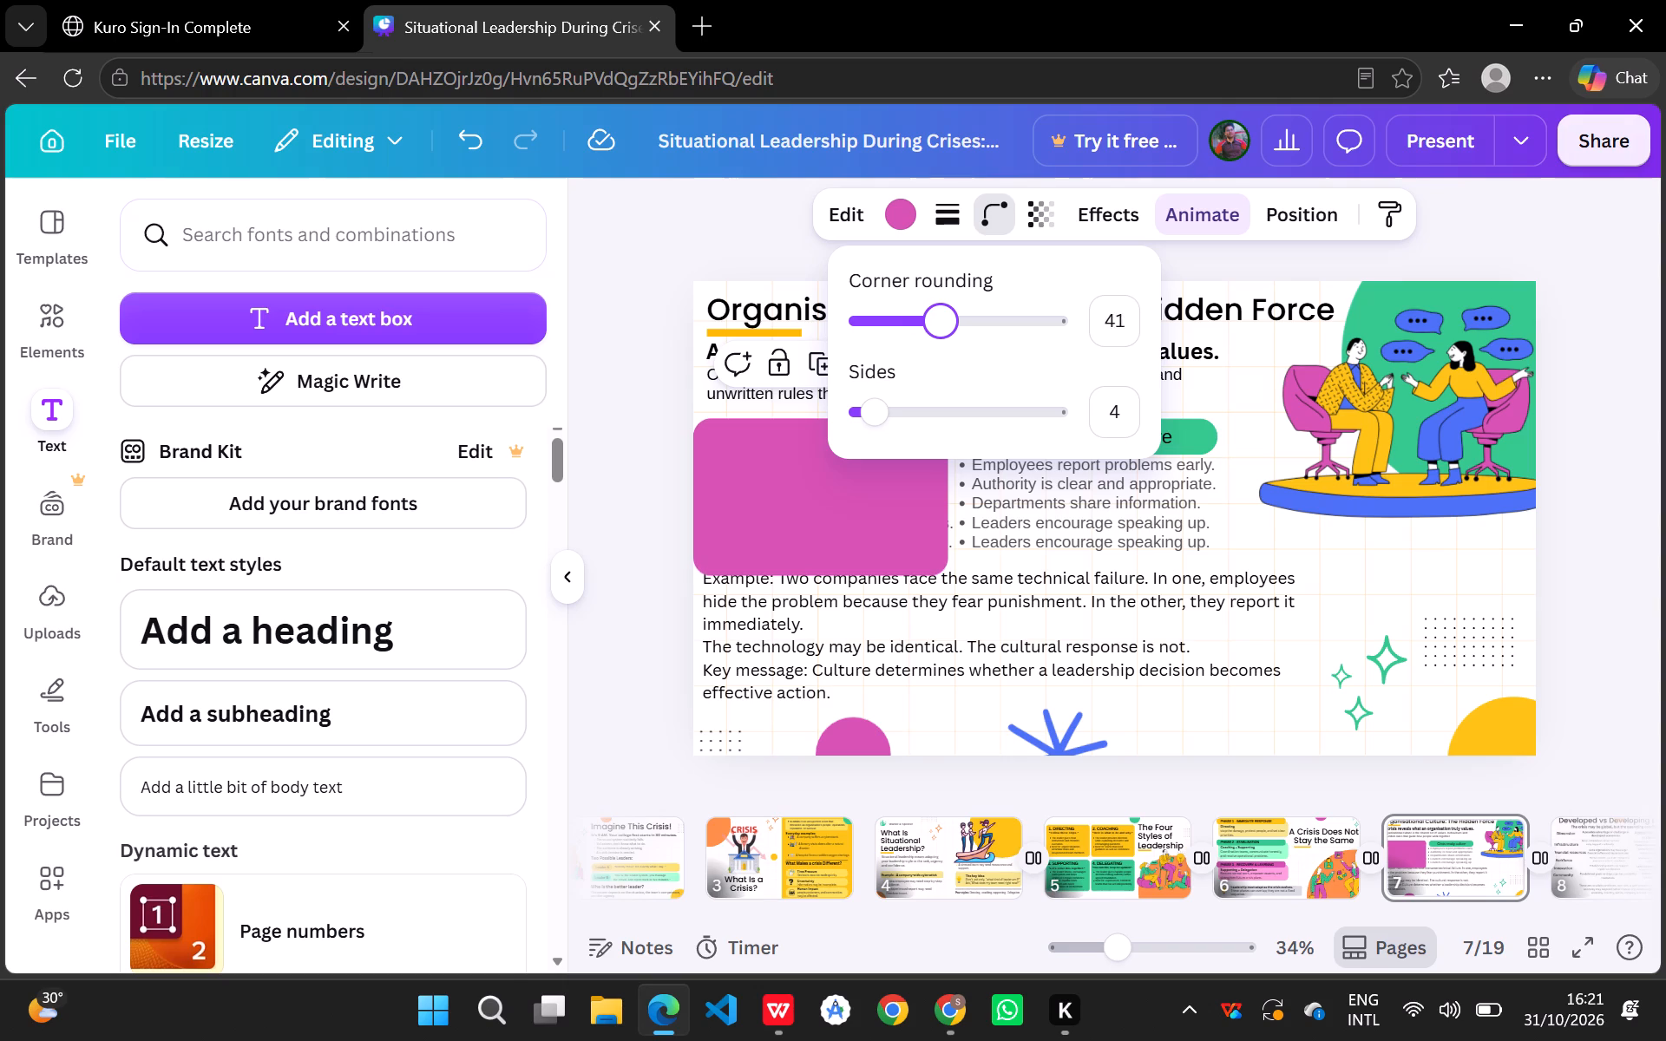
pyautogui.moveTo(941, 353); pyautogui.dragTo(917, 356)
pyautogui.click(925, 506)
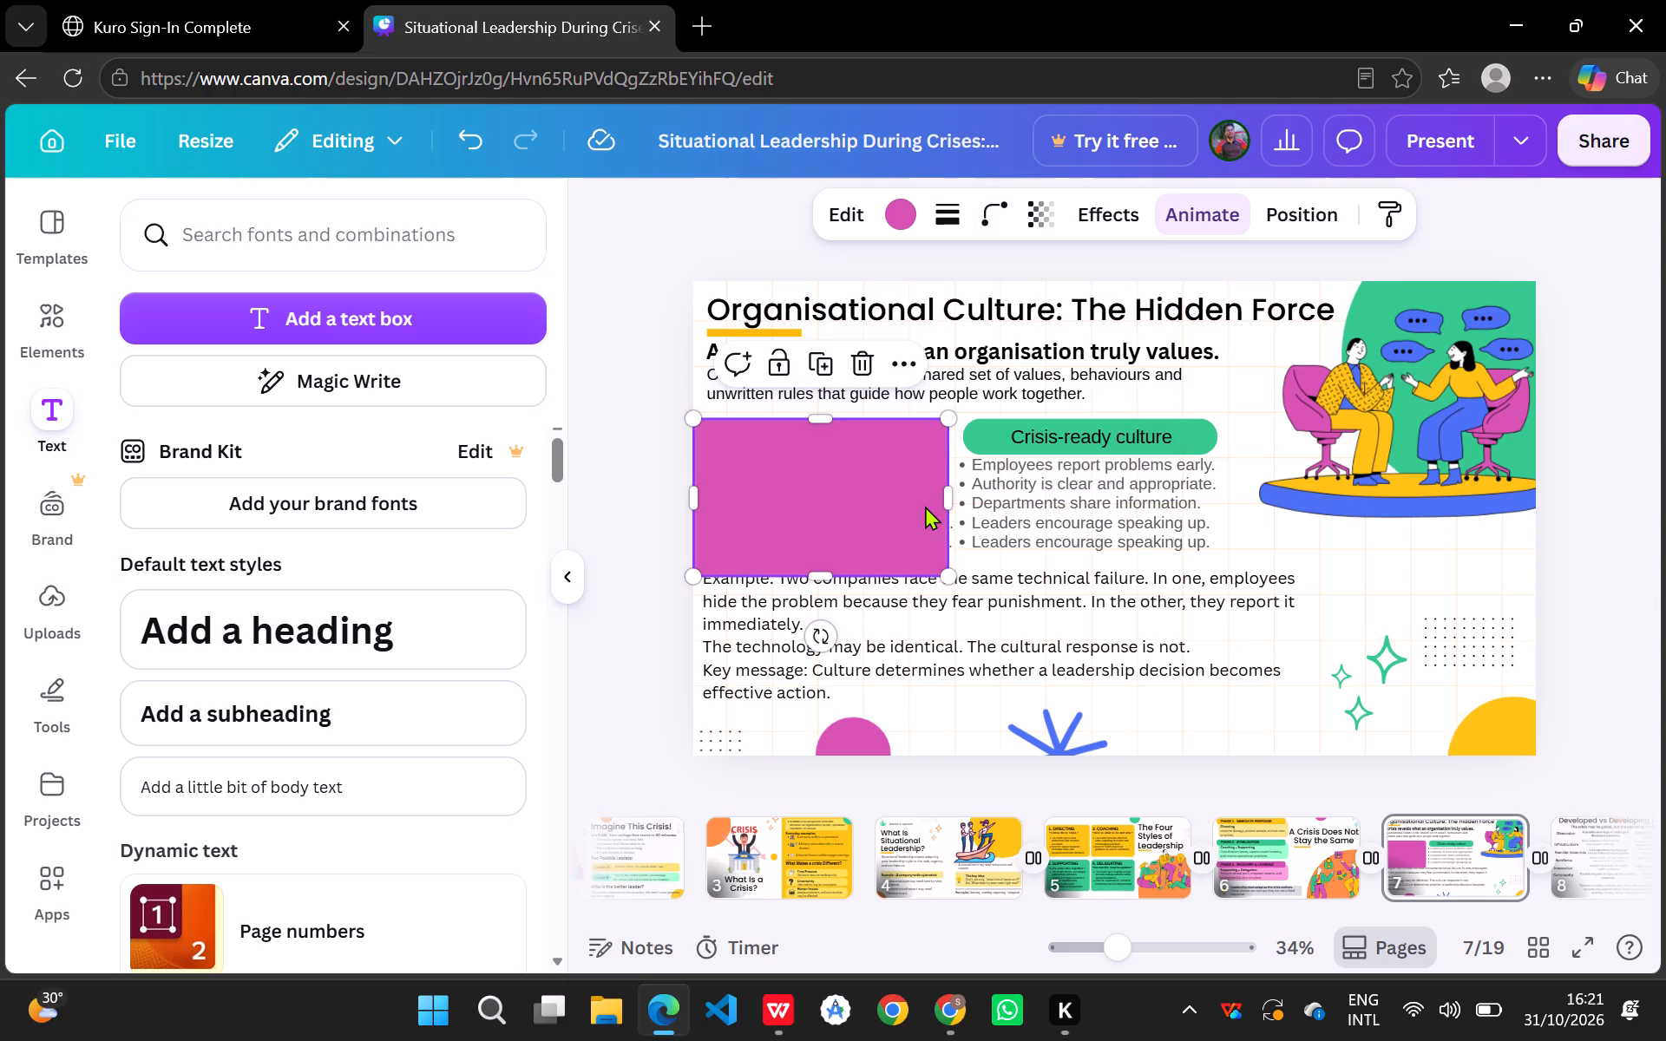
# Raise the pink box slightly and widen it rightward to cover the full width of the unhealthy culture bullets.
pyautogui.click(913, 501)
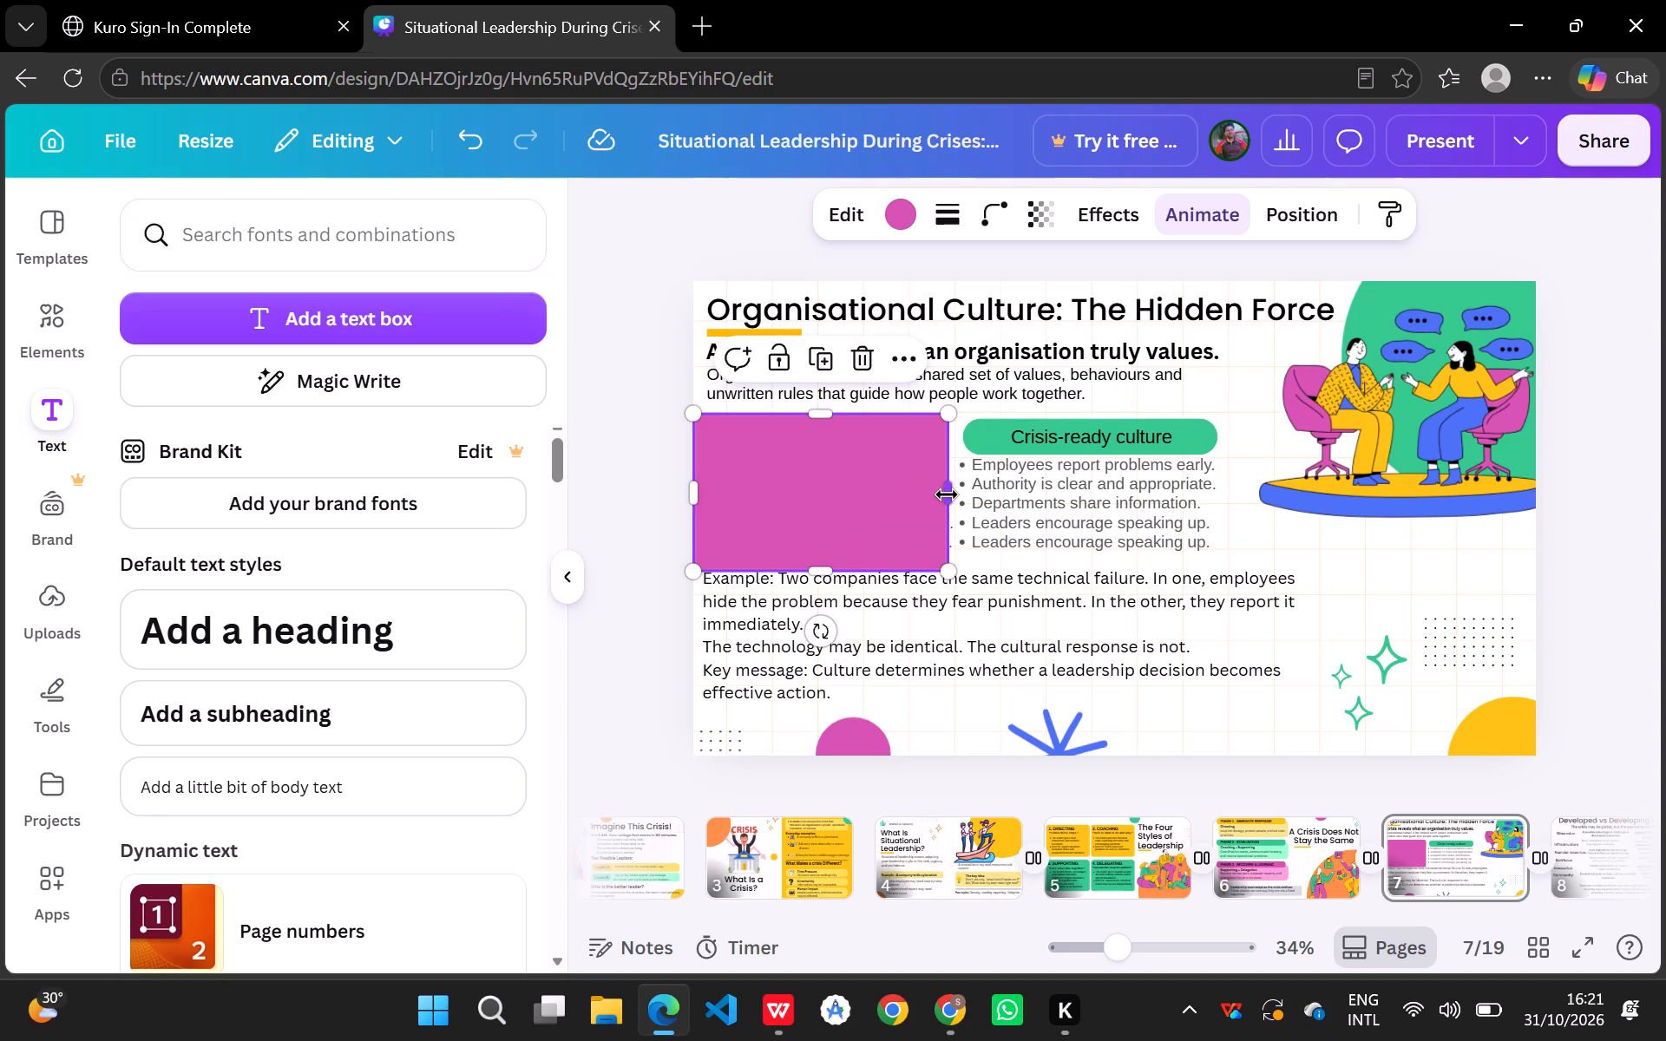
pyautogui.click(947, 494)
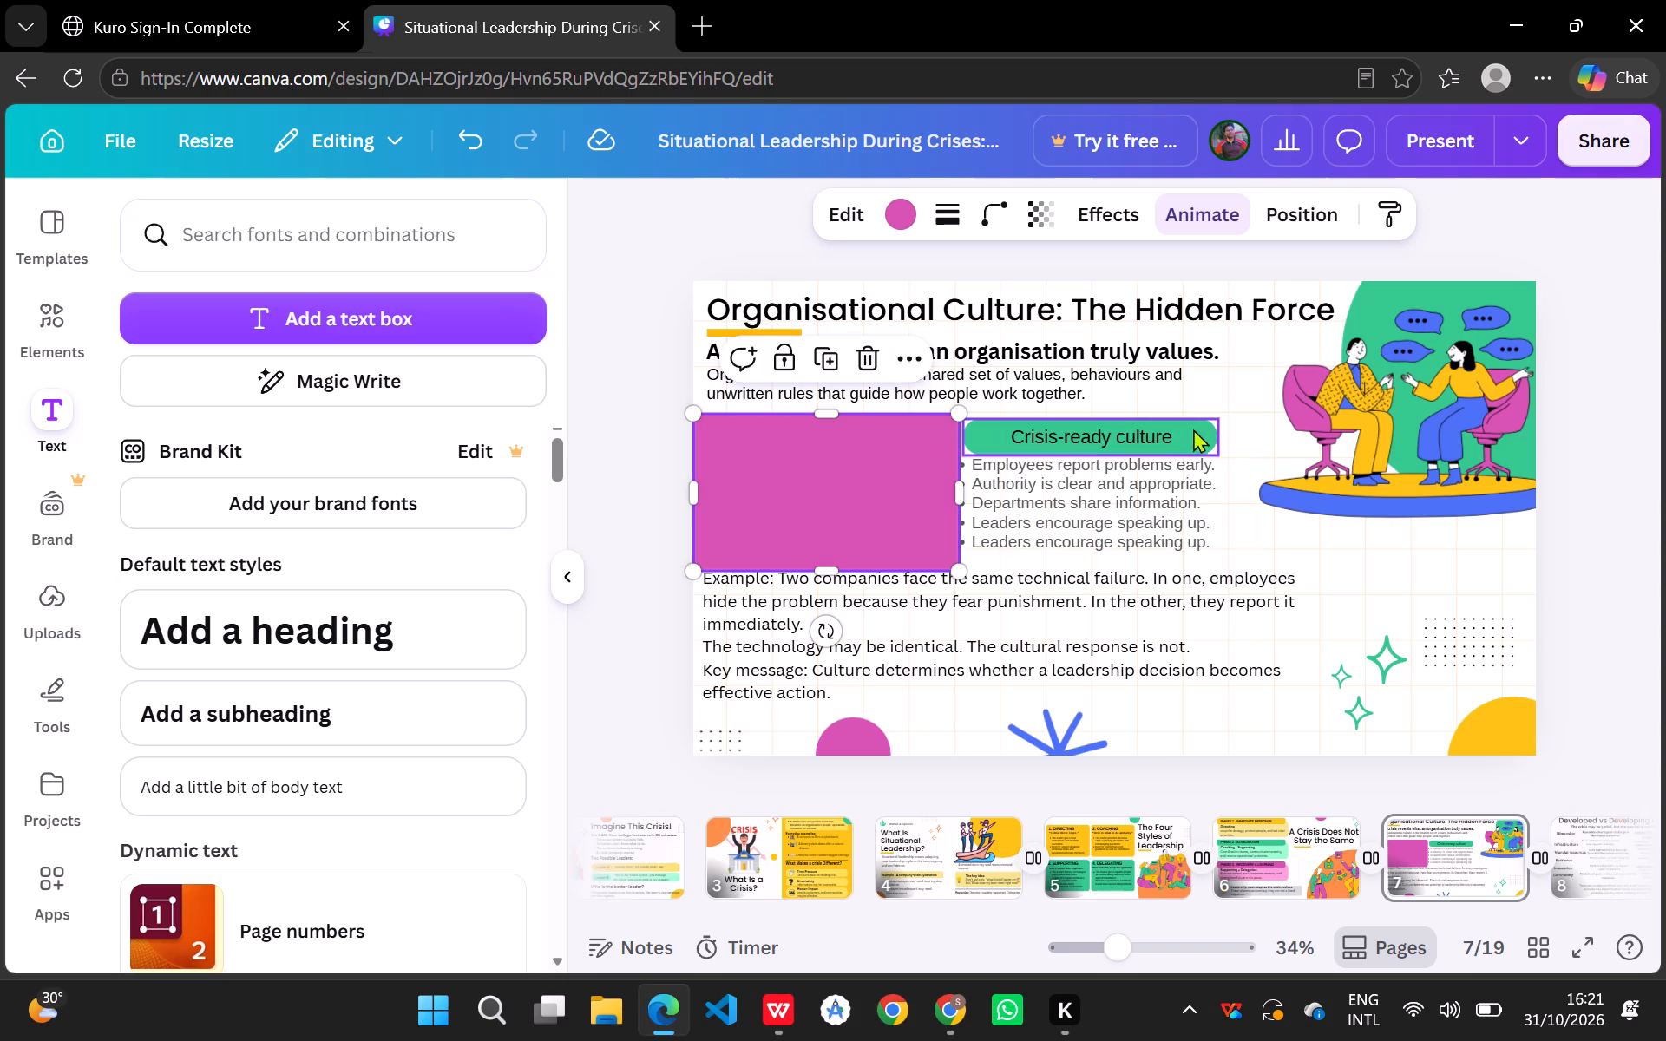
# Shift the green "Crisis-ready culture" pill and its bullet list slightly right, clear of the pink box.
pyautogui.moveTo(1204, 432); pyautogui.dragTo(1215, 432)
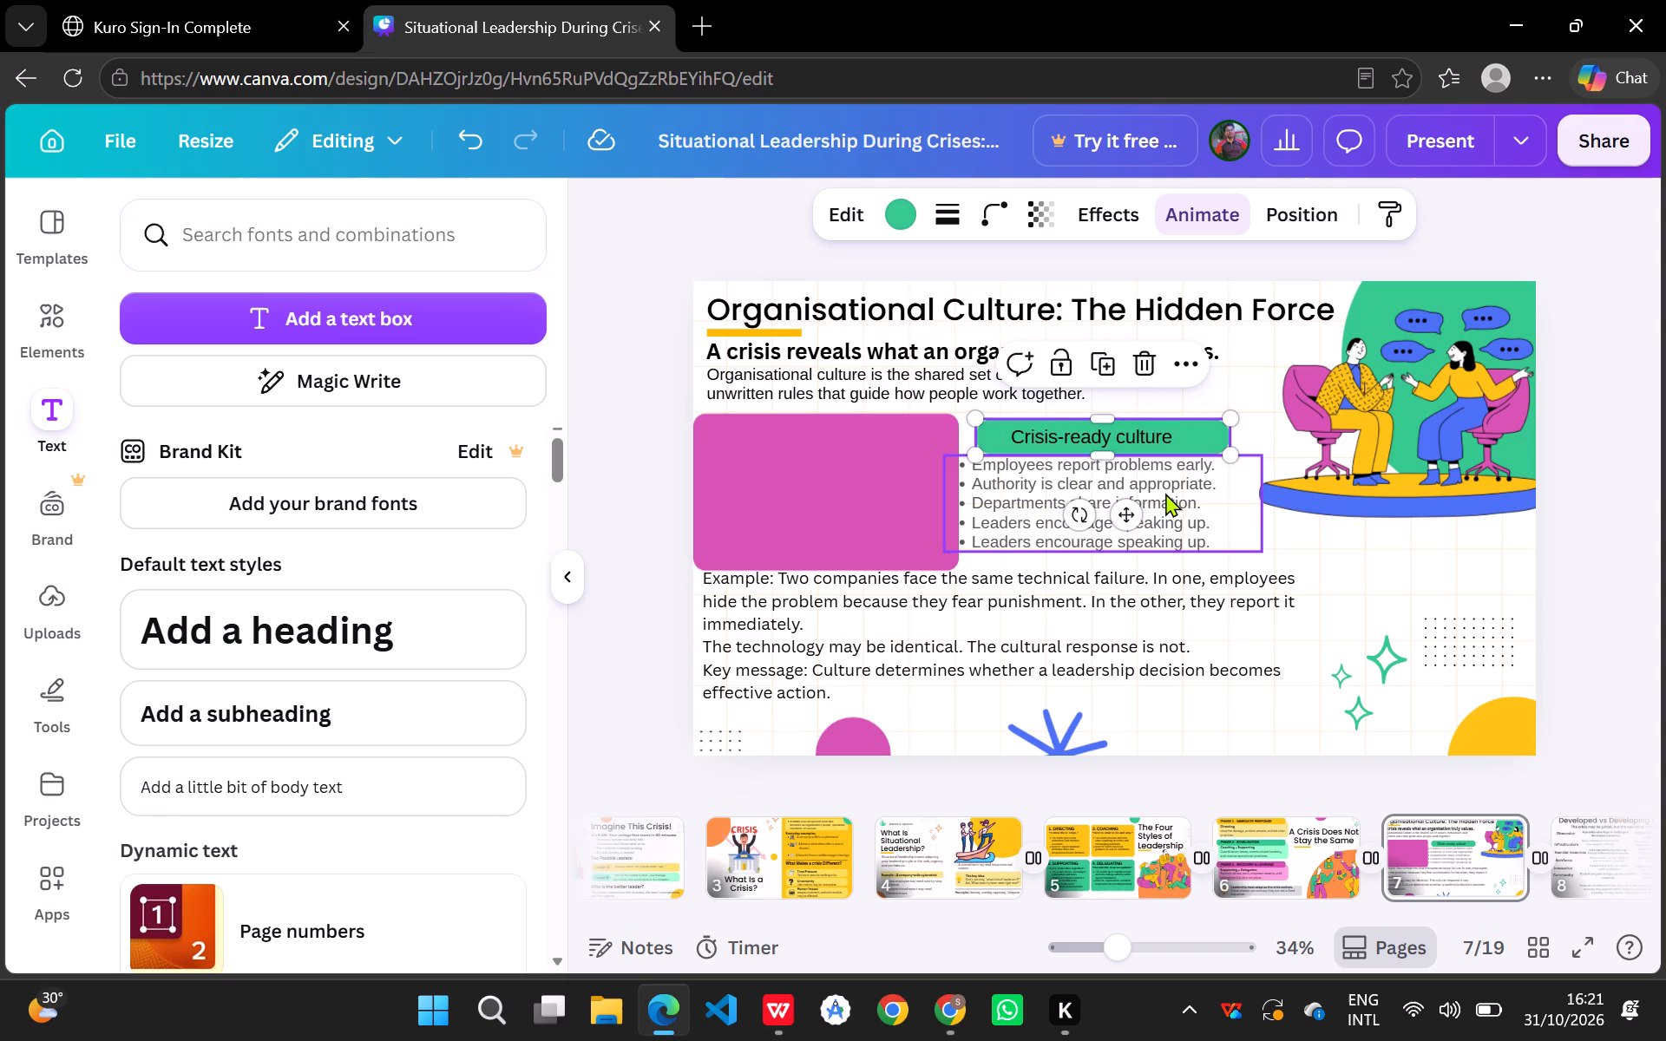
pyautogui.moveTo(1165, 493); pyautogui.dragTo(1182, 493)
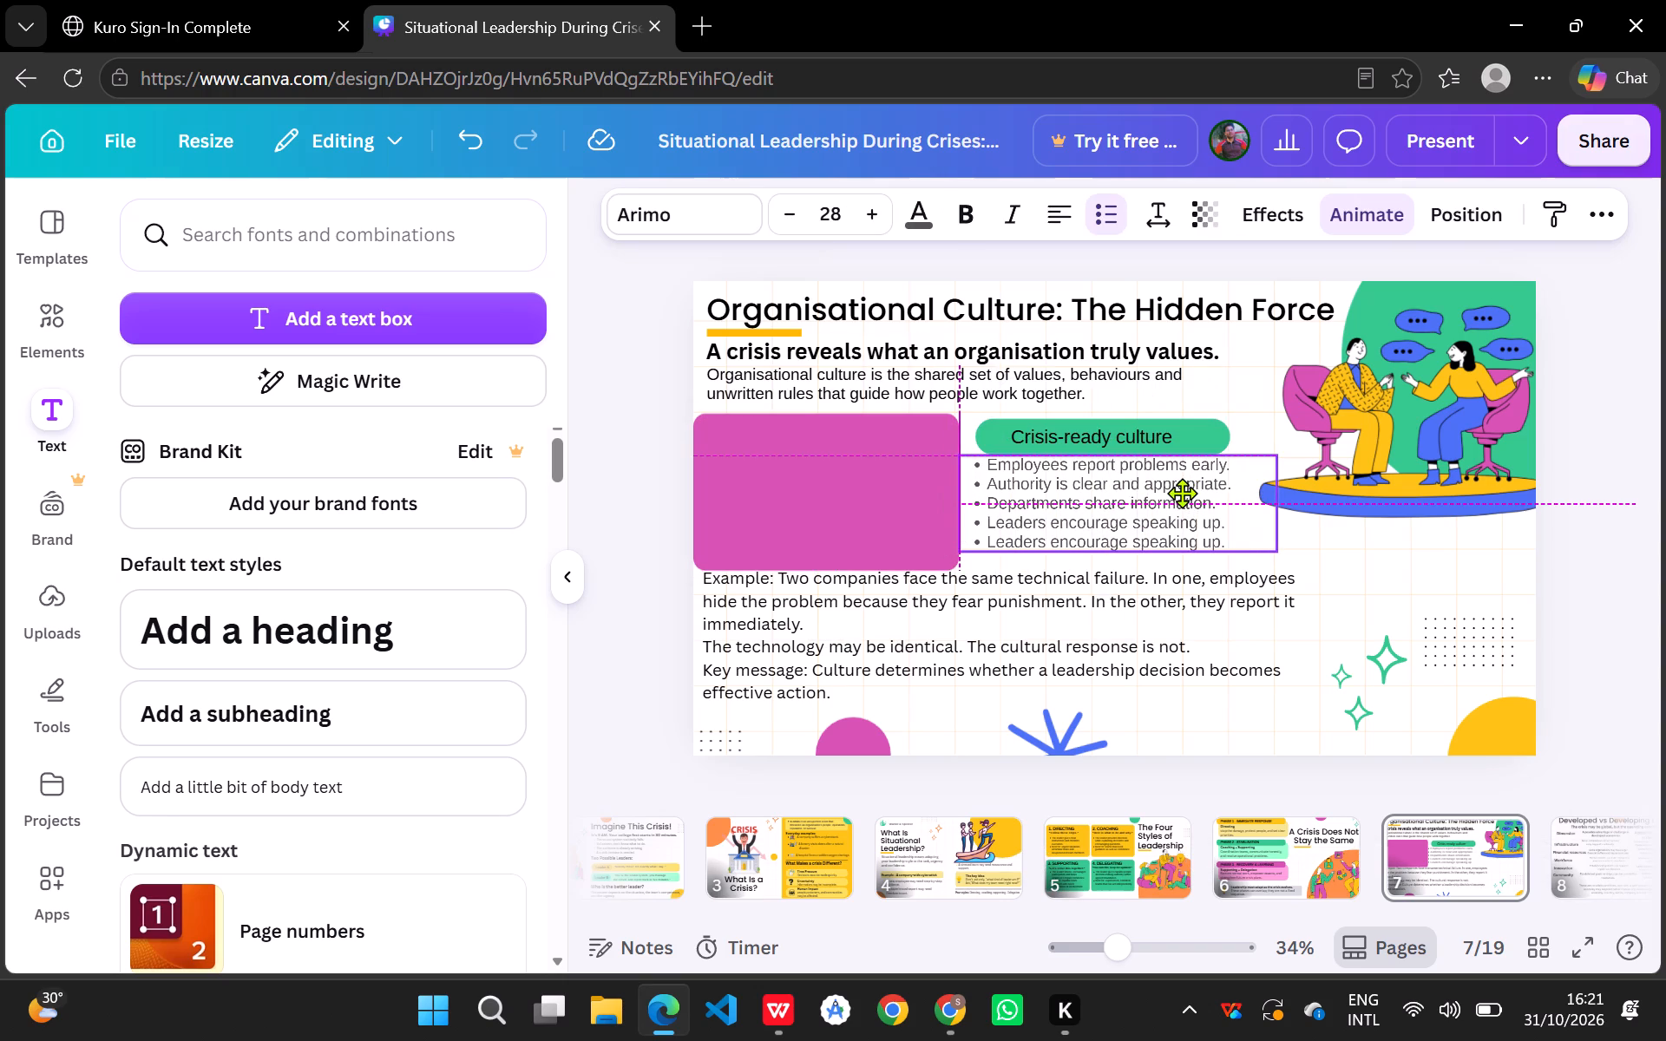
pyautogui.moveTo(1182, 493); pyautogui.dragTo(1185, 494)
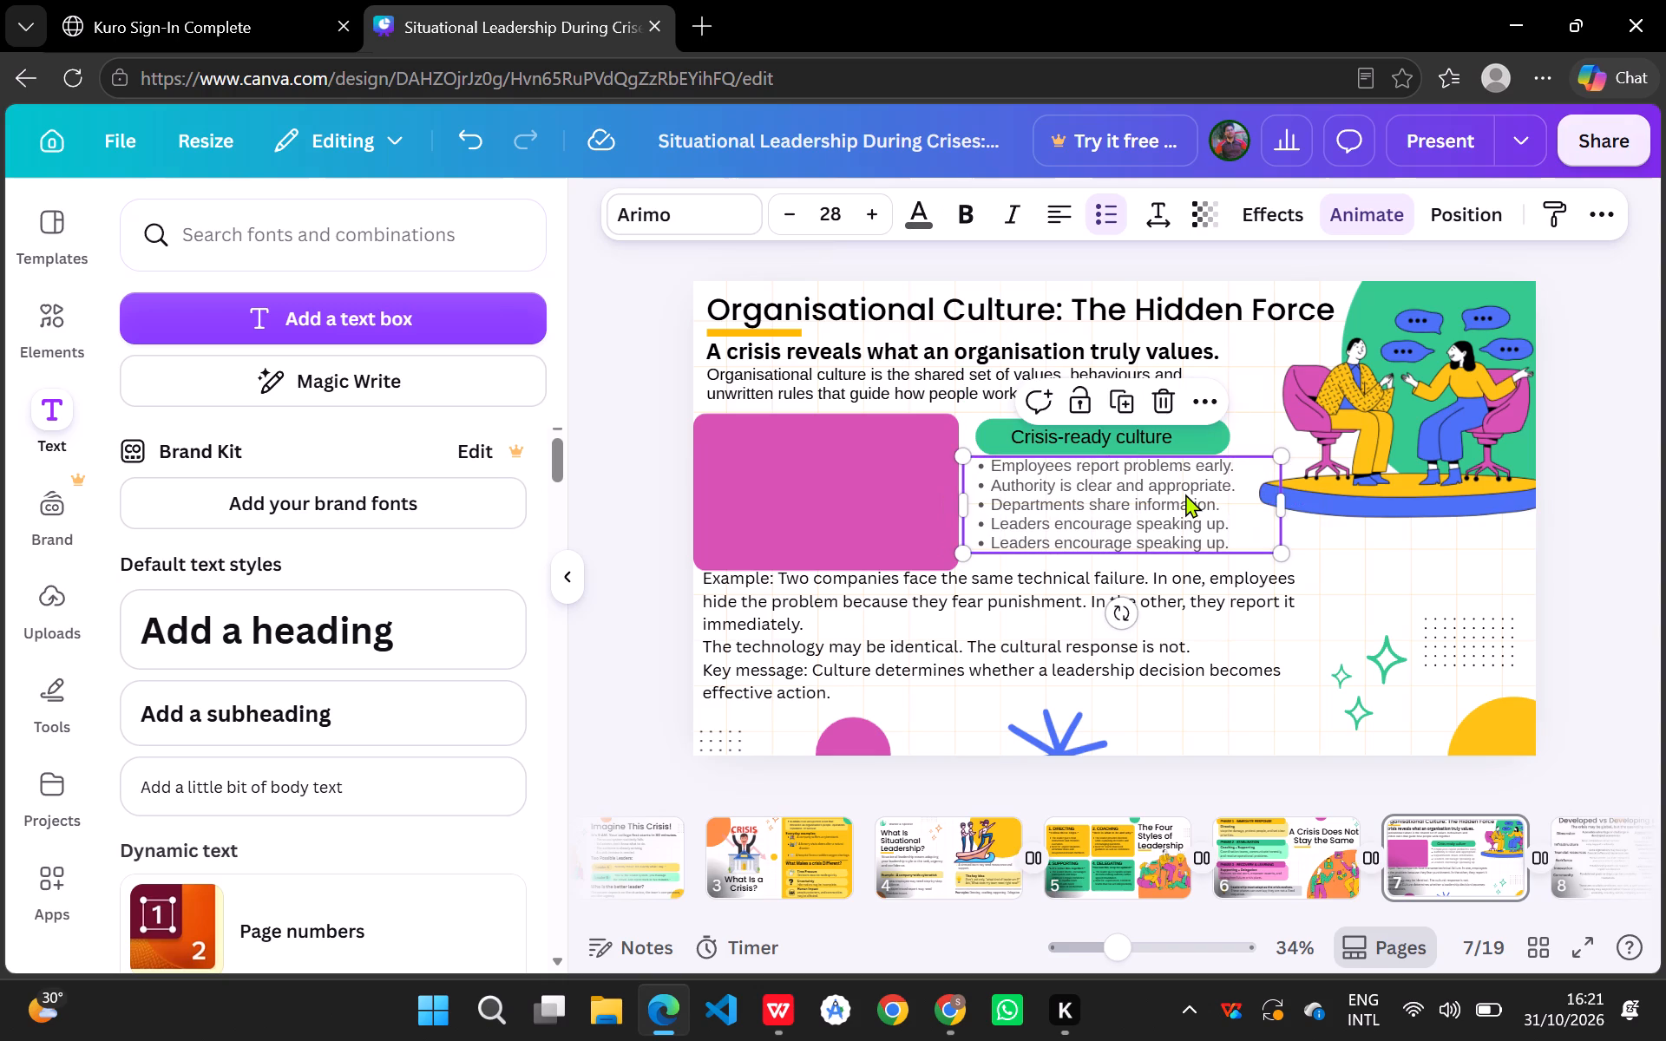
# Duplicate the large pink box and place the copy over the "Crisis-ready culture" column, level with the original.
pyautogui.click(898, 515)
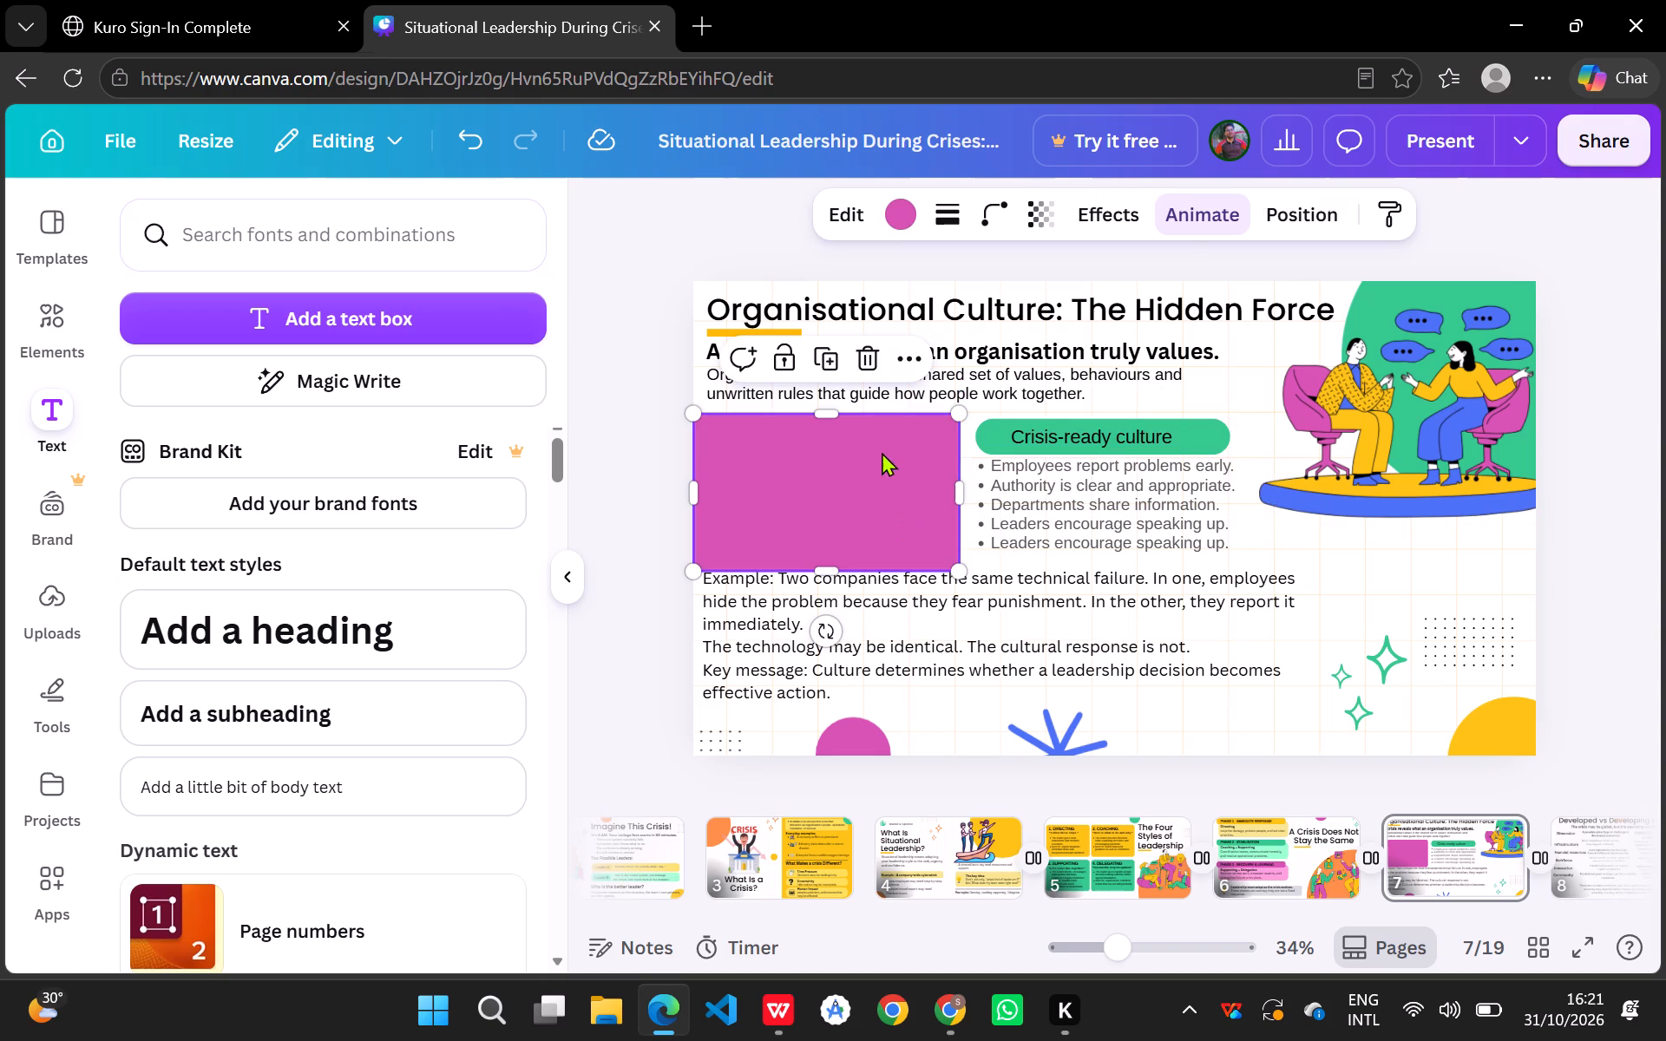
pyautogui.hotkey('ctrl', 'c')
pyautogui.hotkey('ctrl', 'v')
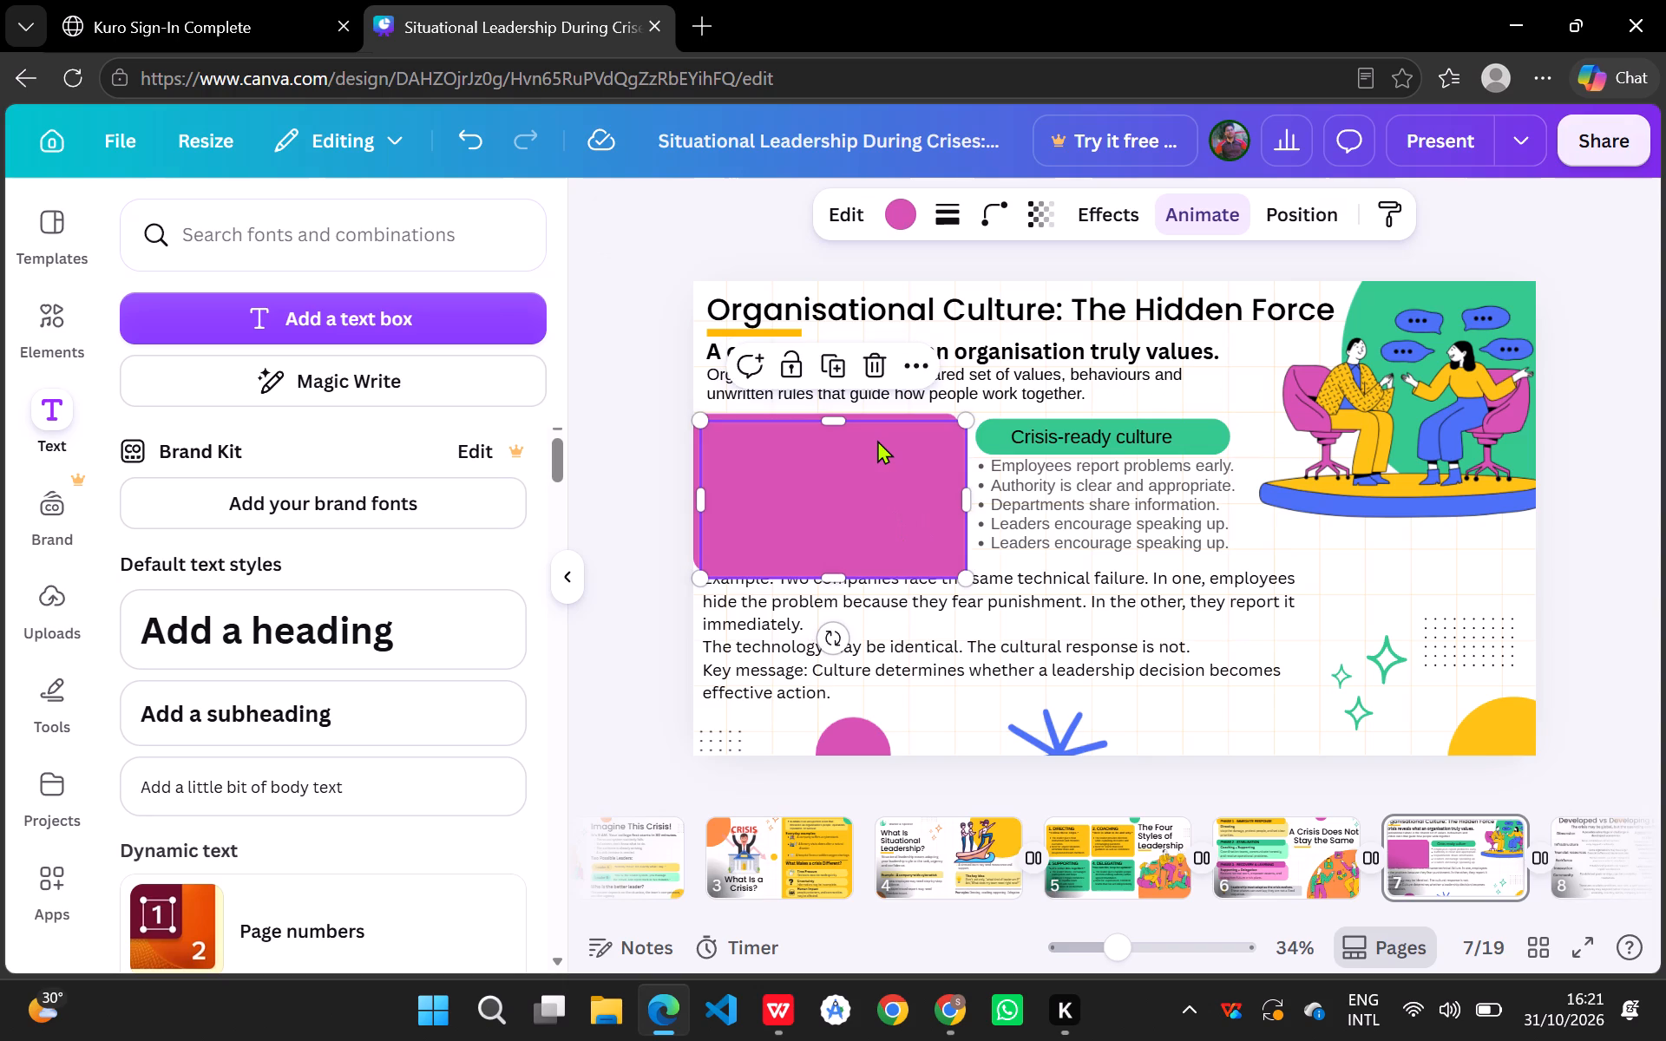
pyautogui.moveTo(885, 477); pyautogui.dragTo(1155, 460)
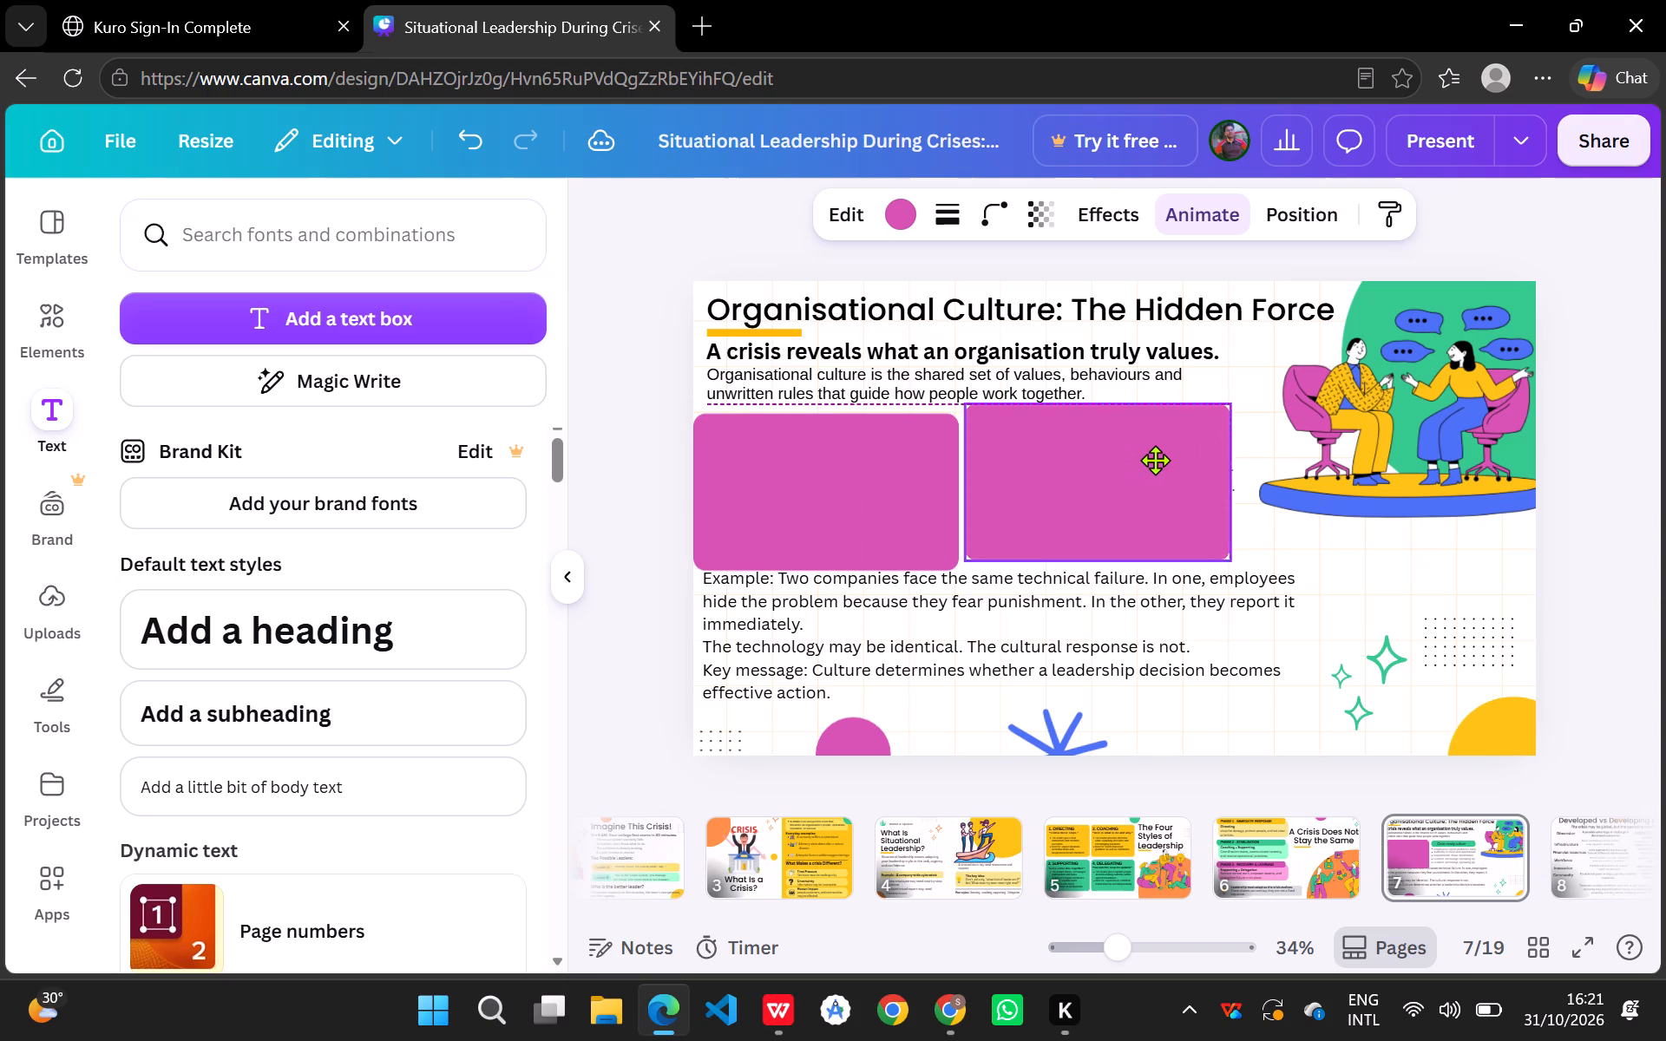
pyautogui.moveTo(1155, 460); pyautogui.dragTo(1159, 468)
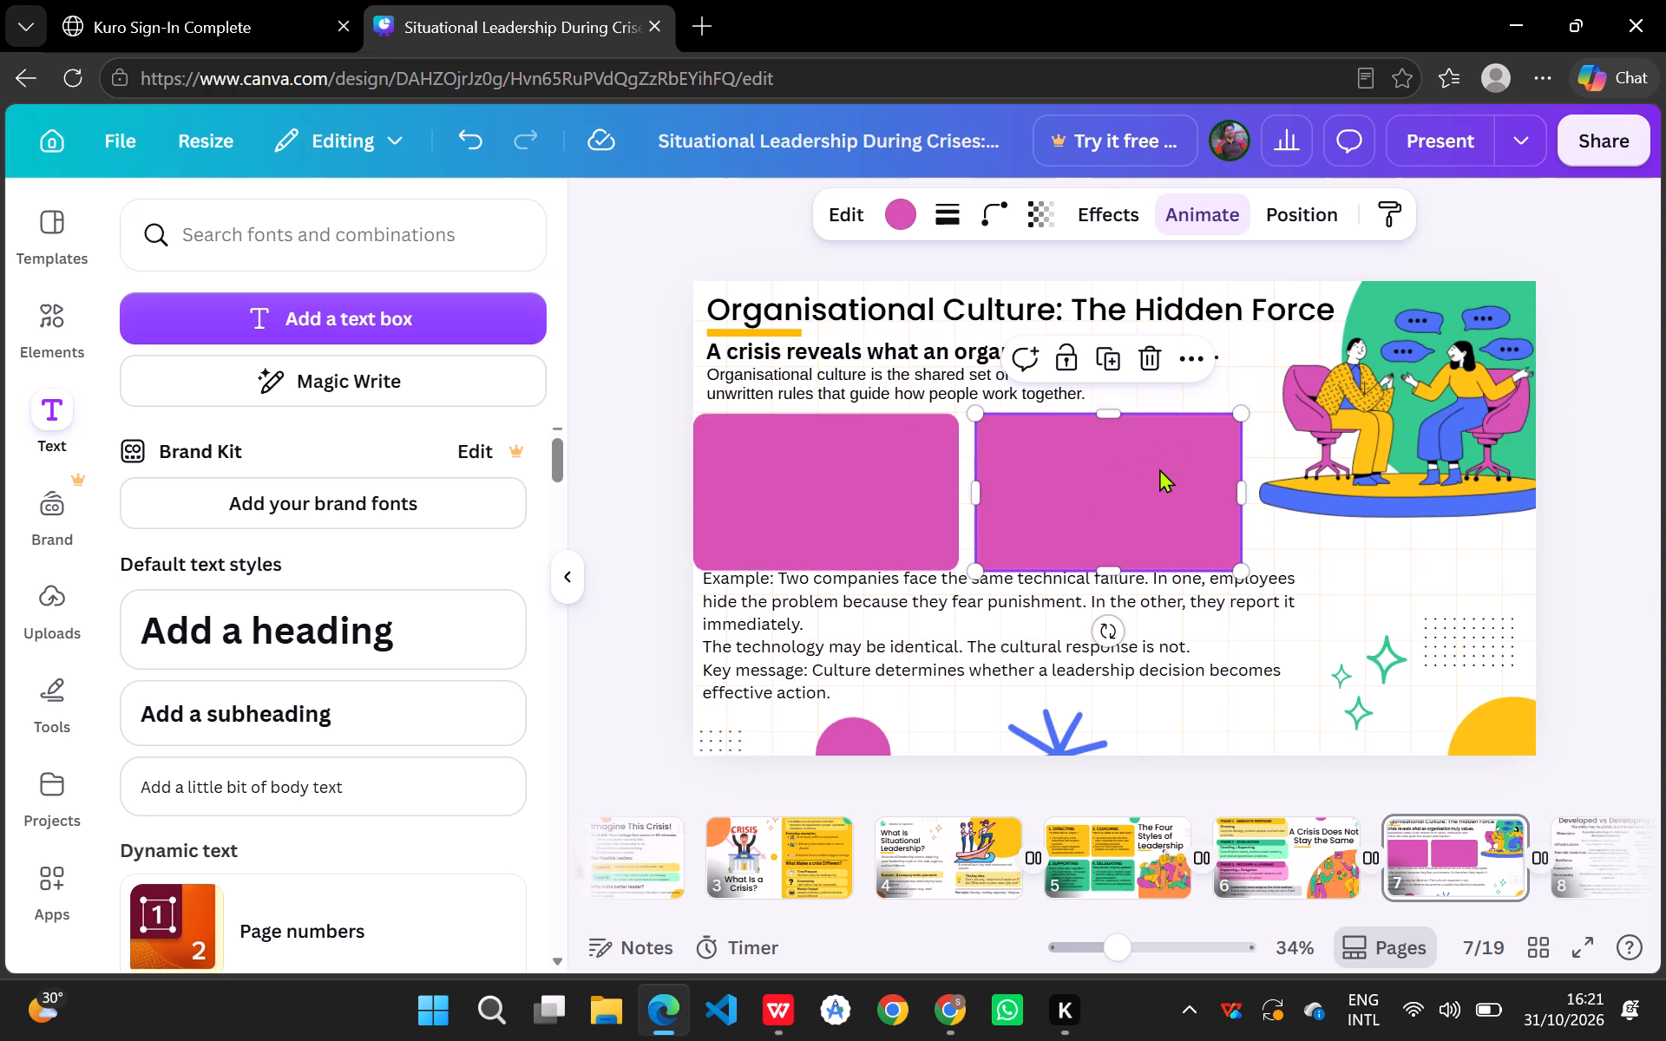
# Recolour the box over the crisis-ready column Ice cold (#99ffce) and the unhealthy culture box light pink.
pyautogui.click(908, 211)
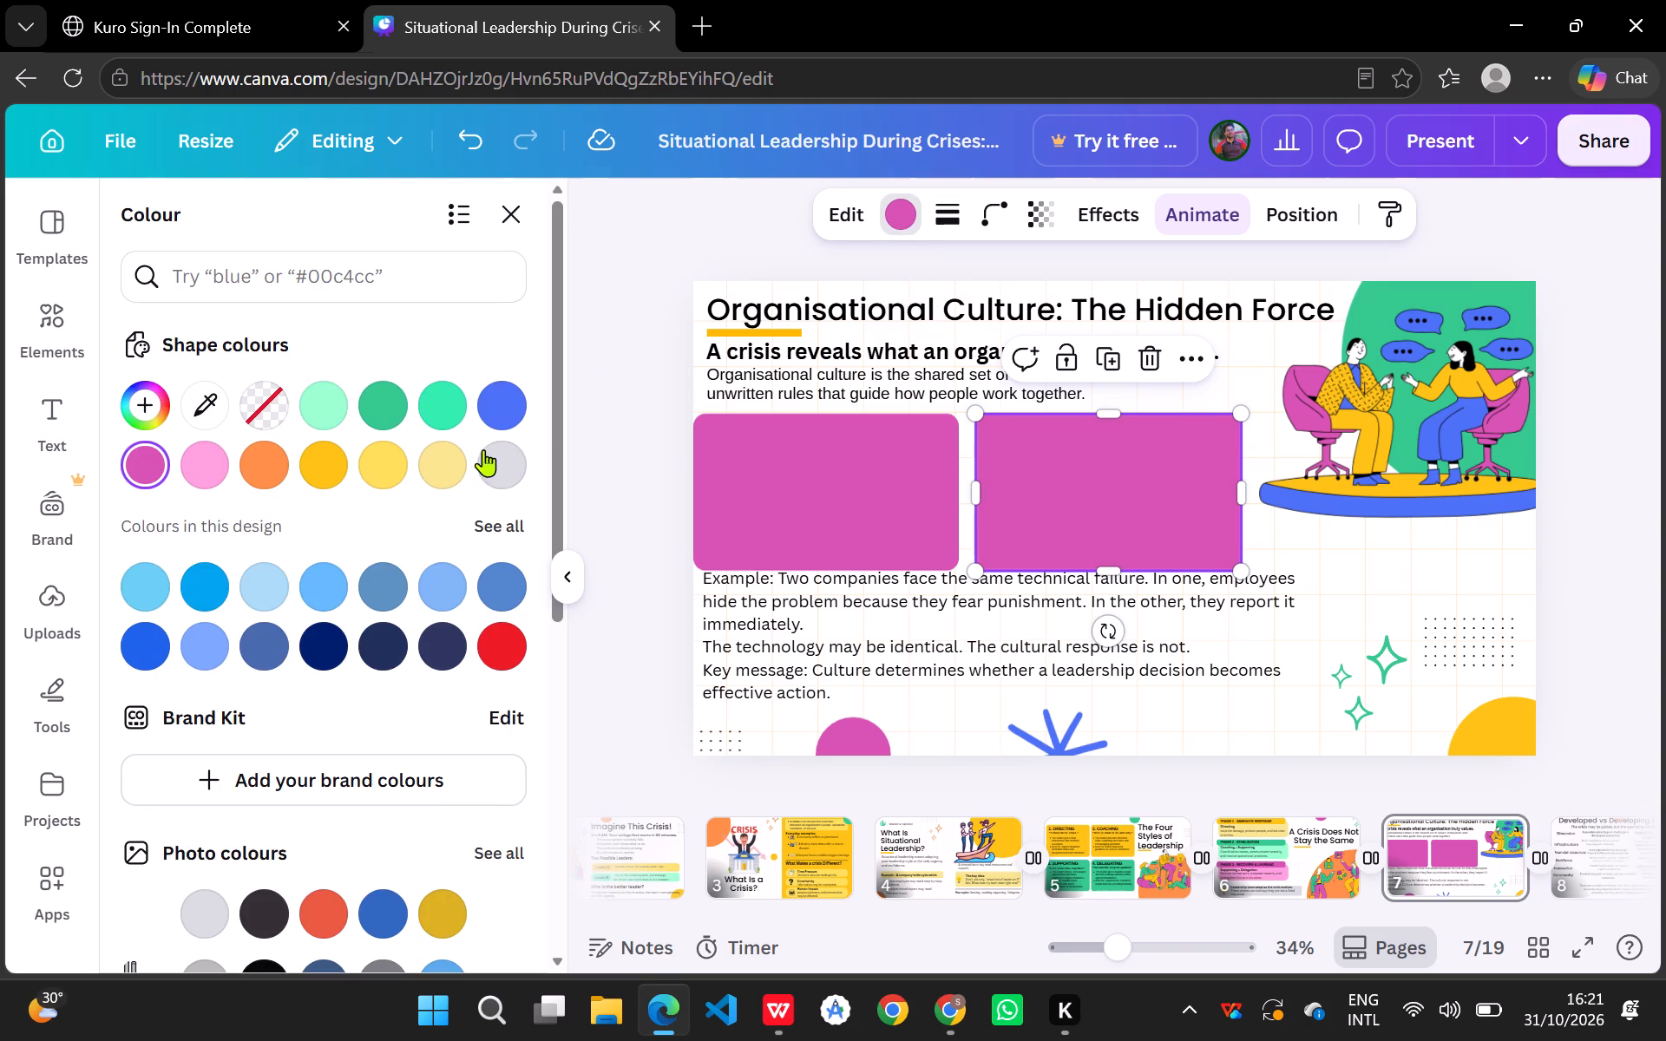
pyautogui.click(326, 406)
pyautogui.click(814, 527)
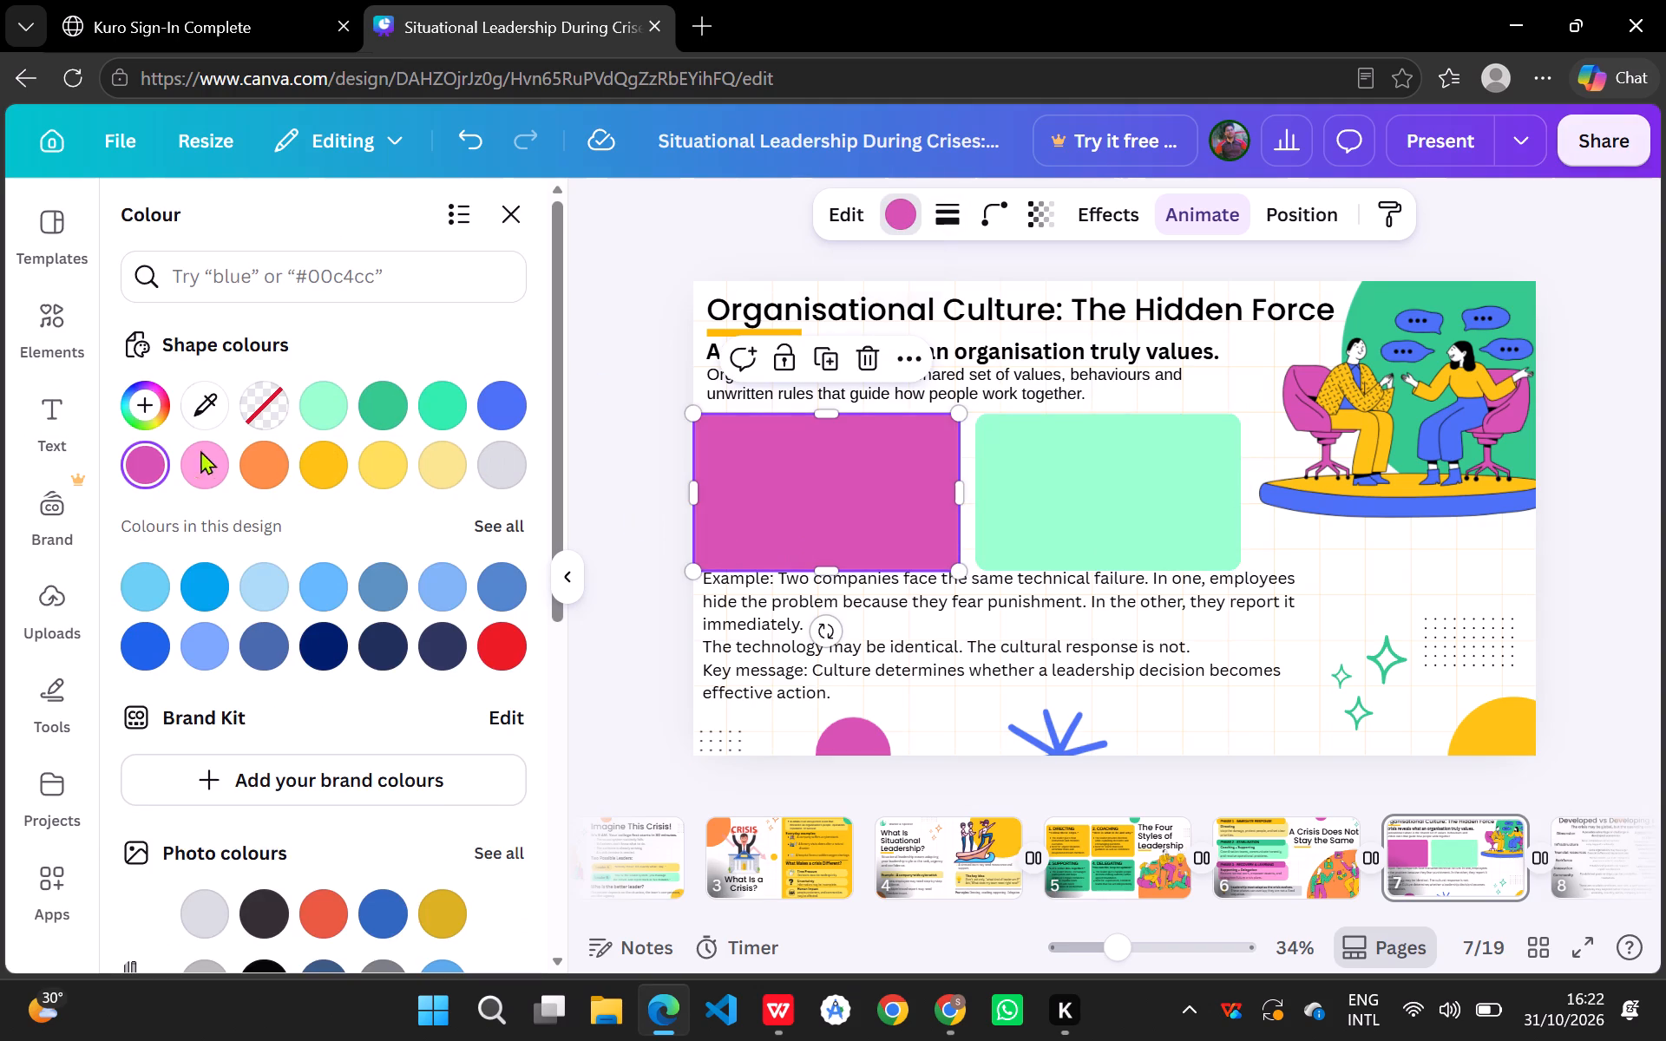
pyautogui.click(193, 480)
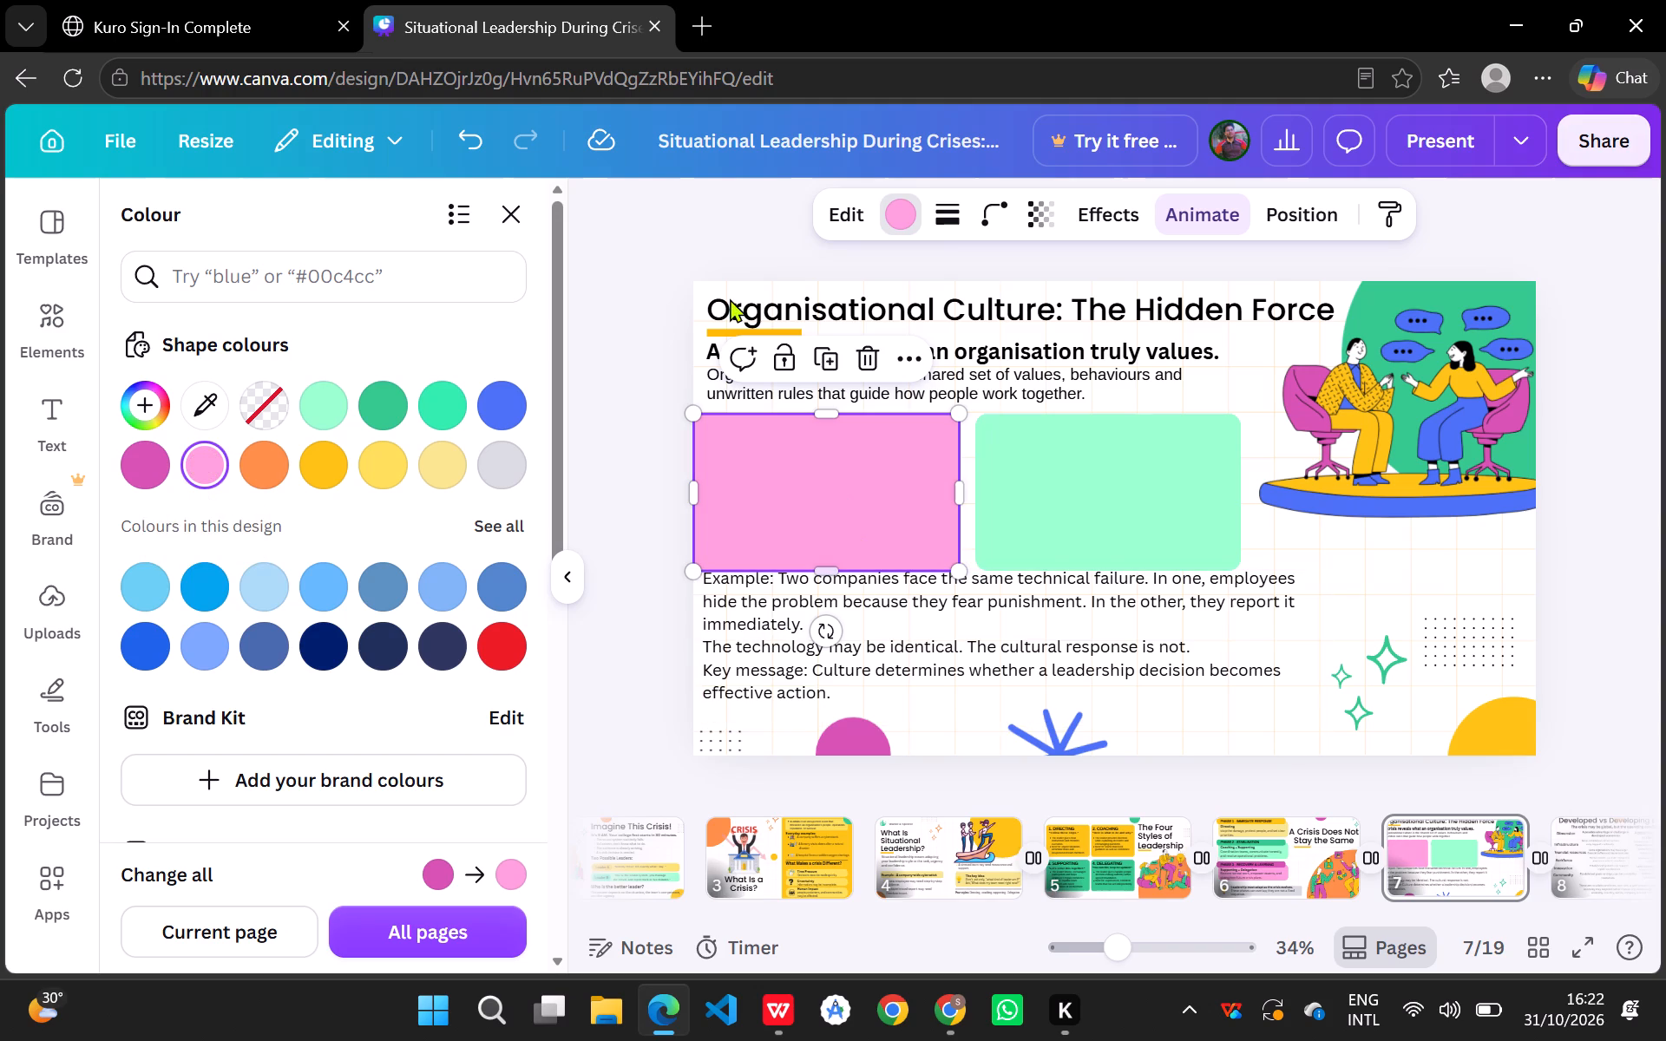
# Bring the dark pink pill and its "Unhealthy culture" label in front of the light pink box.
pyautogui.click(1304, 213)
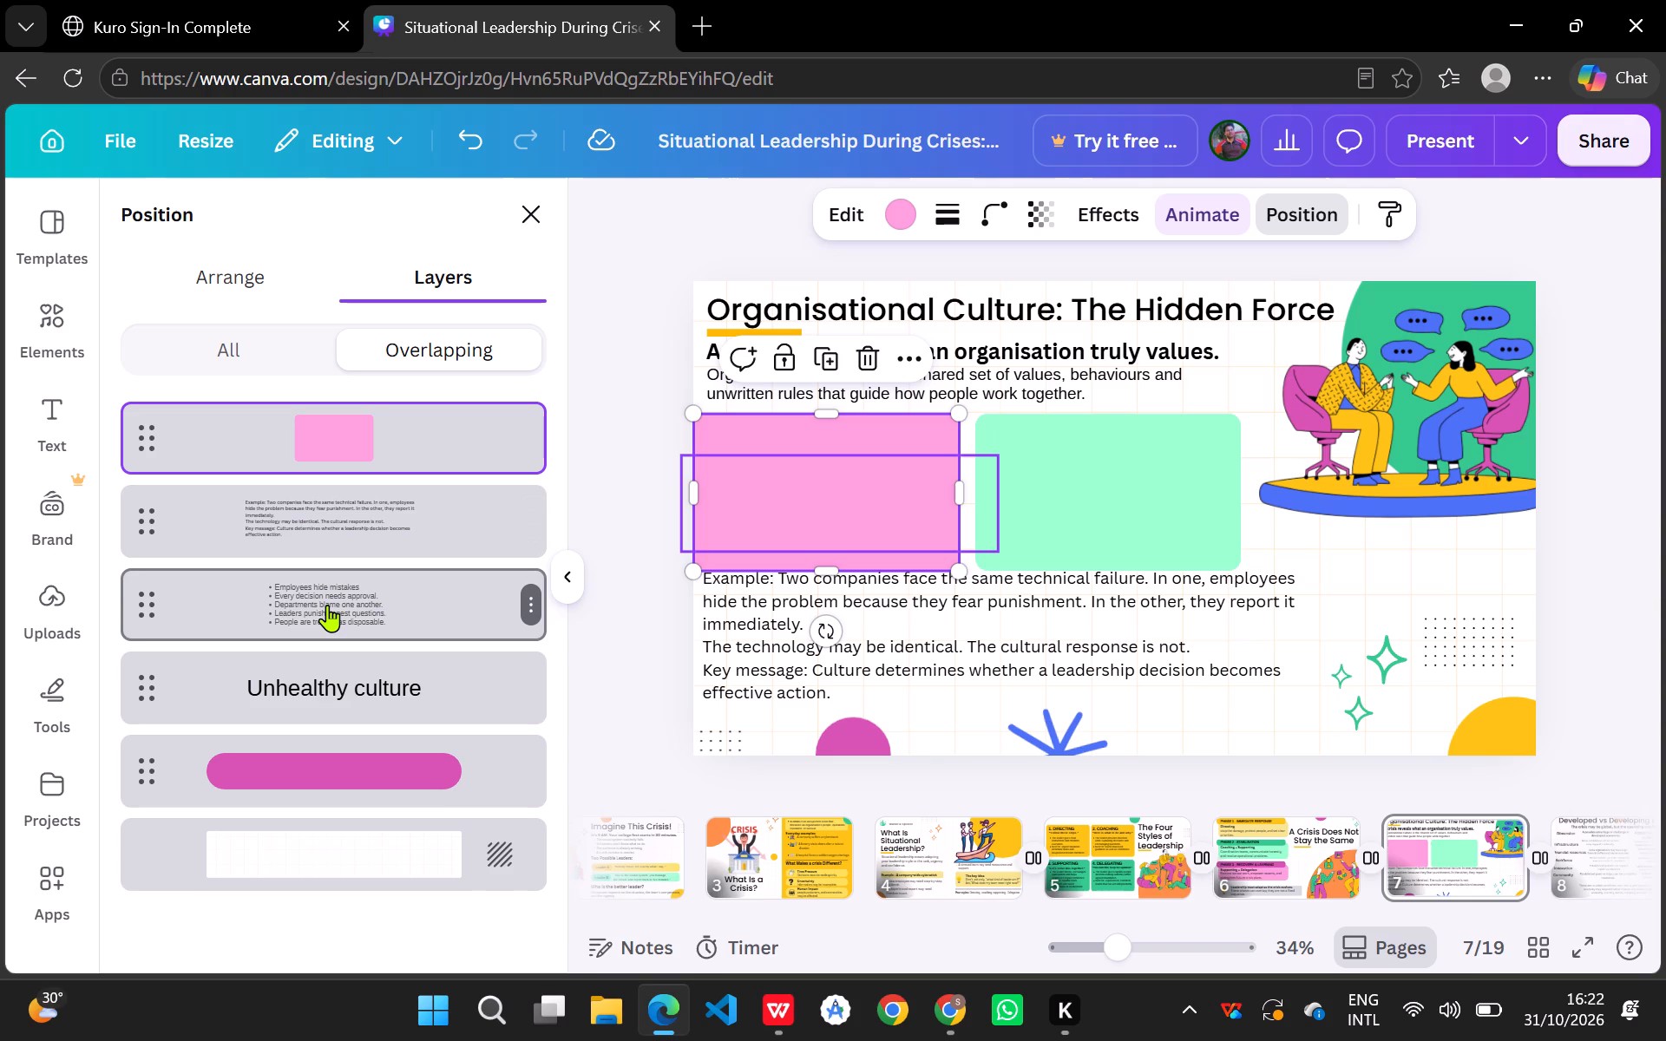
pyautogui.moveTo(322, 772); pyautogui.dragTo(337, 712)
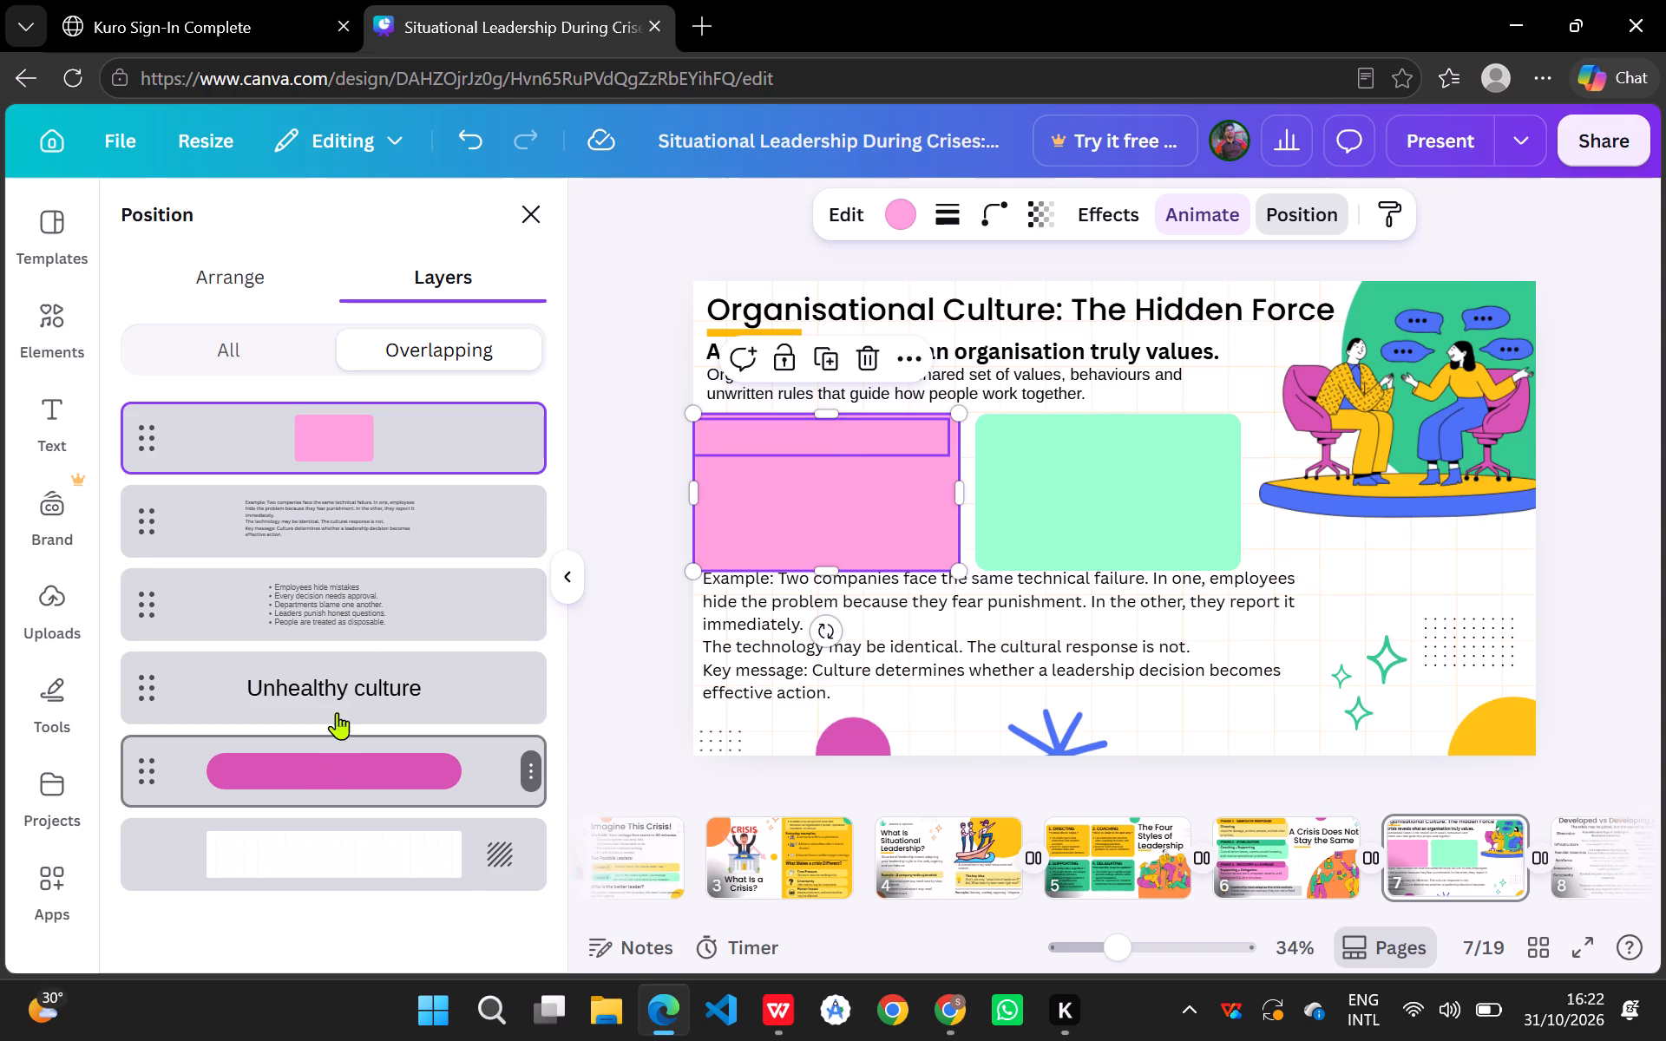
pyautogui.moveTo(337, 712); pyautogui.dragTo(322, 383)
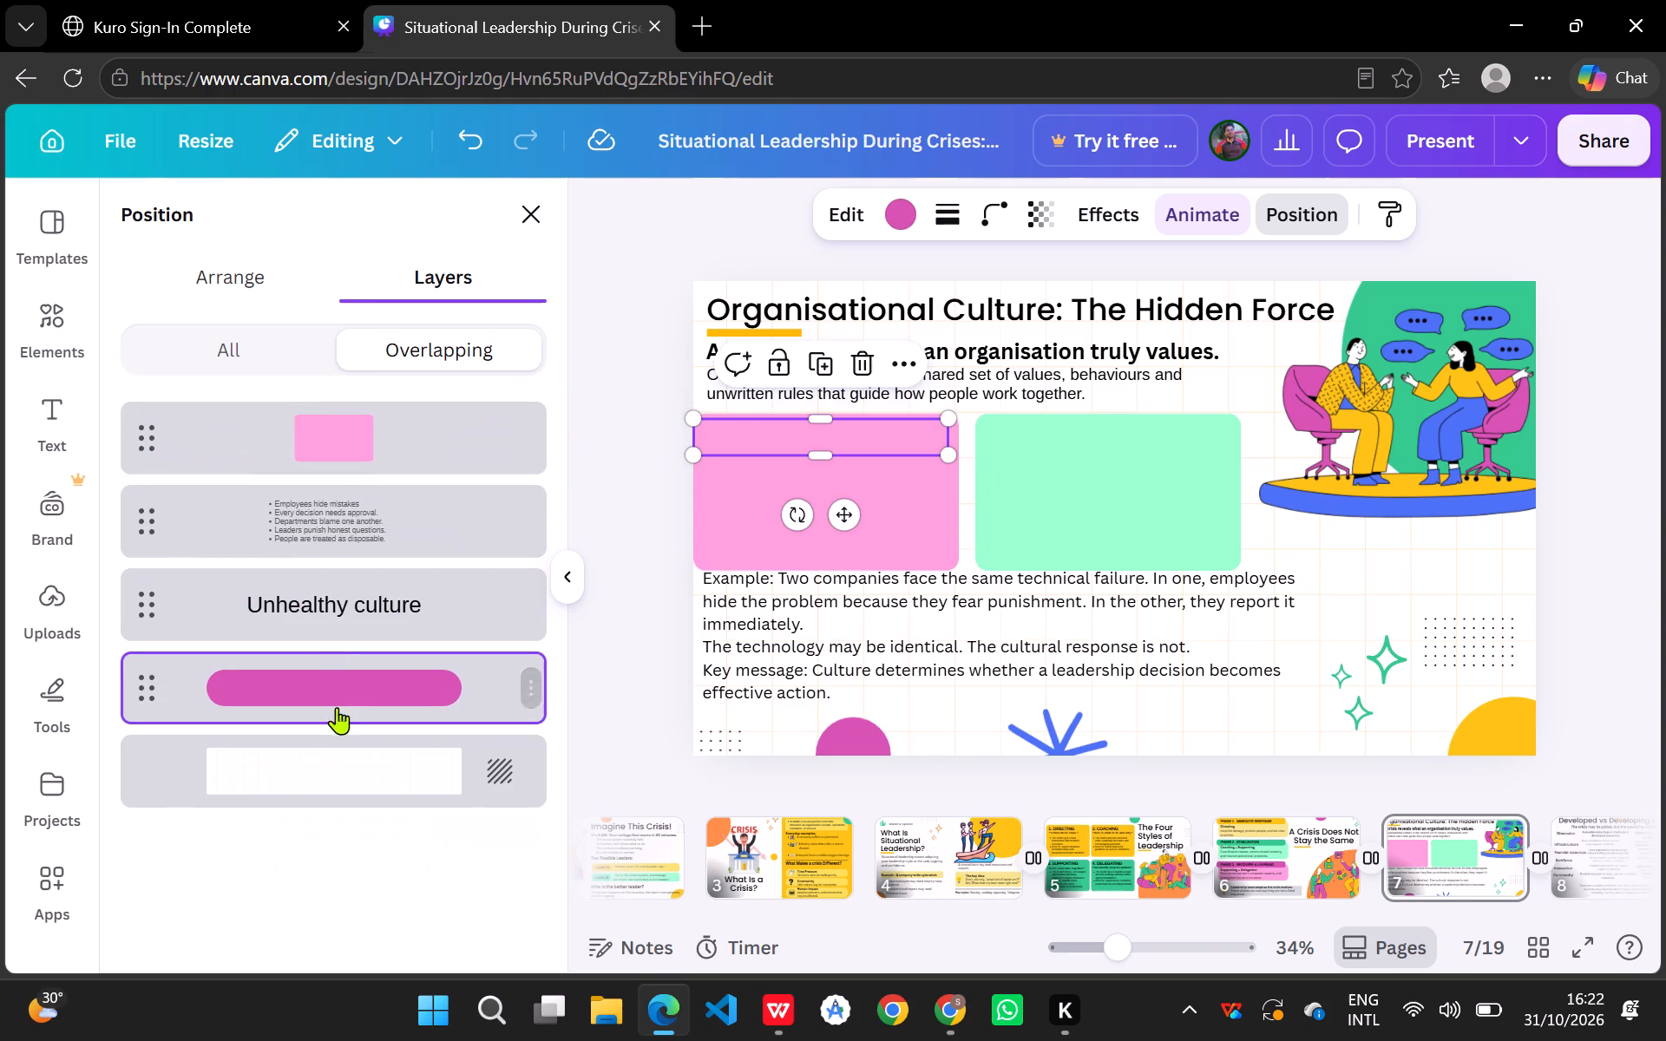
pyautogui.moveTo(343, 693); pyautogui.dragTo(327, 389)
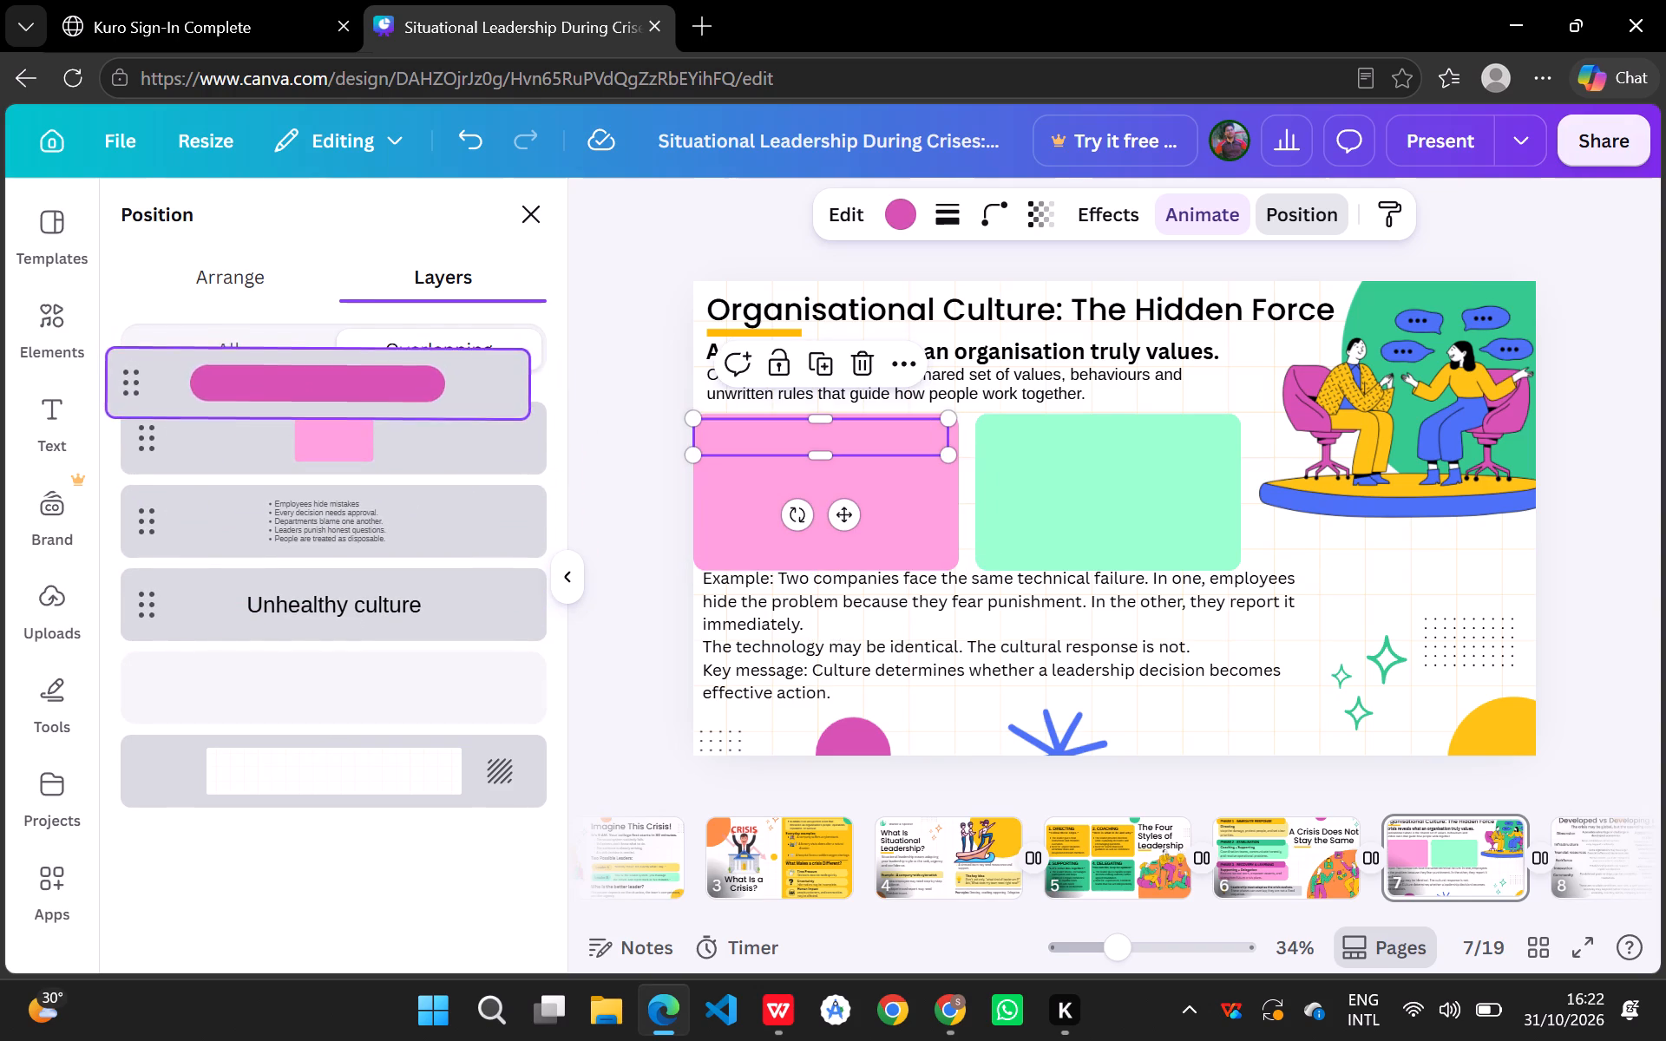
pyautogui.moveTo(327, 389); pyautogui.dragTo(328, 390)
pyautogui.moveTo(363, 671); pyautogui.dragTo(387, 521)
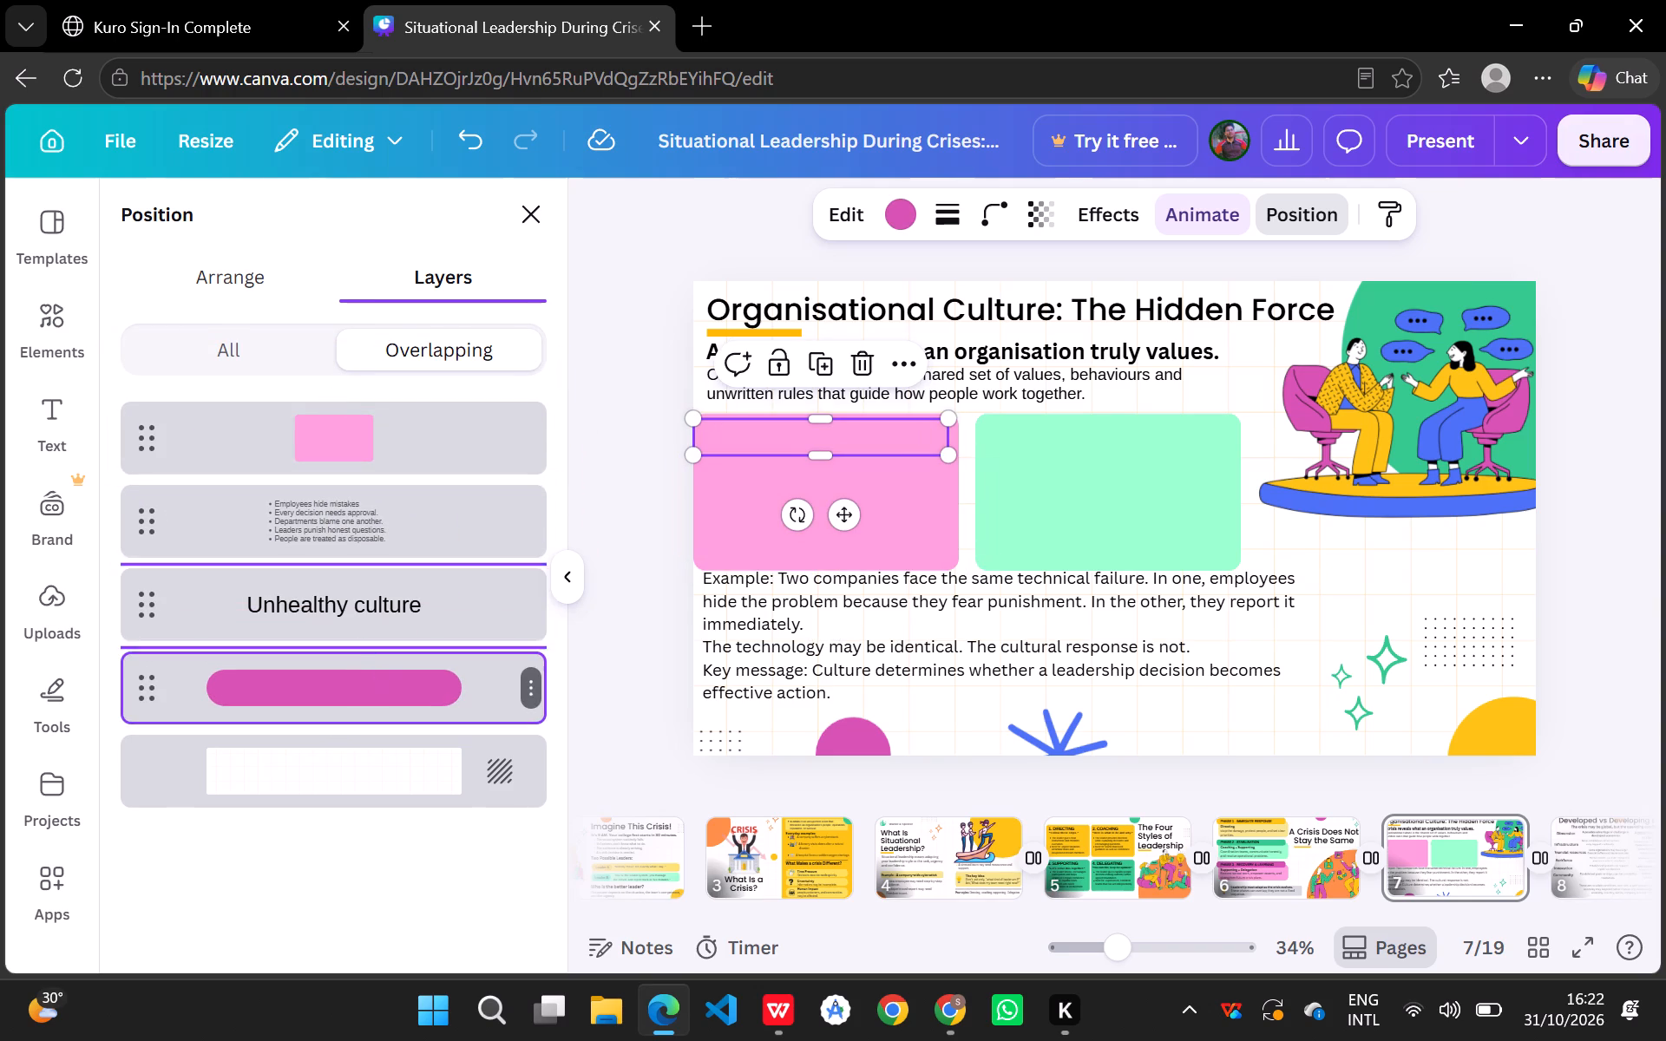
pyautogui.moveTo(387, 521); pyautogui.dragTo(384, 396)
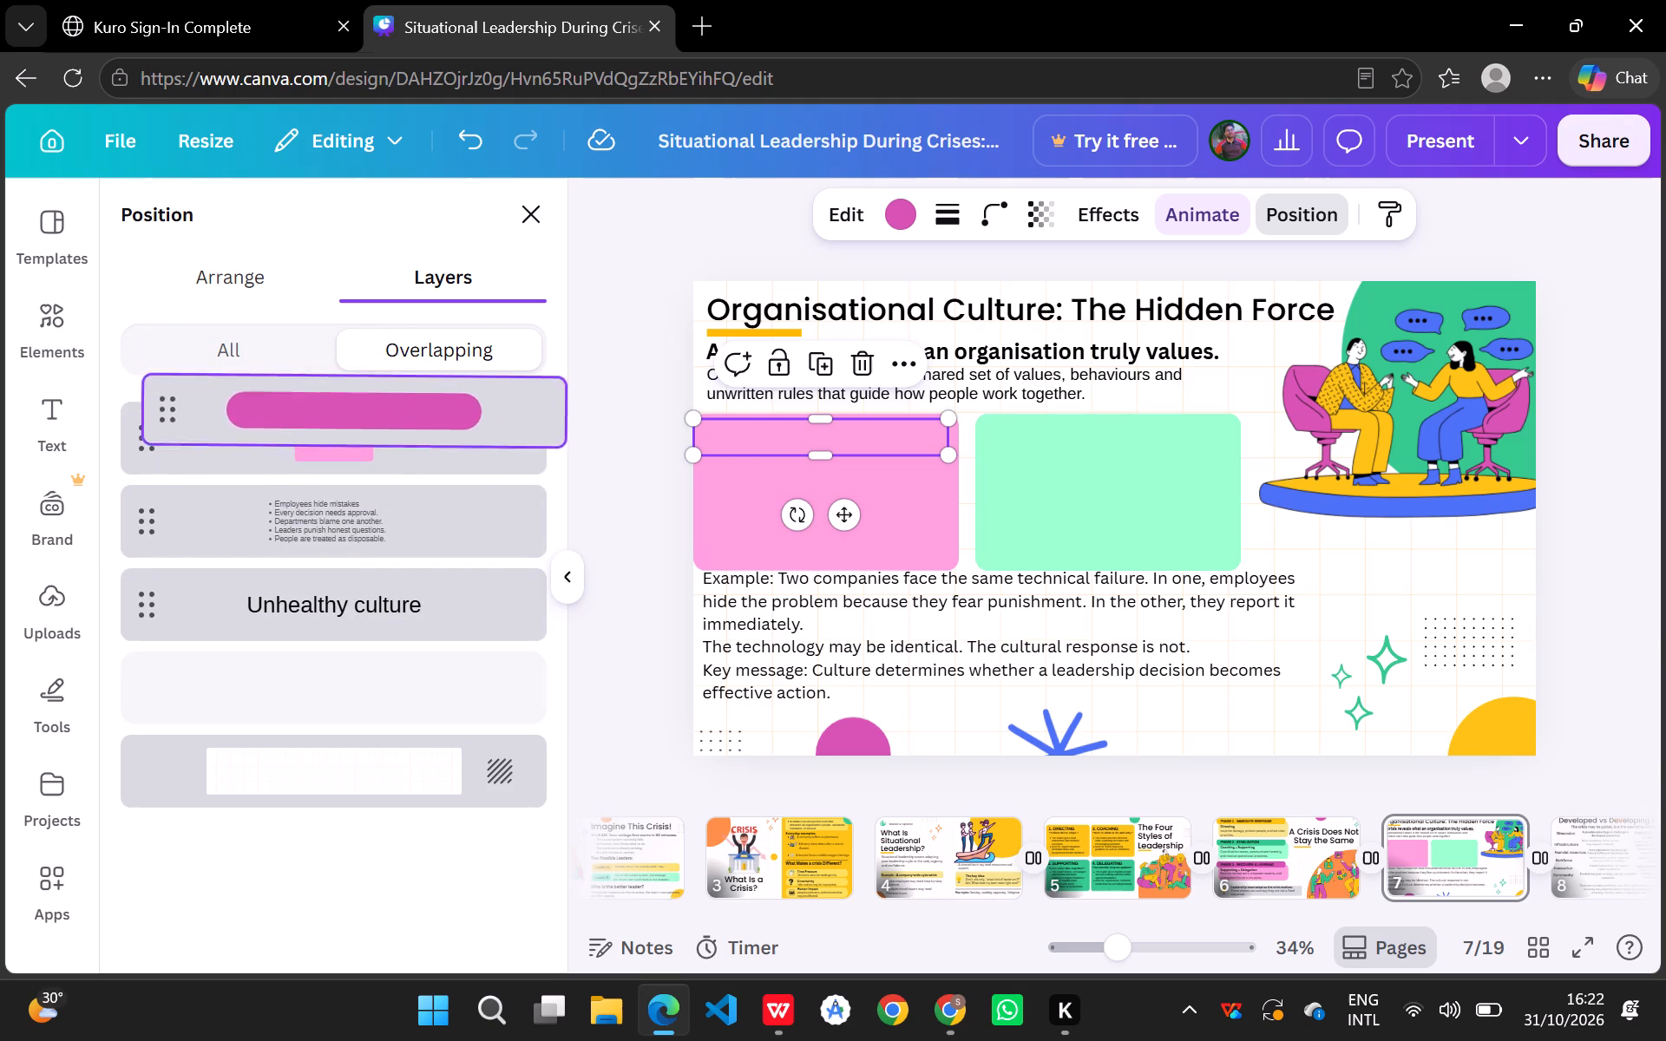
pyautogui.moveTo(384, 396); pyautogui.dragTo(374, 403)
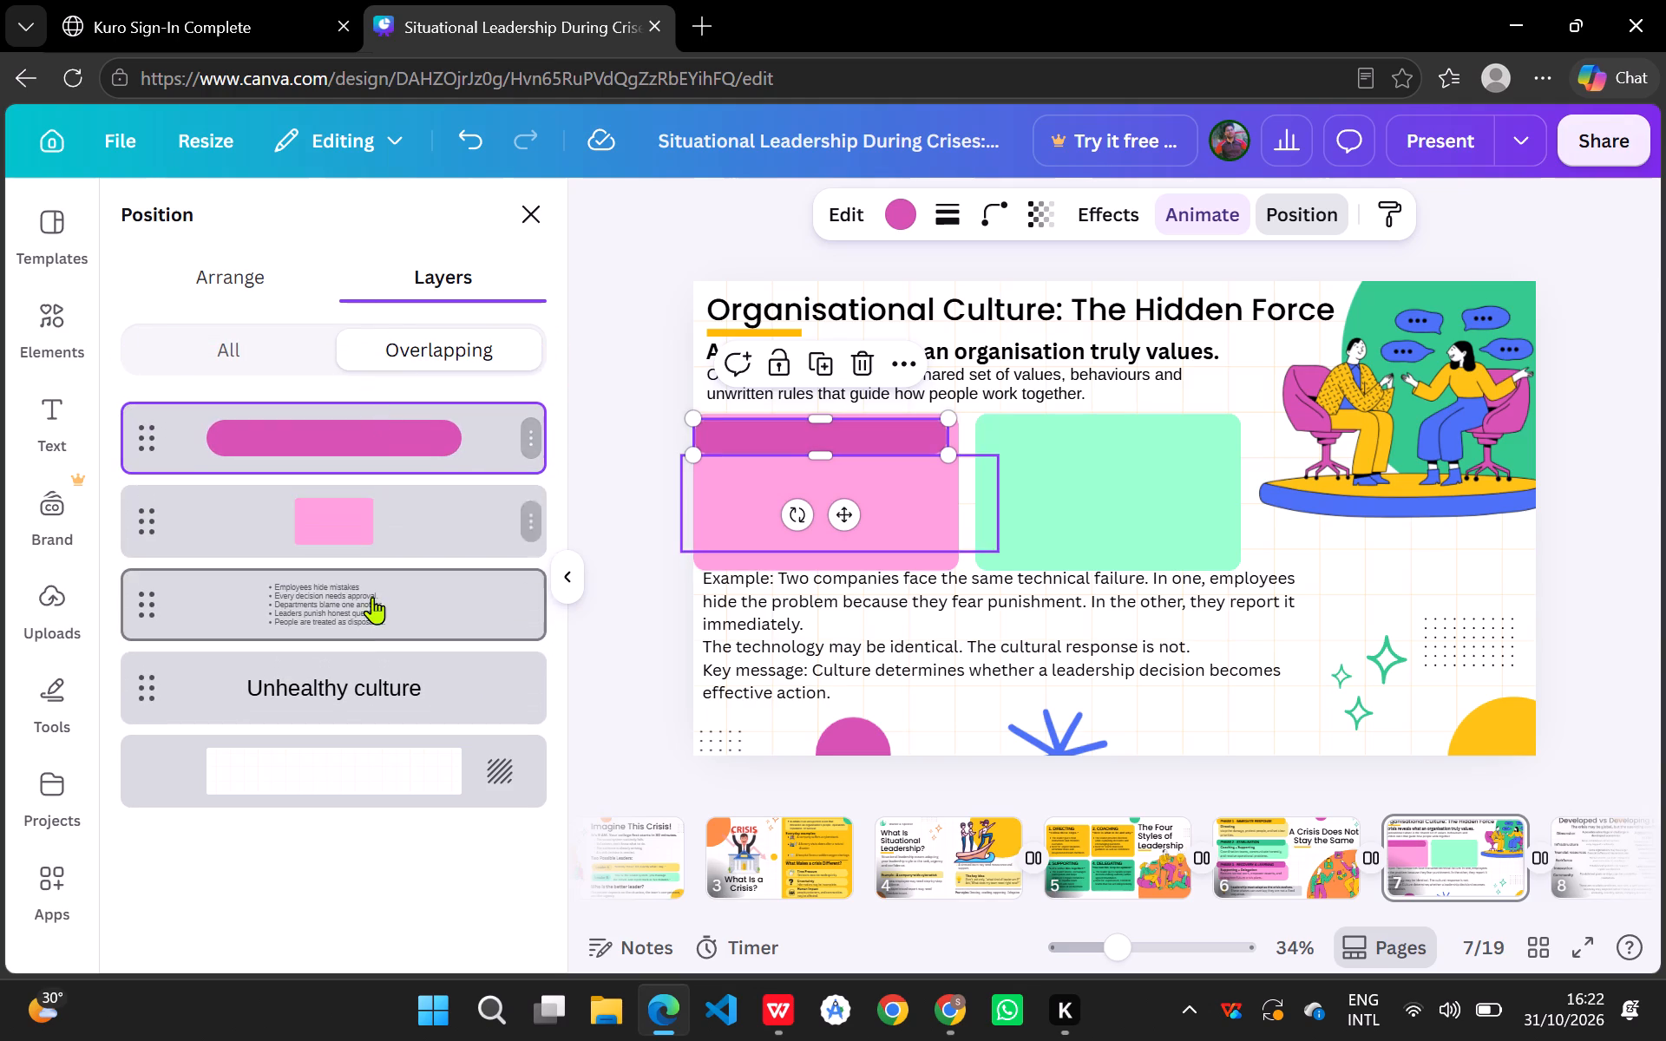
pyautogui.moveTo(355, 673); pyautogui.dragTo(360, 393)
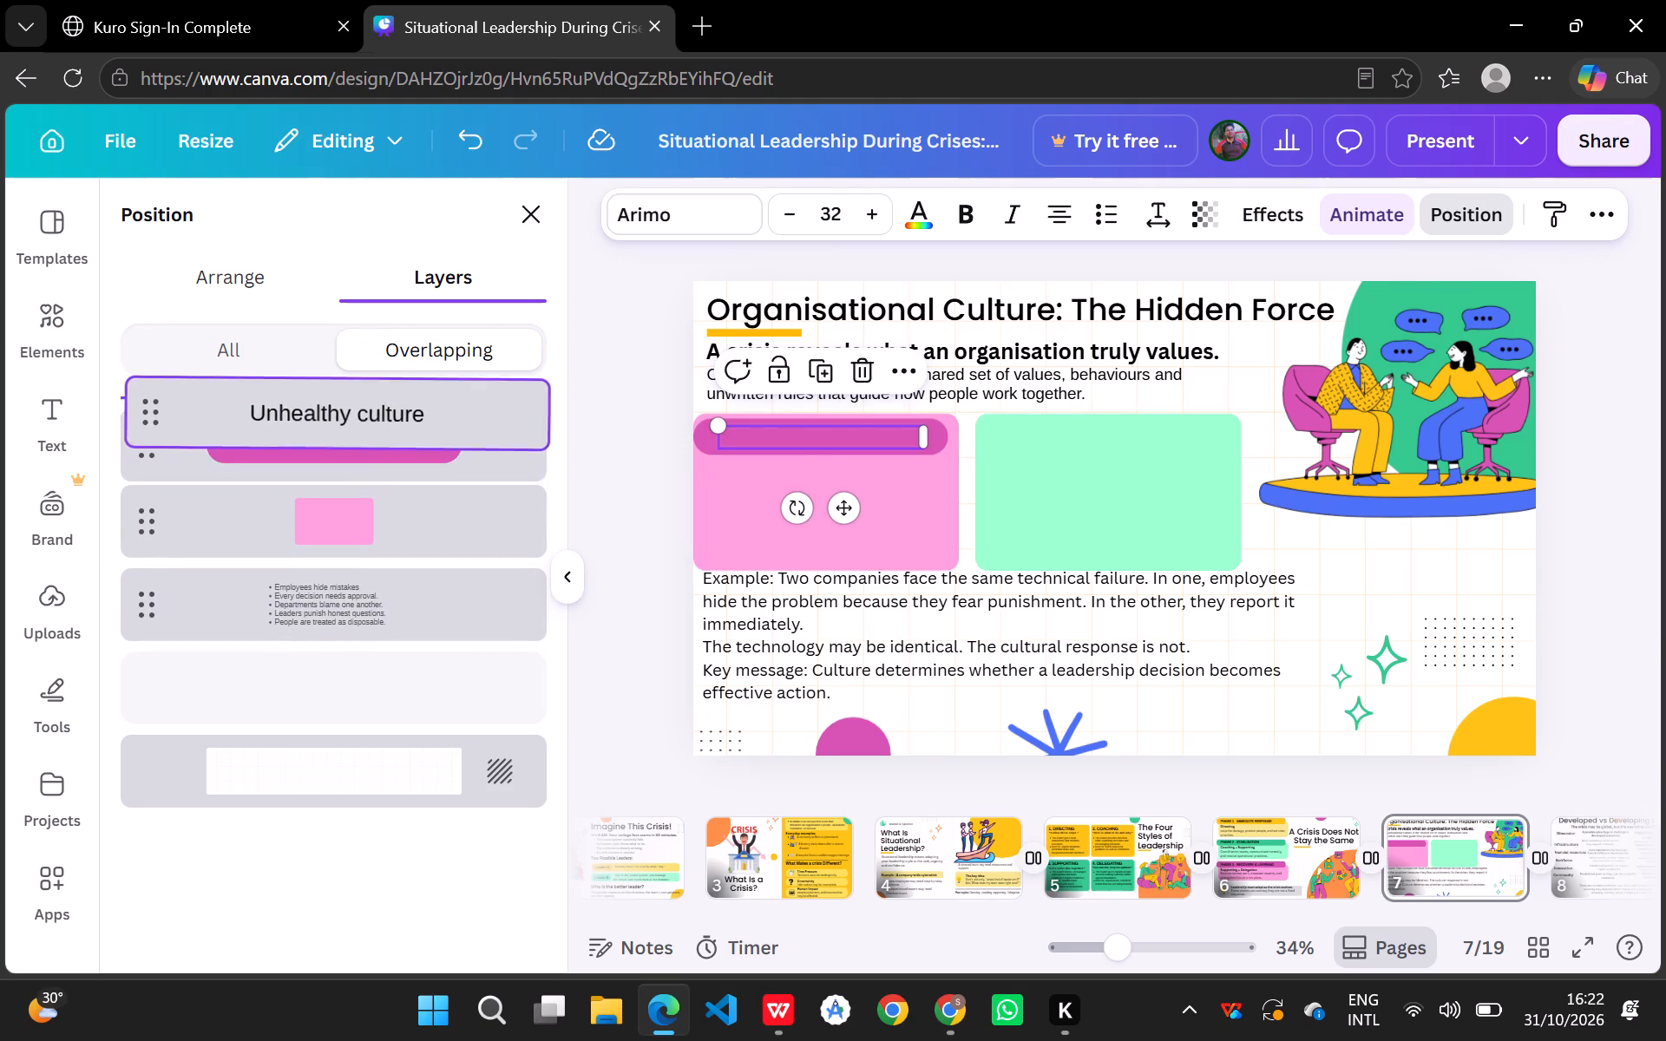
pyautogui.moveTo(360, 393); pyautogui.dragTo(362, 406)
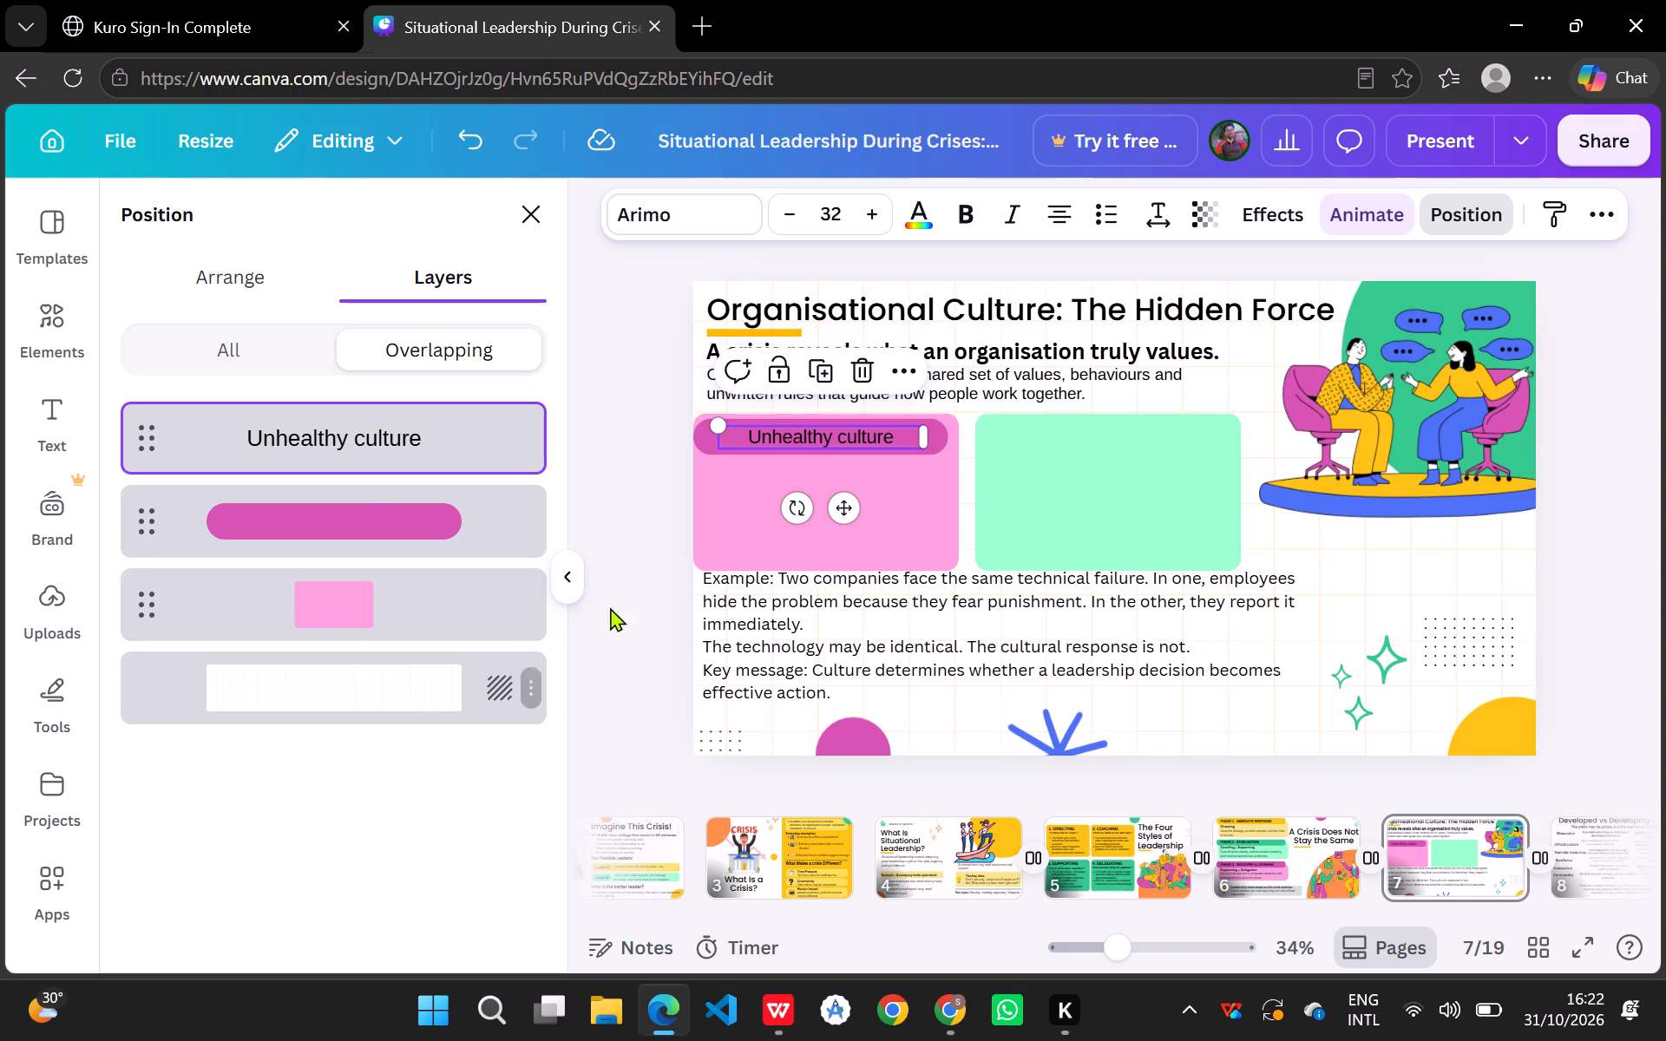
# Bring the unhealthy culture bullet list in front of the light pink box, beneath the pill in the layer order.
pyautogui.click(744, 641)
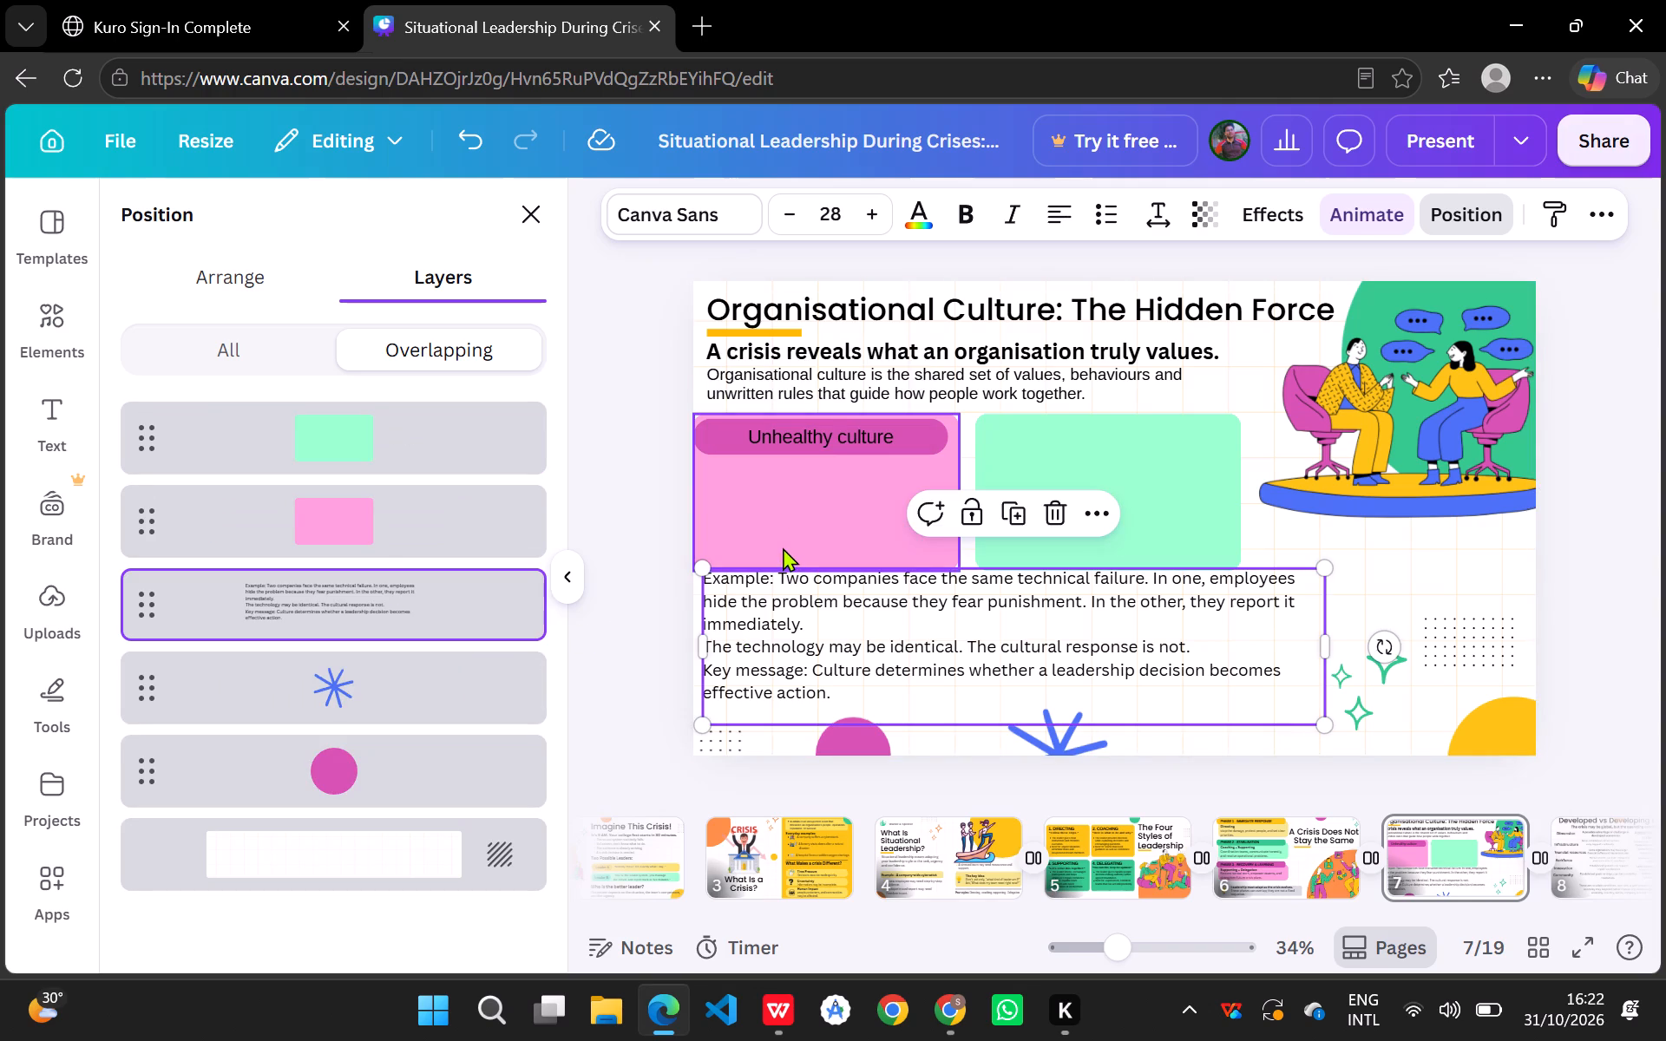
pyautogui.click(783, 547)
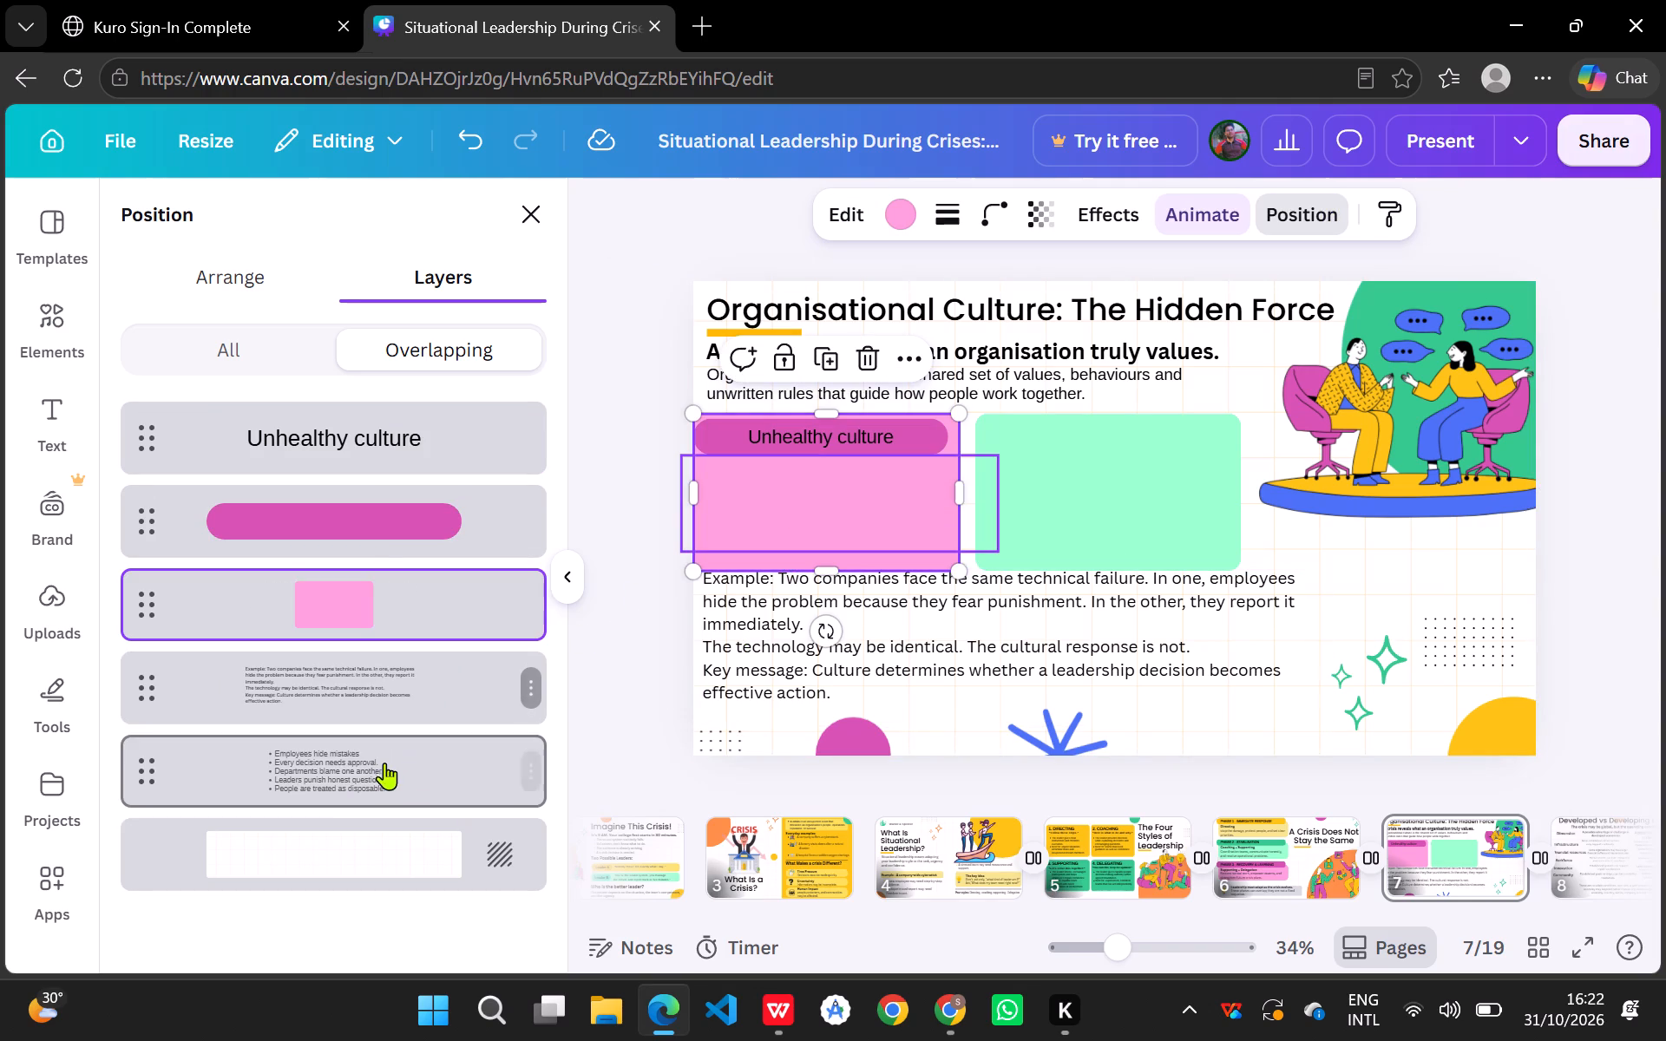
pyautogui.moveTo(380, 768); pyautogui.dragTo(384, 568)
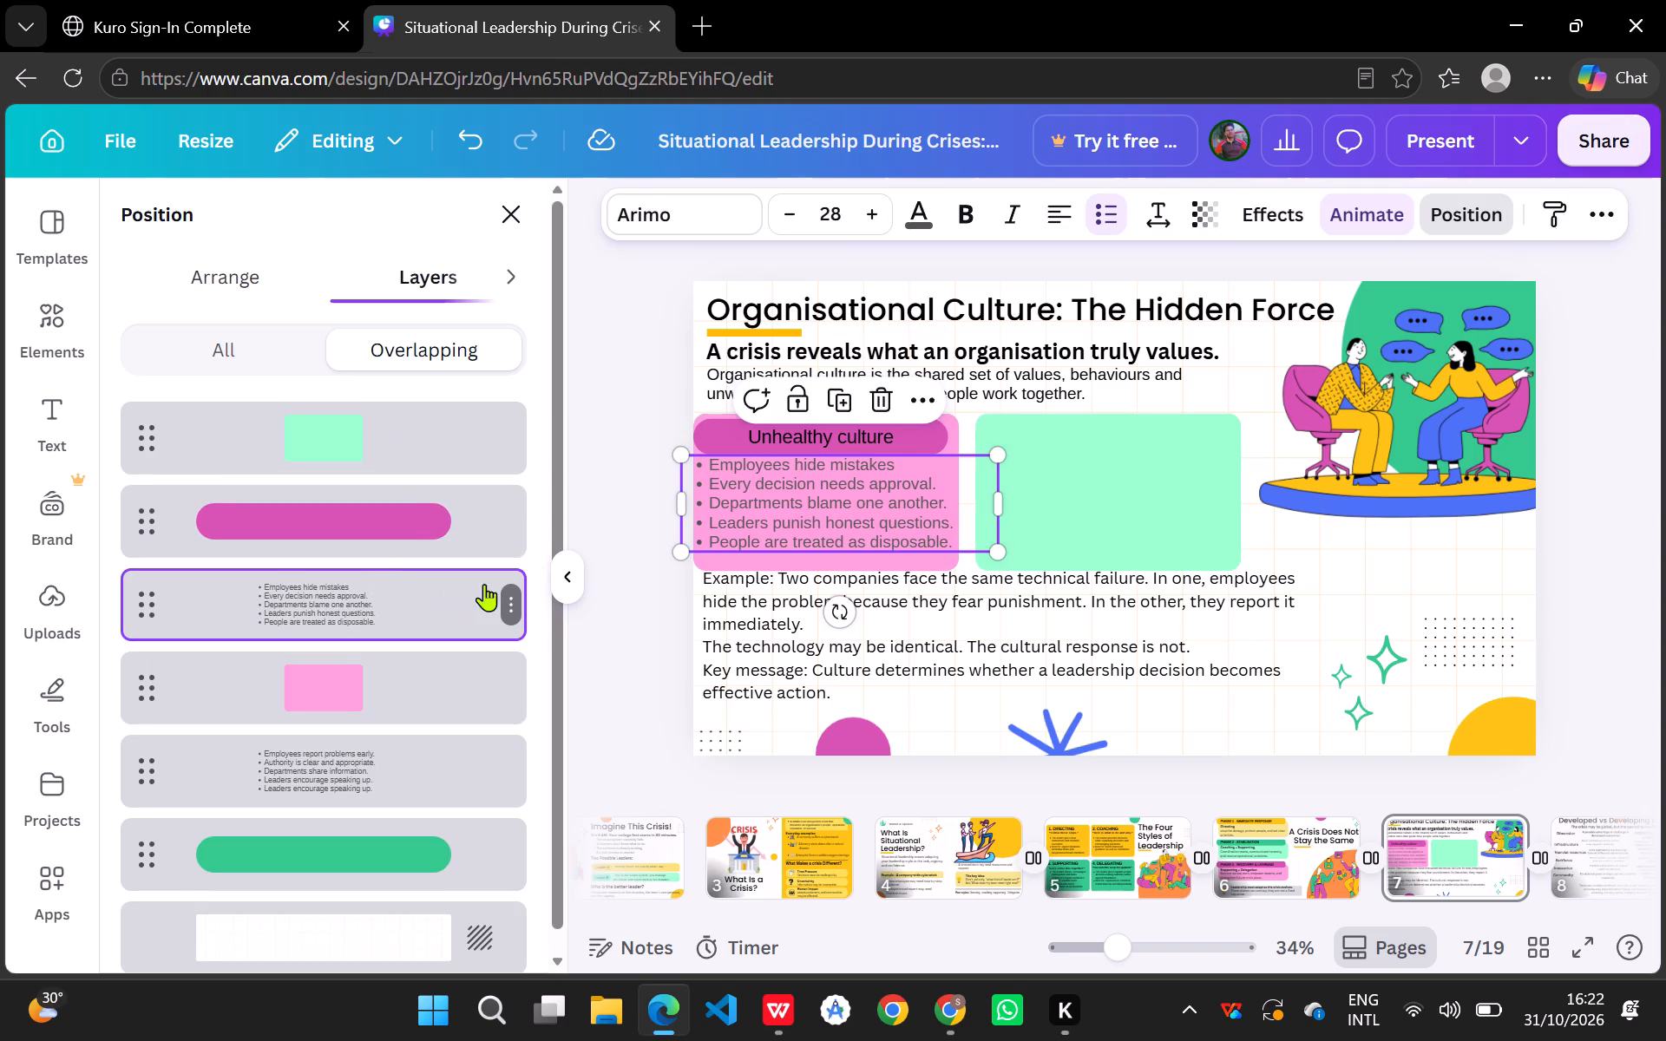
# Shift the dark pink "Unhealthy culture" pill slightly right so it is centred in the light pink box.
pyautogui.click(817, 668)
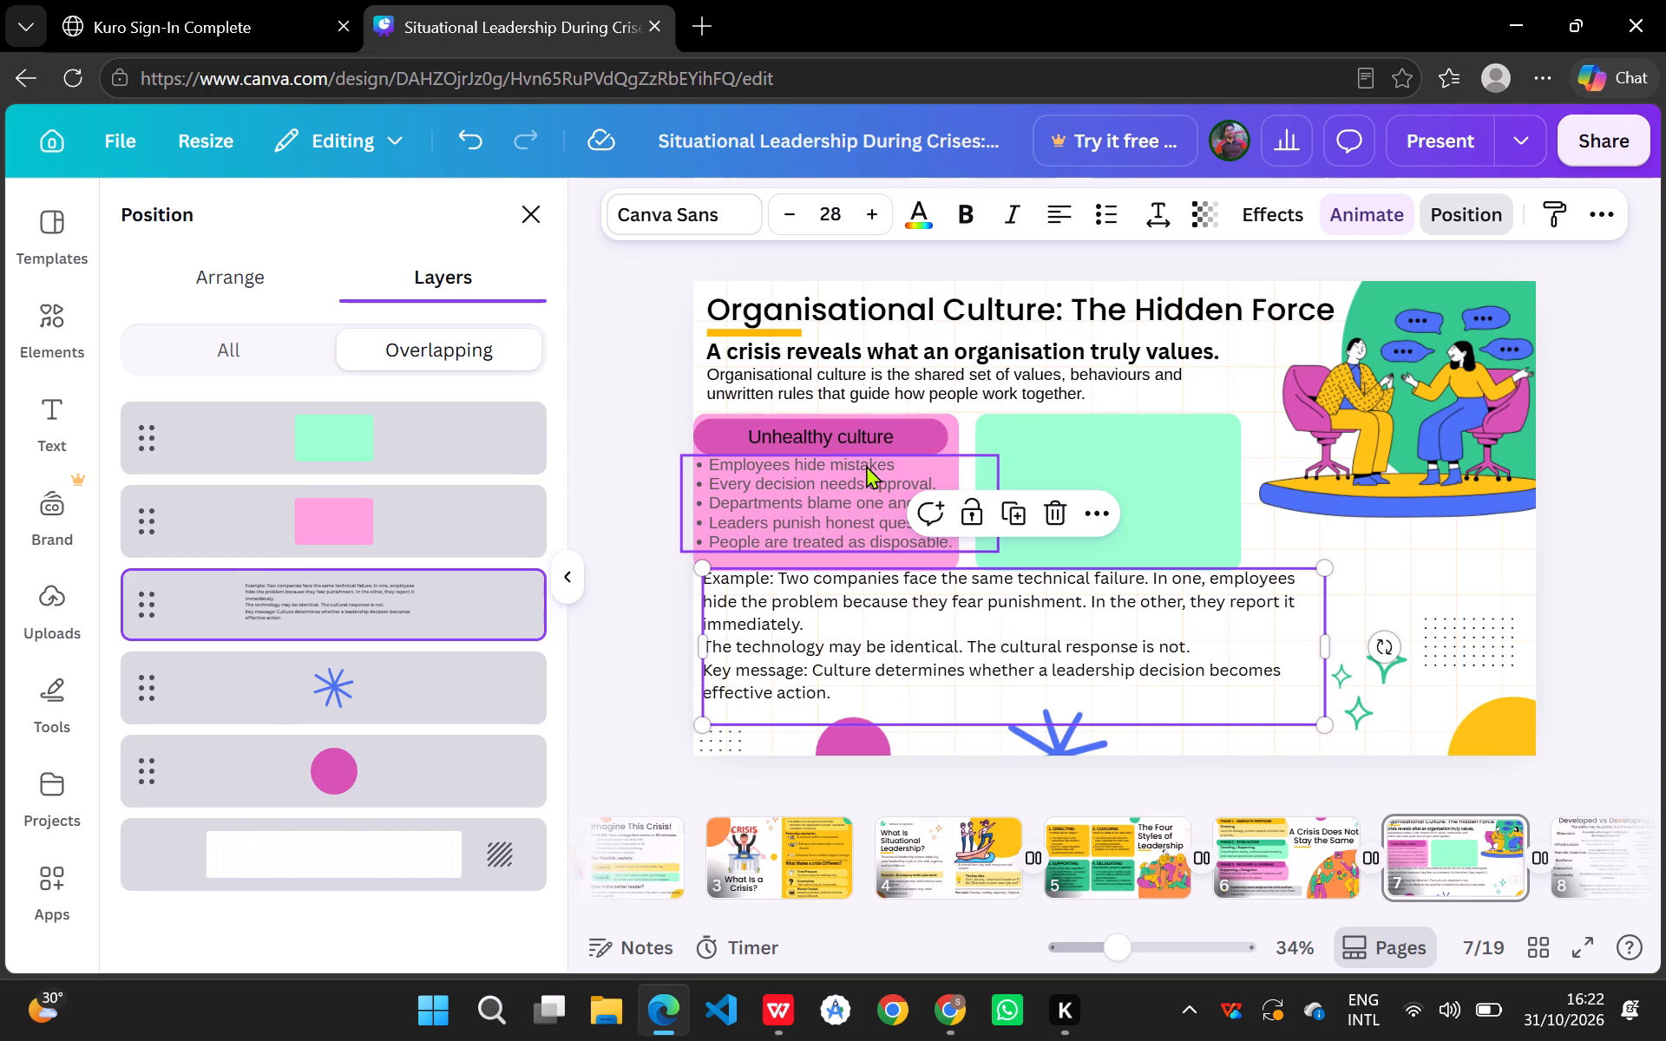
pyautogui.click(932, 431)
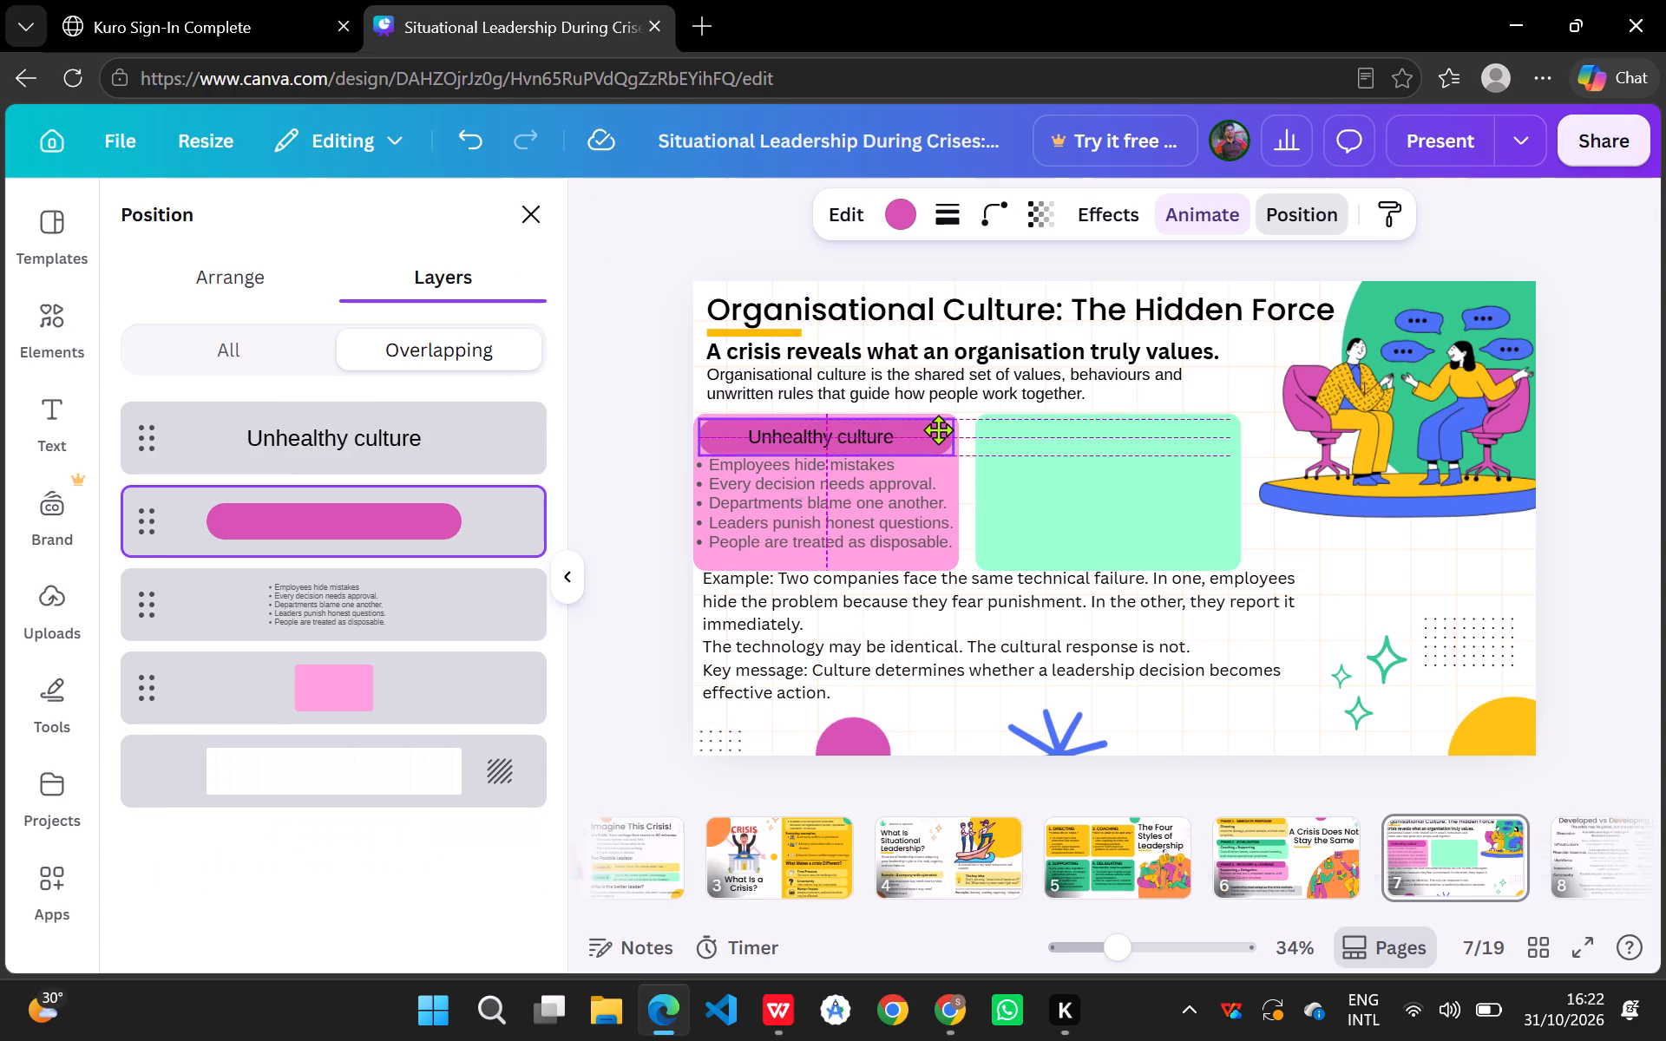
# Widen the light pink box rightward to a width of about 643, meeting the light green box's edge.
pyautogui.click(1042, 464)
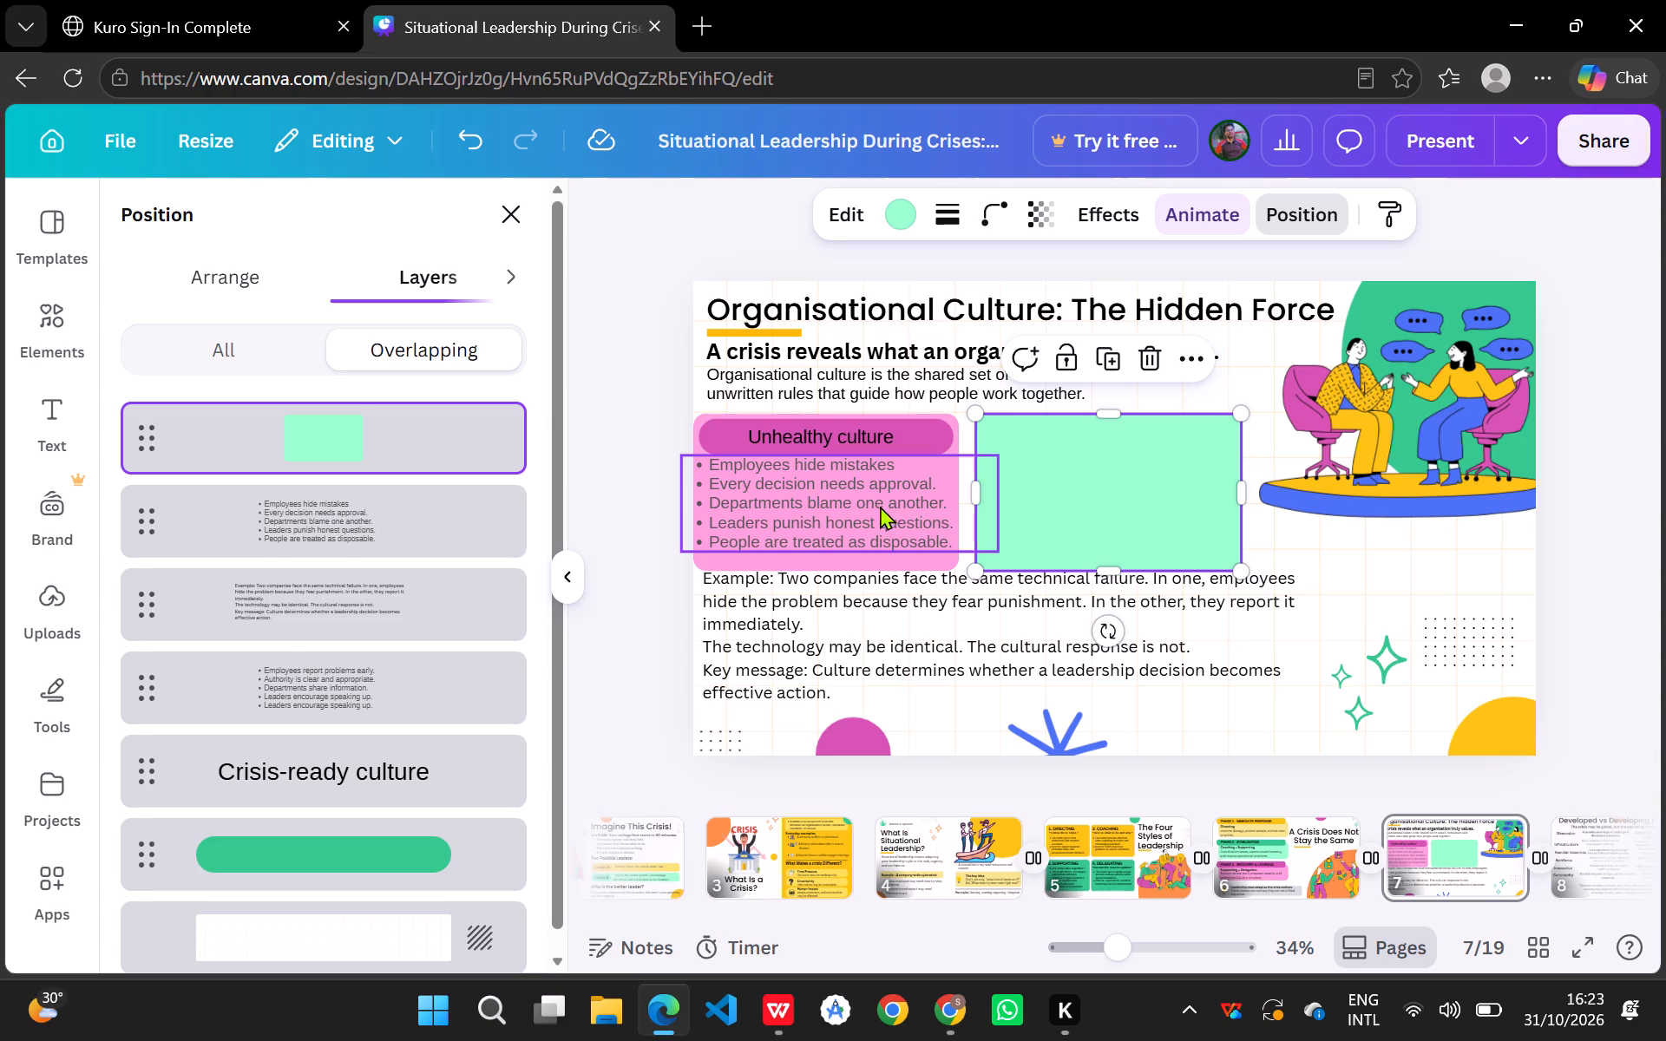
pyautogui.click(954, 480)
pyautogui.click(954, 435)
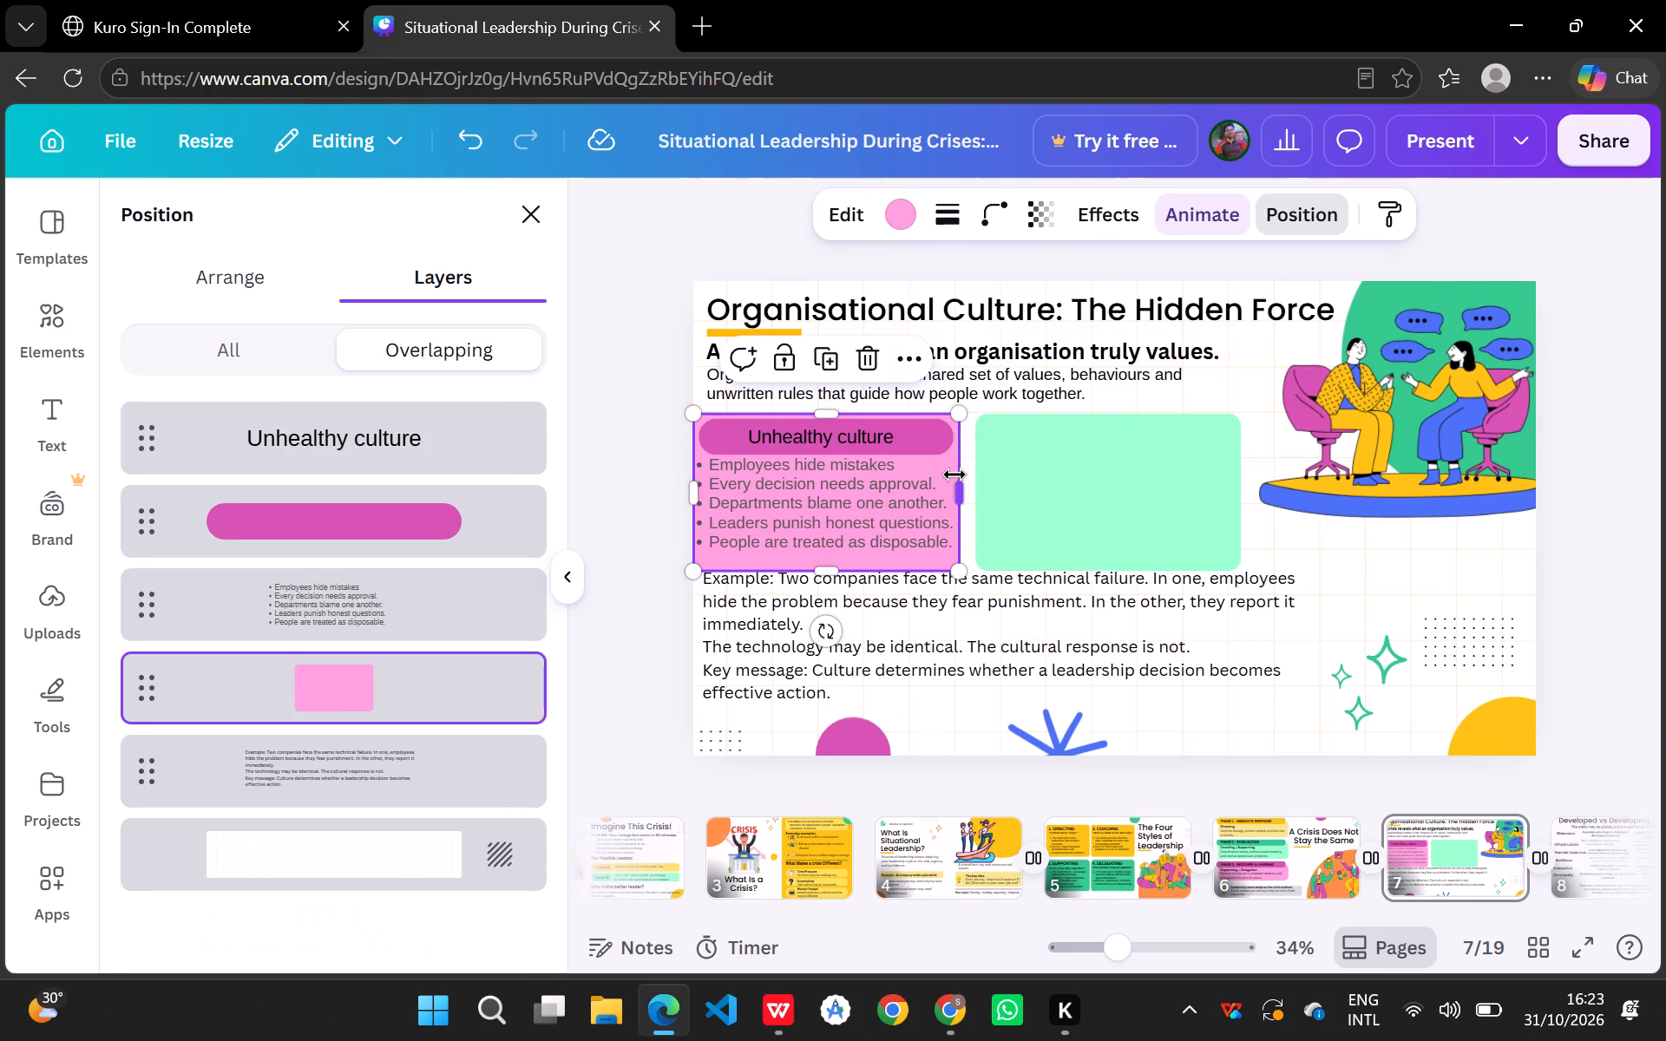
pyautogui.moveTo(960, 504); pyautogui.dragTo(963, 502)
pyautogui.moveTo(963, 502); pyautogui.dragTo(969, 504)
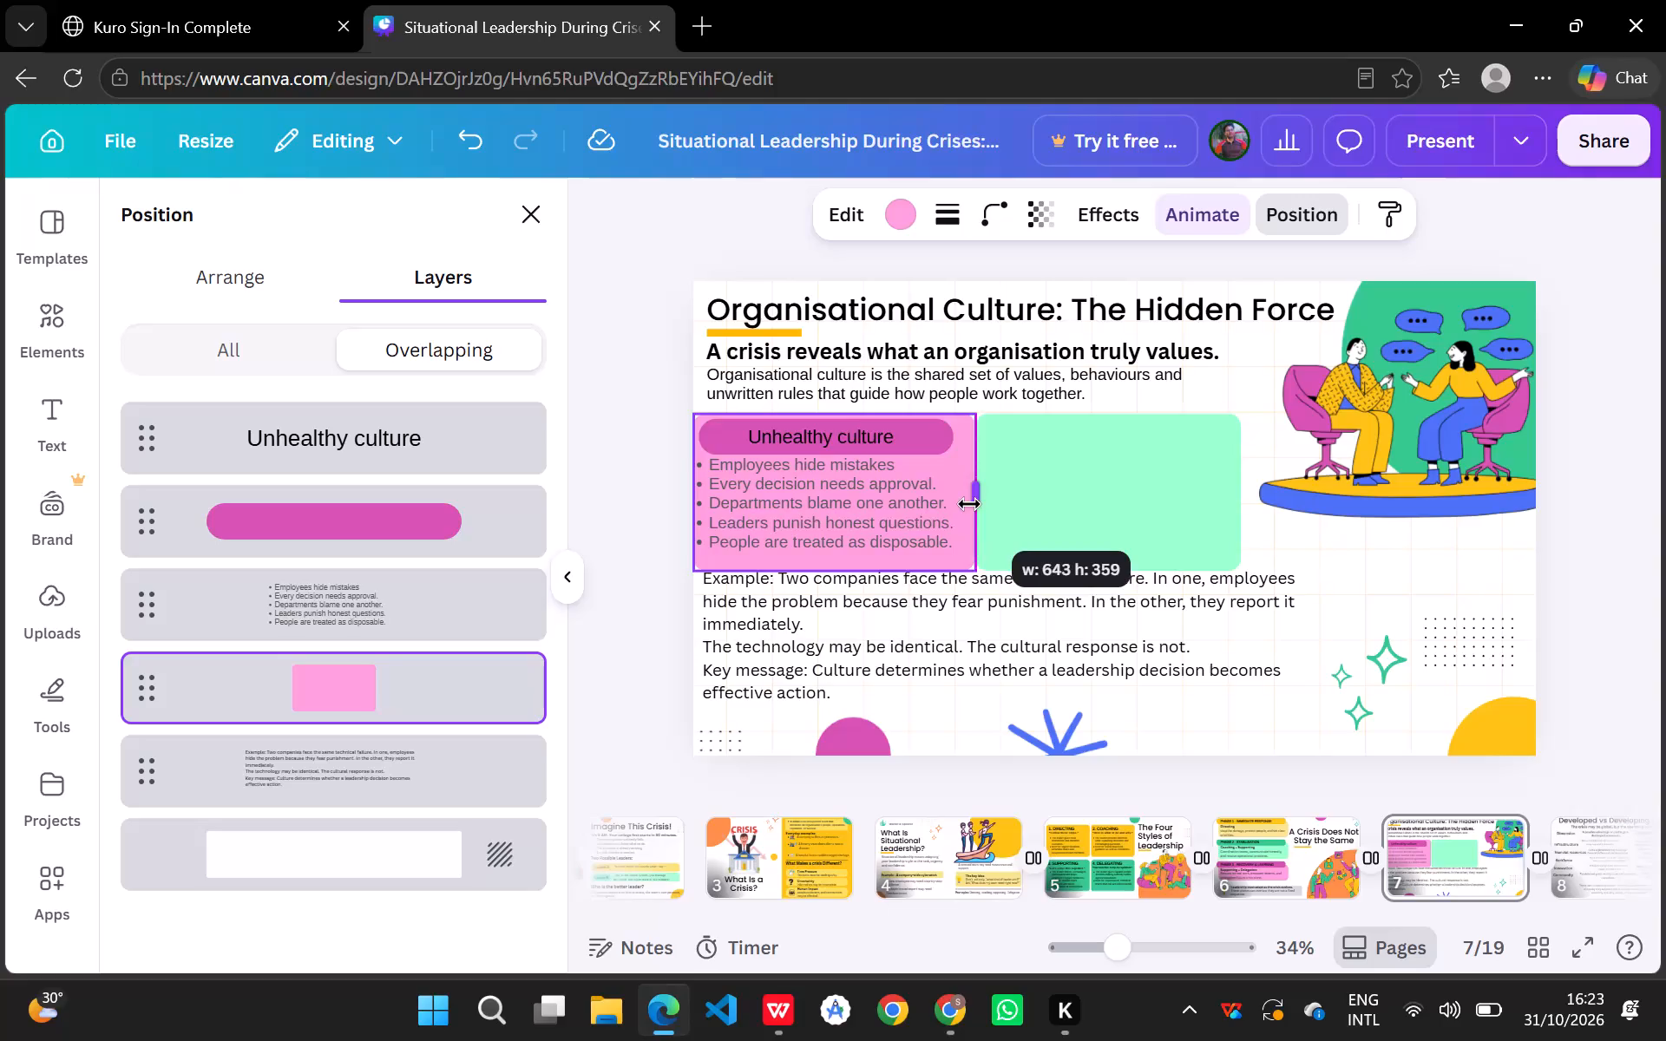
pyautogui.moveTo(969, 504); pyautogui.dragTo(970, 506)
# Shift the unhealthy culture bullet list slightly right so its bullets sit inside the light pink box.
pyautogui.click(886, 519)
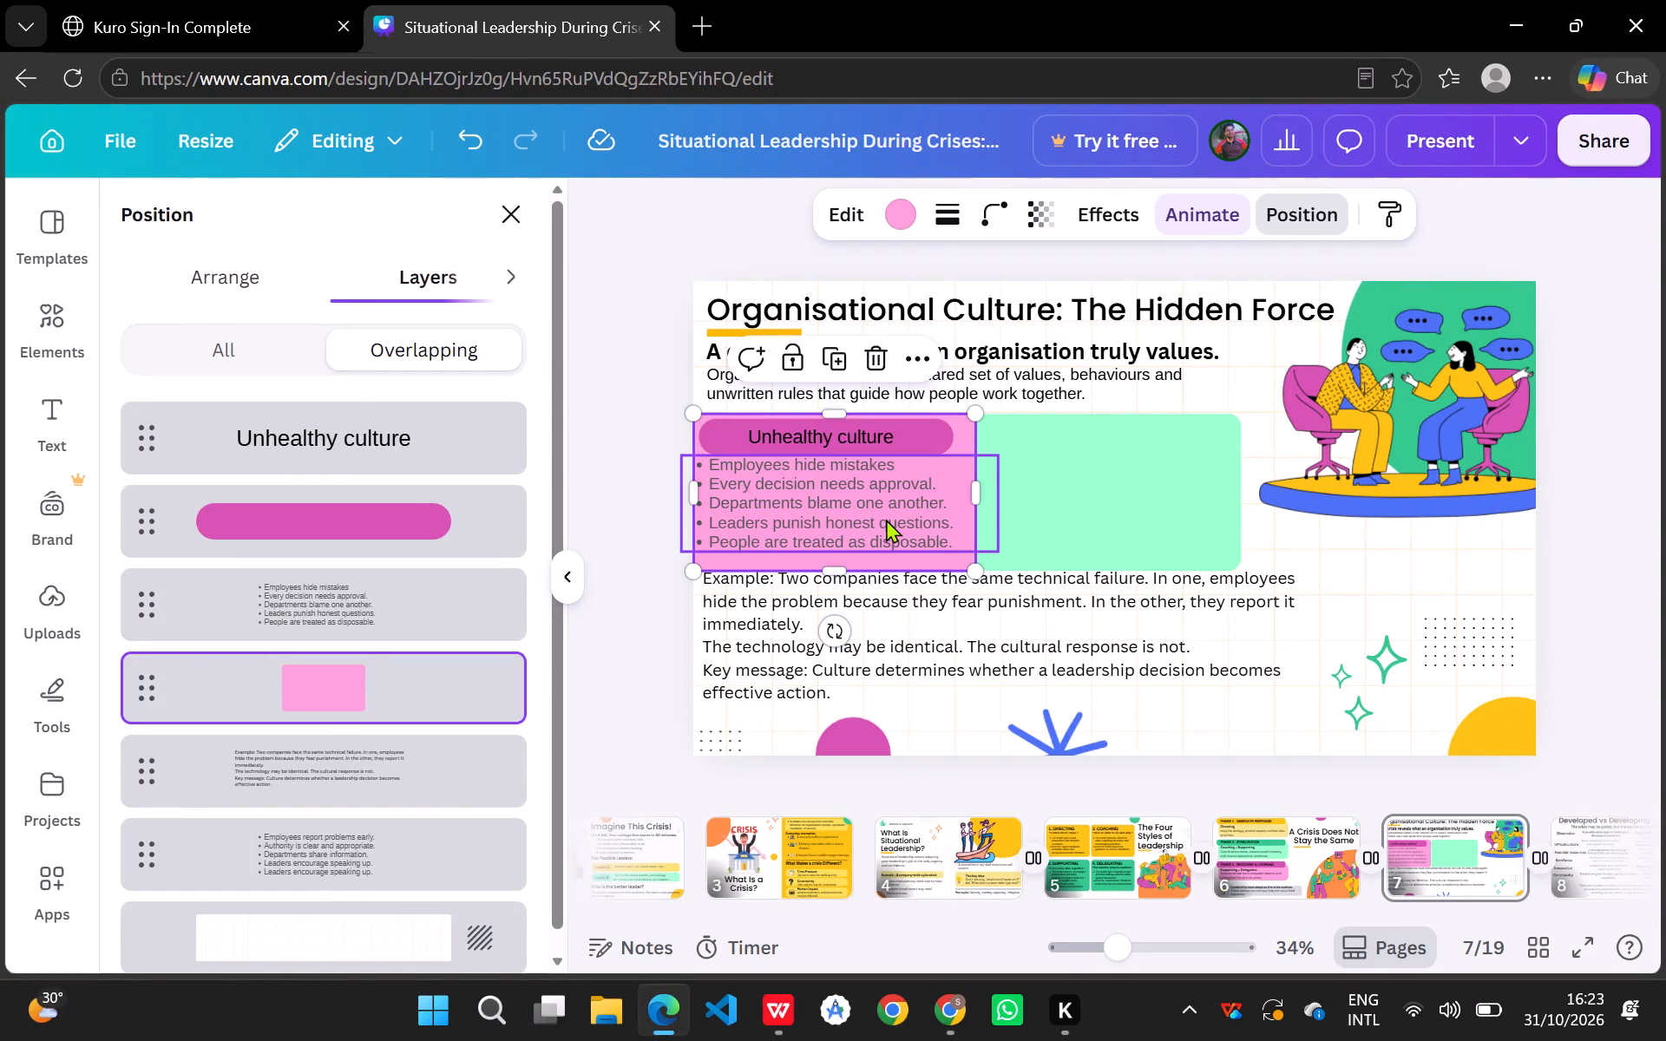
pyautogui.moveTo(886, 519); pyautogui.dragTo(902, 519)
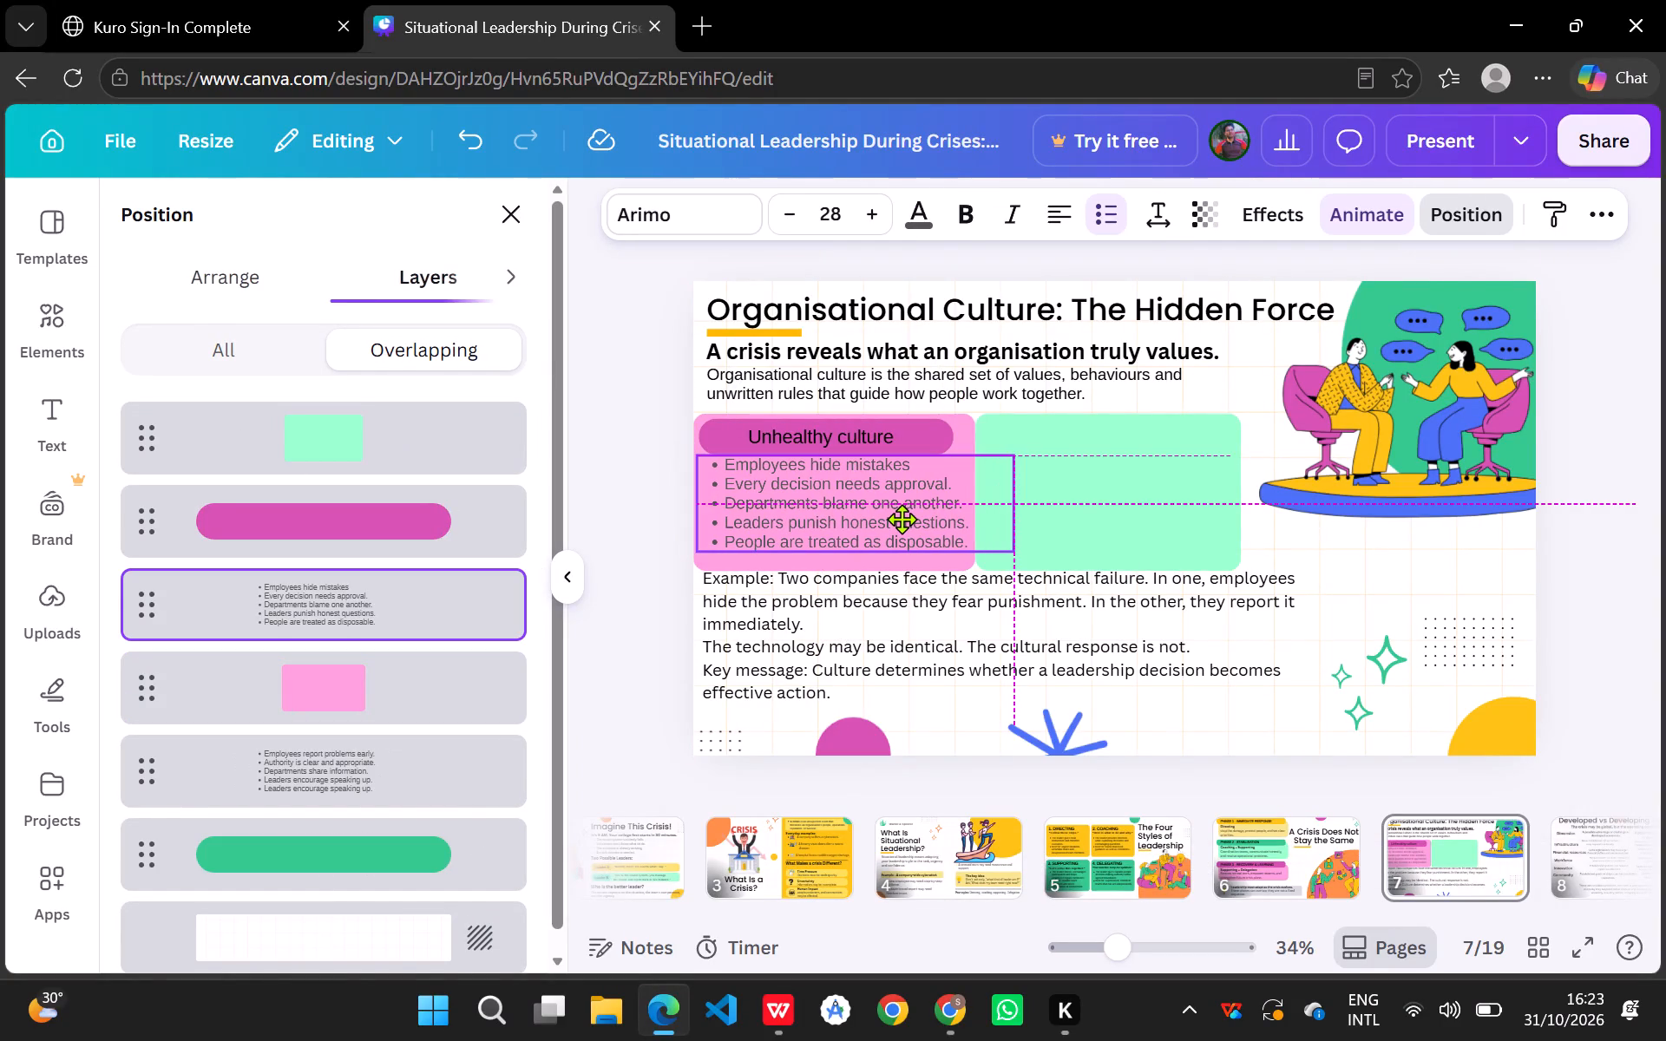
pyautogui.moveTo(902, 519); pyautogui.dragTo(898, 517)
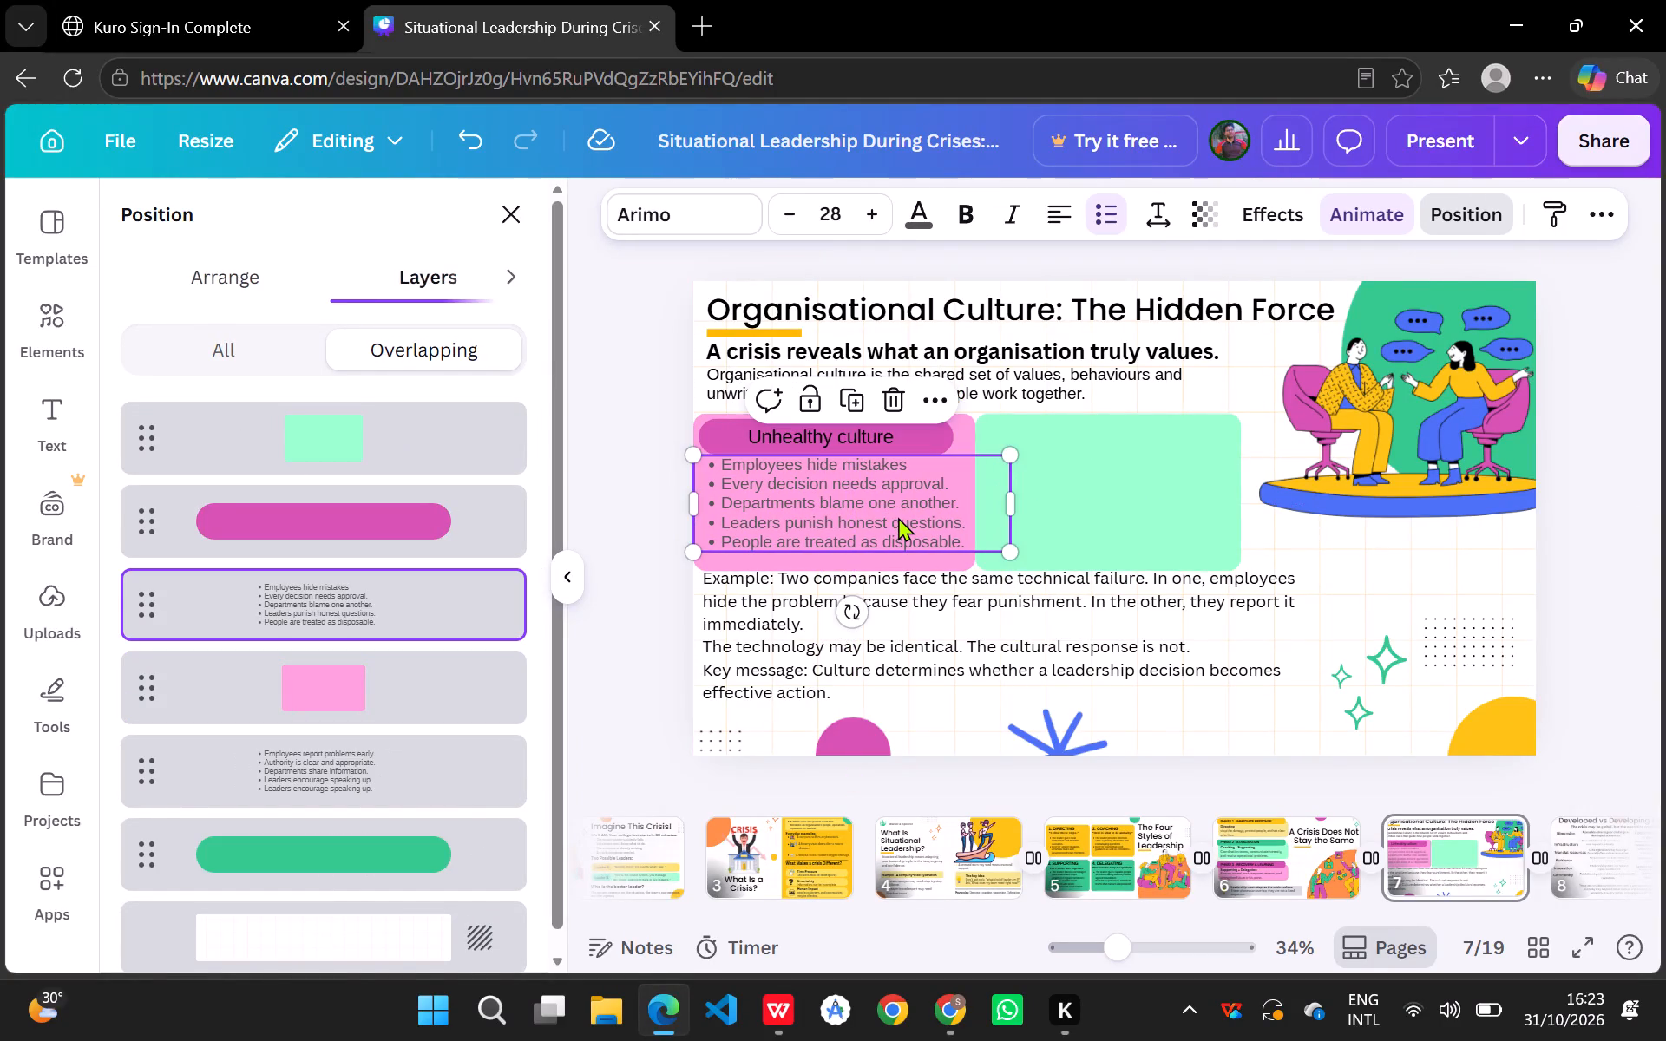
# Move the light green box slightly right to leave a small gap beside the light pink box.
pyautogui.click(1100, 503)
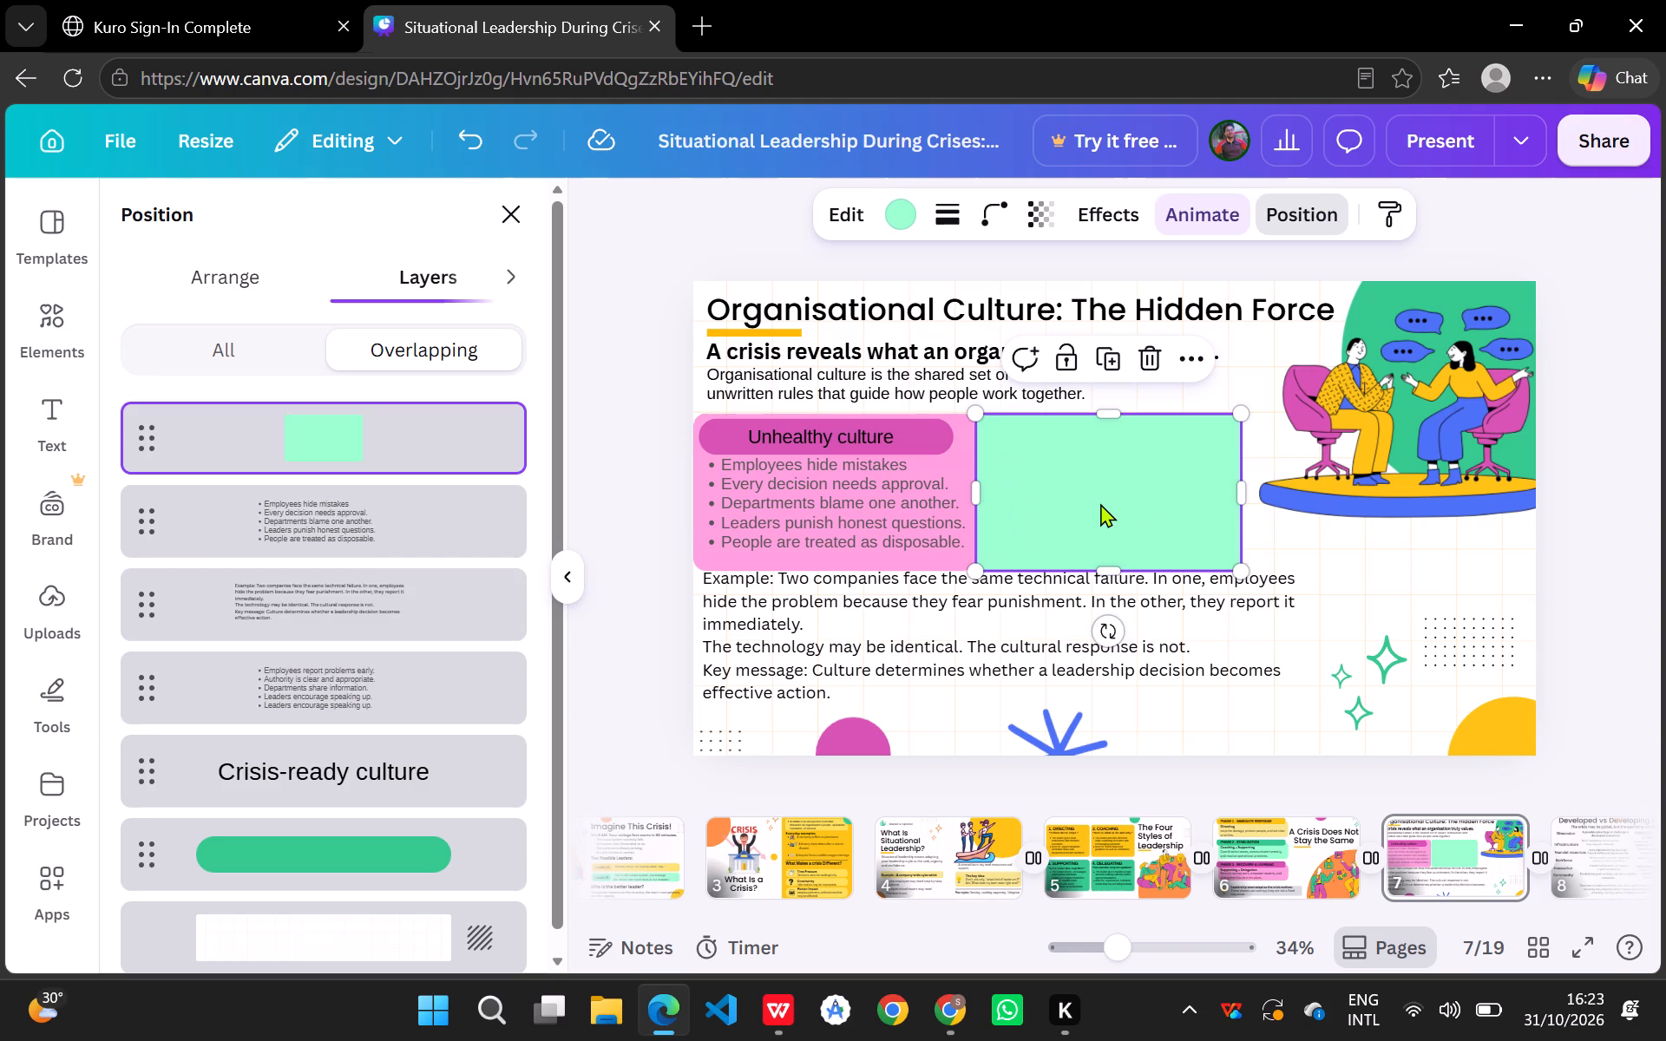
pyautogui.moveTo(1158, 498); pyautogui.dragTo(1170, 498)
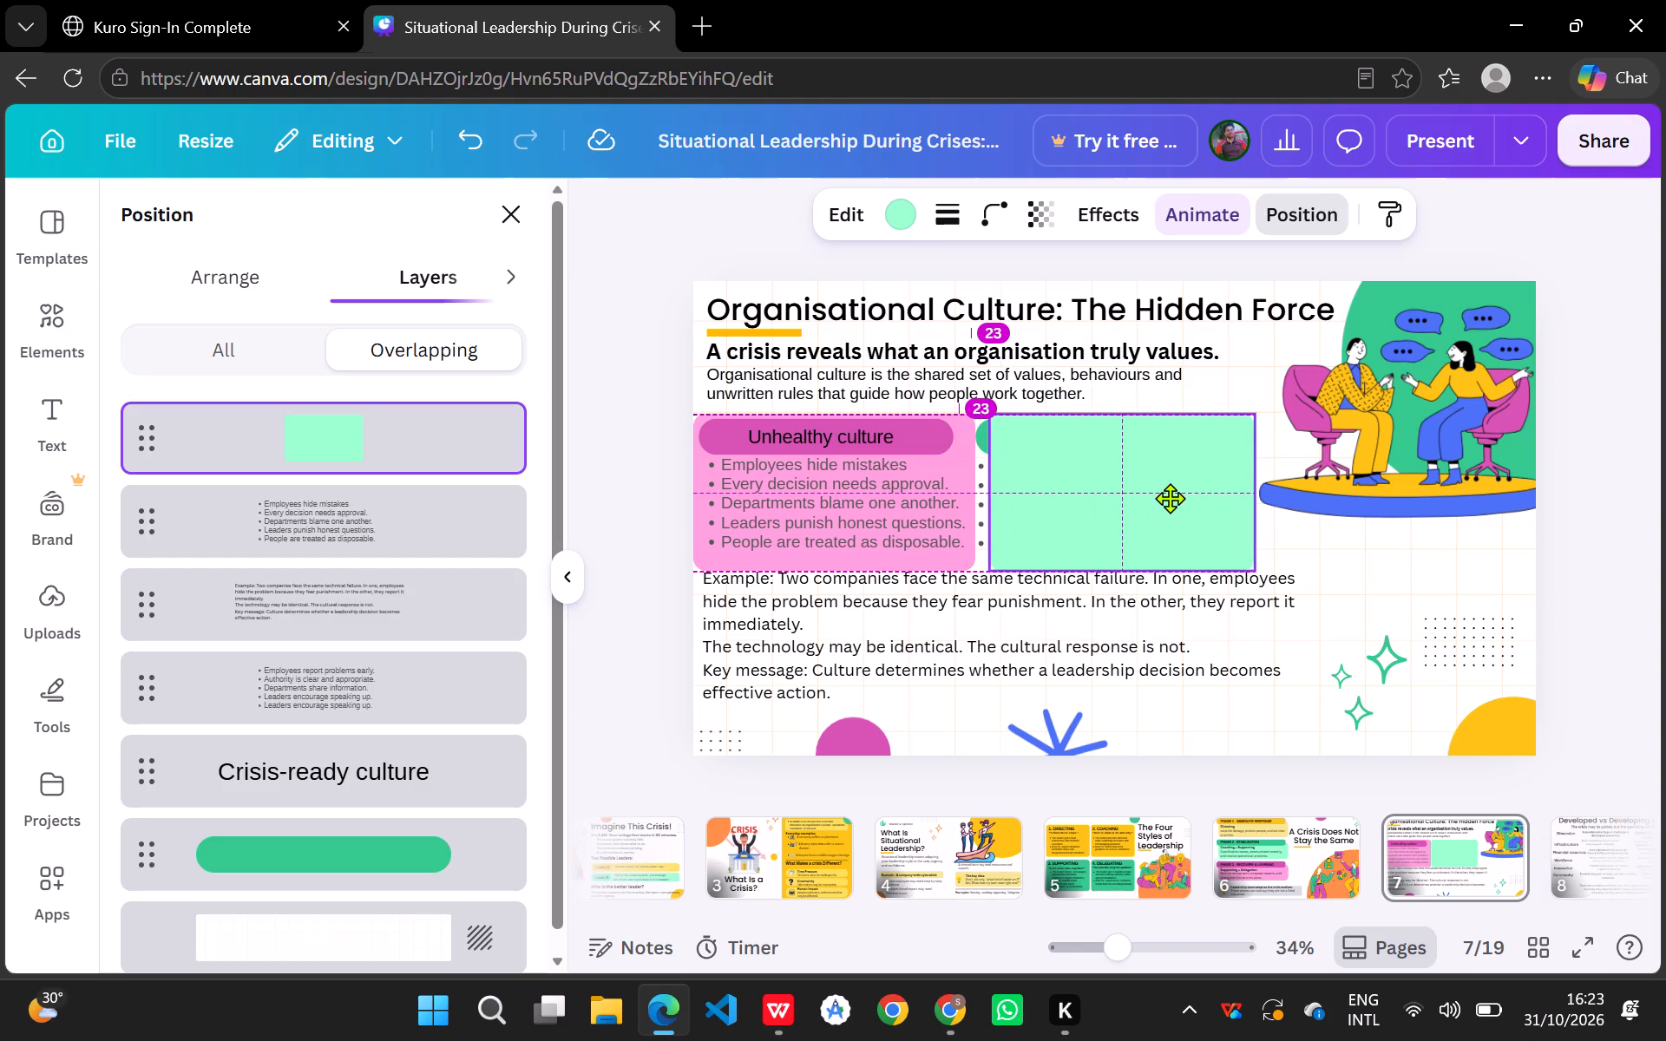
pyautogui.moveTo(1170, 498); pyautogui.dragTo(1168, 496)
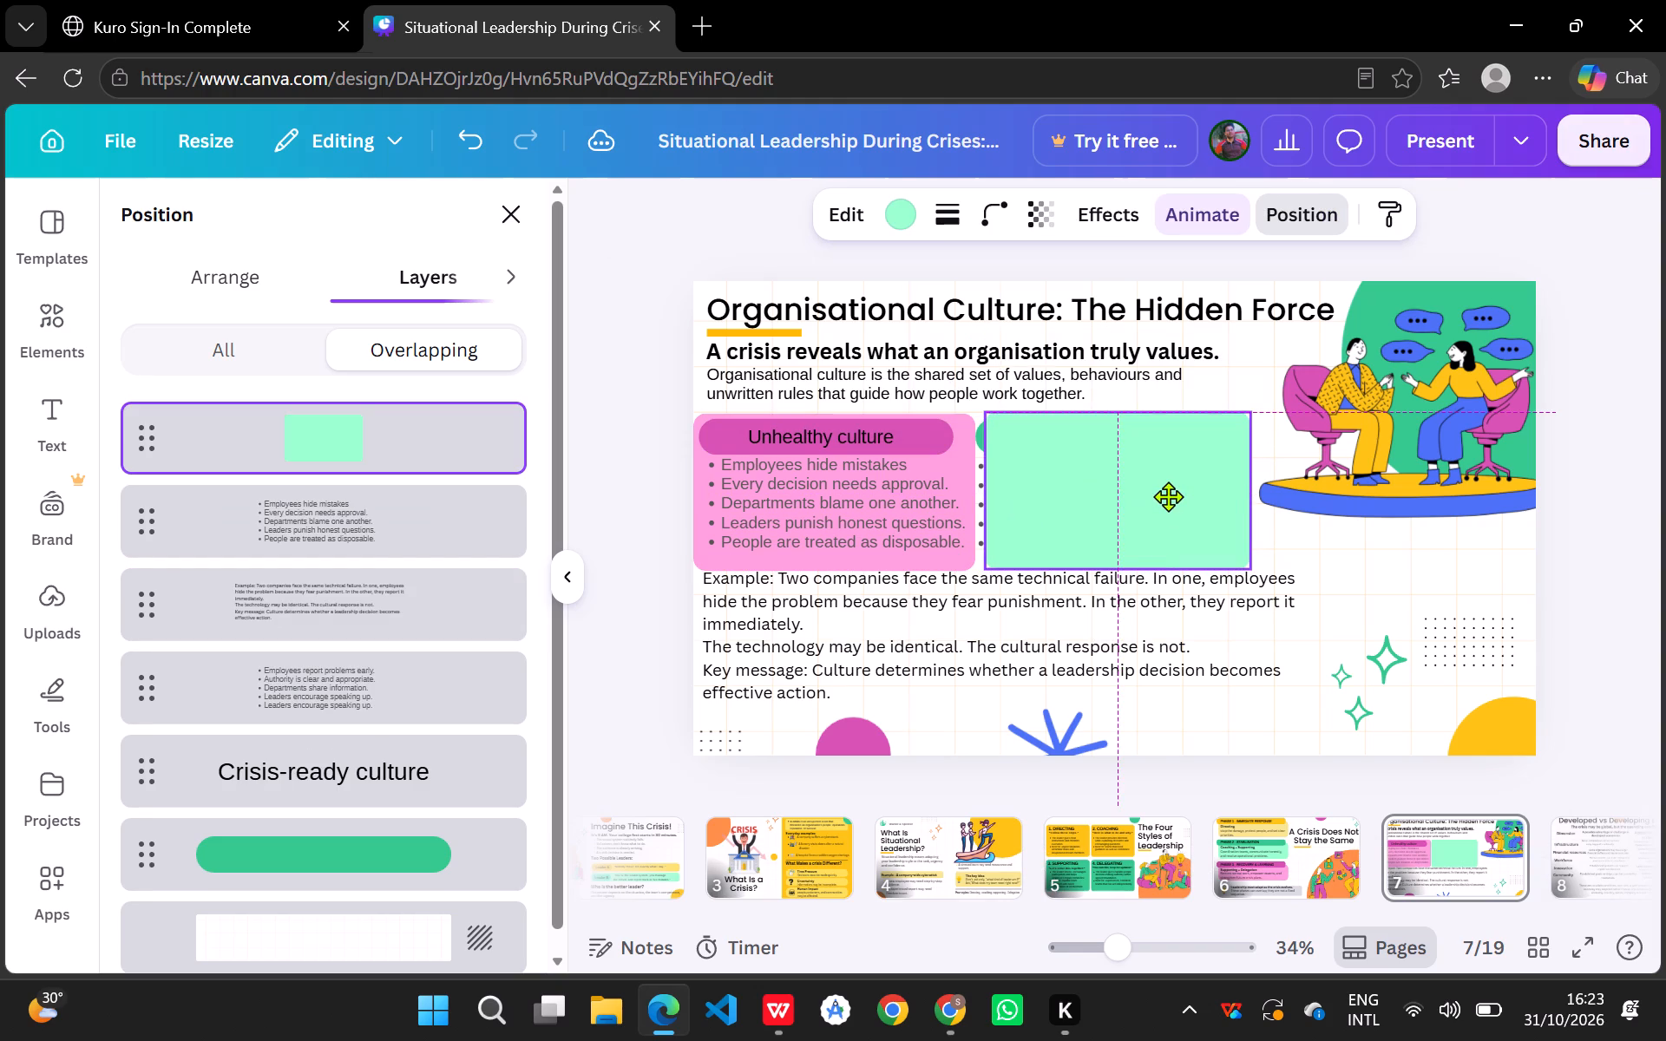
pyautogui.moveTo(1168, 496); pyautogui.dragTo(1171, 495)
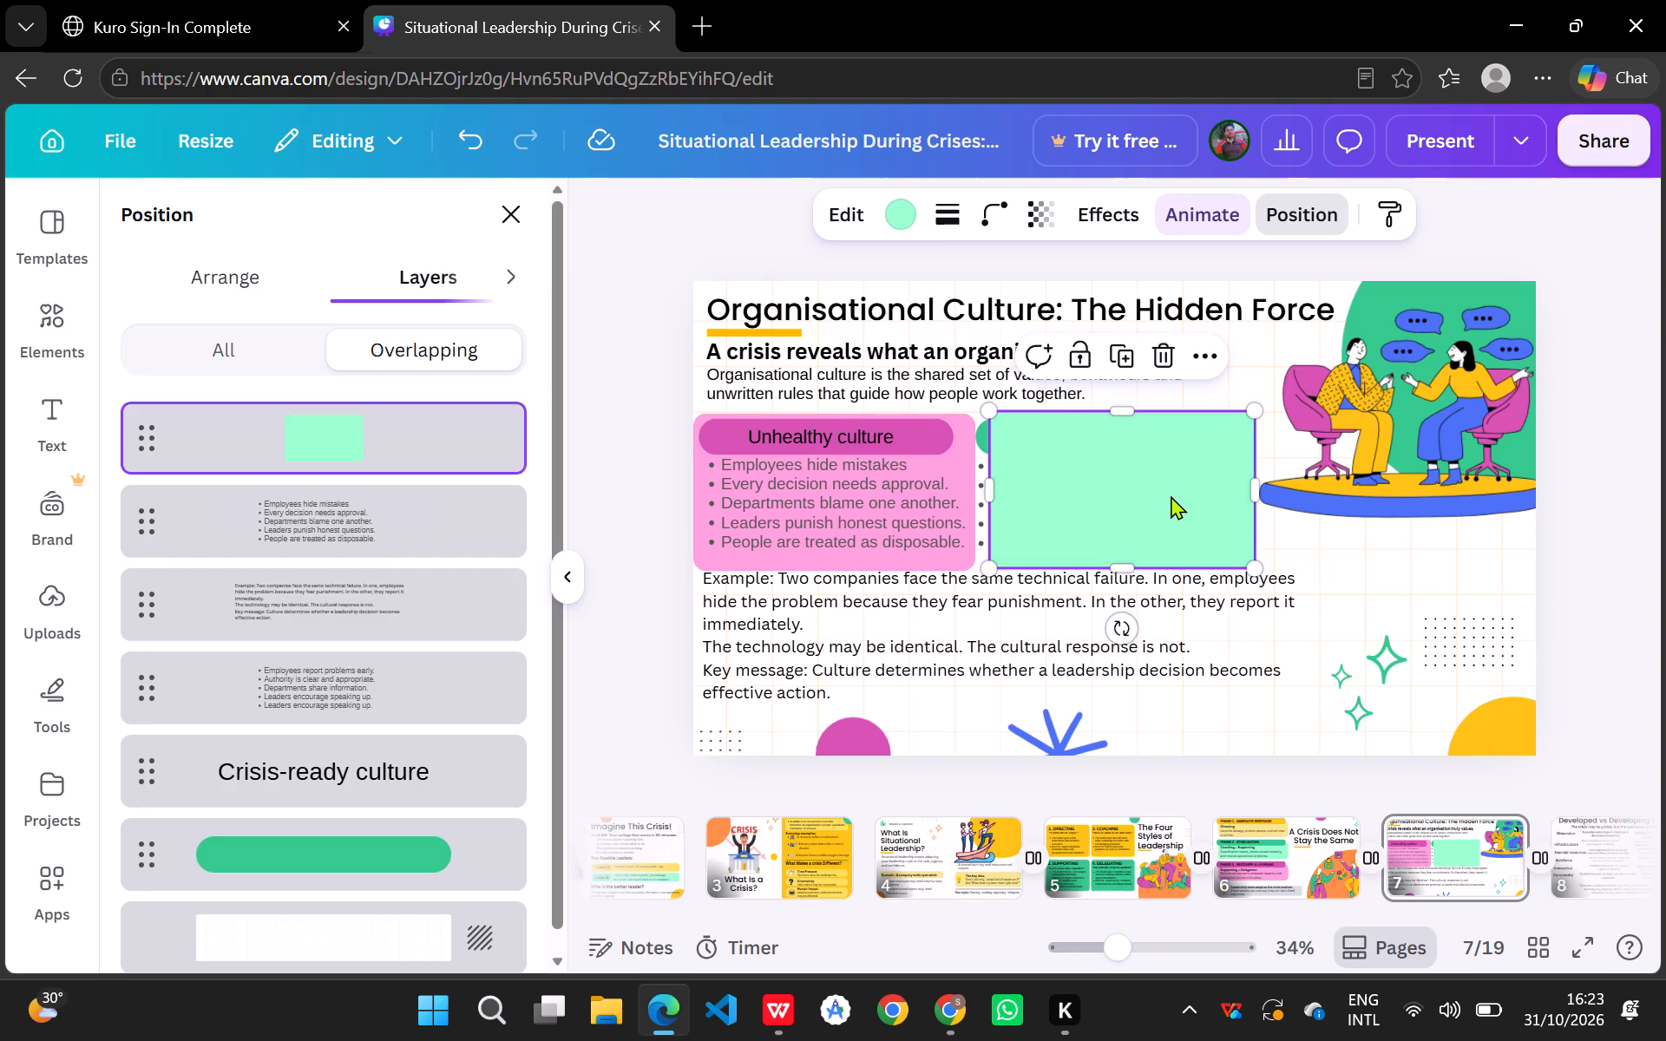
# Bring the dark green pill to the front of the layer order, above the light green box.
pyautogui.click(1309, 549)
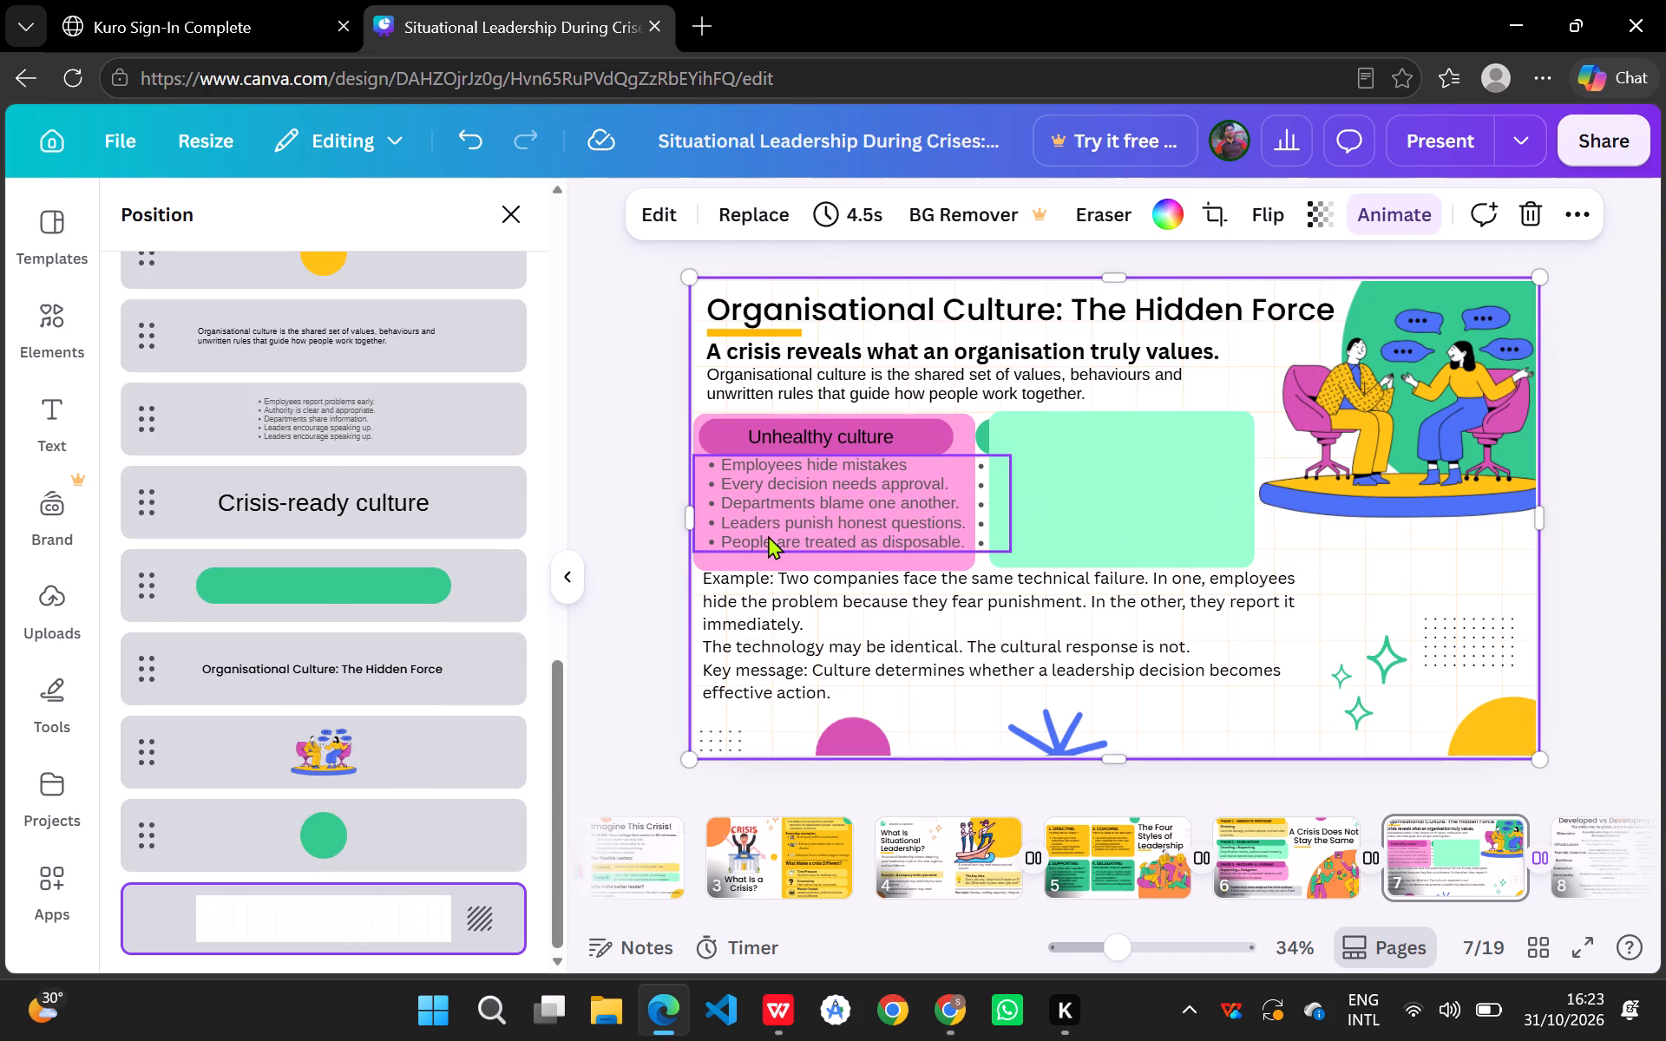
pyautogui.moveTo(312, 610); pyautogui.dragTo(312, 606)
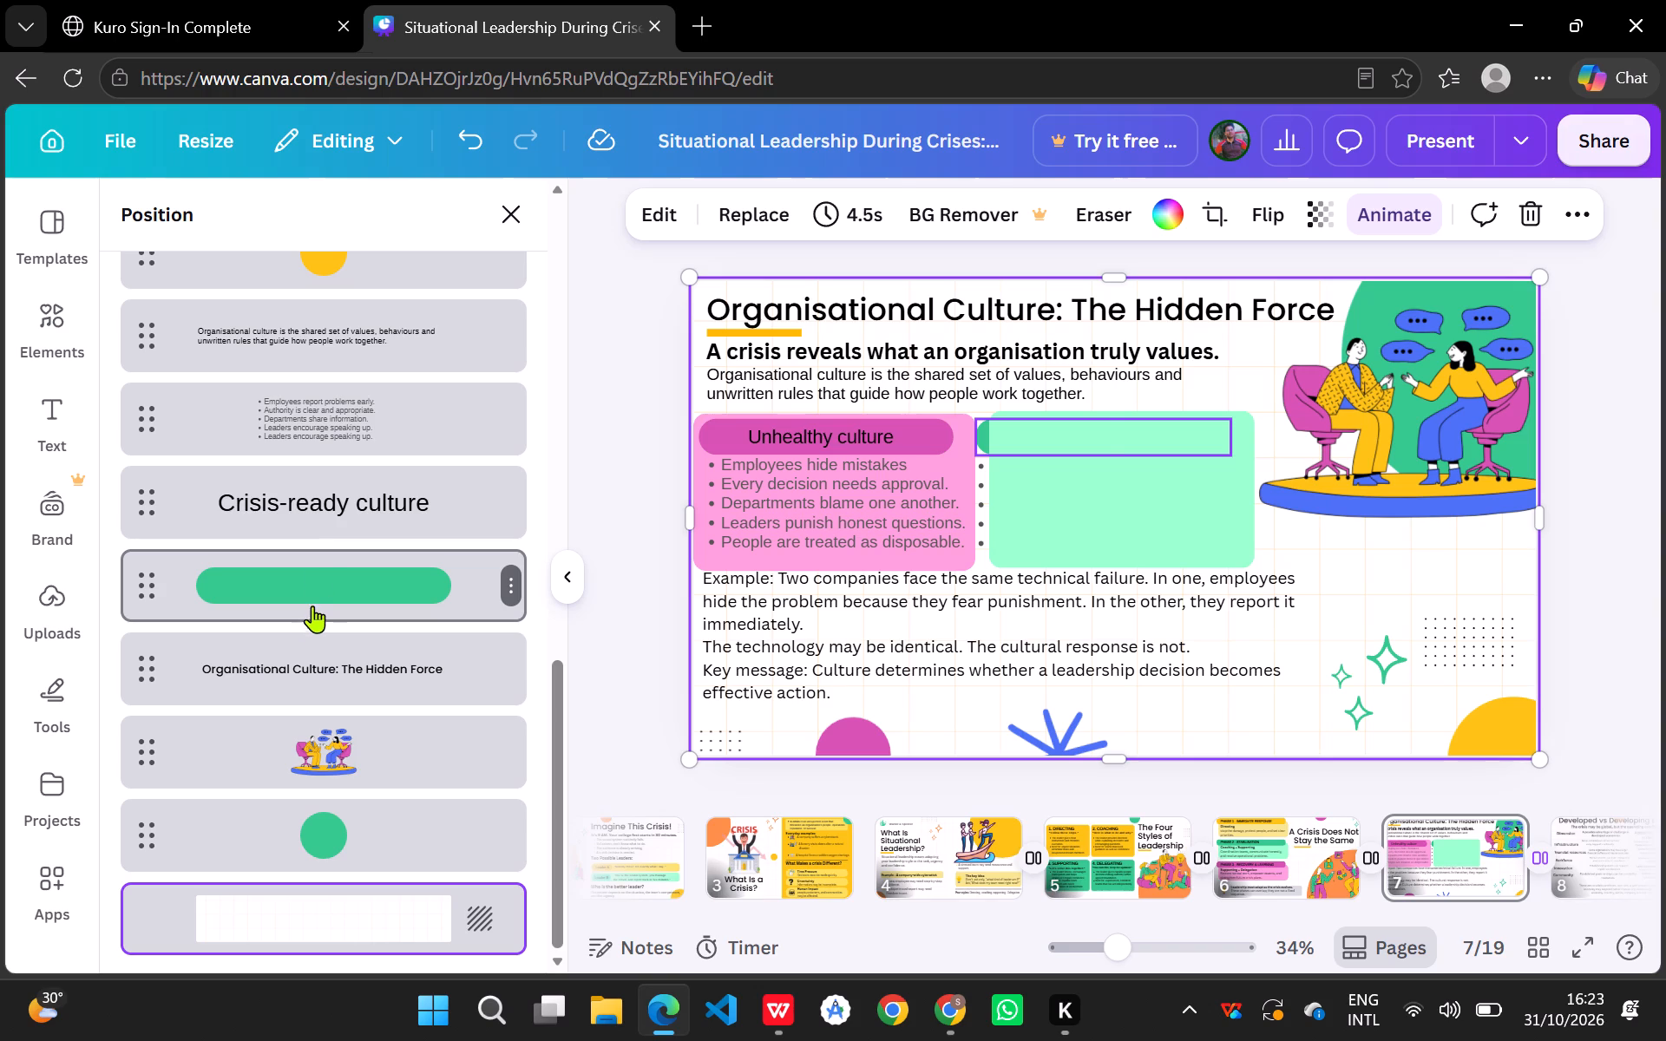
pyautogui.moveTo(312, 606); pyautogui.dragTo(326, 355)
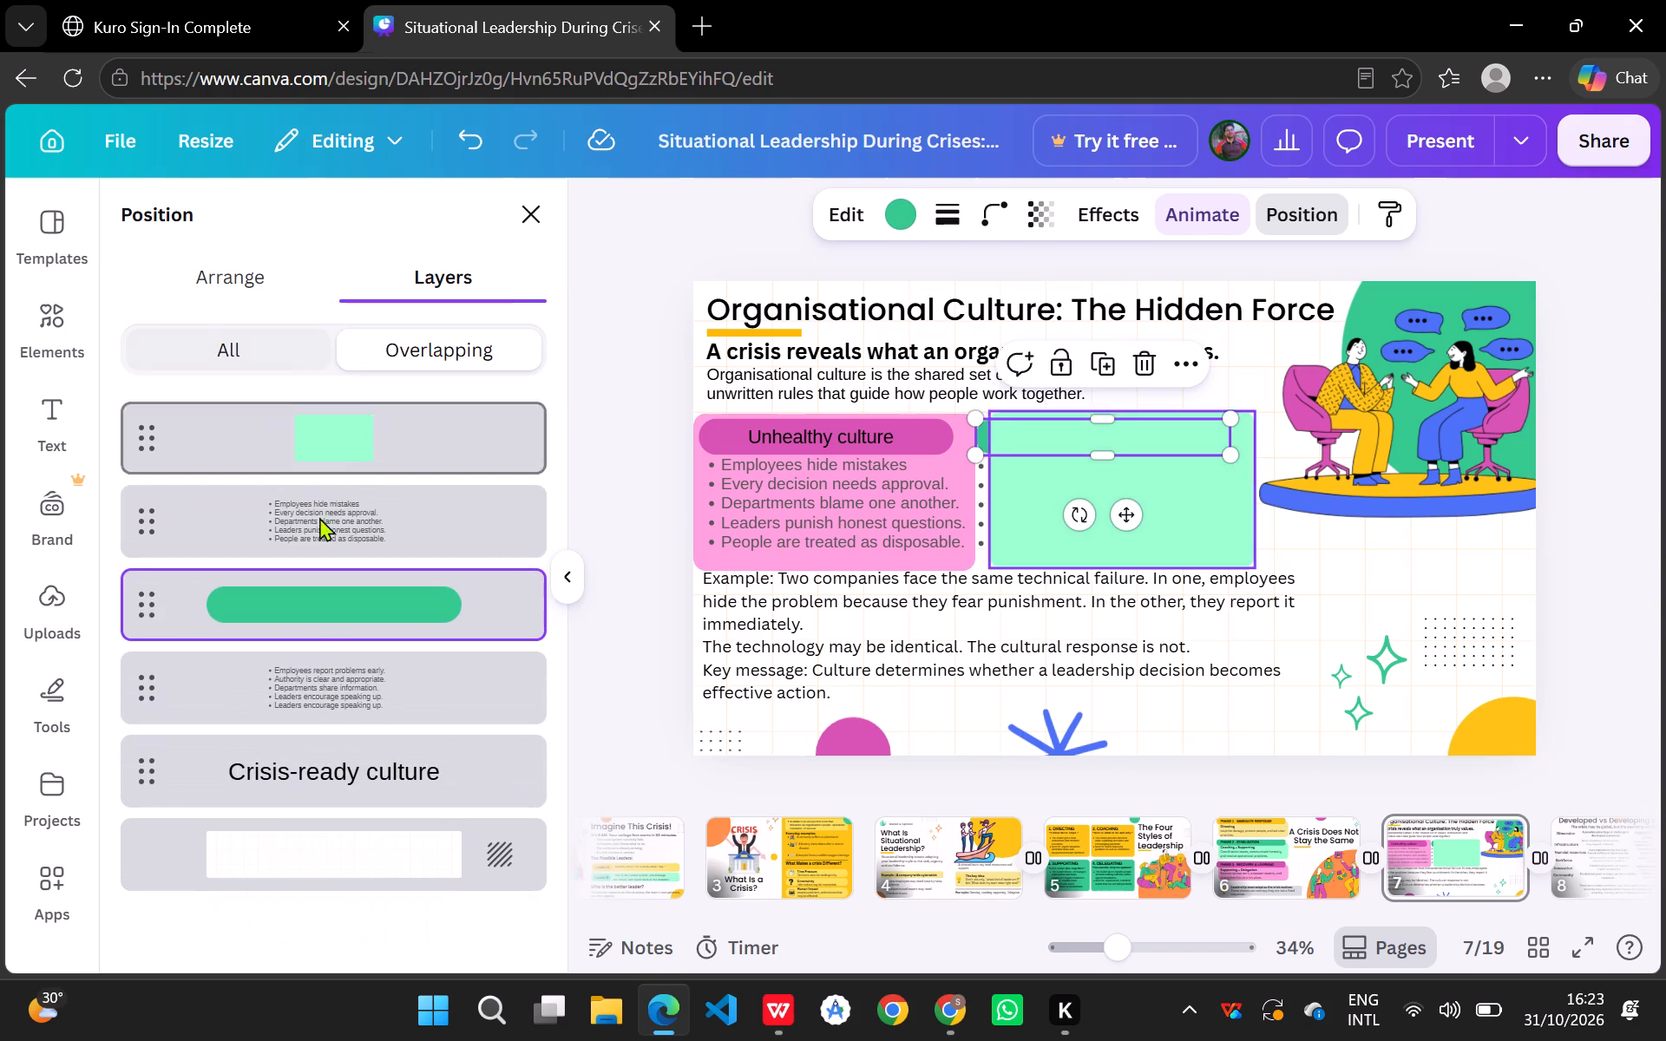
pyautogui.moveTo(346, 583); pyautogui.dragTo(360, 415)
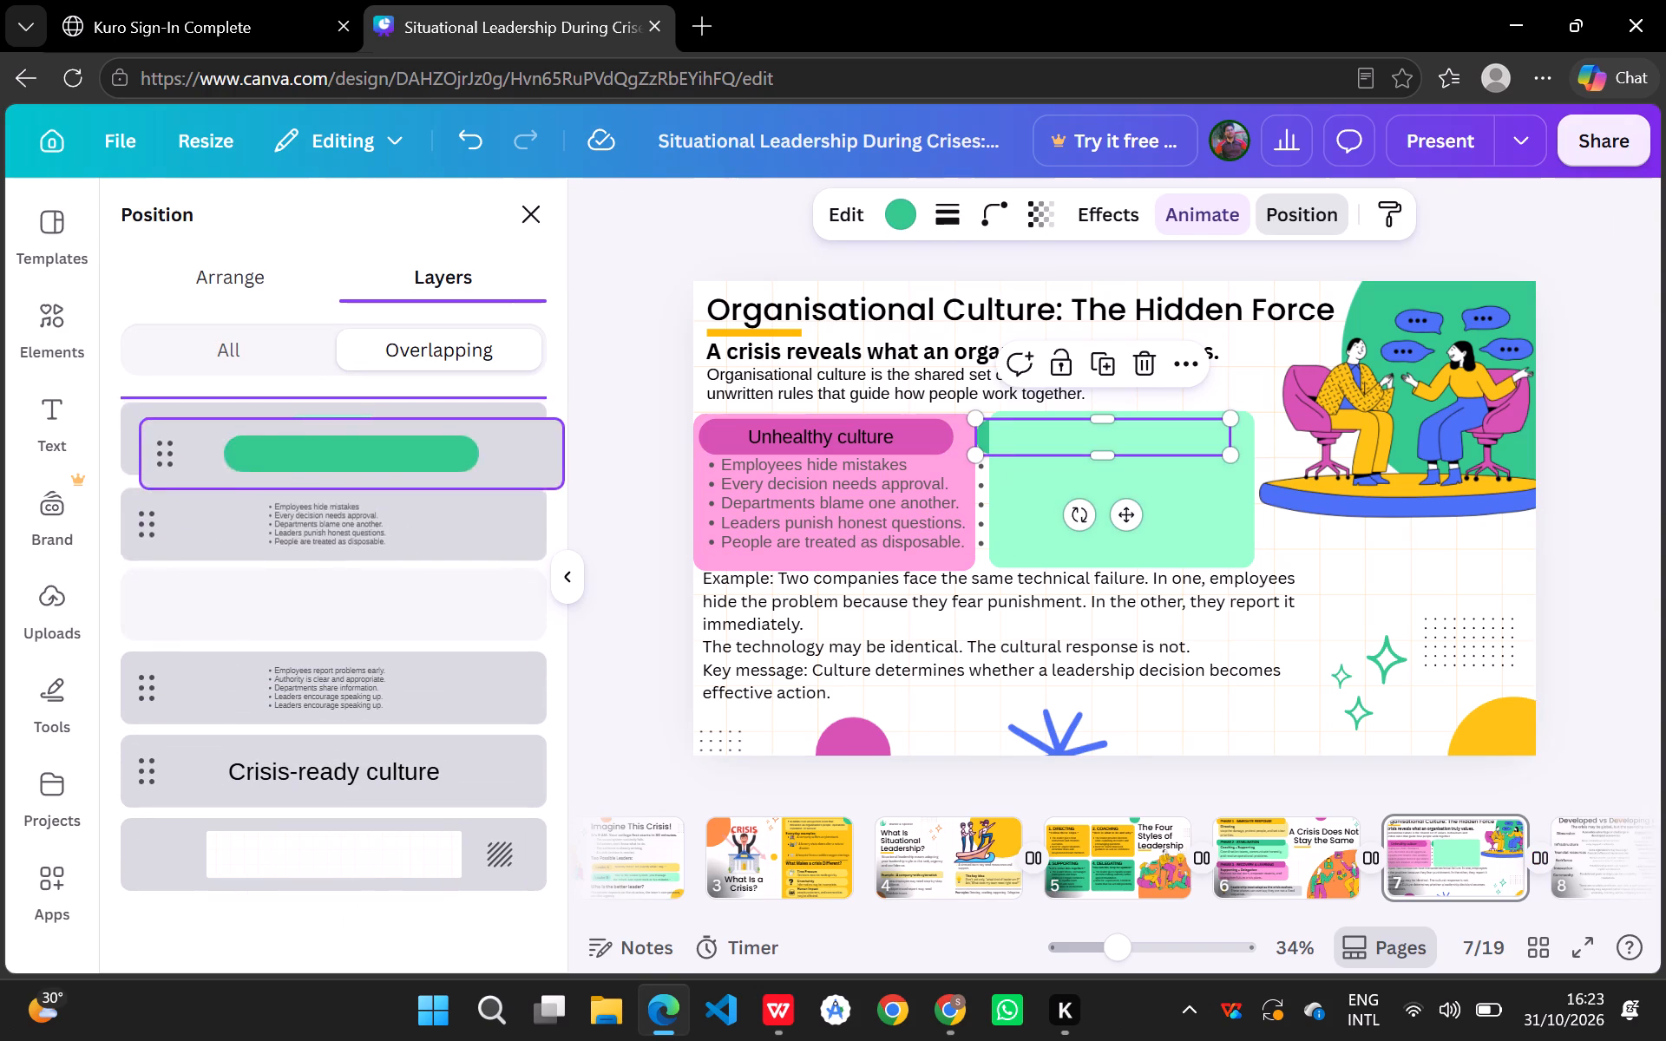
pyautogui.moveTo(360, 415); pyautogui.dragTo(353, 390)
pyautogui.moveTo(334, 602); pyautogui.dragTo(353, 442)
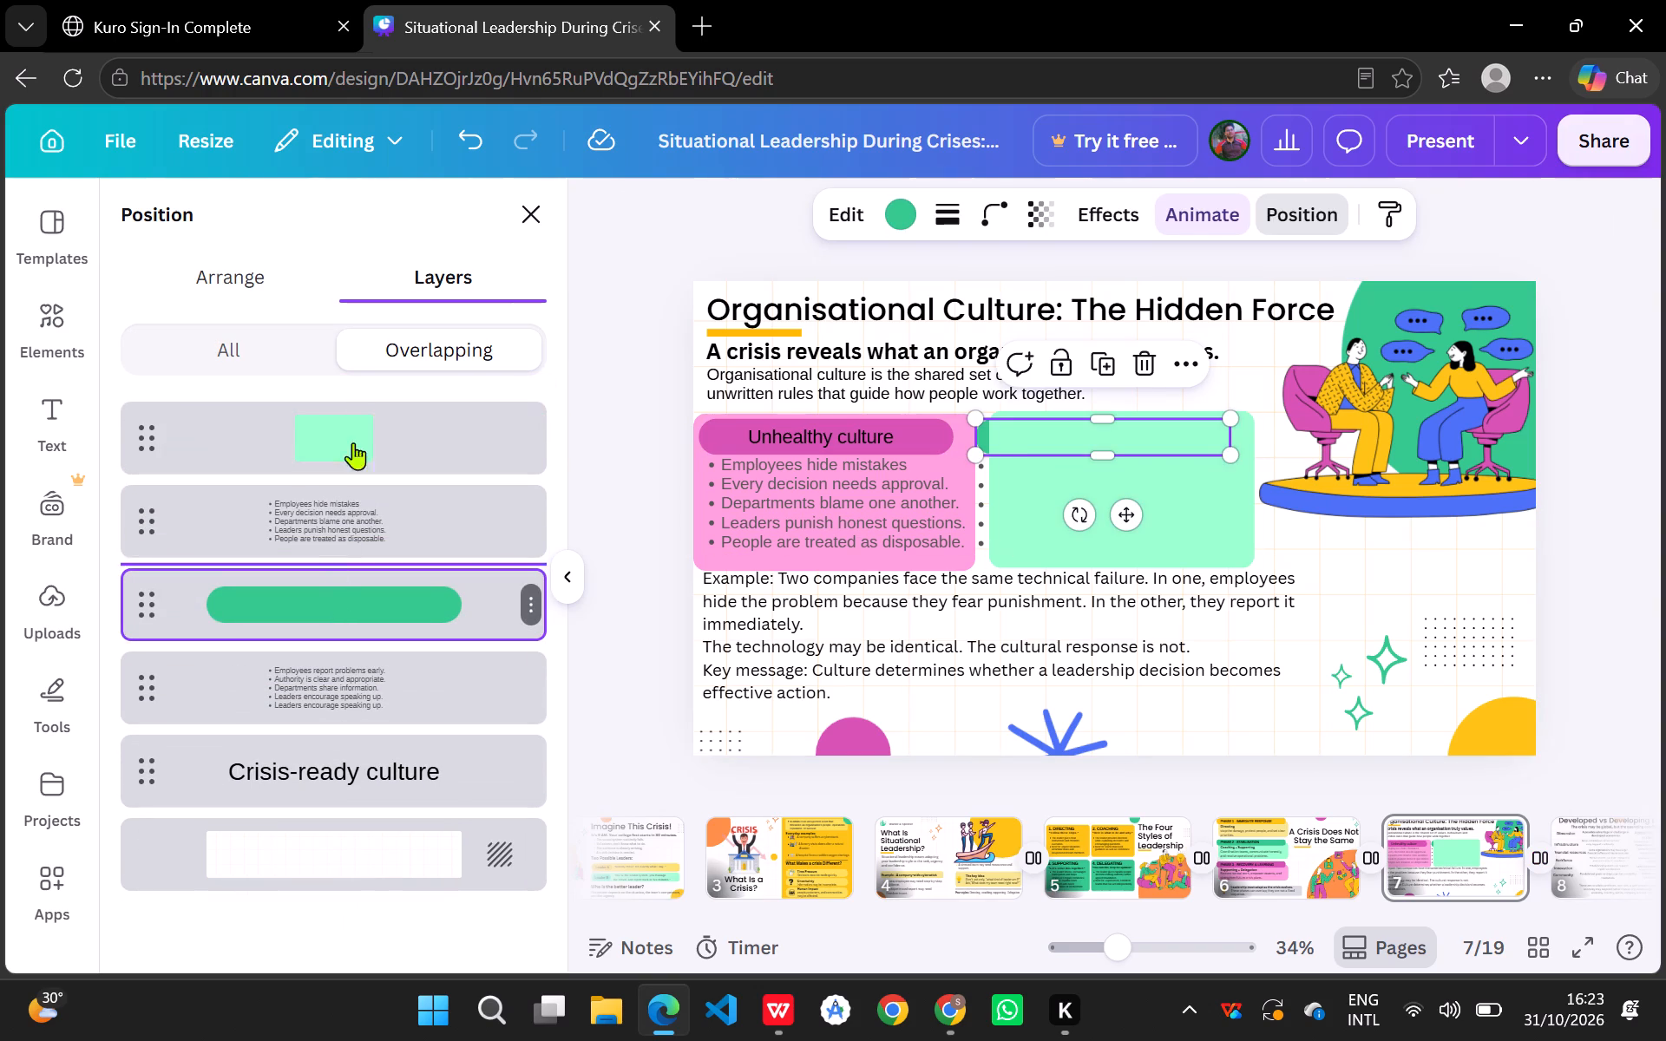
pyautogui.moveTo(353, 442); pyautogui.dragTo(357, 400)
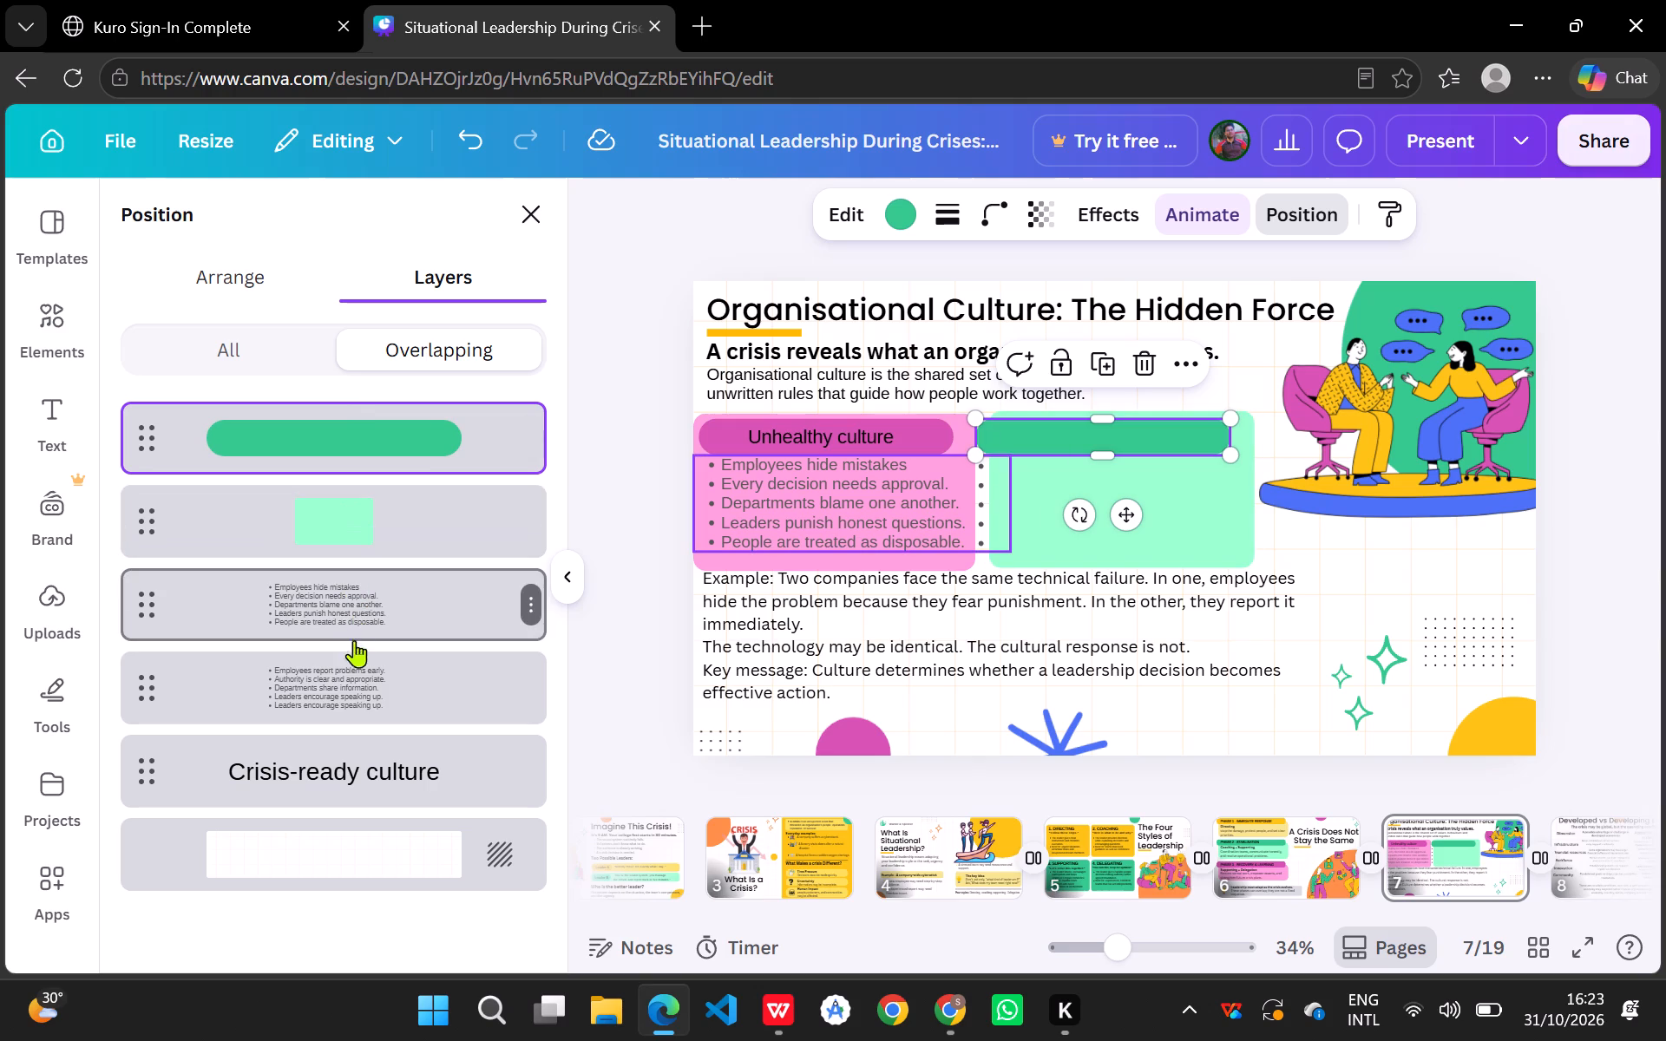
# Bring the crisis-ready bullet list forward in the layer order, directly above the light green box.
pyautogui.moveTo(351, 678); pyautogui.dragTo(359, 510)
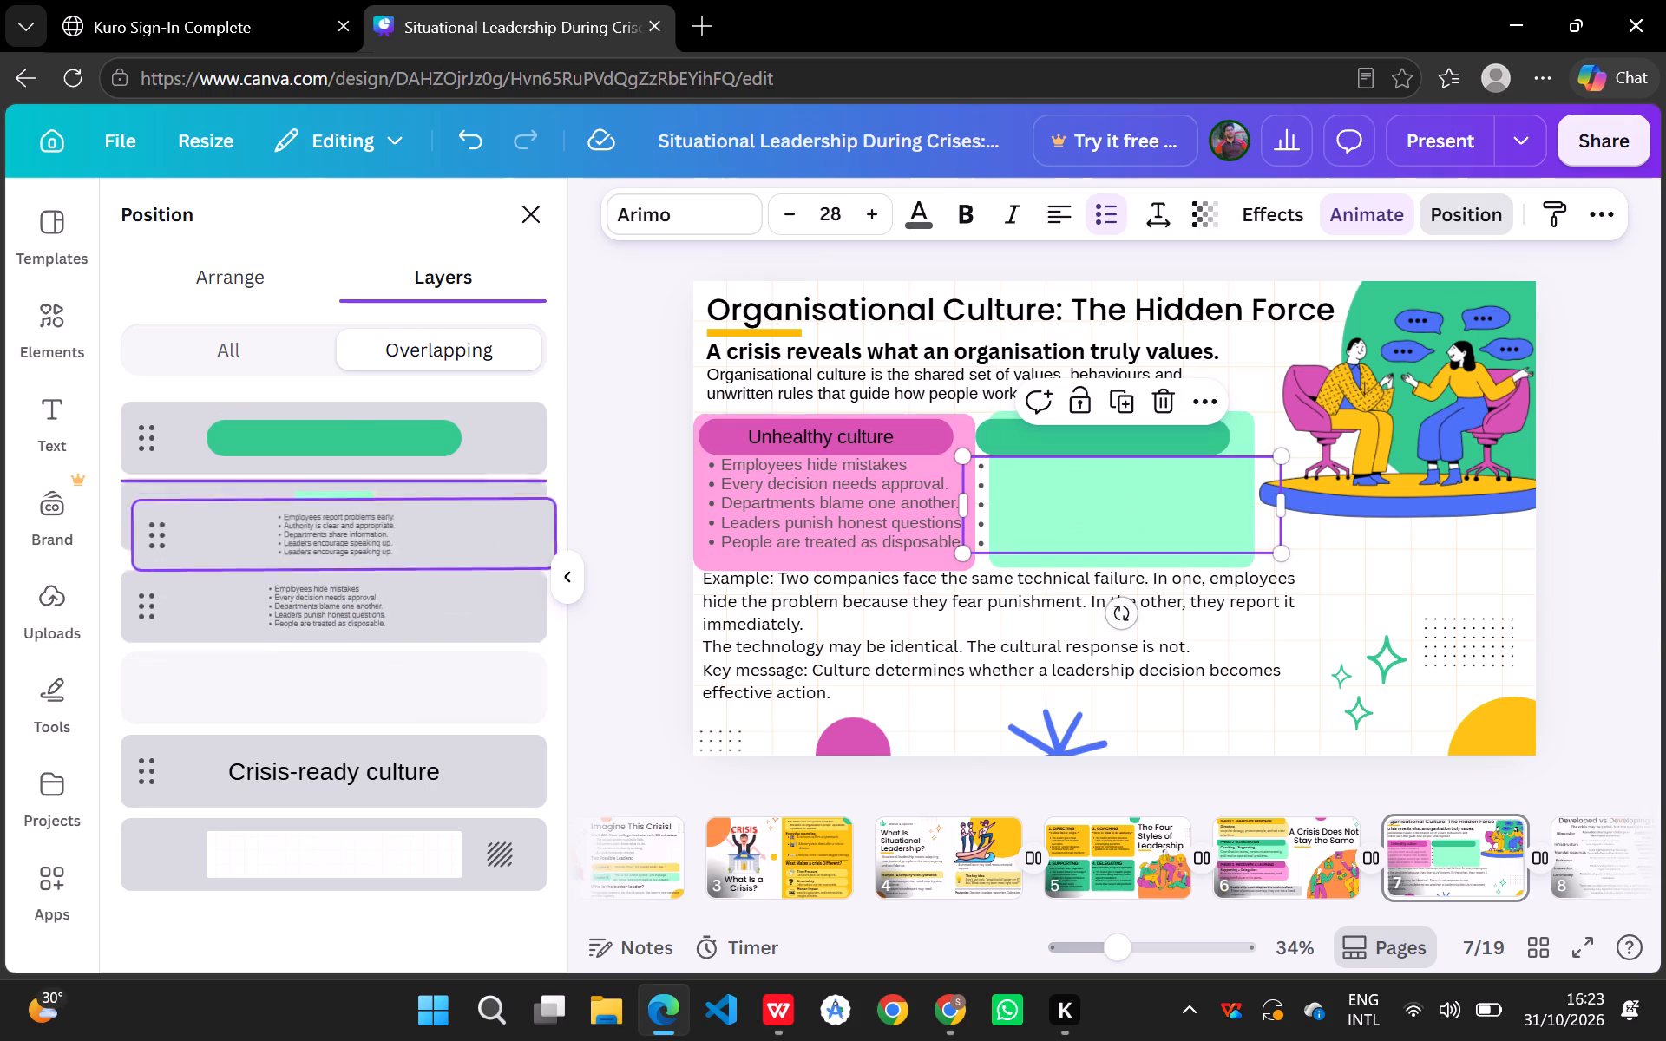
pyautogui.moveTo(359, 510); pyautogui.dragTo(357, 491)
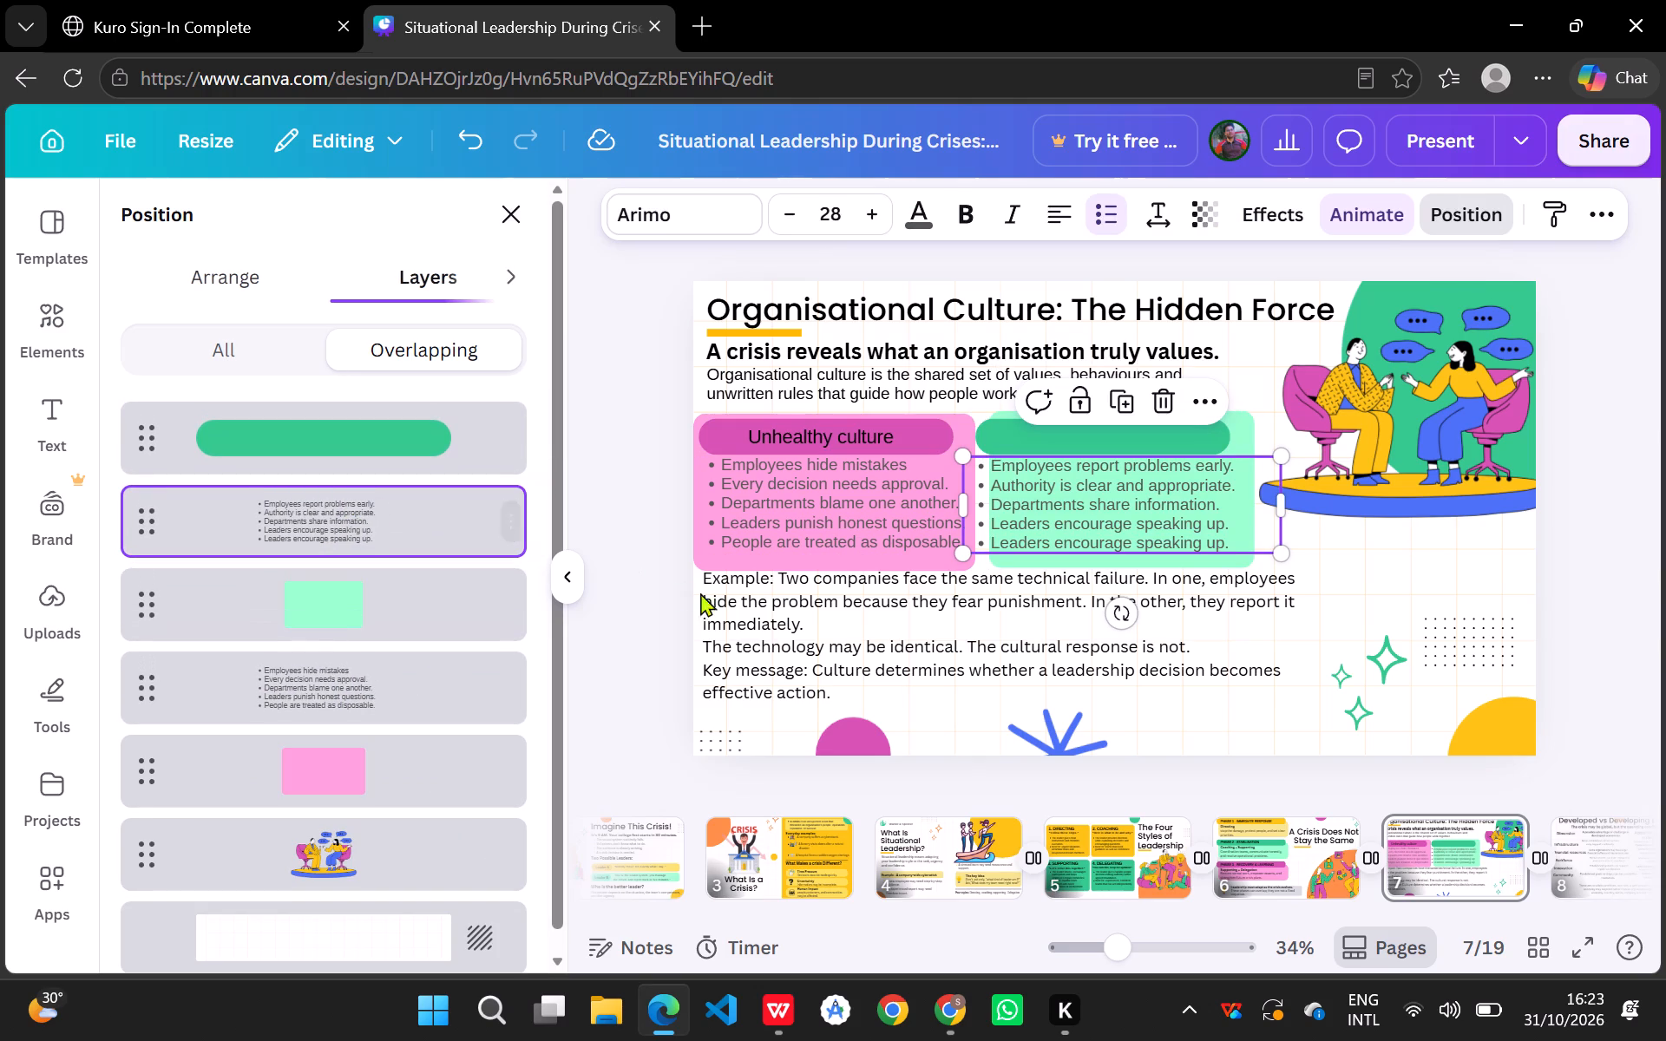
# Shift the crisis-ready bullet list right and slightly down so its left edge aligns with the light green box.
pyautogui.moveTo(1132, 514); pyautogui.dragTo(1160, 508)
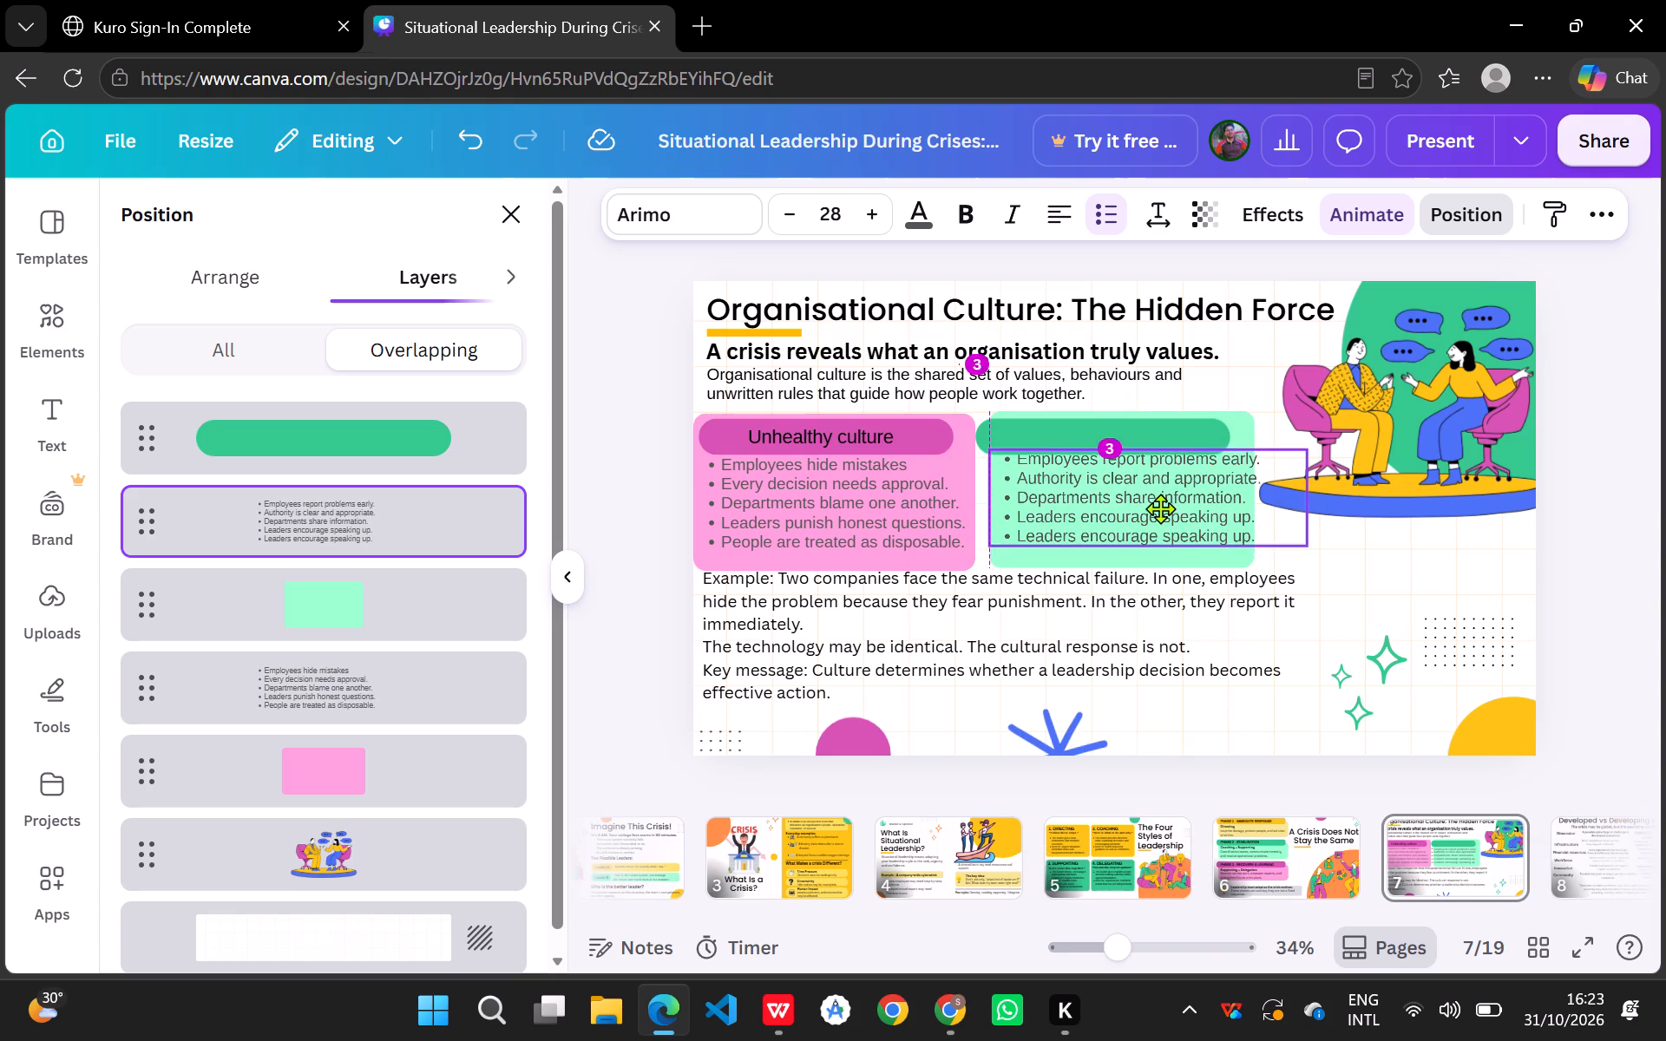
pyautogui.moveTo(1160, 508); pyautogui.dragTo(1164, 520)
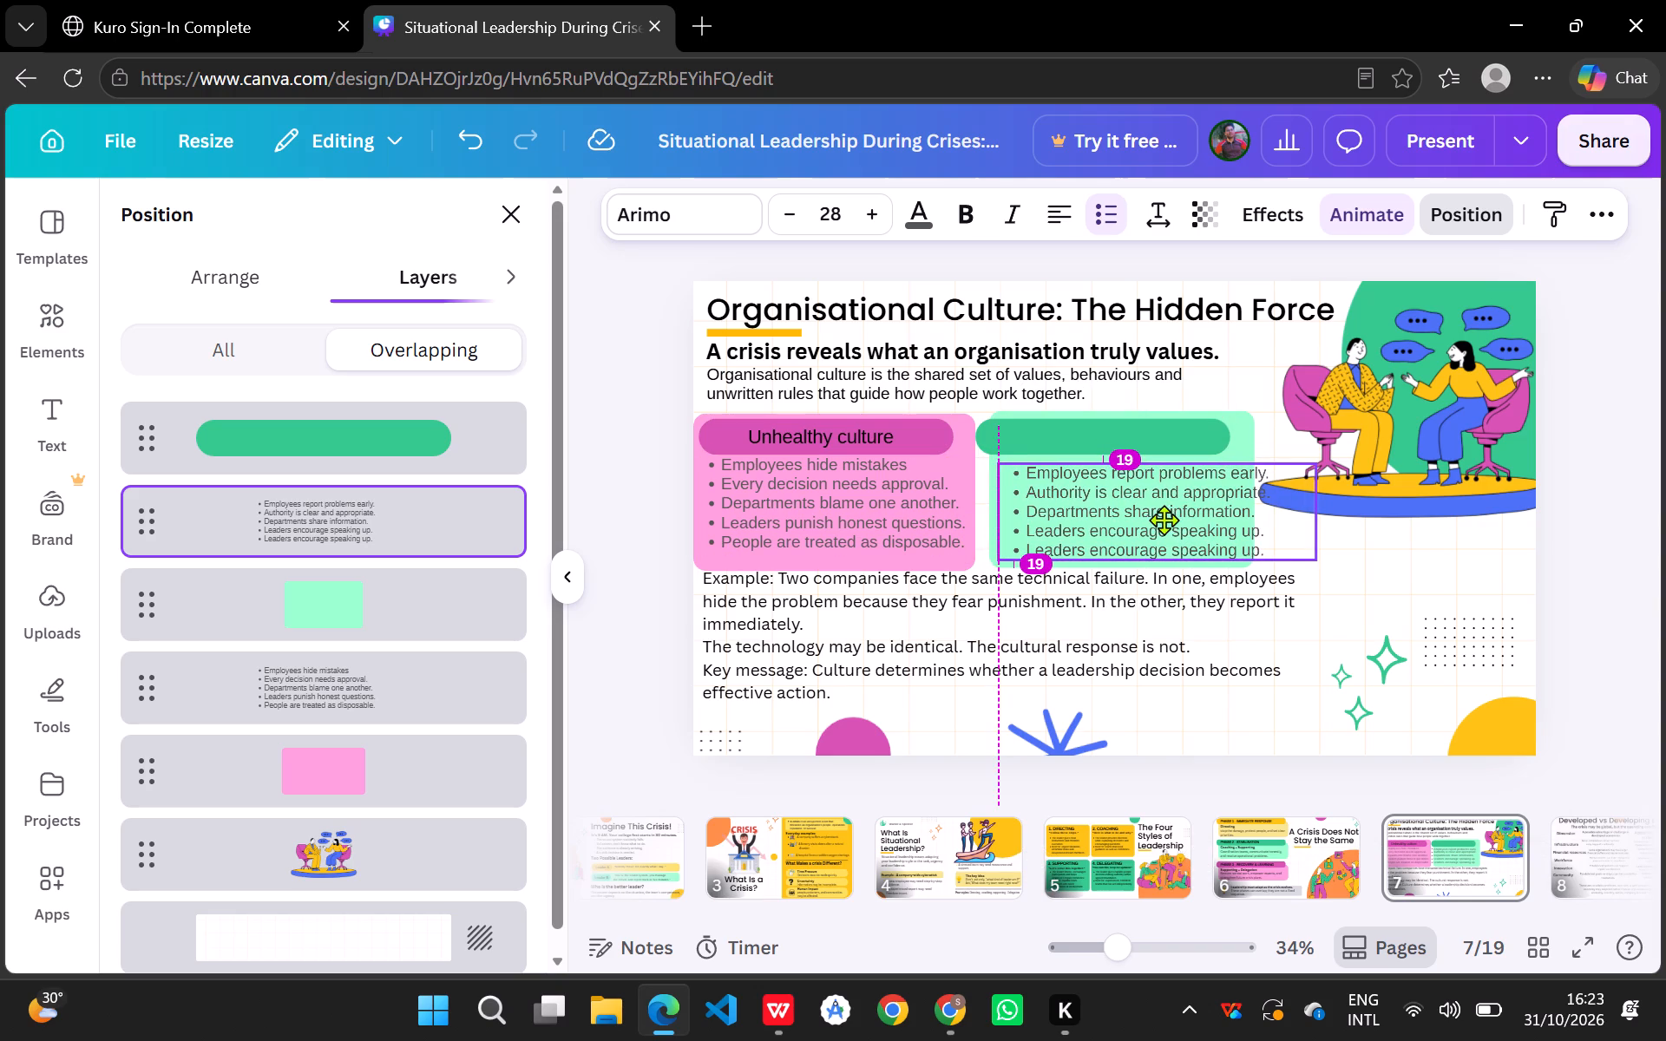
pyautogui.moveTo(1164, 520); pyautogui.dragTo(1156, 520)
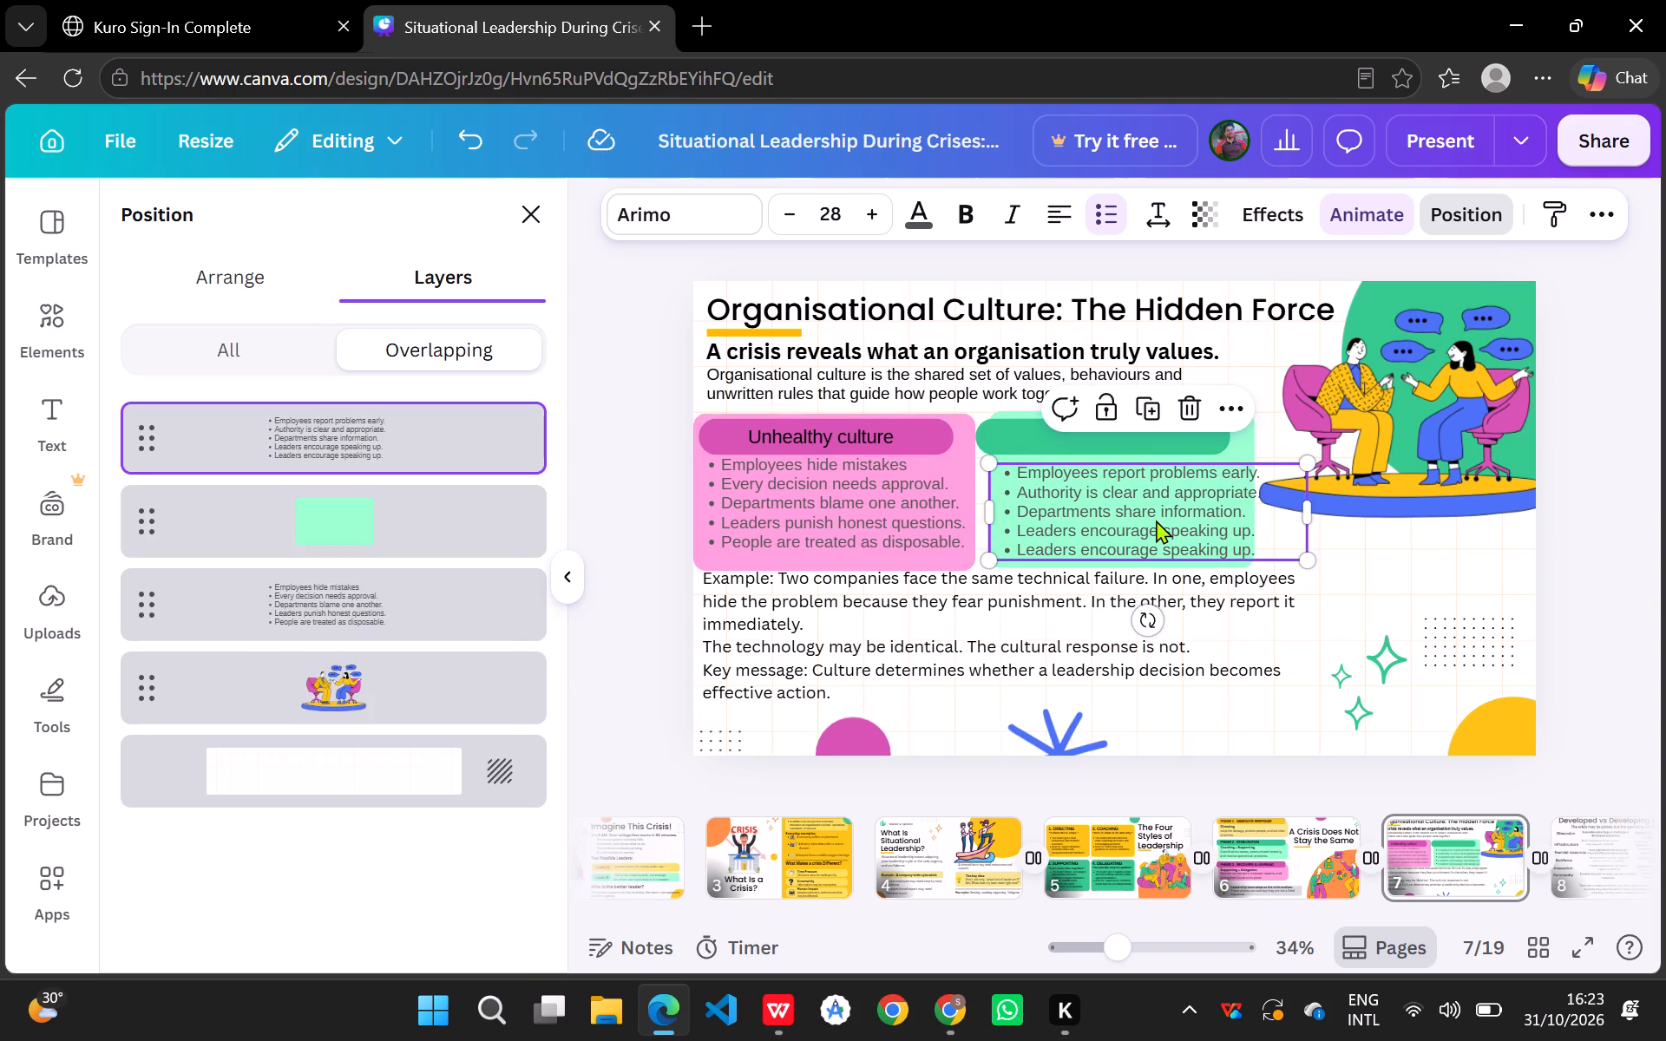
# Move the dark green pill right so it is centred in the light green box, level with the pink pill.
pyautogui.moveTo(1038, 445); pyautogui.dragTo(1058, 442)
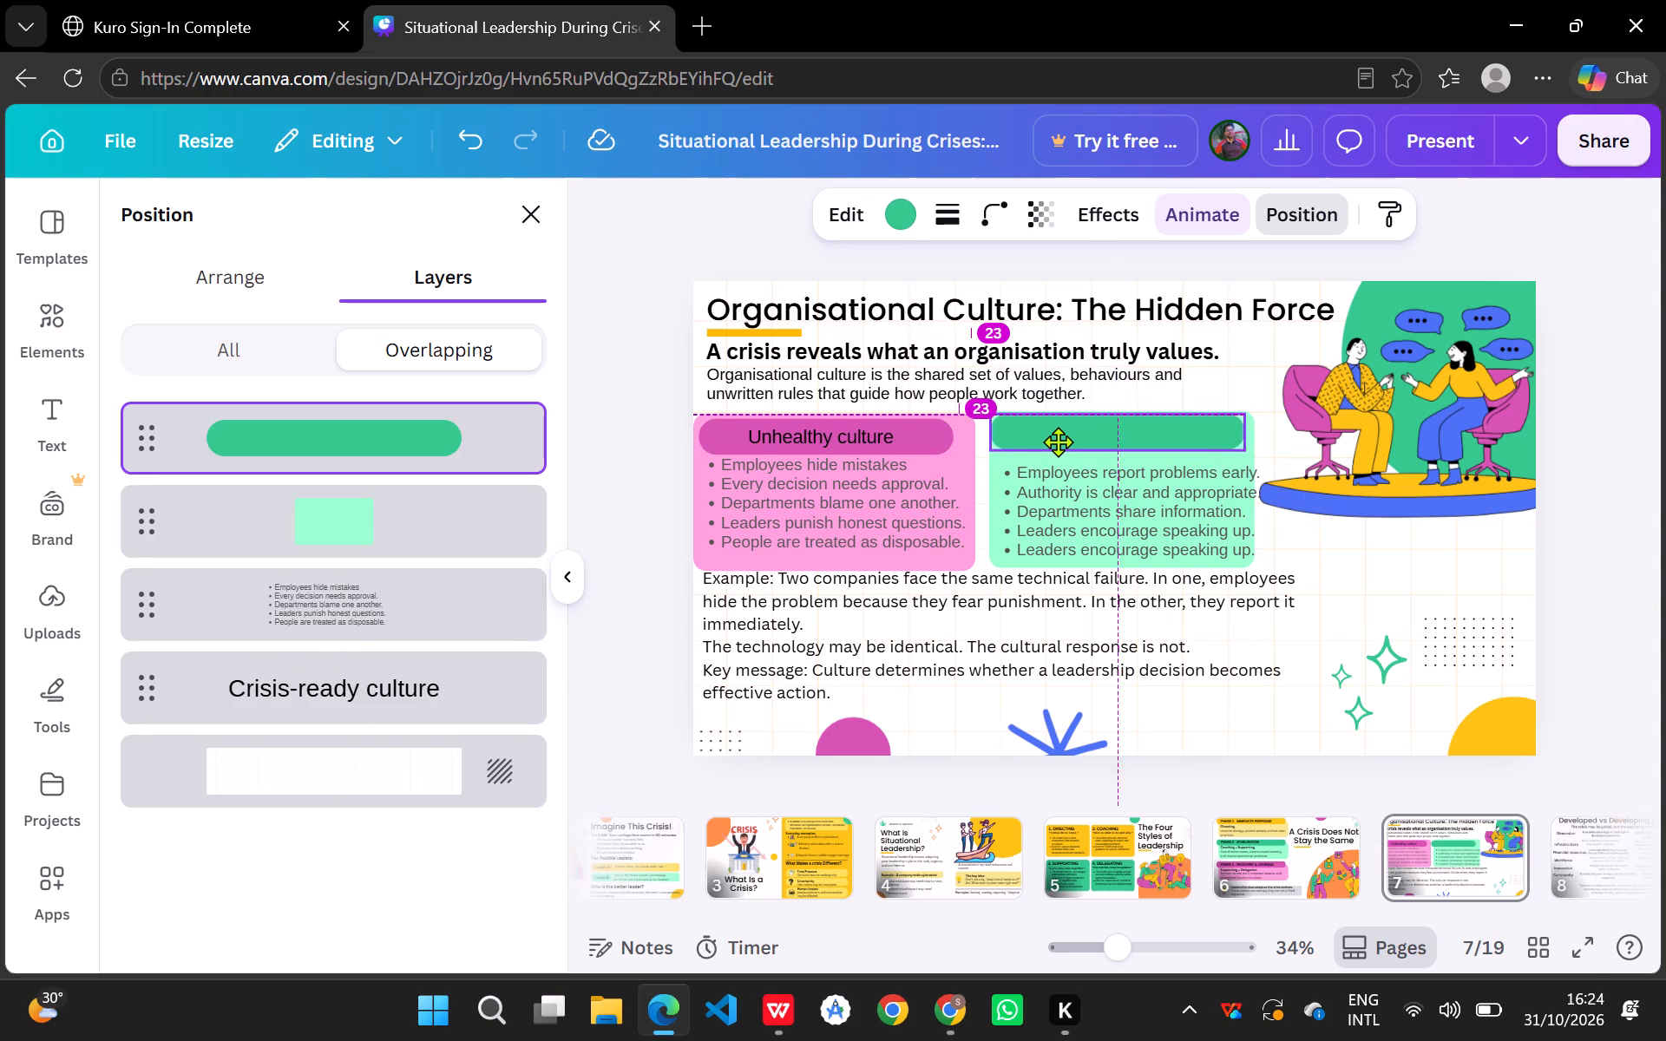
pyautogui.moveTo(1058, 442); pyautogui.dragTo(1060, 444)
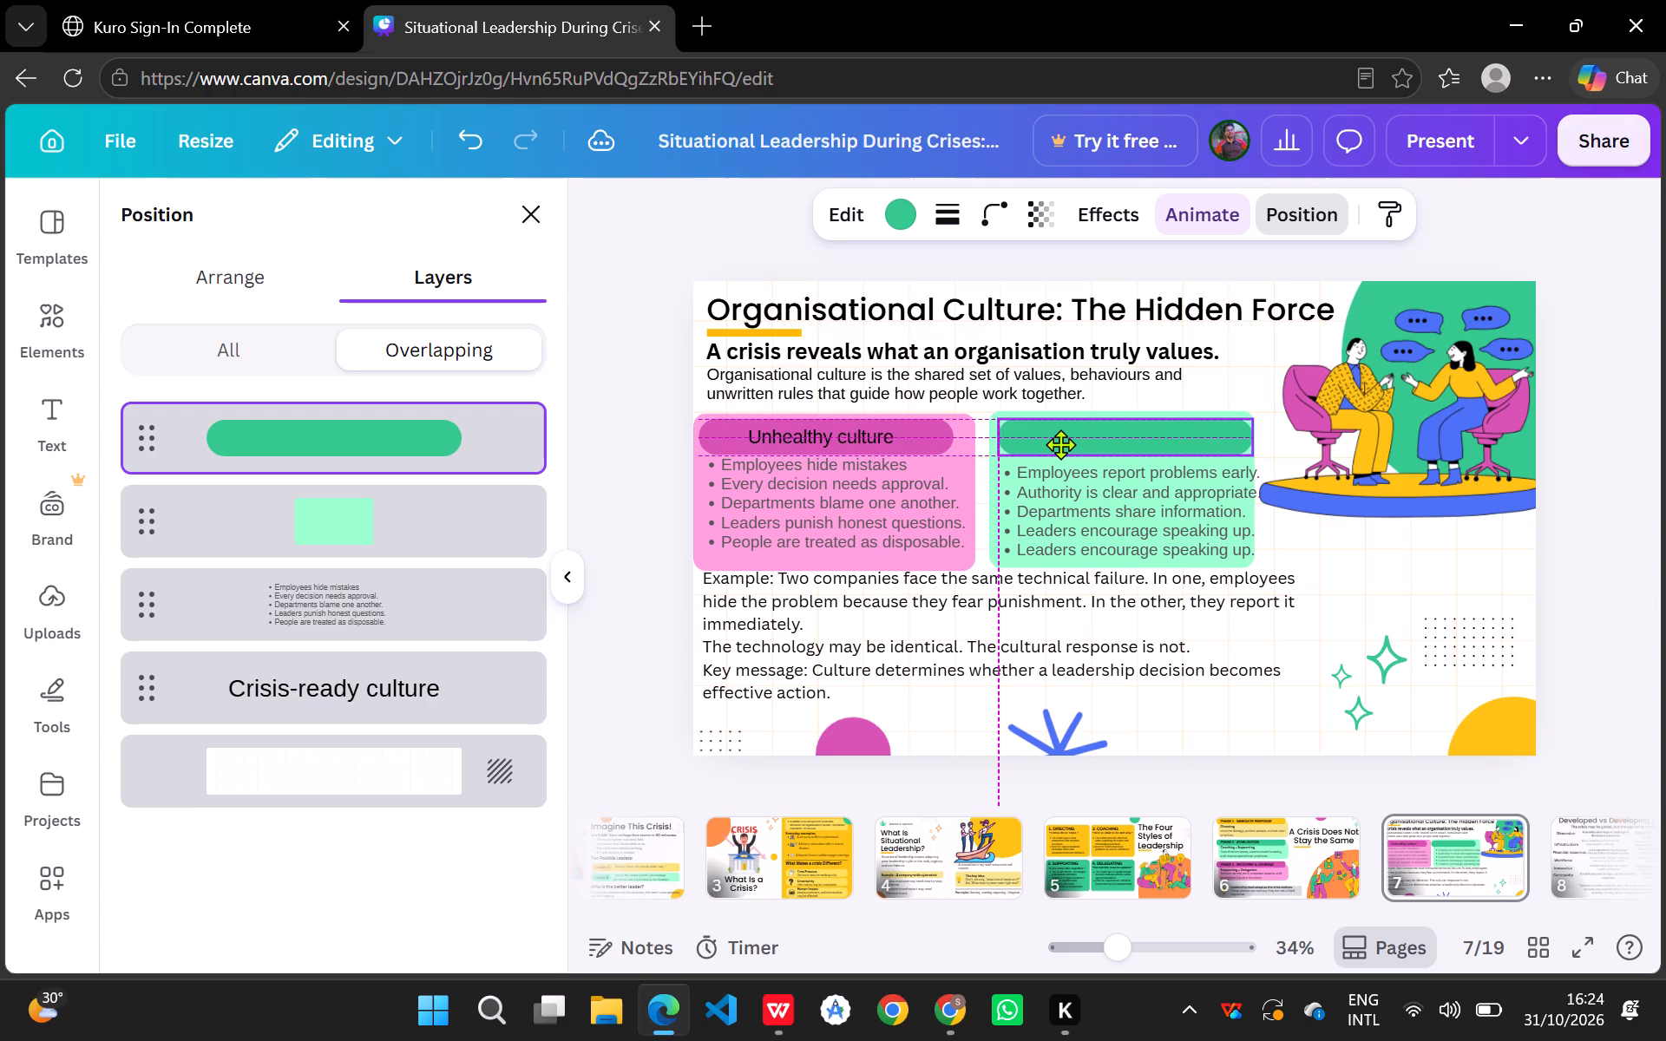
pyautogui.moveTo(1060, 444); pyautogui.dragTo(1058, 443)
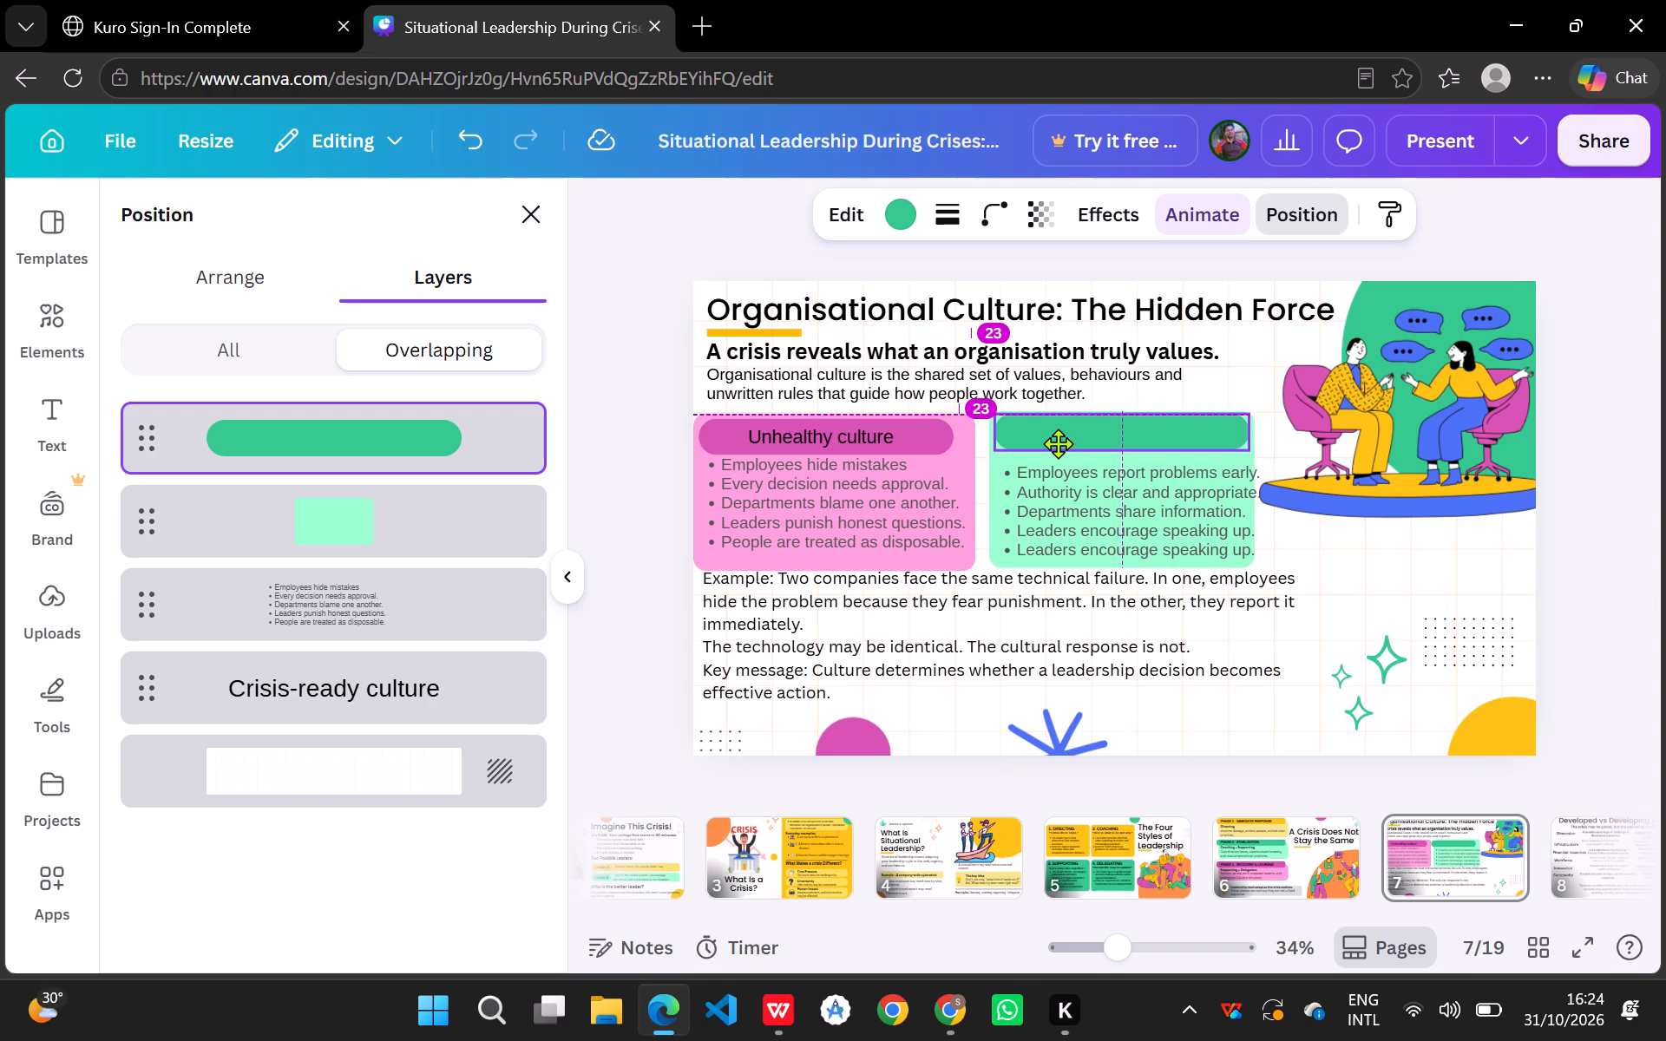
pyautogui.moveTo(1058, 443); pyautogui.dragTo(1058, 444)
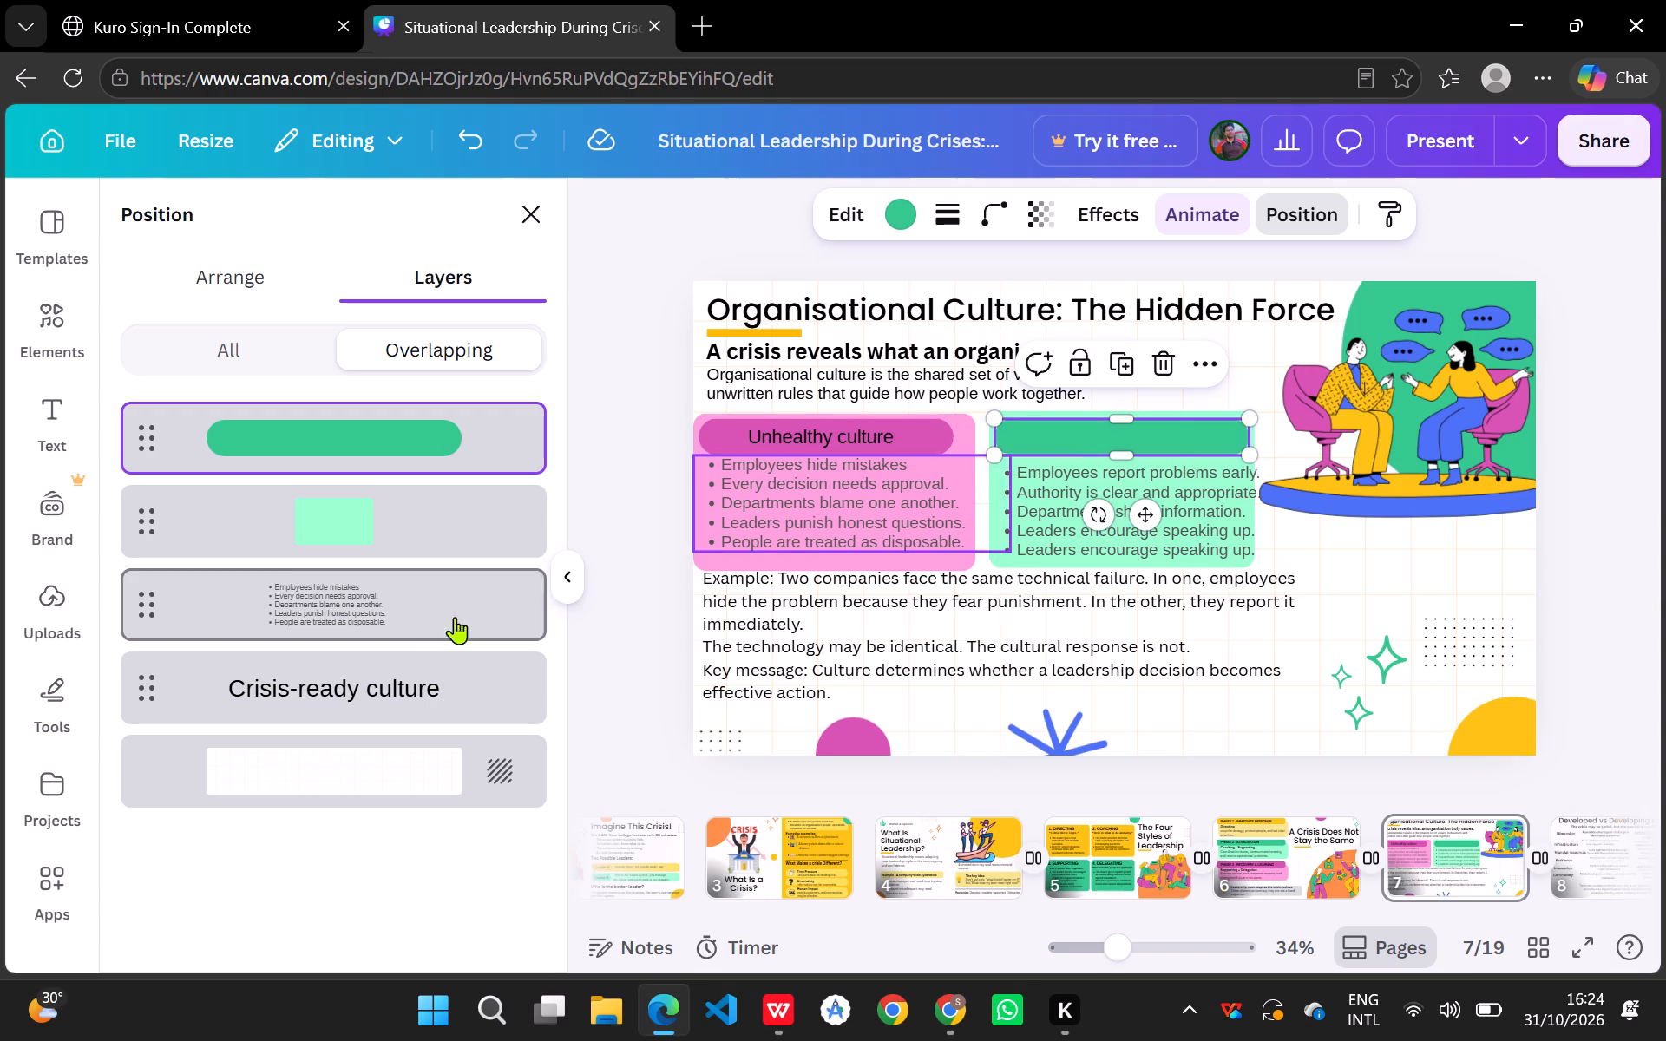
# Bring the "Crisis-ready culture" heading to the front of the layer order, above the dark green pill.
pyautogui.click(375, 684)
pyautogui.click(375, 684)
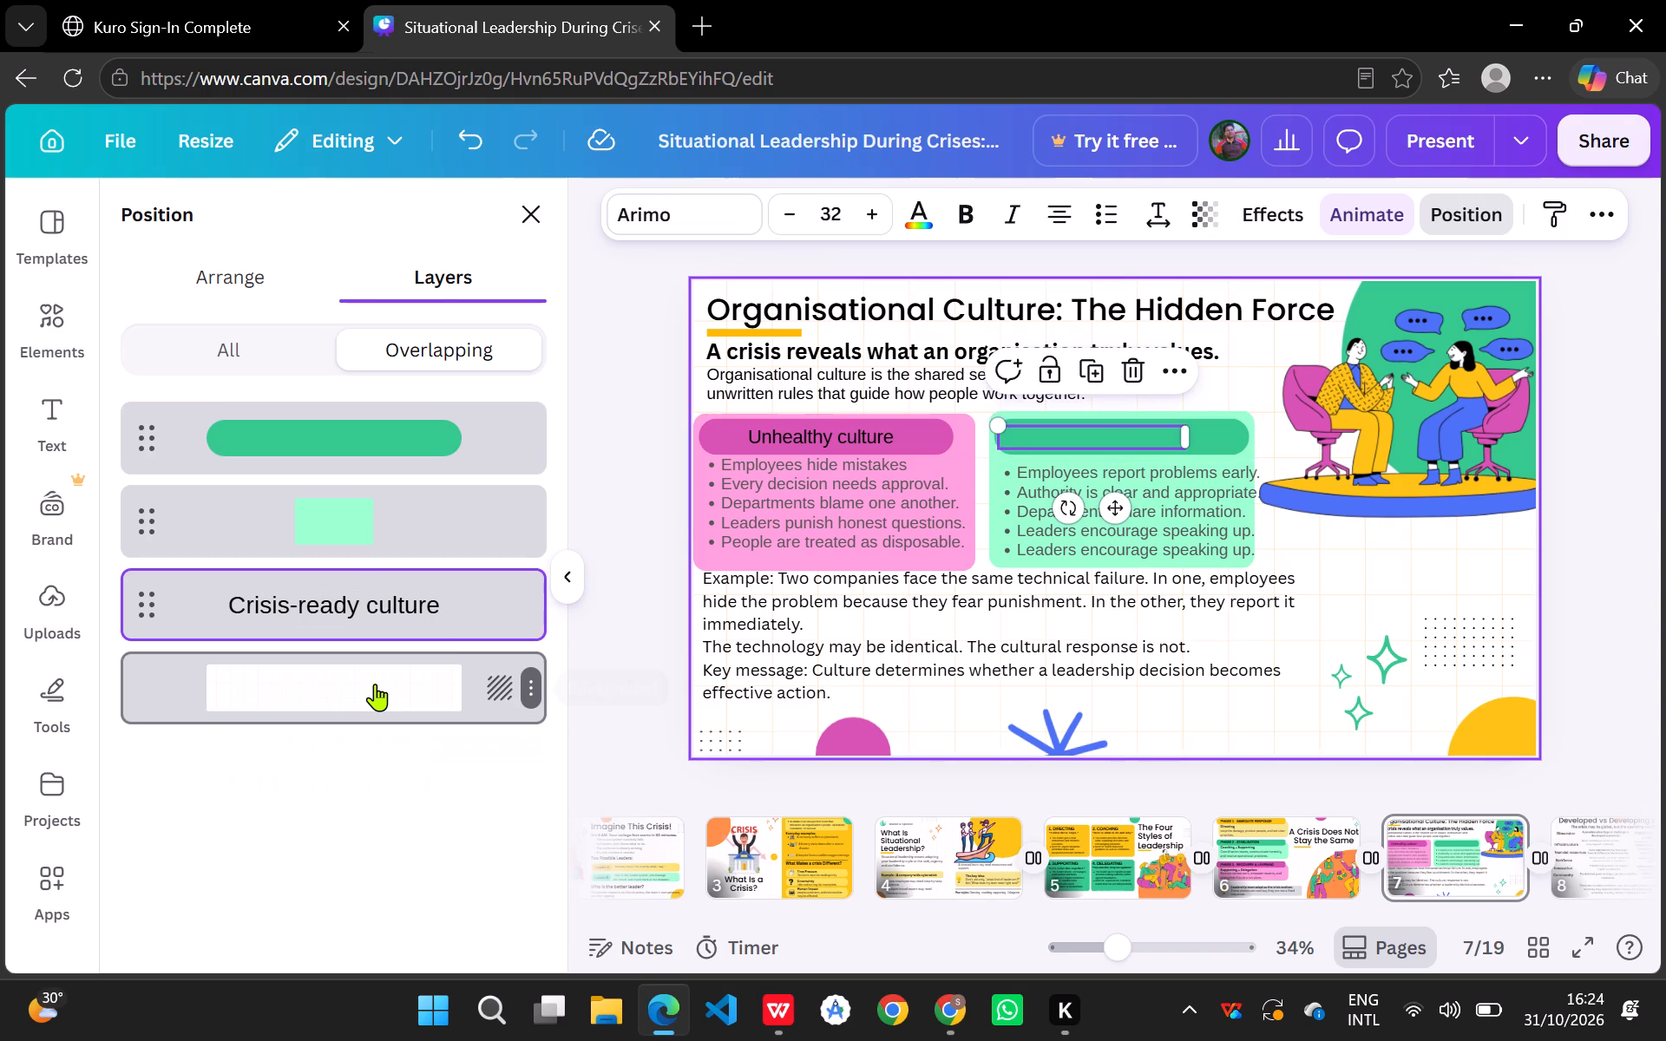
pyautogui.scroll(-2, 356, 851)
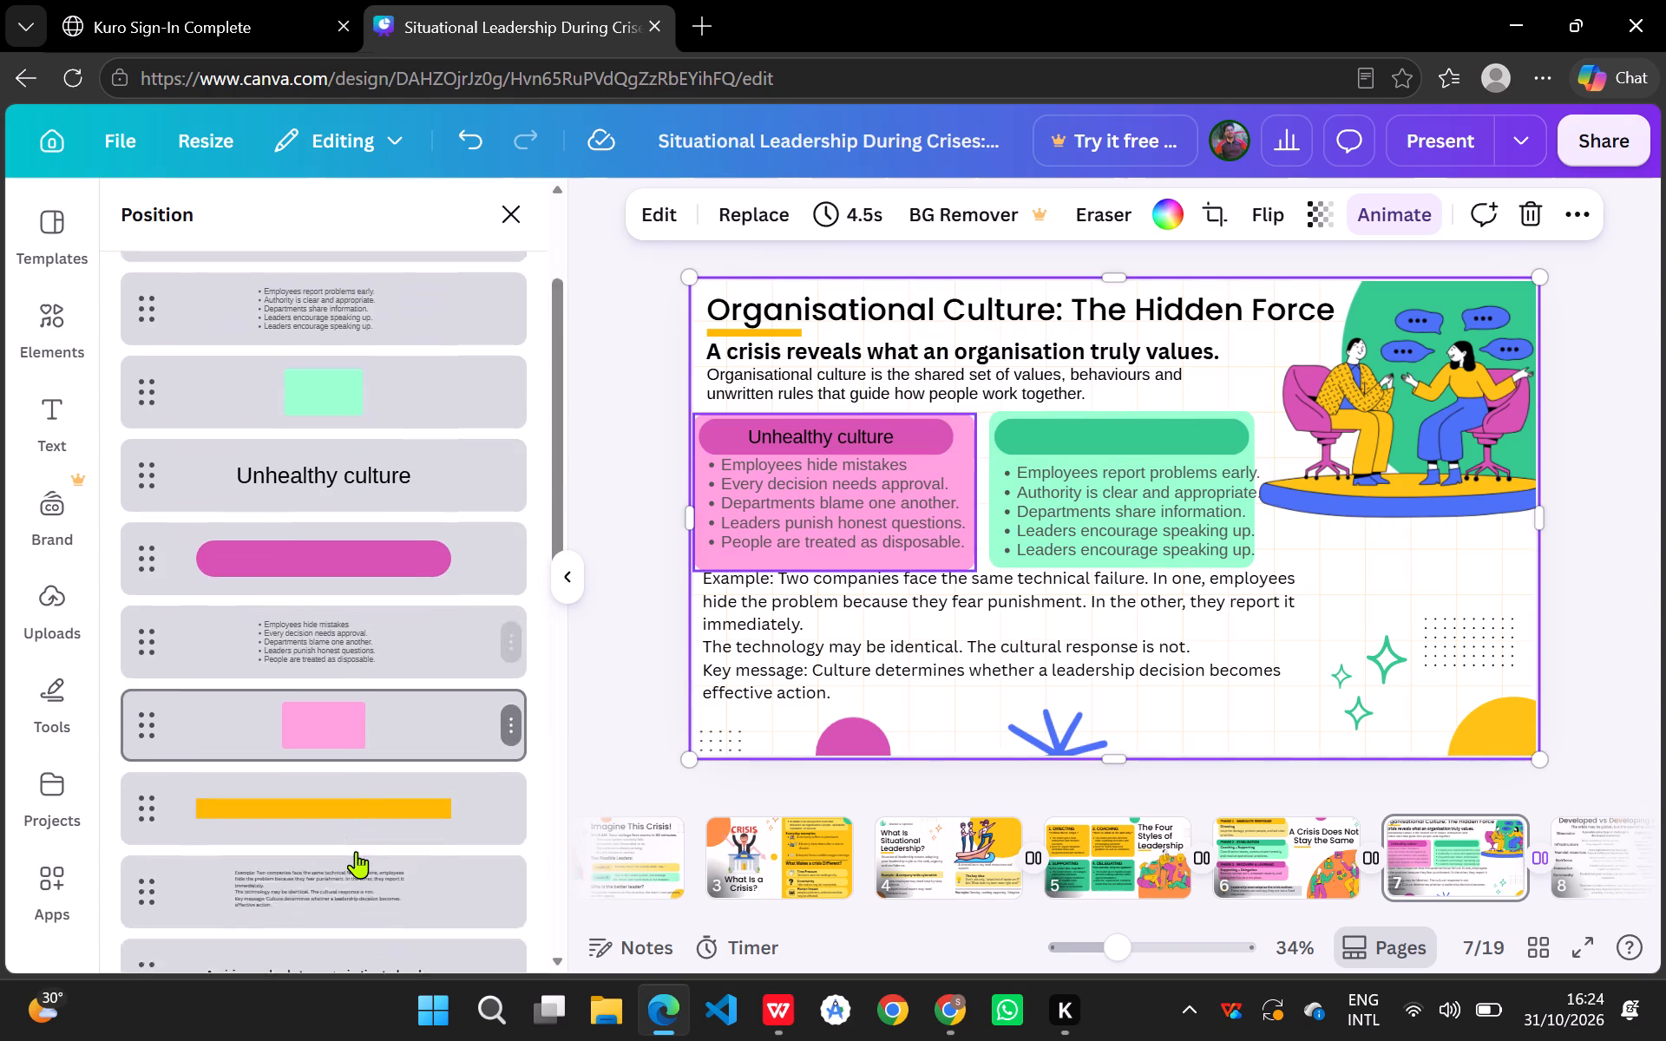
pyautogui.scroll(-3, 356, 851)
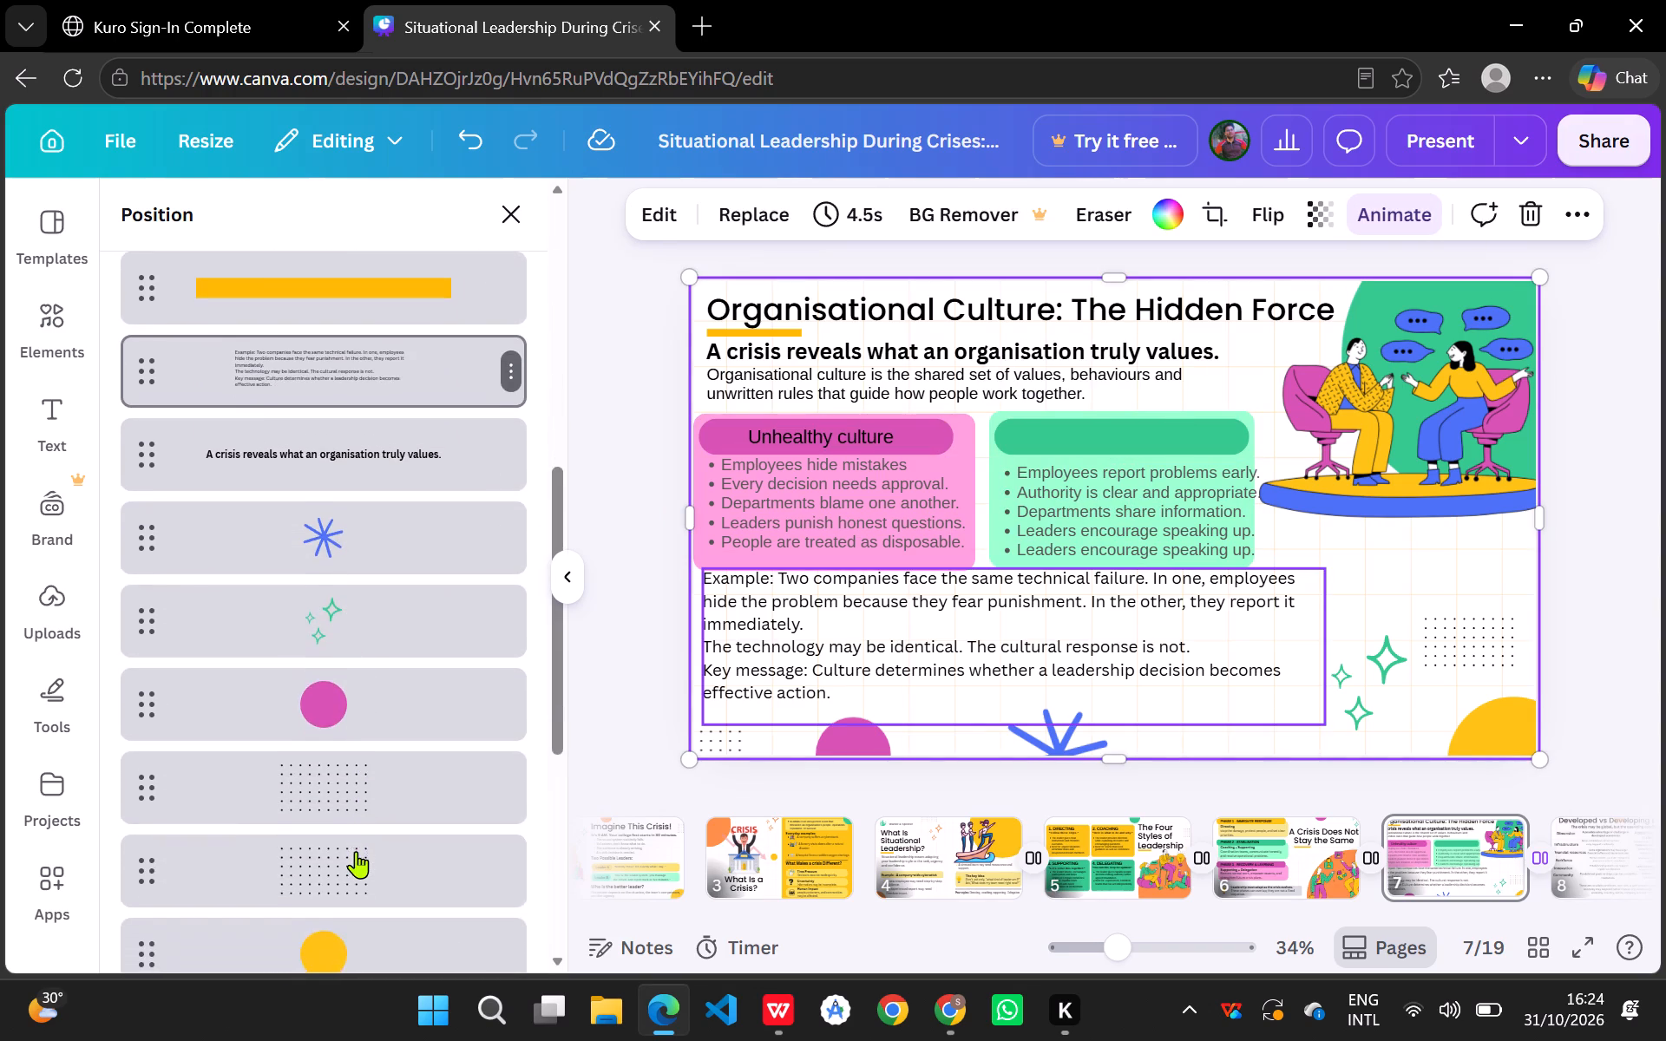
pyautogui.scroll(3, 356, 851)
pyautogui.click(1188, 521)
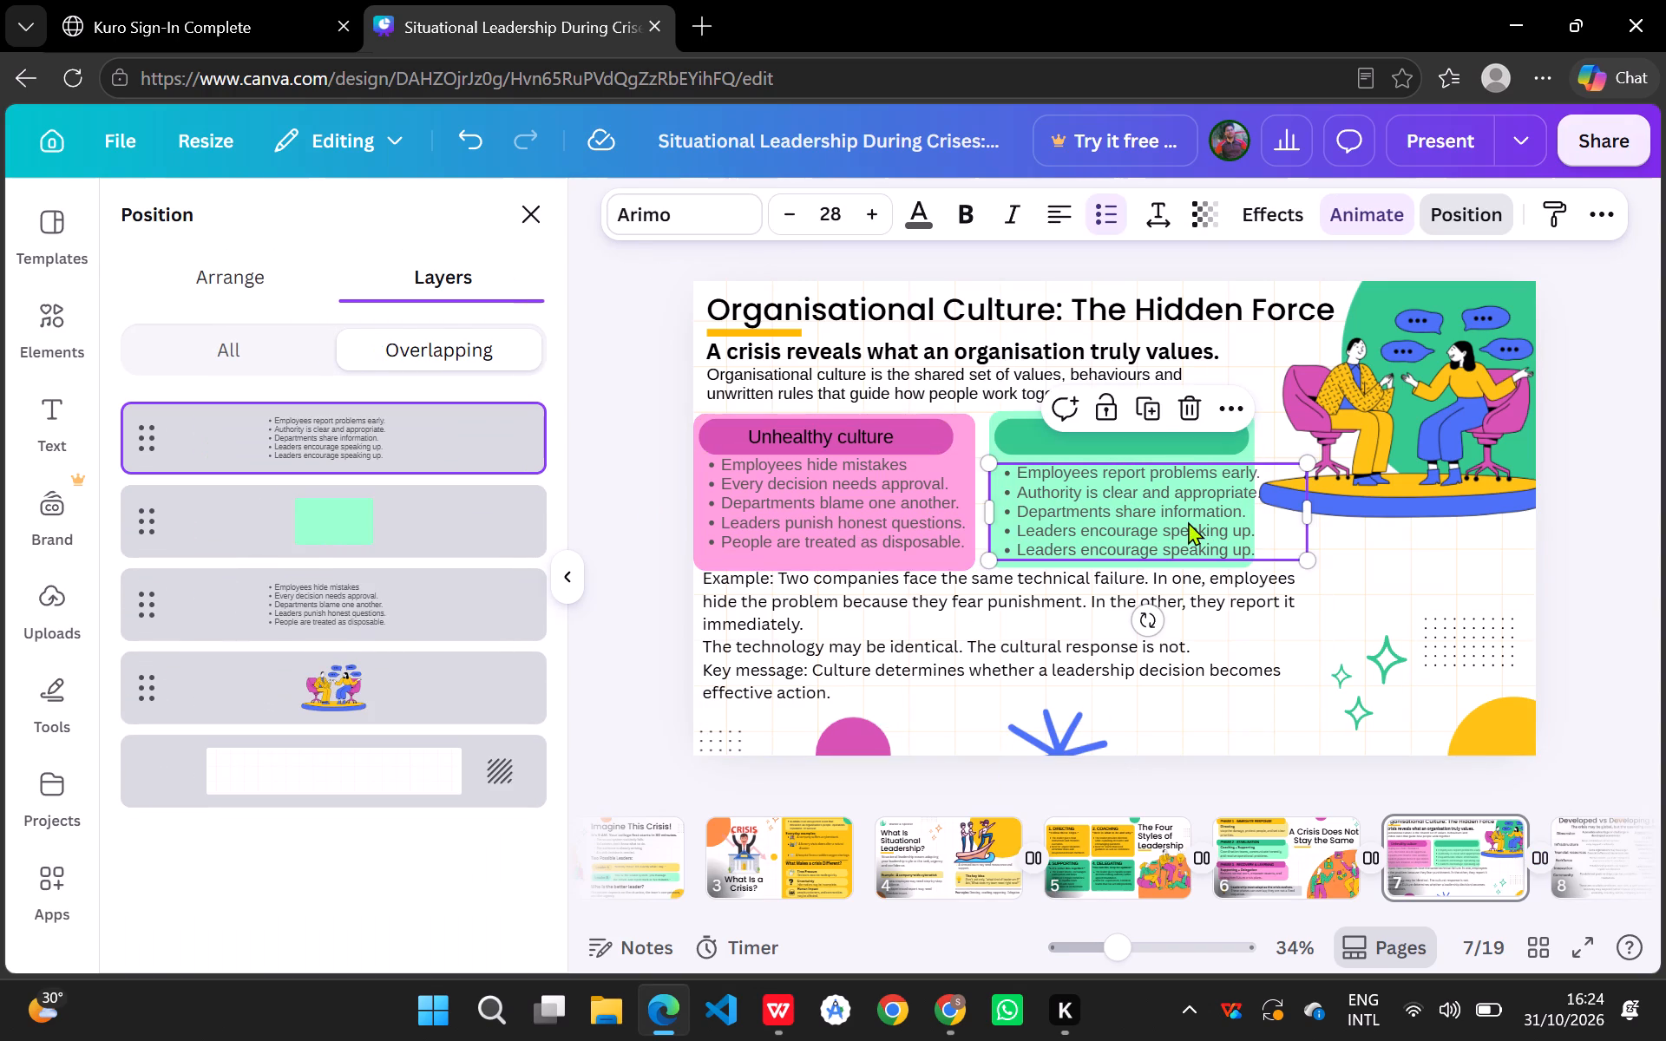
pyautogui.click(1059, 435)
pyautogui.moveTo(443, 701); pyautogui.dragTo(438, 440)
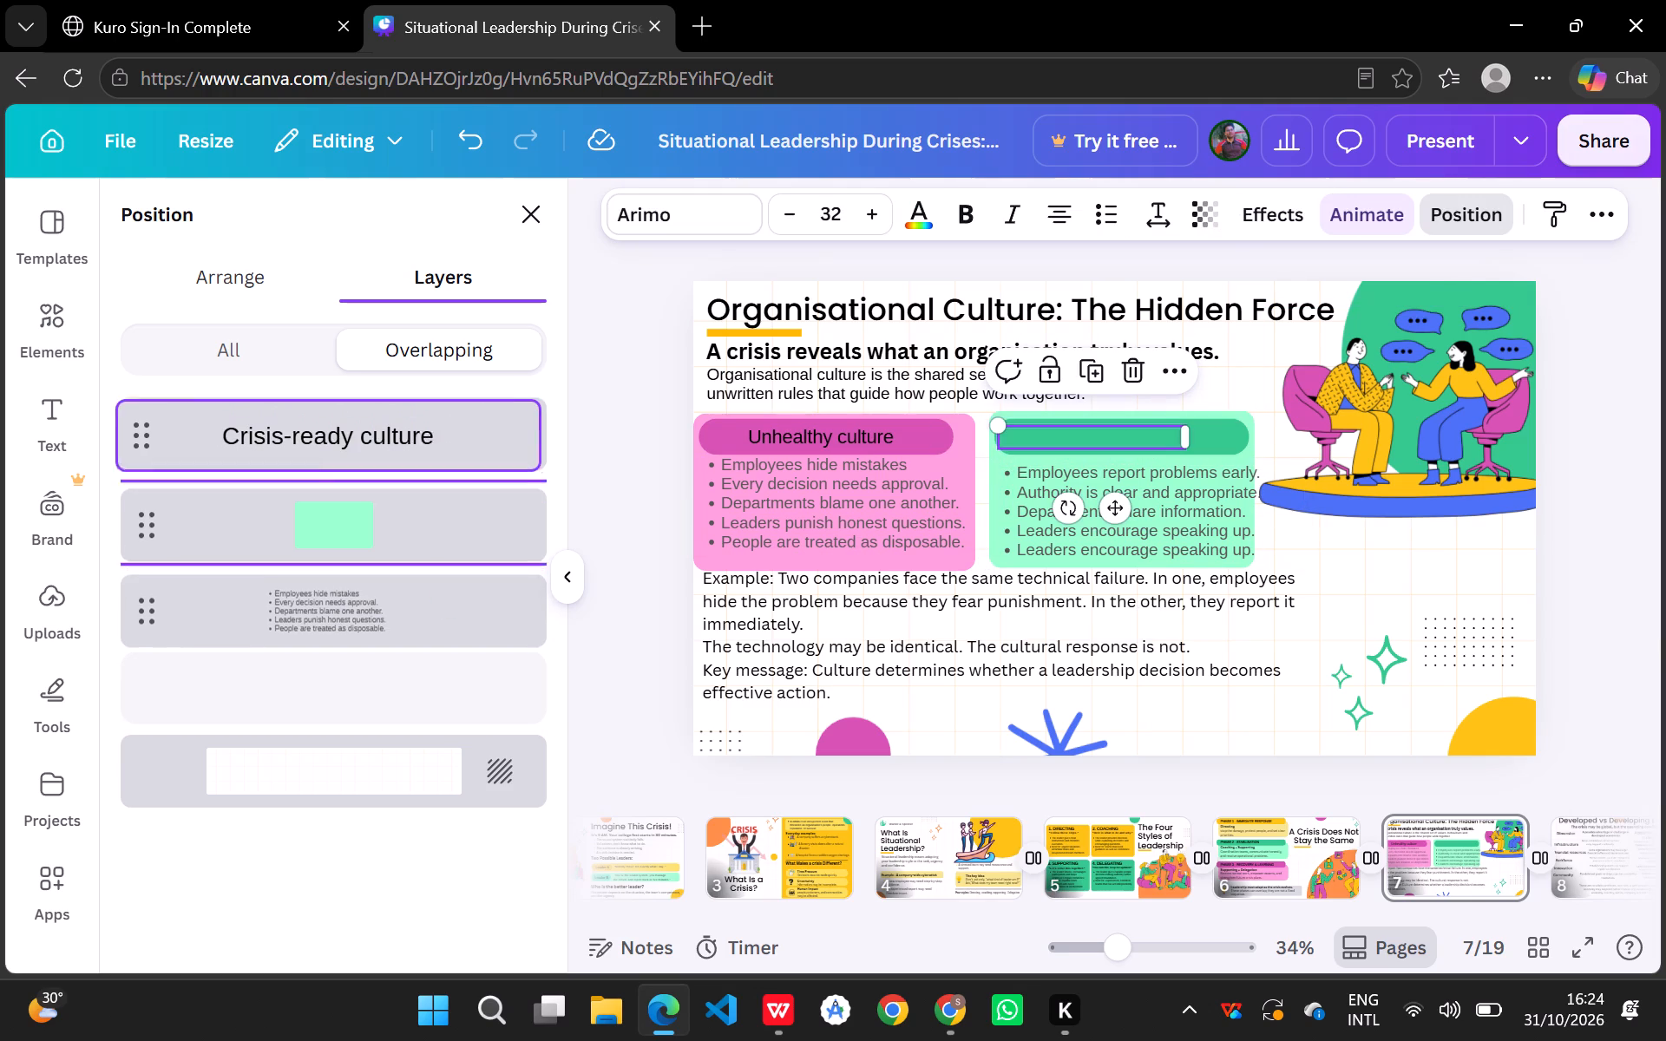
pyautogui.moveTo(438, 440); pyautogui.dragTo(461, 431)
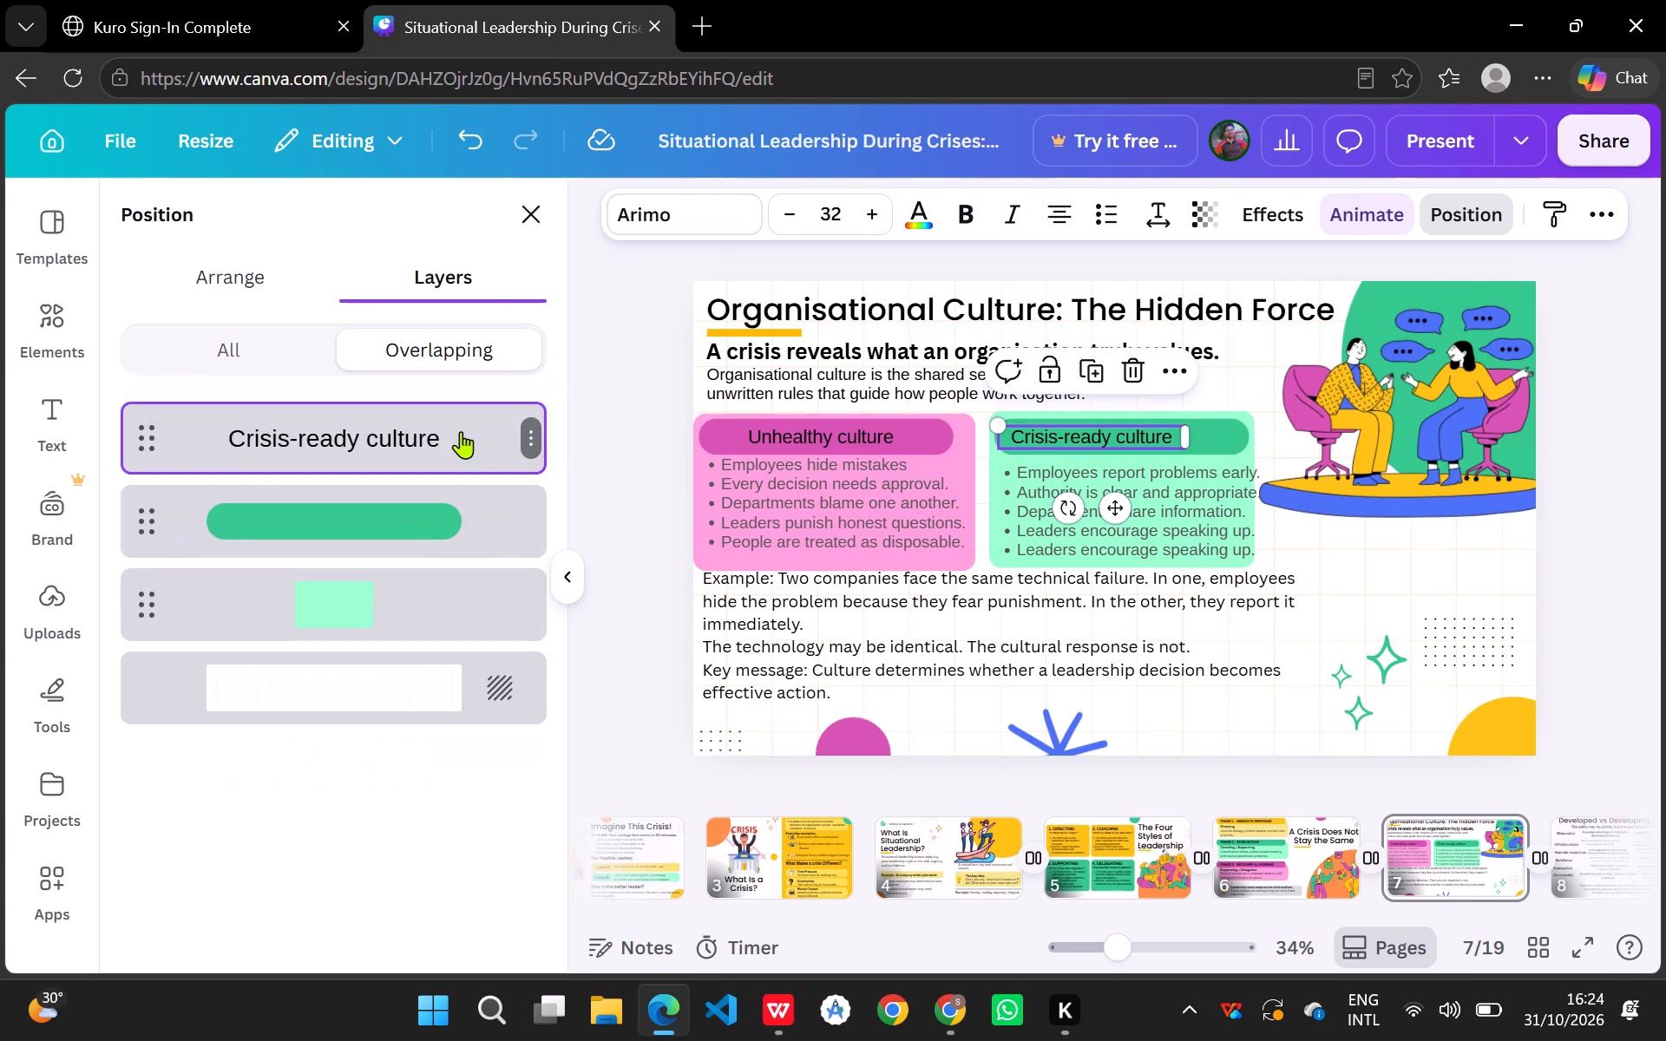
pyautogui.click(863, 652)
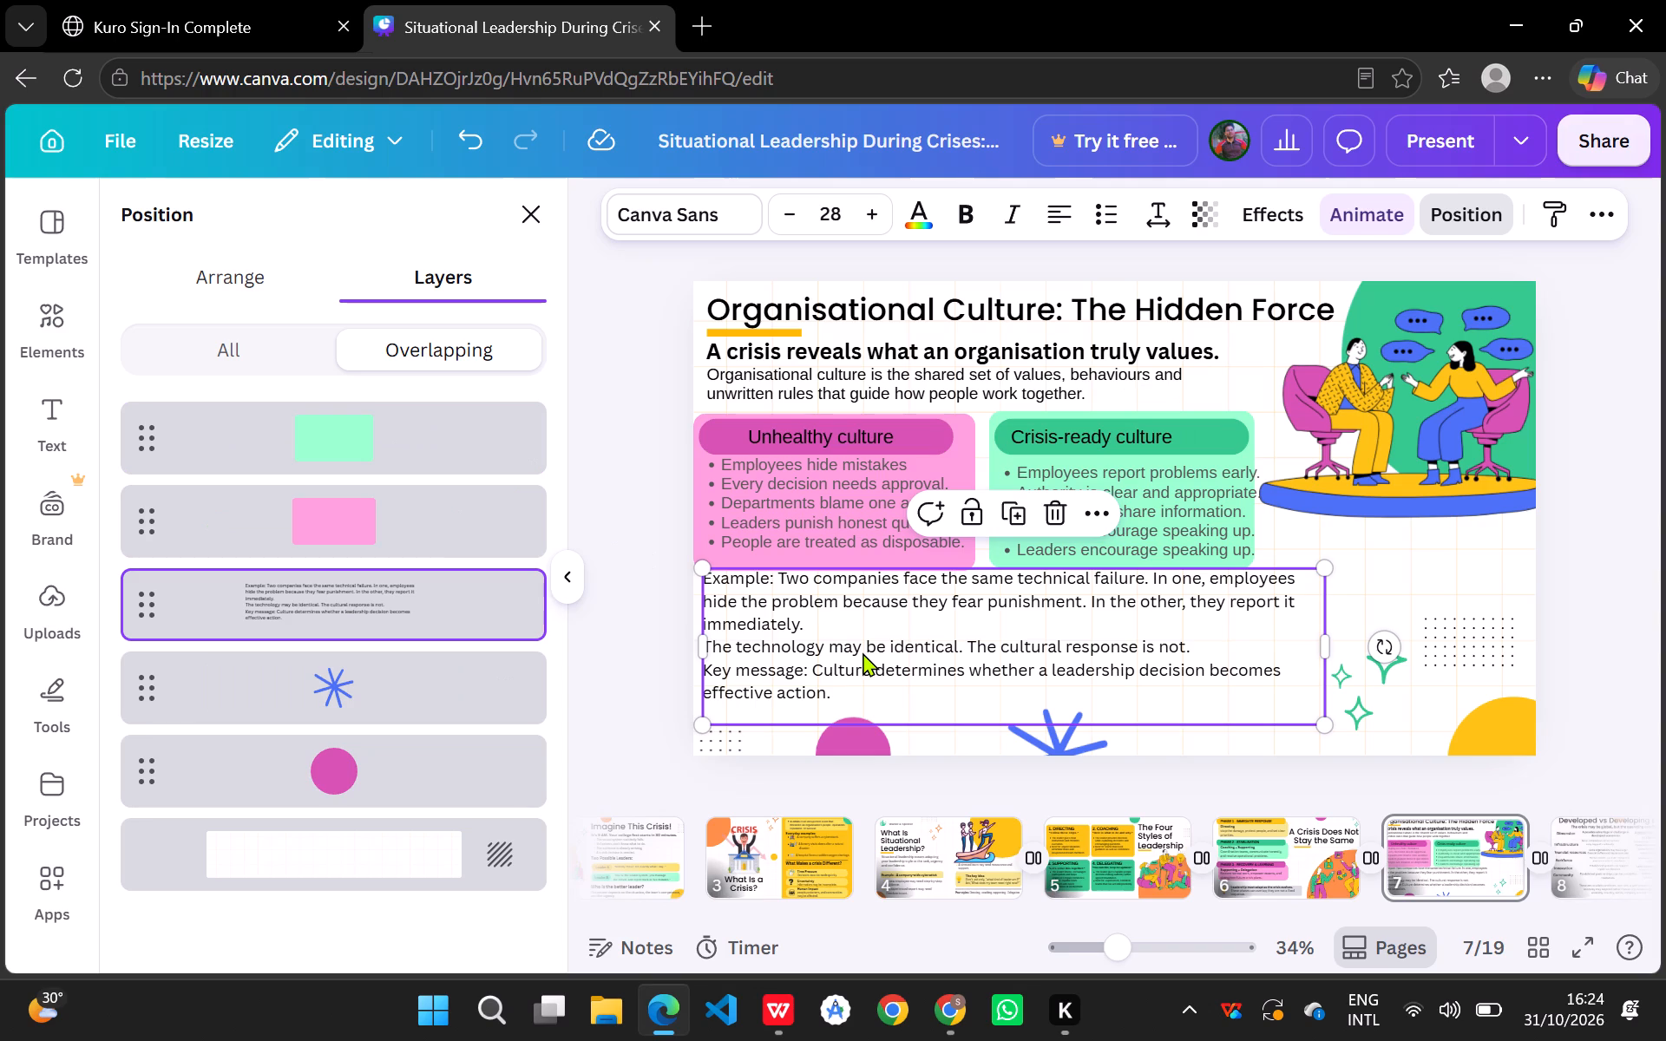
# Move the unhealthy culture bullet list slightly down to leave more space below its pink pill.
pyautogui.click(870, 524)
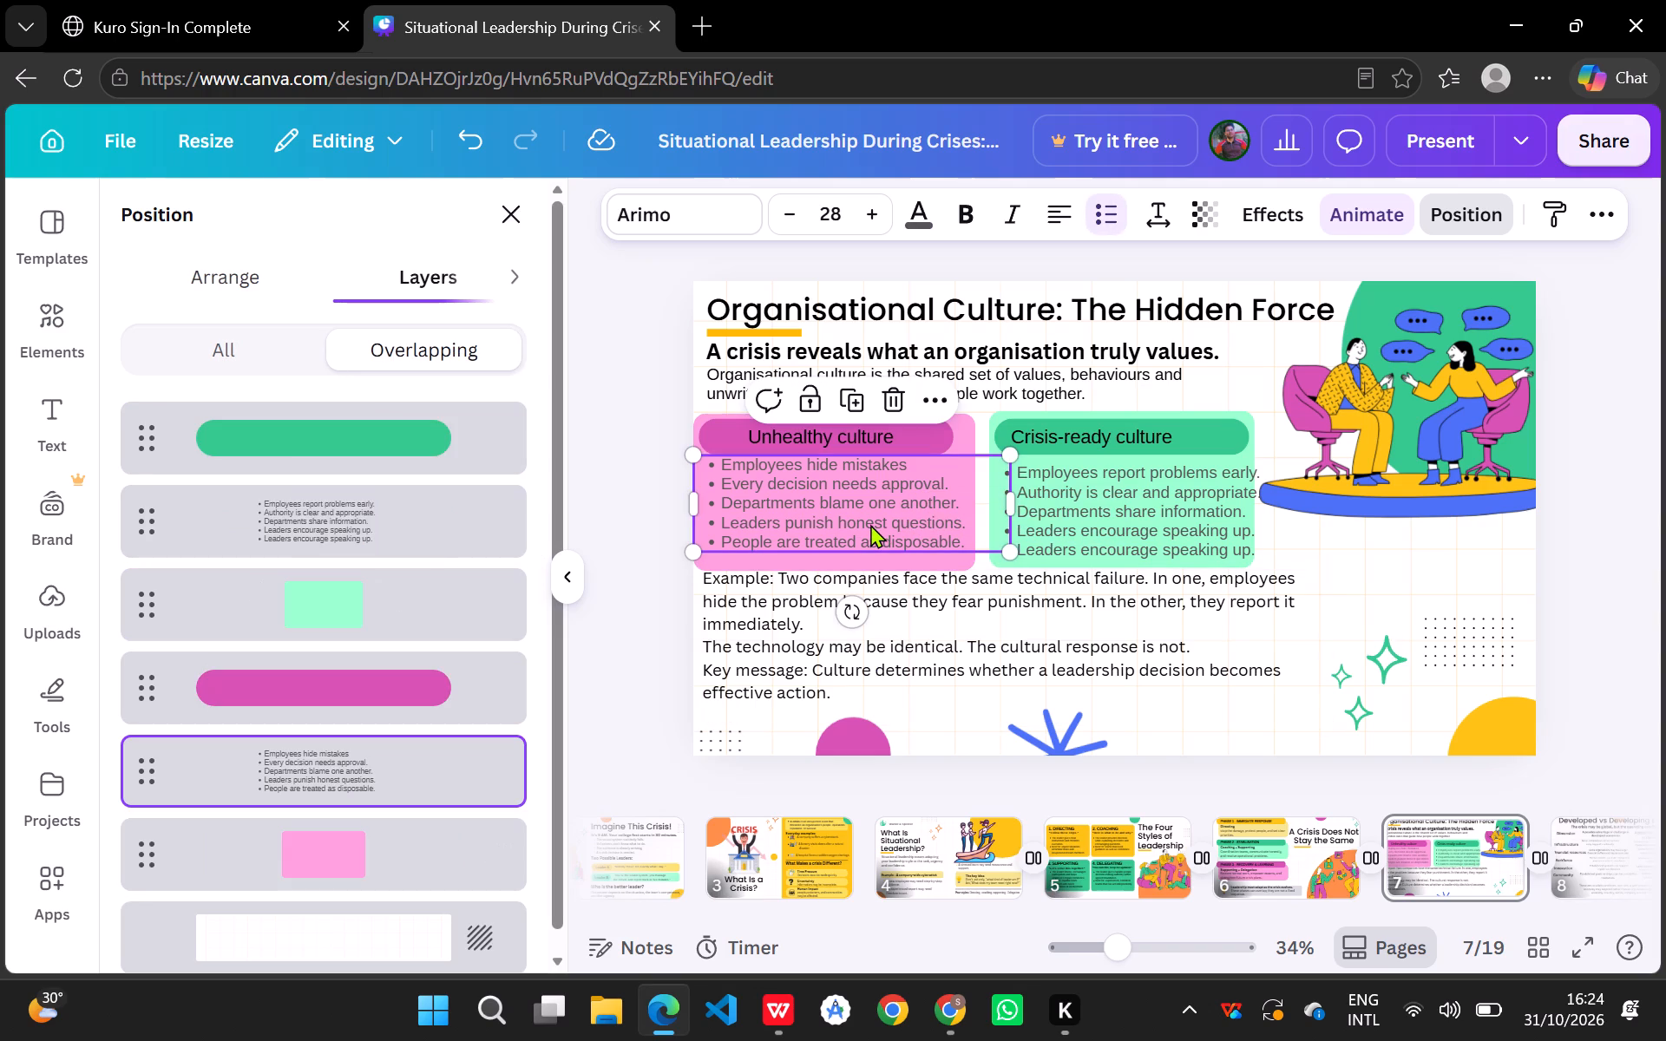
pyautogui.moveTo(870, 524); pyautogui.dragTo(870, 534)
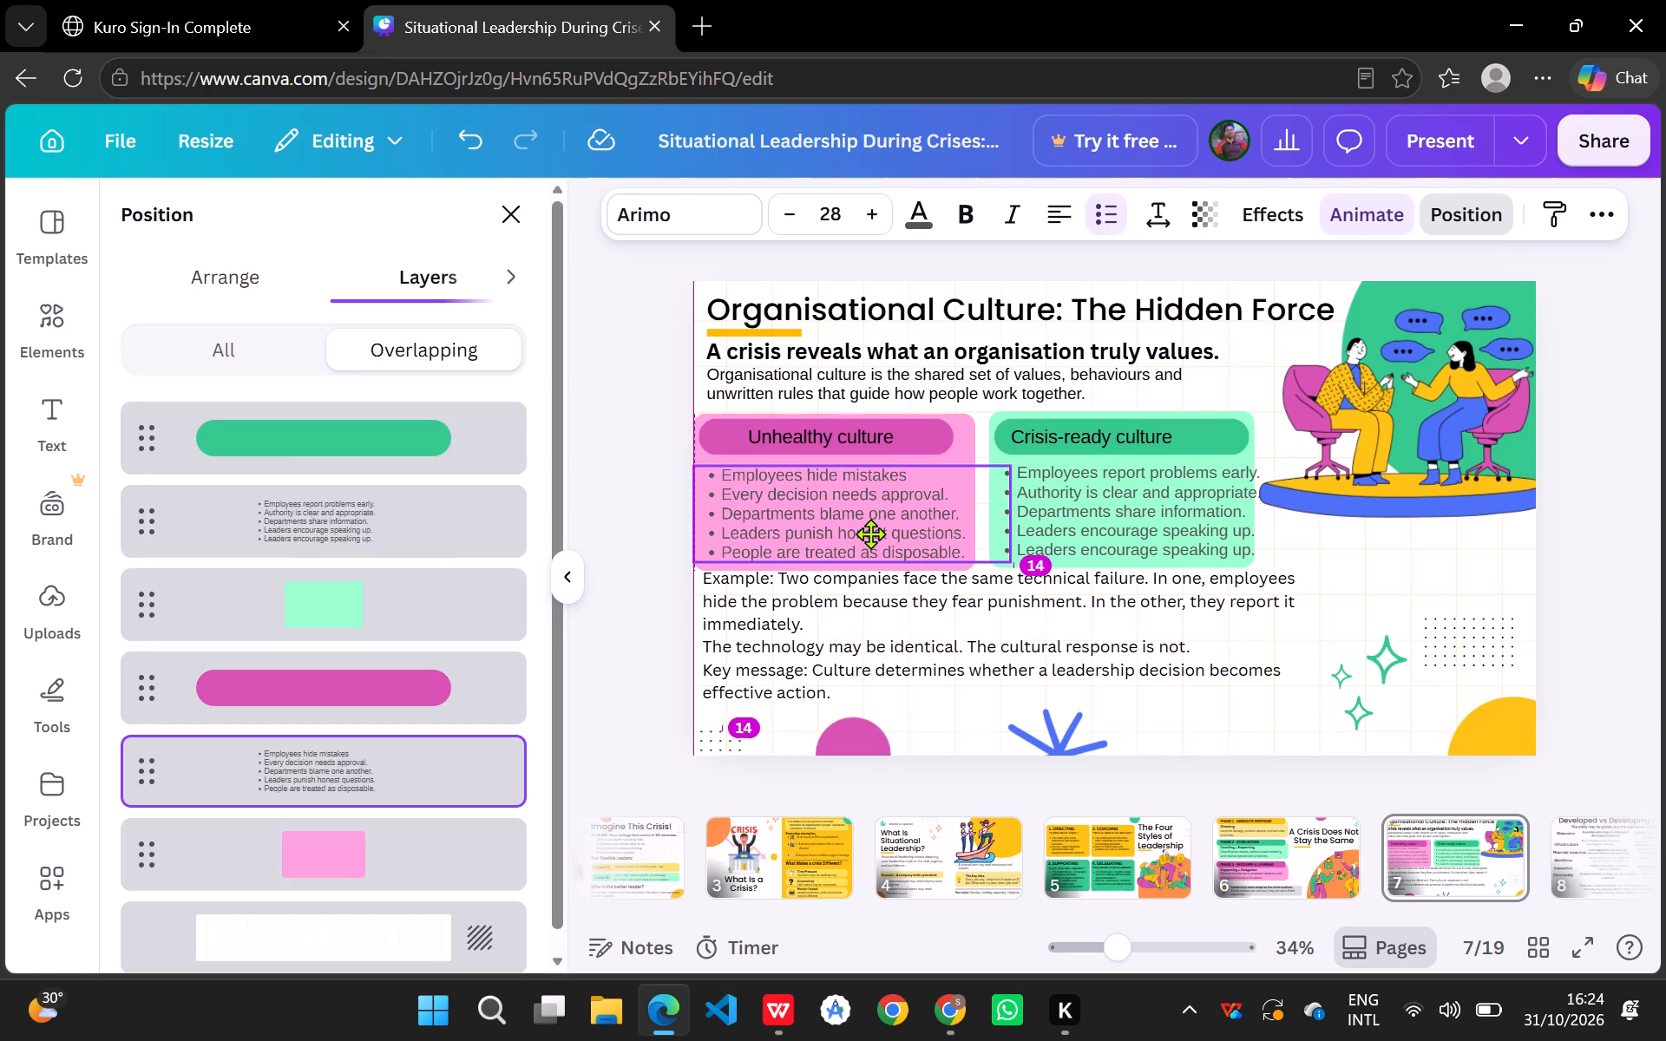
pyautogui.moveTo(870, 534); pyautogui.dragTo(870, 534)
pyautogui.moveTo(870, 534); pyautogui.dragTo(870, 534)
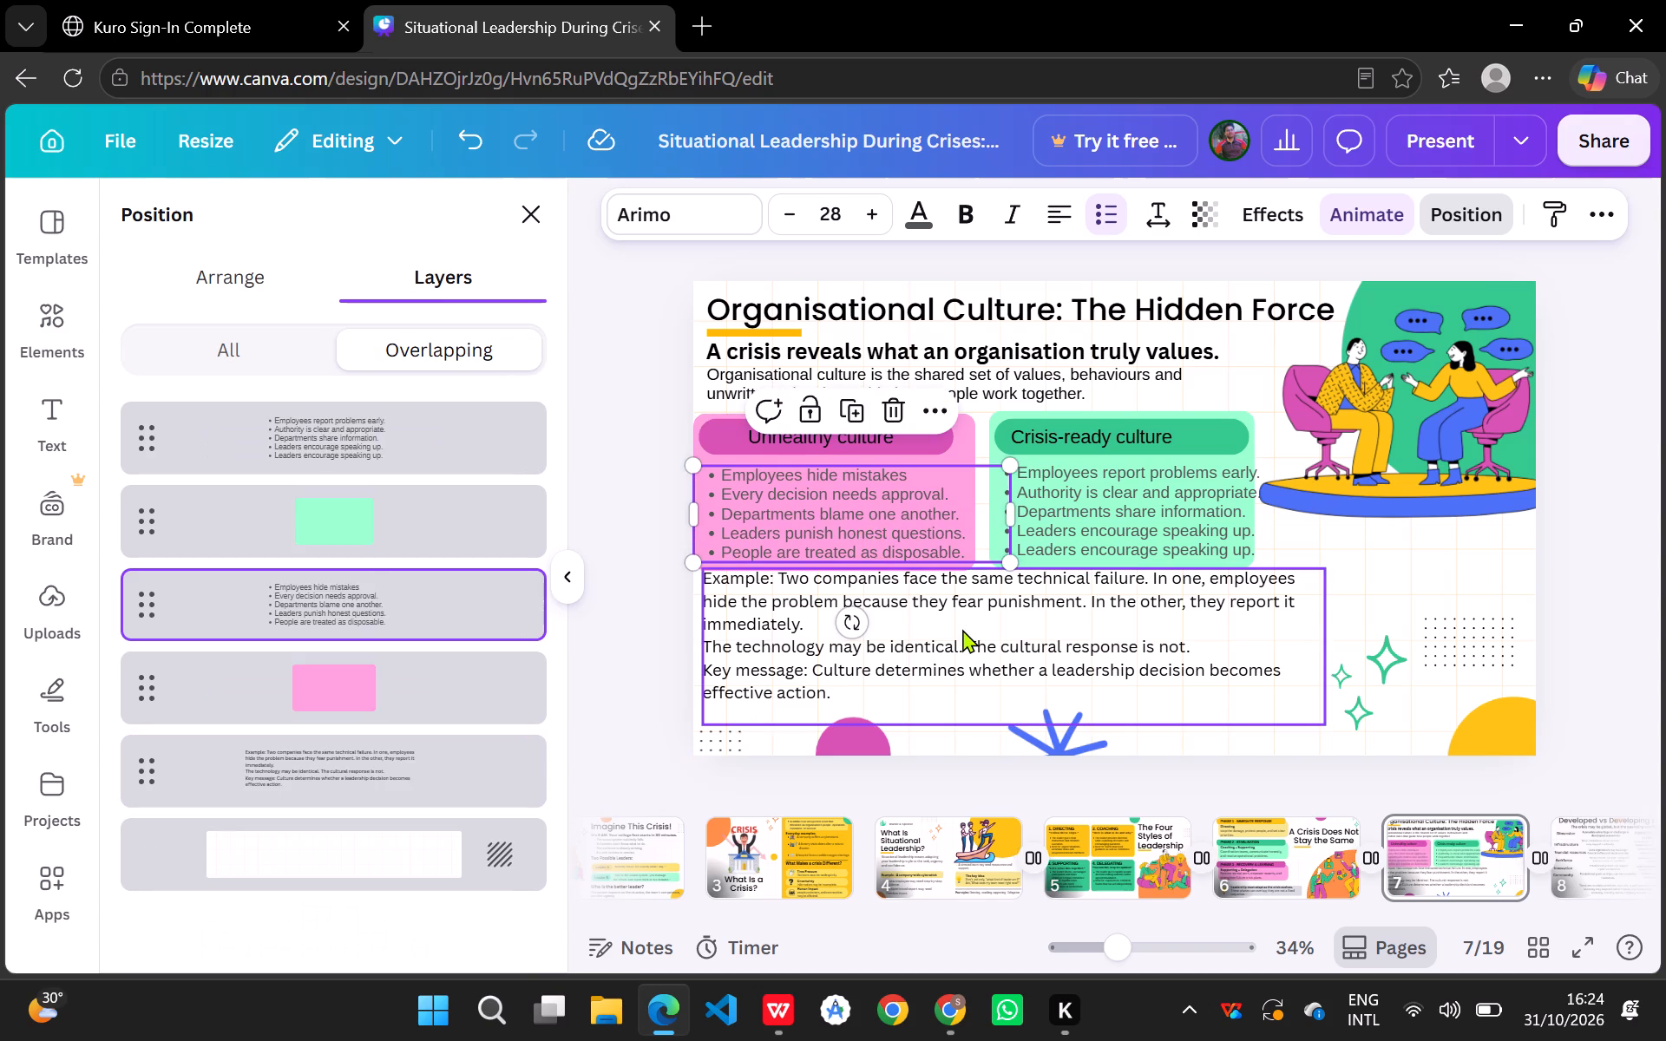
pyautogui.click(962, 629)
pyautogui.click(1399, 561)
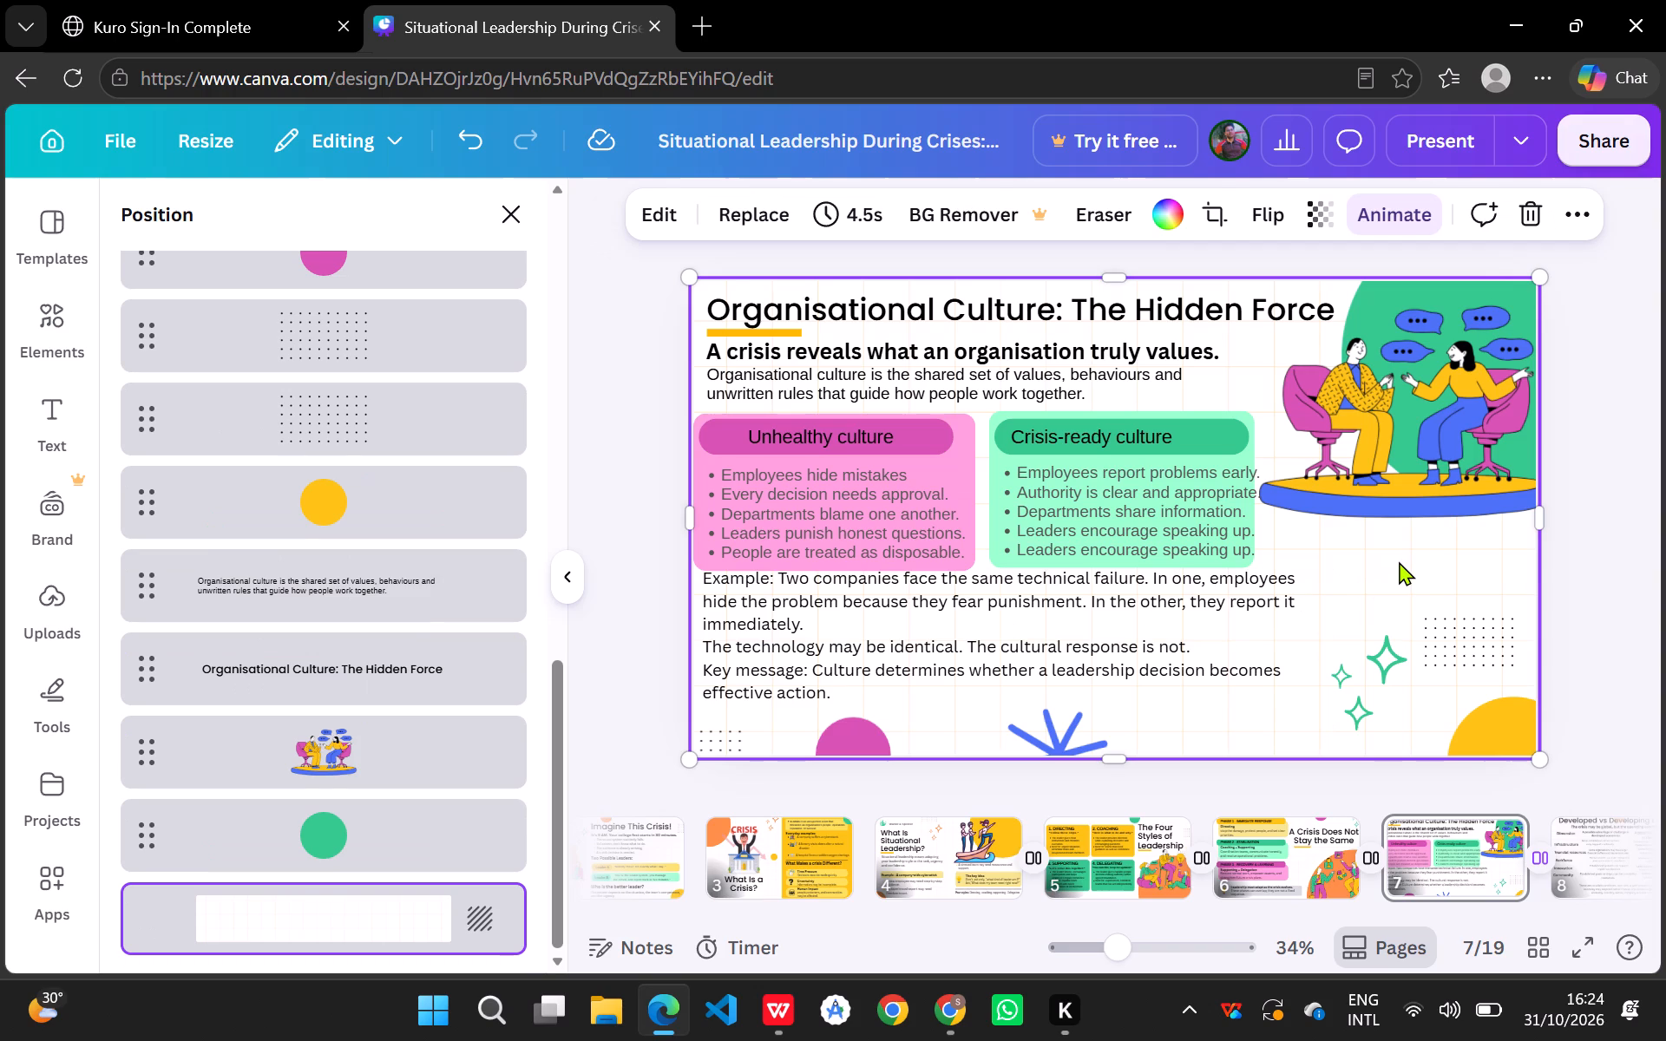
# Shrink the illustration of the two seated people slightly from its lower-left corner to clear the crisis-ready column.
pyautogui.click(1221, 516)
pyautogui.click(1222, 514)
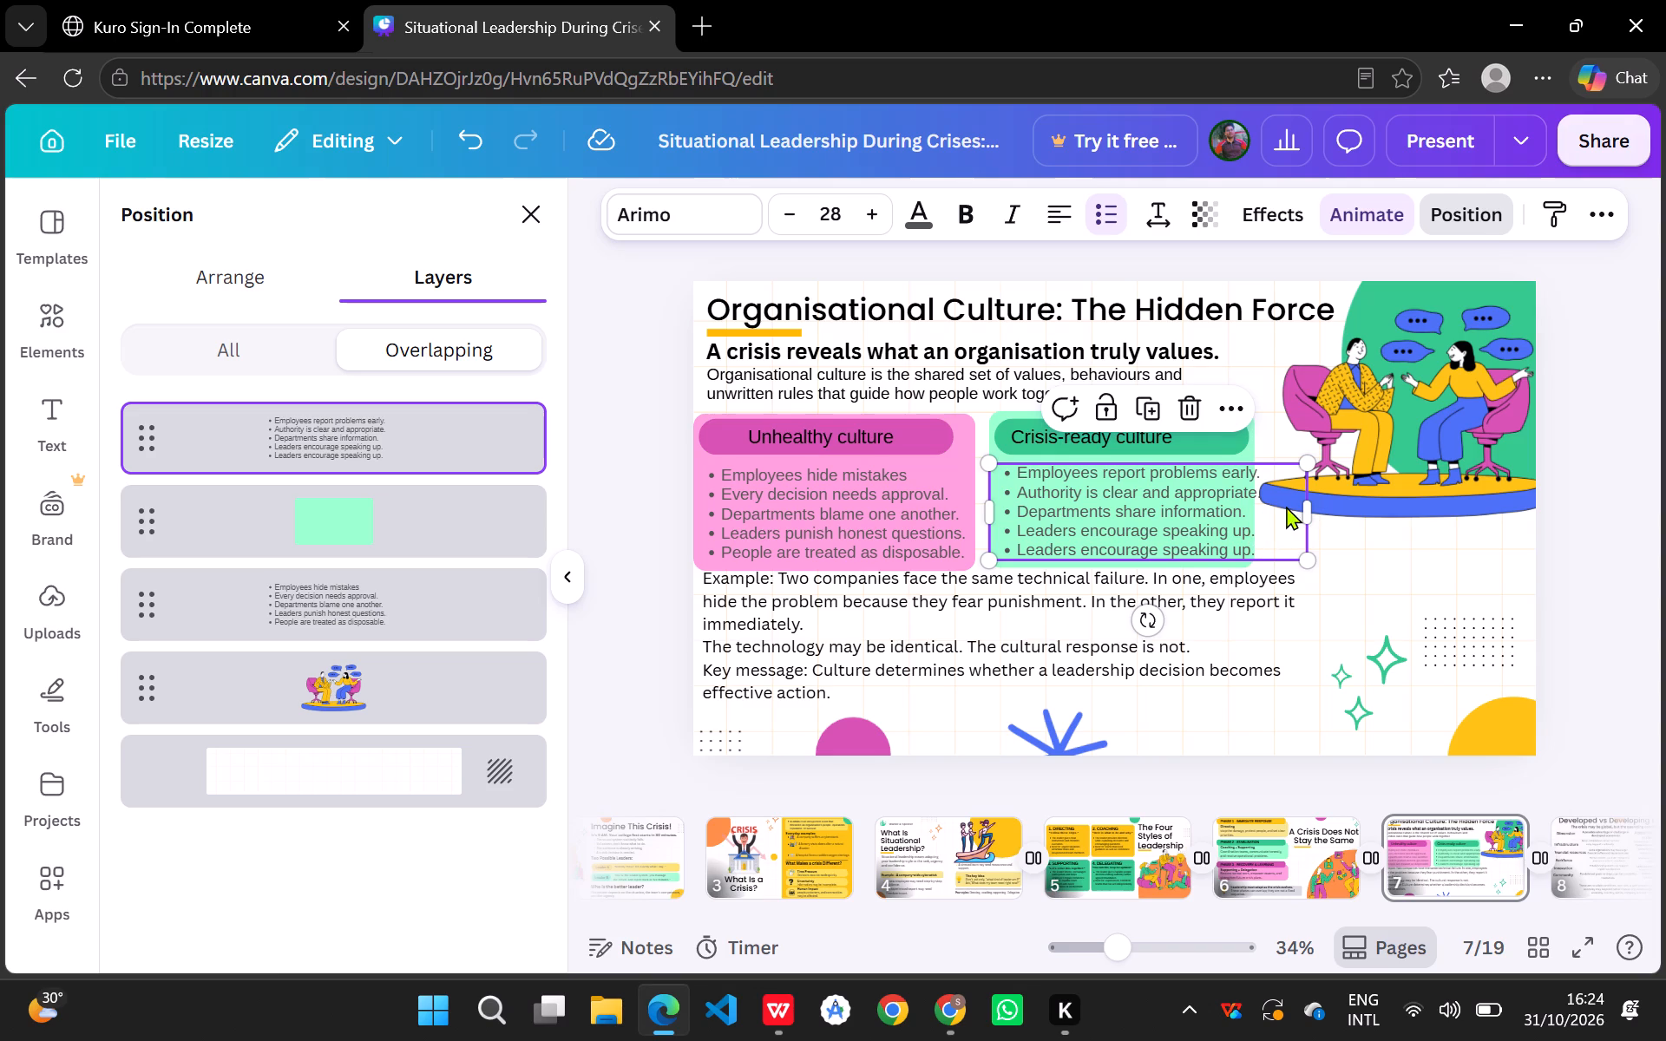
pyautogui.click(1394, 485)
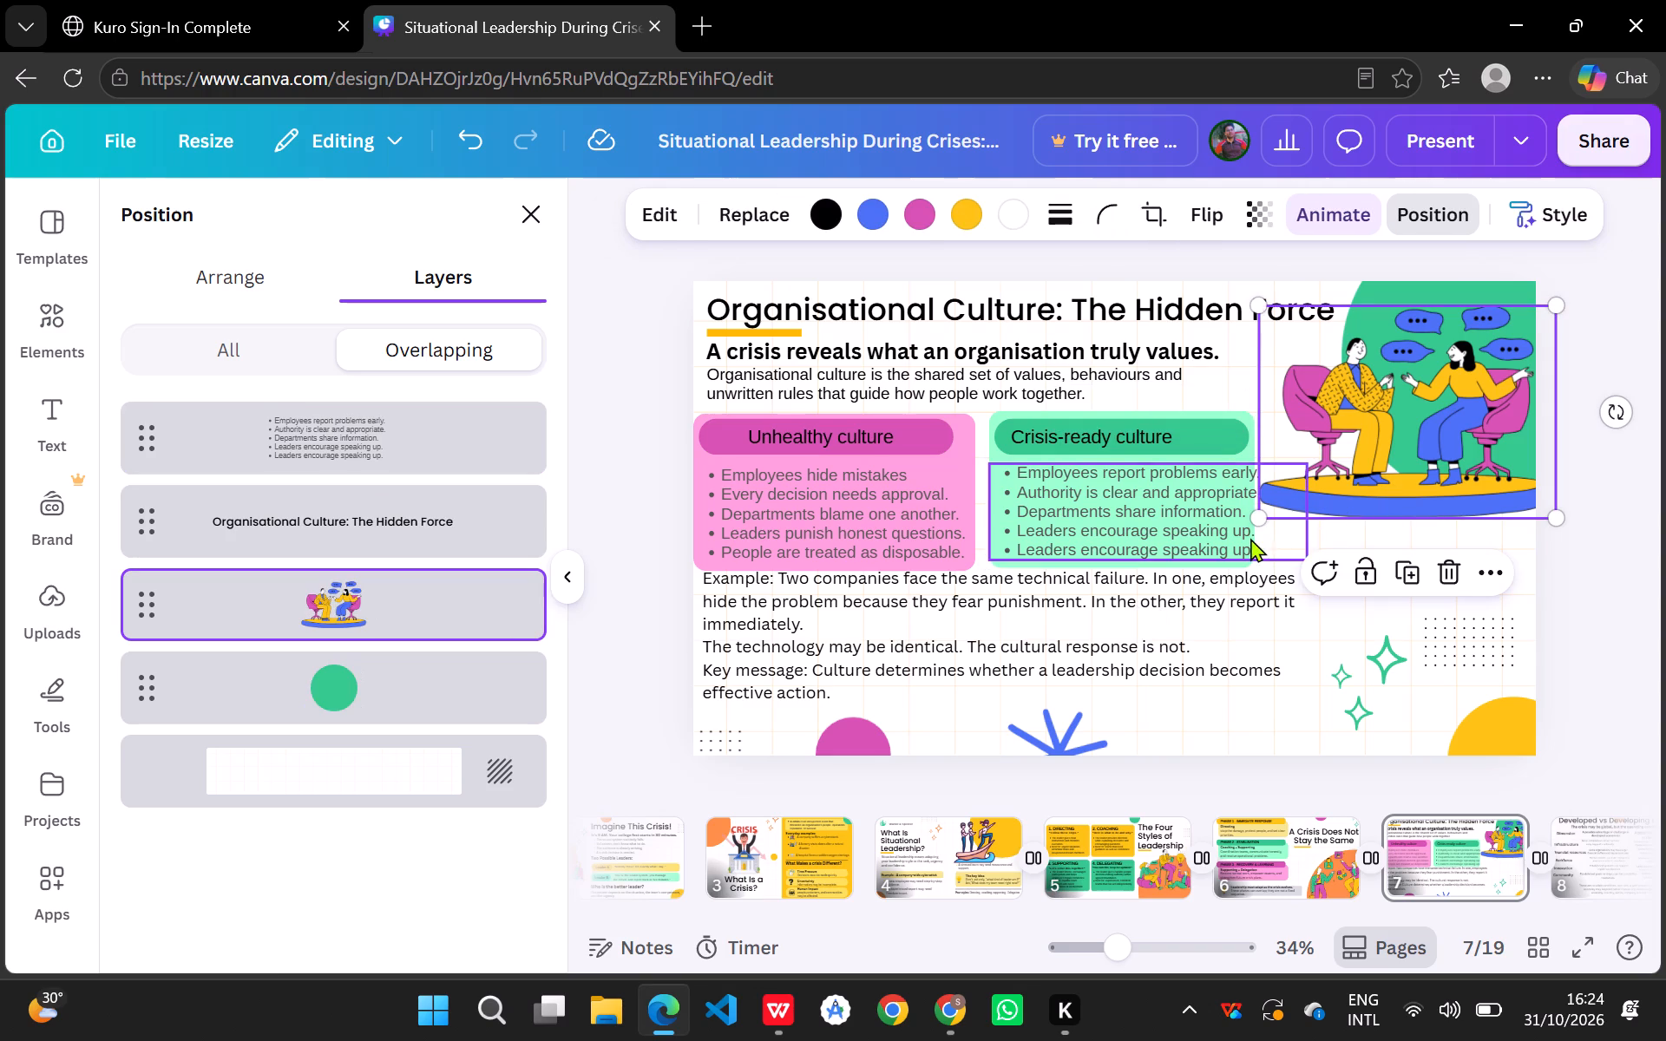
pyautogui.moveTo(1261, 516); pyautogui.dragTo(1277, 513)
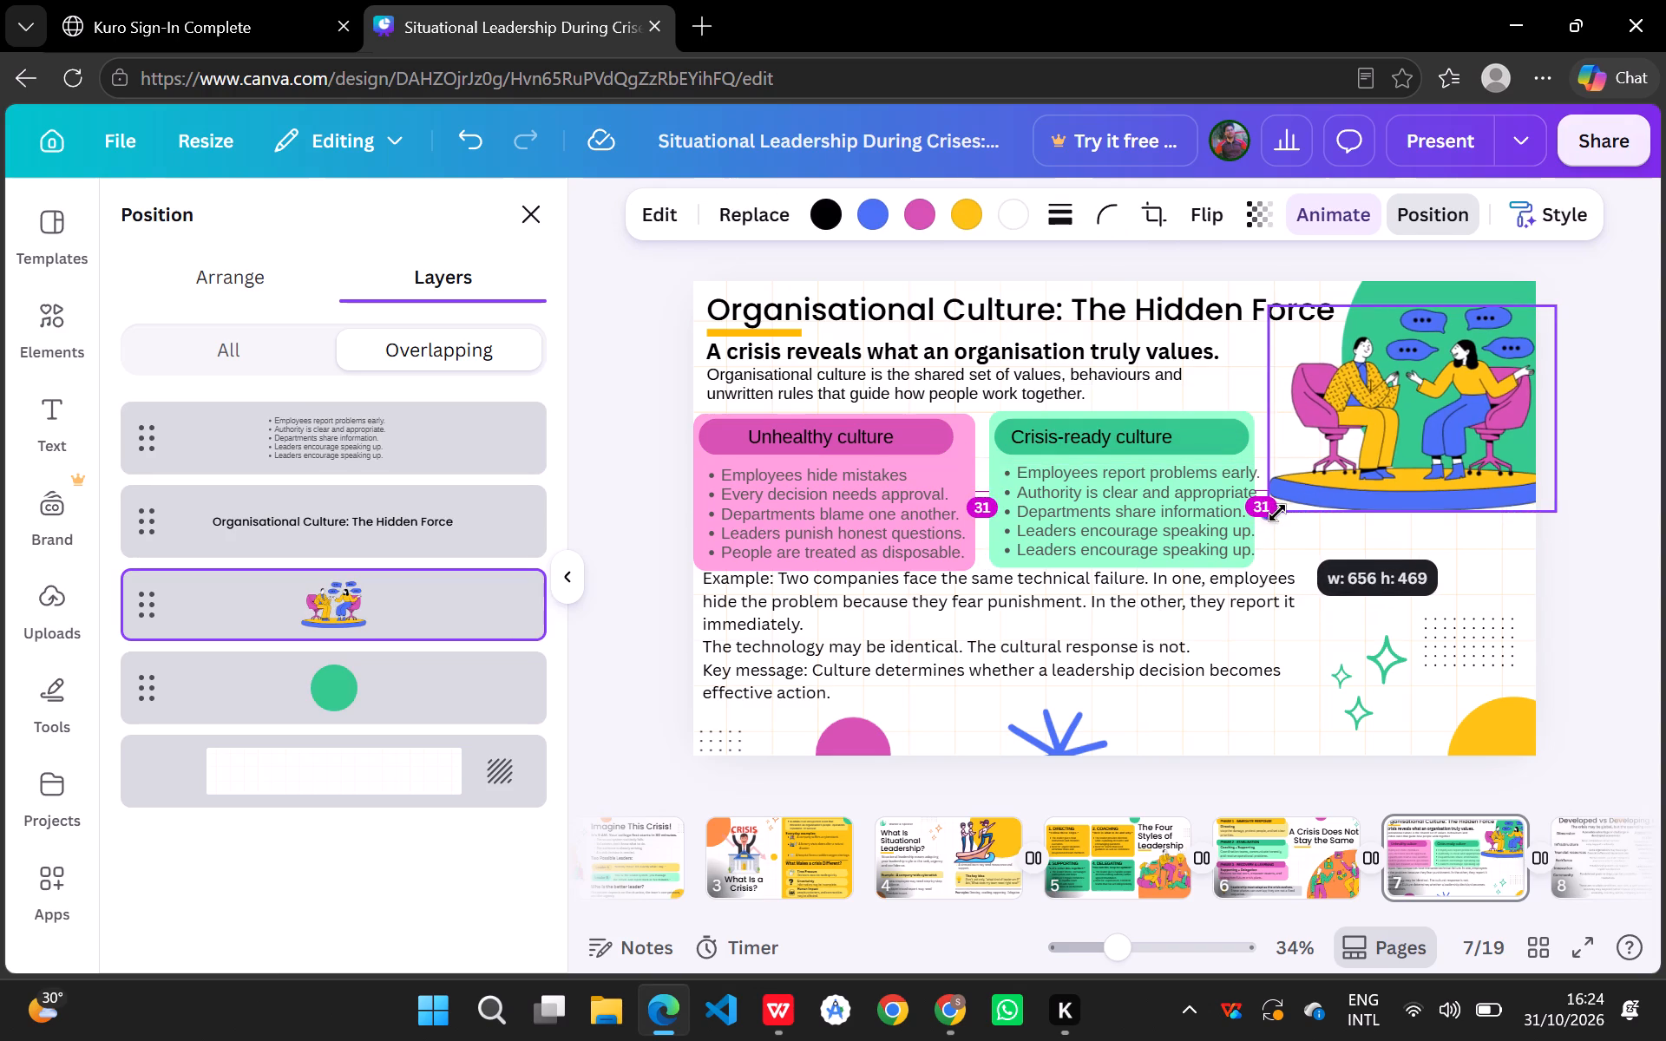
pyautogui.moveTo(1277, 513); pyautogui.dragTo(1279, 511)
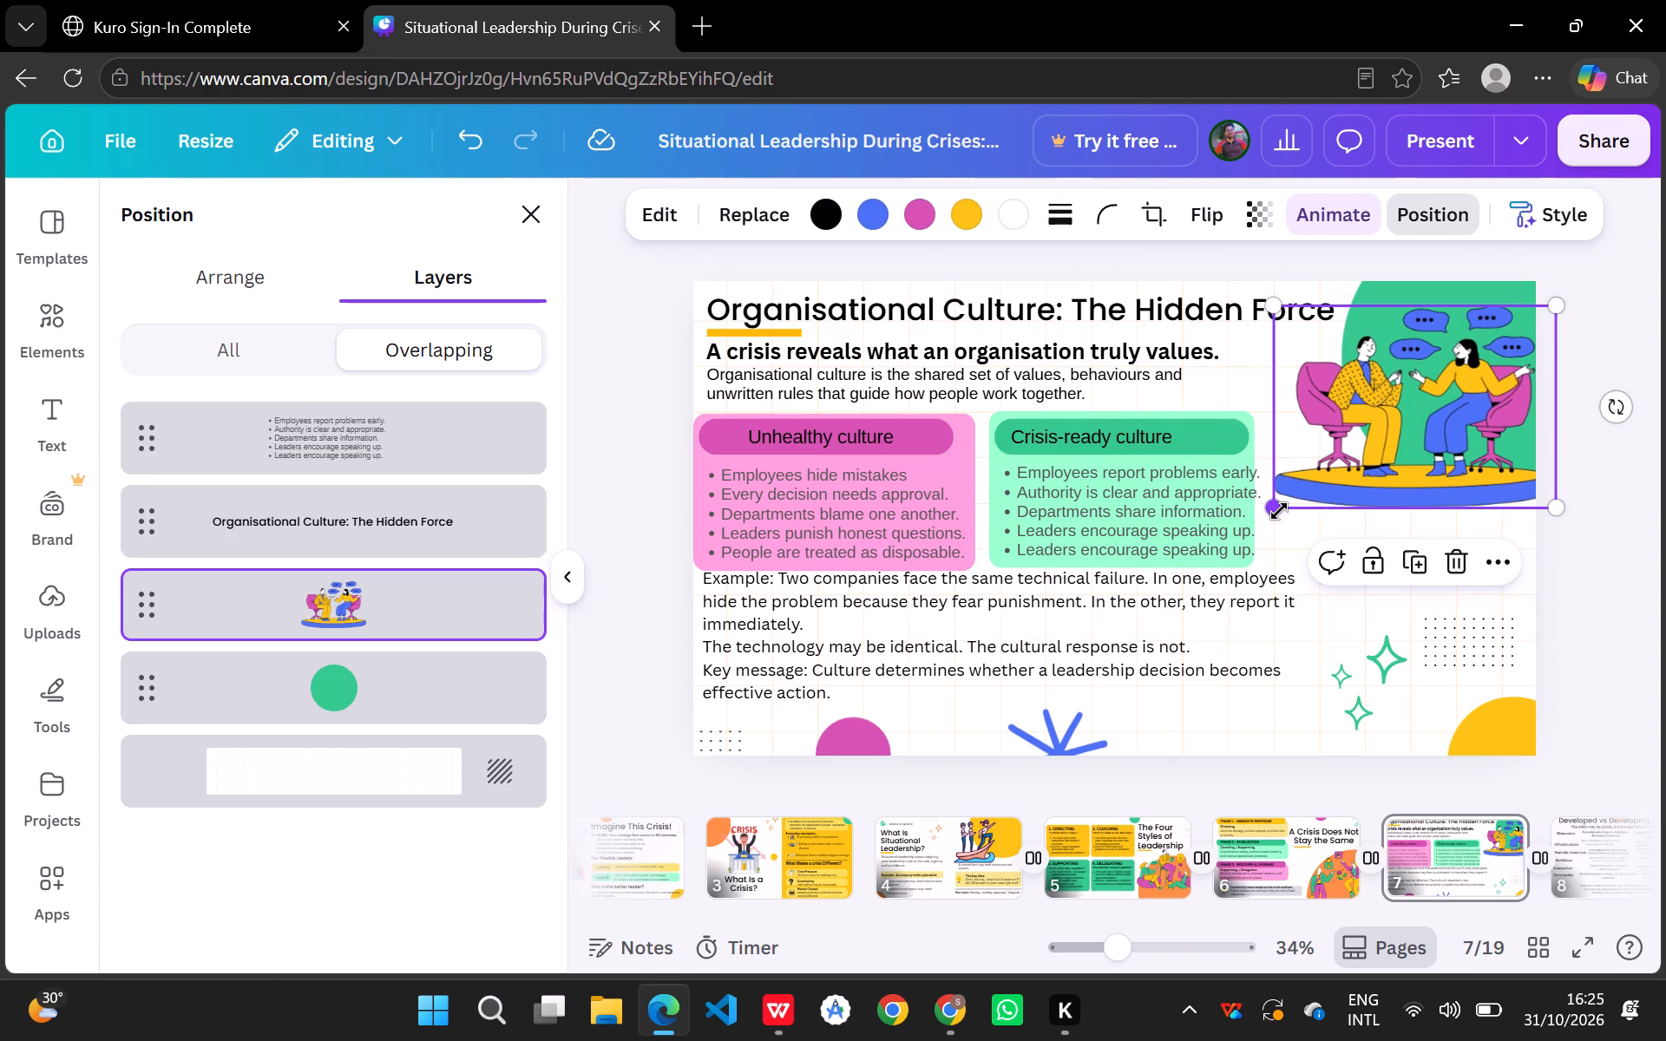
# Widen the light green box slightly rightward so it fully encloses the crisis-ready bullet text.
pyautogui.click(1251, 451)
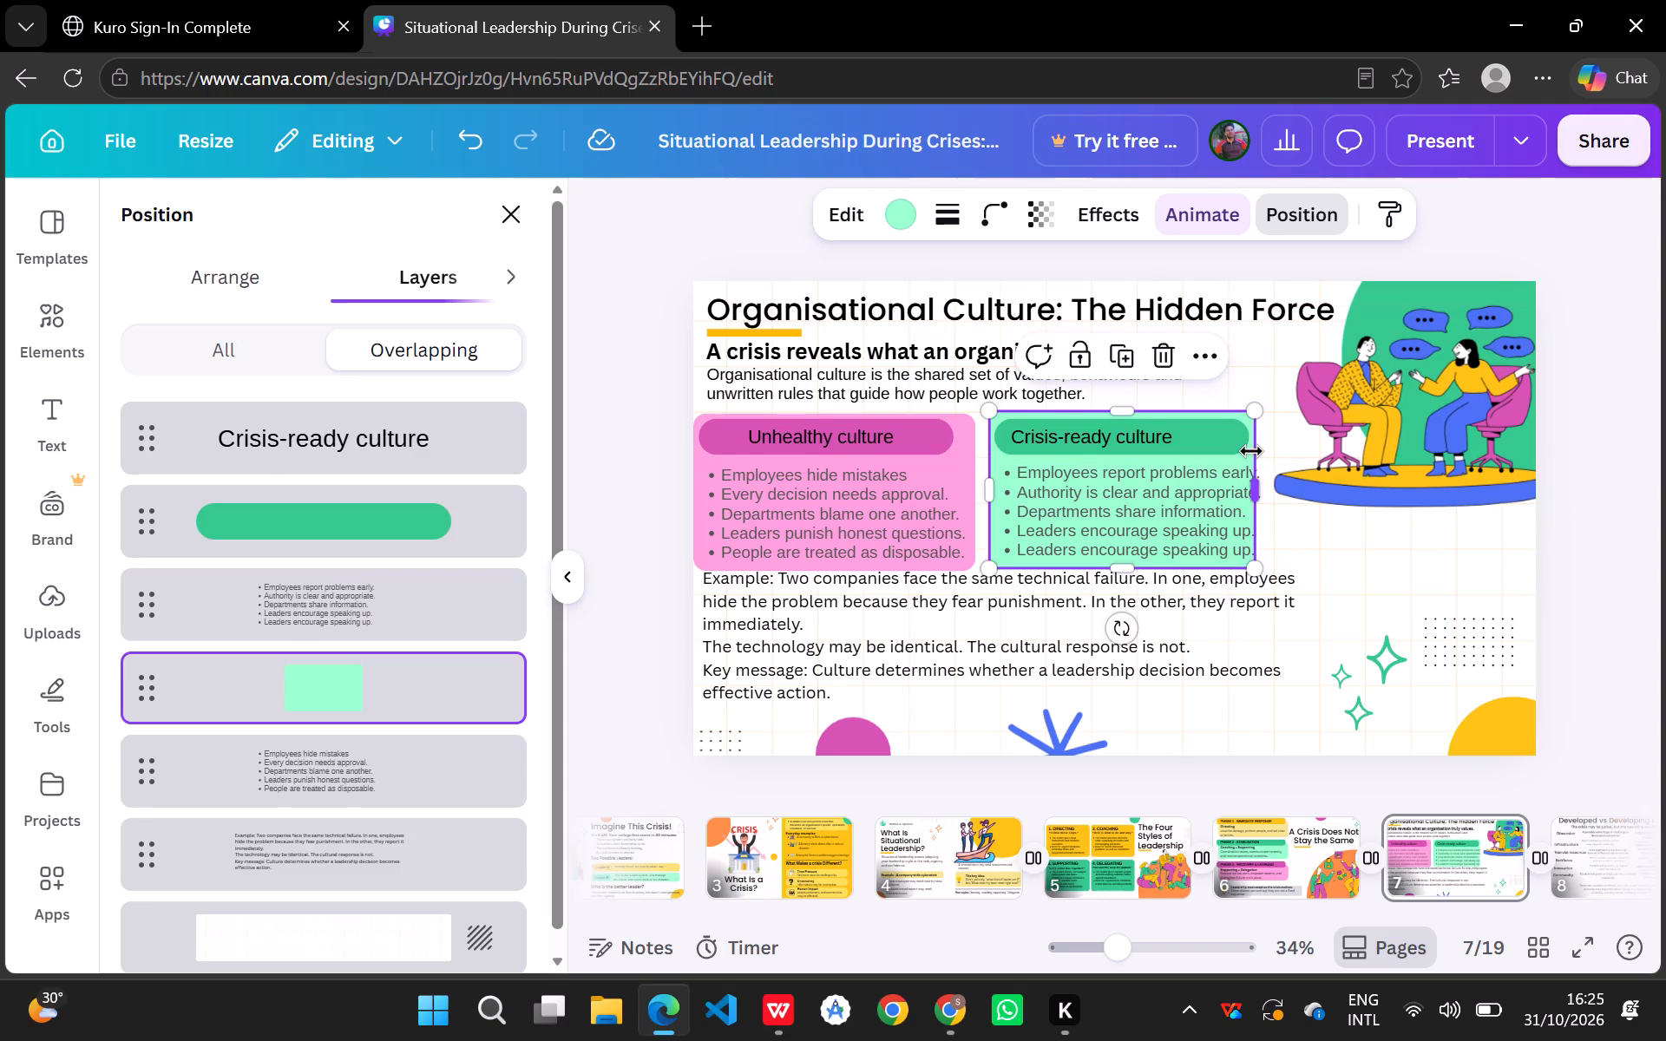
pyautogui.moveTo(1256, 492); pyautogui.dragTo(1262, 492)
pyautogui.moveTo(1262, 492); pyautogui.dragTo(1265, 493)
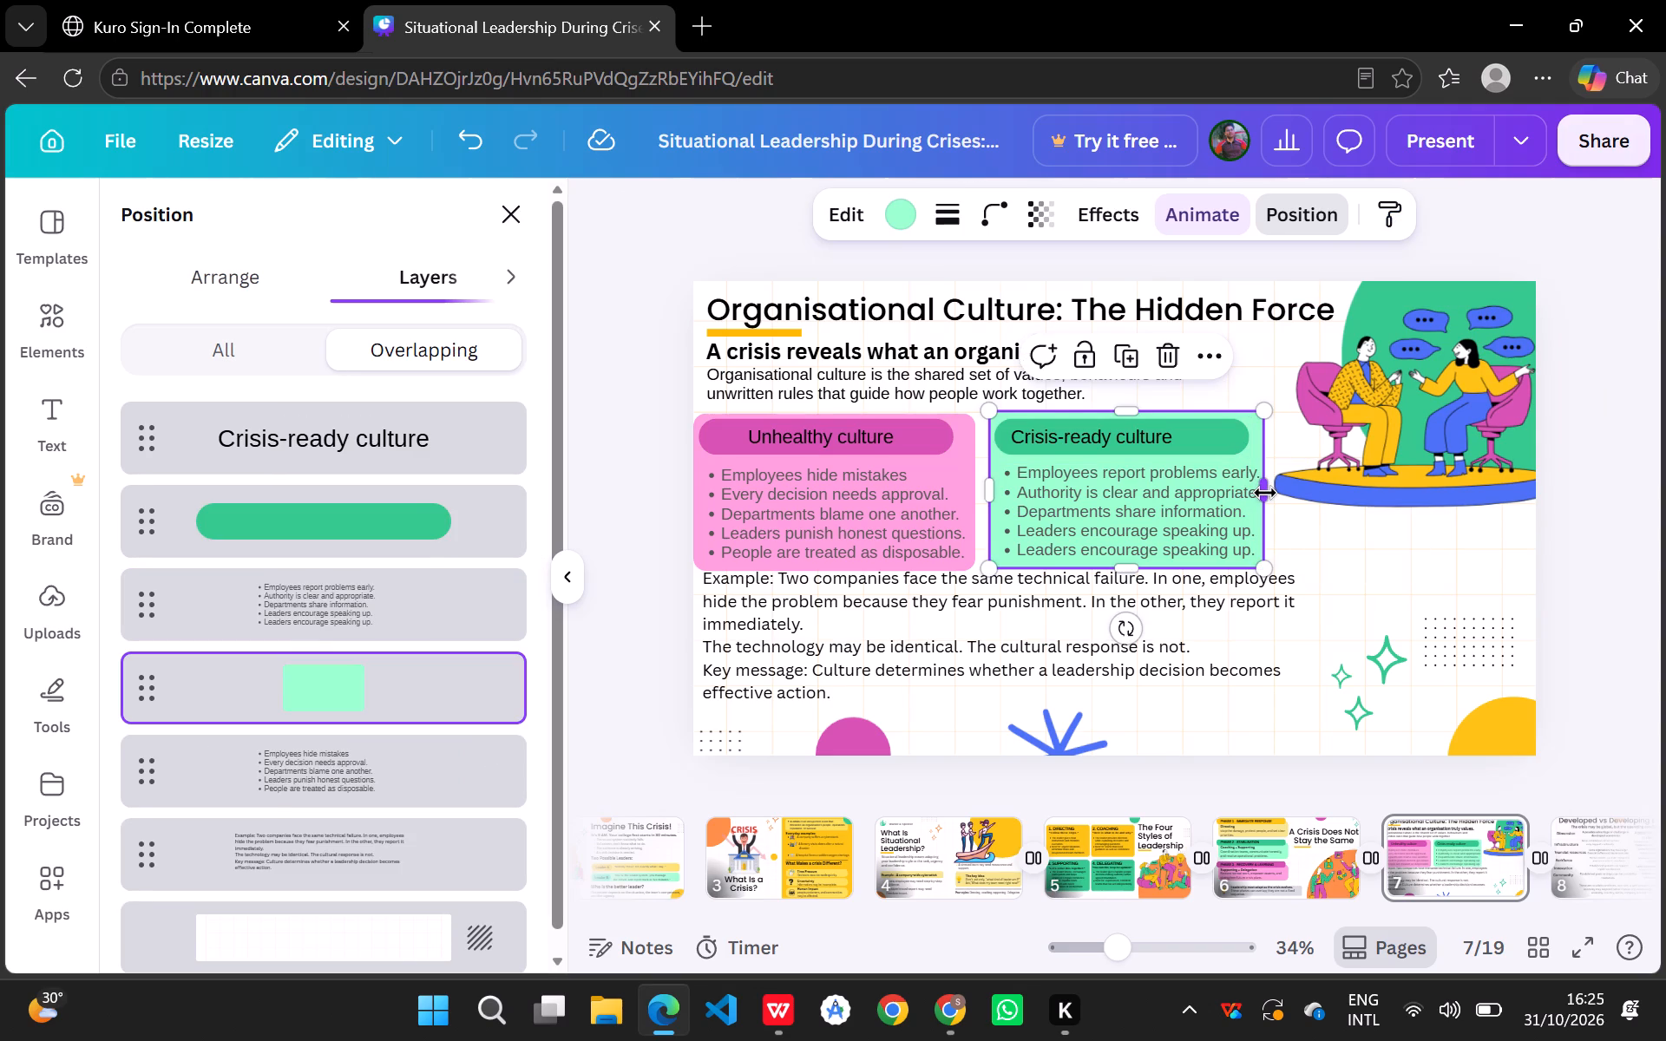
pyautogui.click(1350, 533)
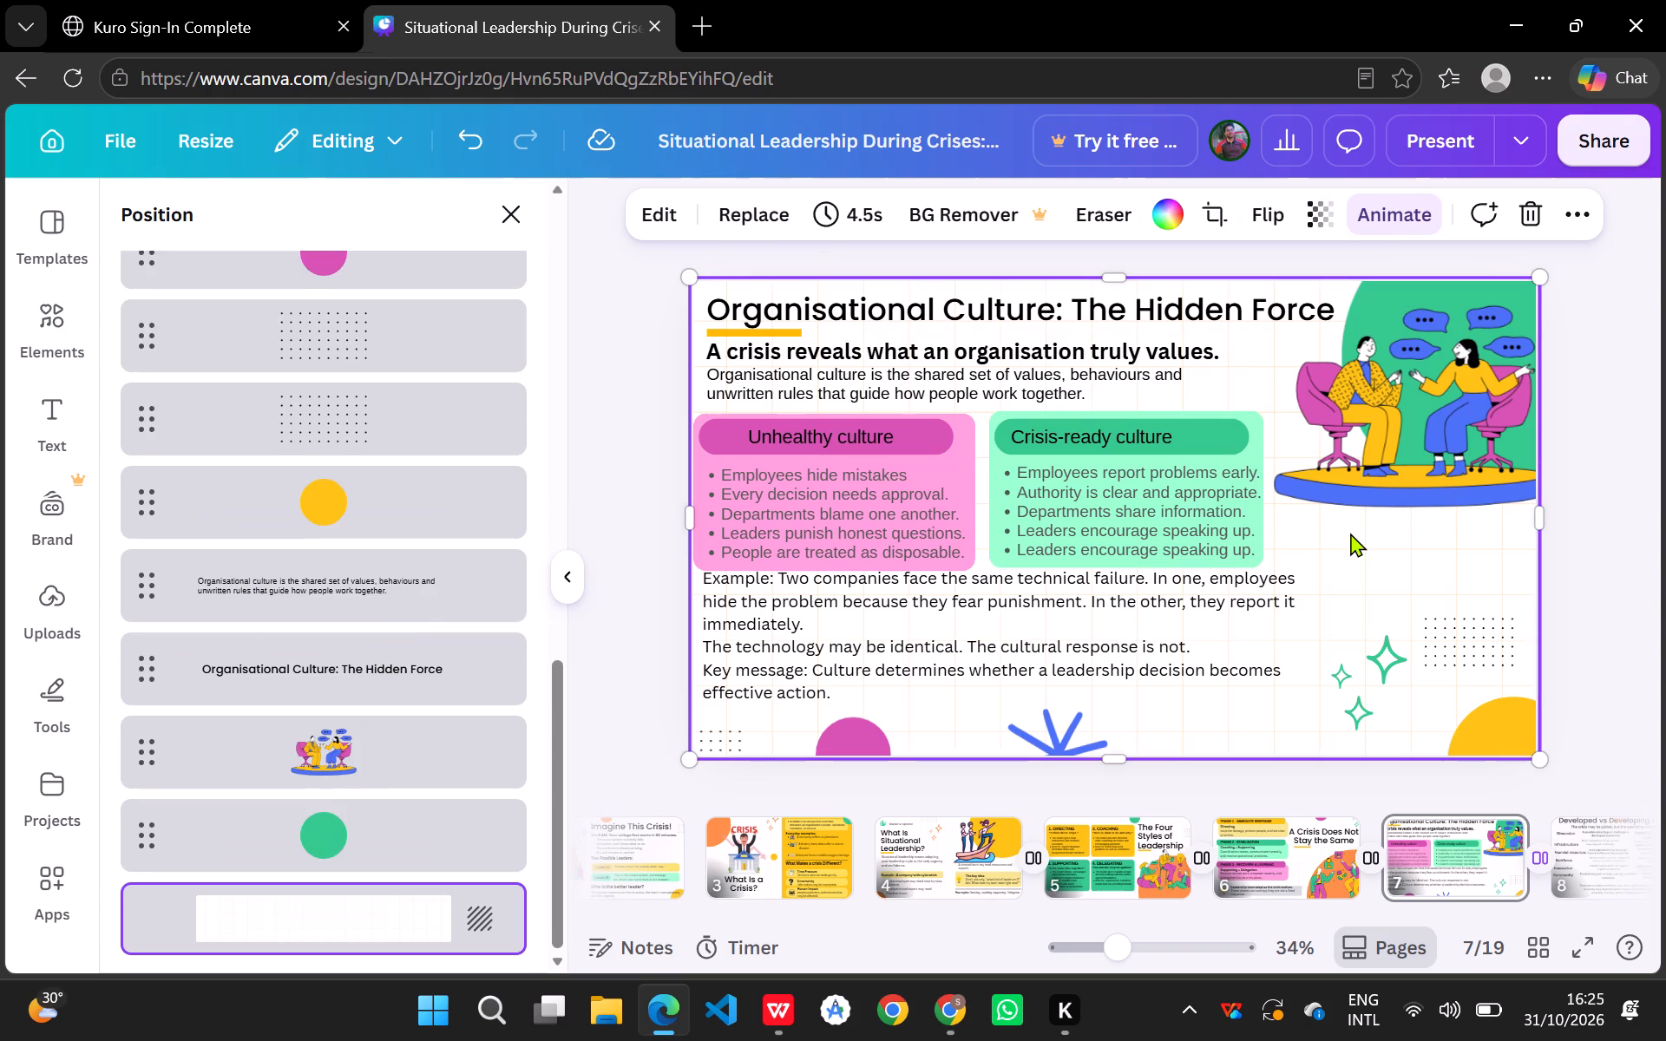
# Widen the dark green pill behind "Crisis-ready culture" slightly rightward, close to the light green box's right edge.
pyautogui.click(1239, 440)
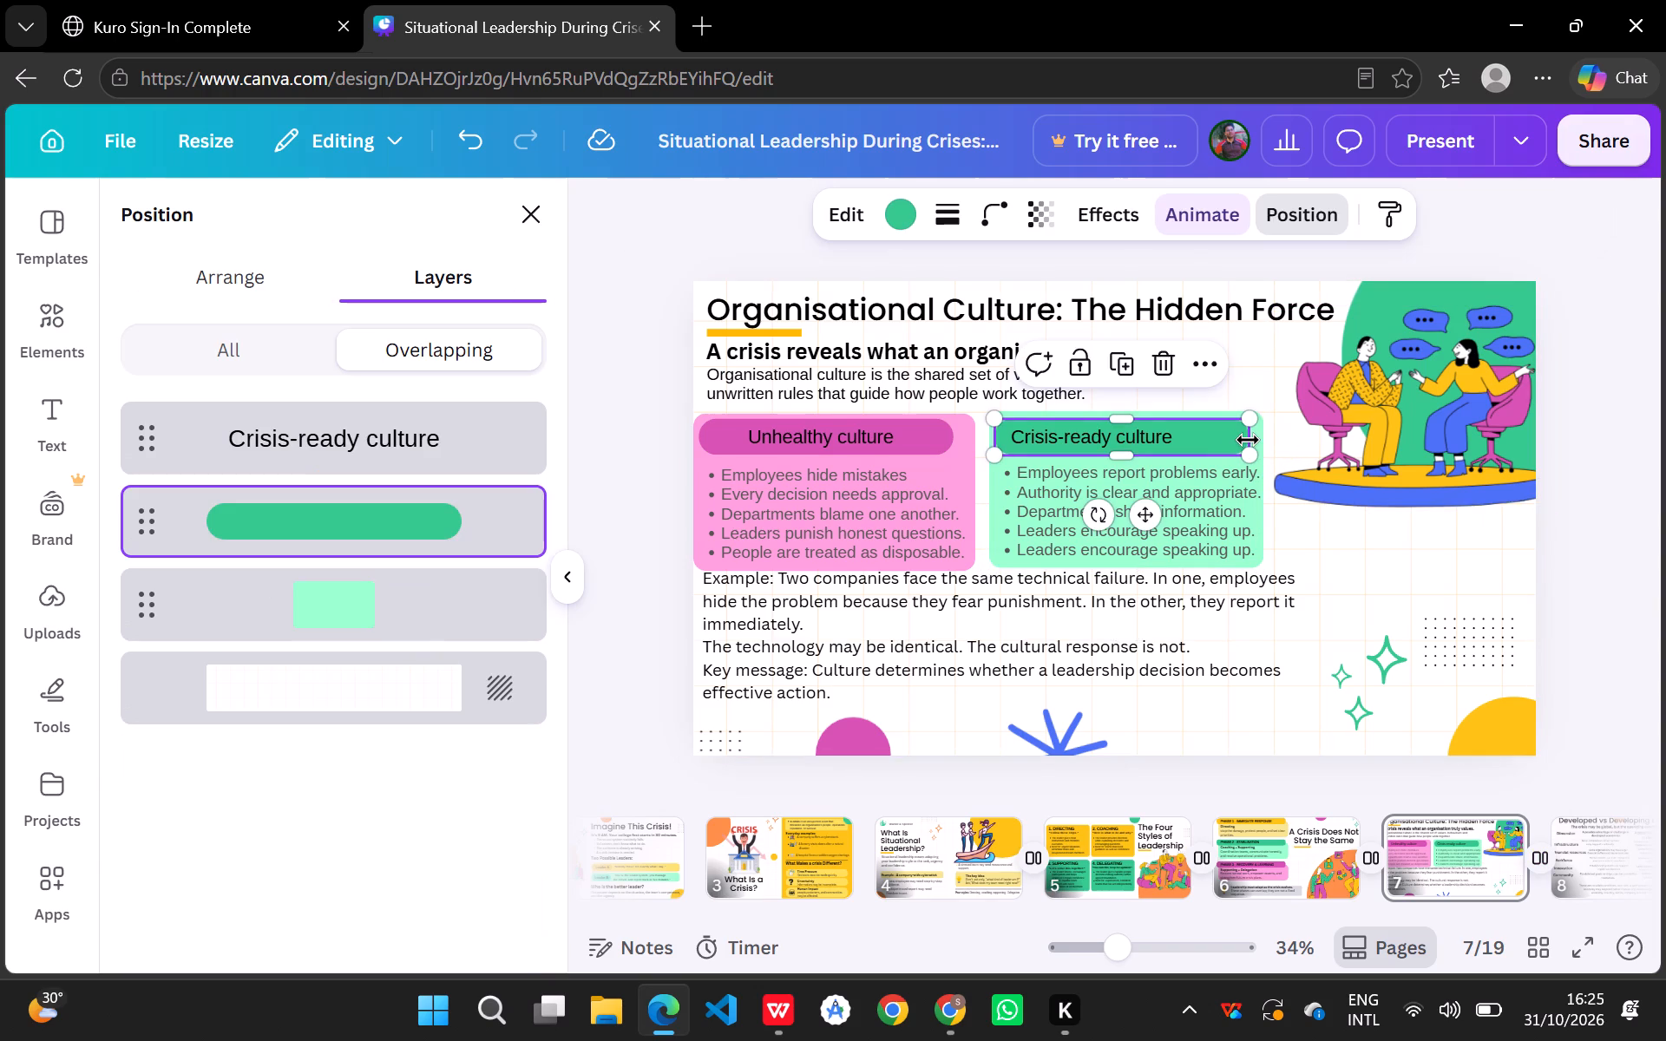
pyautogui.click(1248, 440)
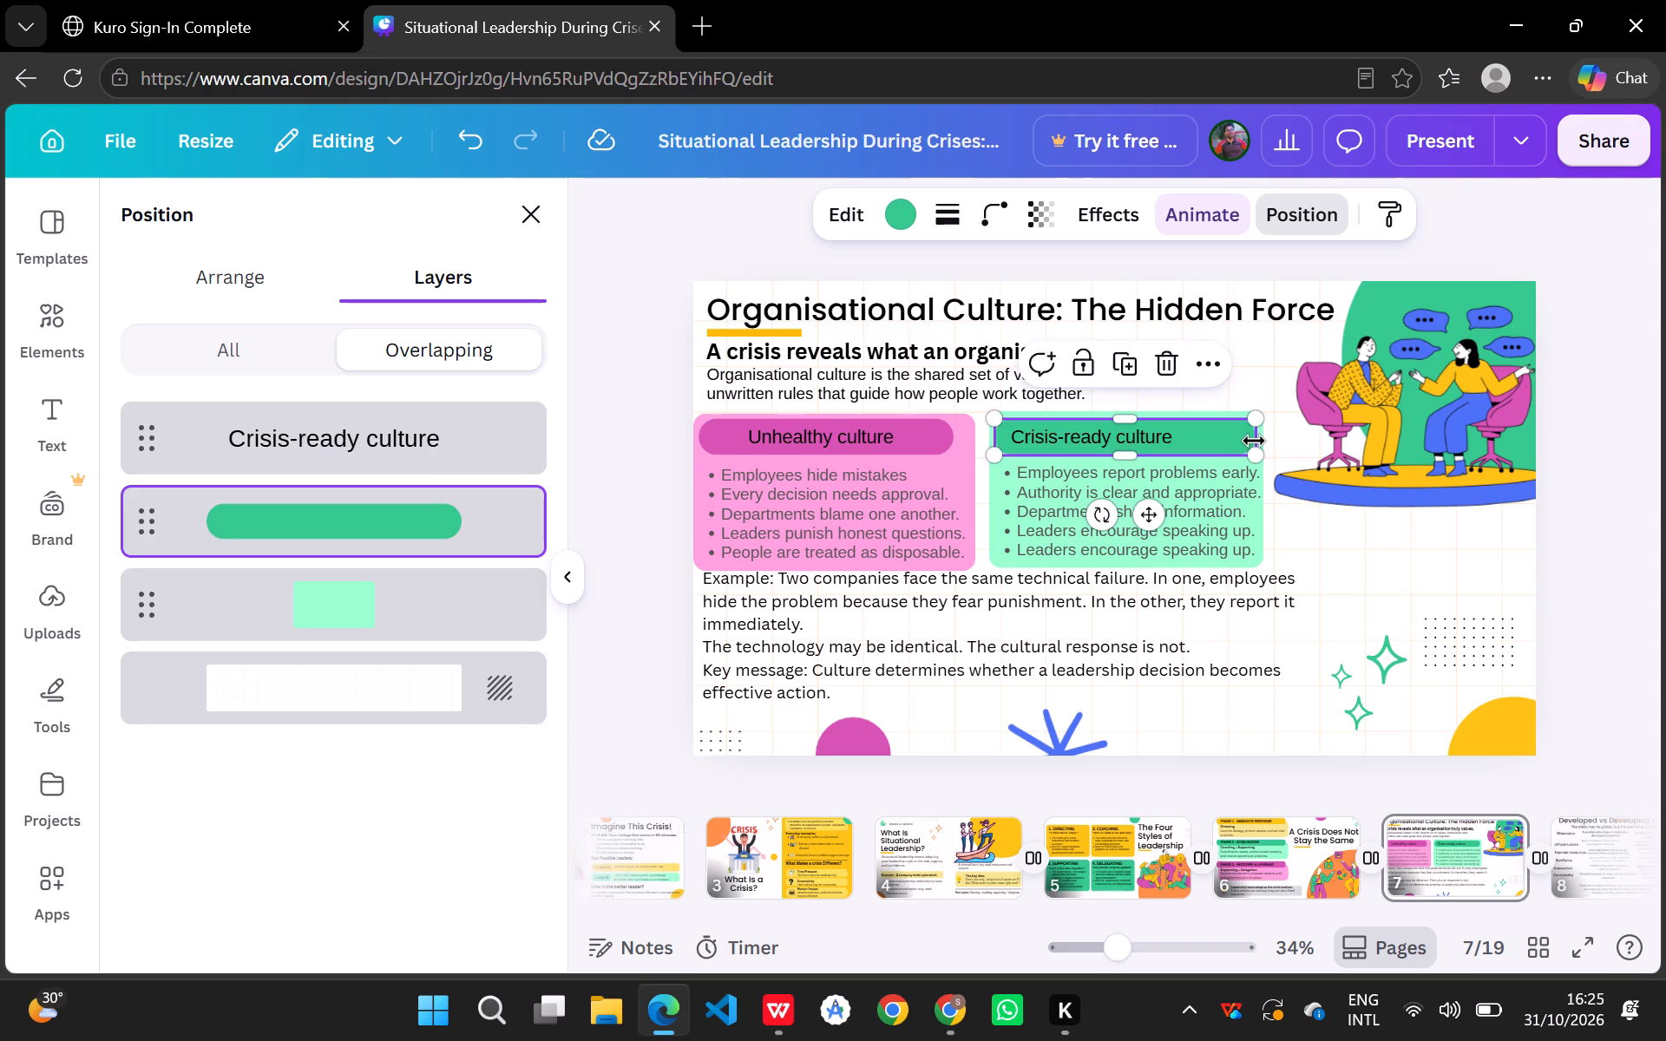
pyautogui.click(1347, 590)
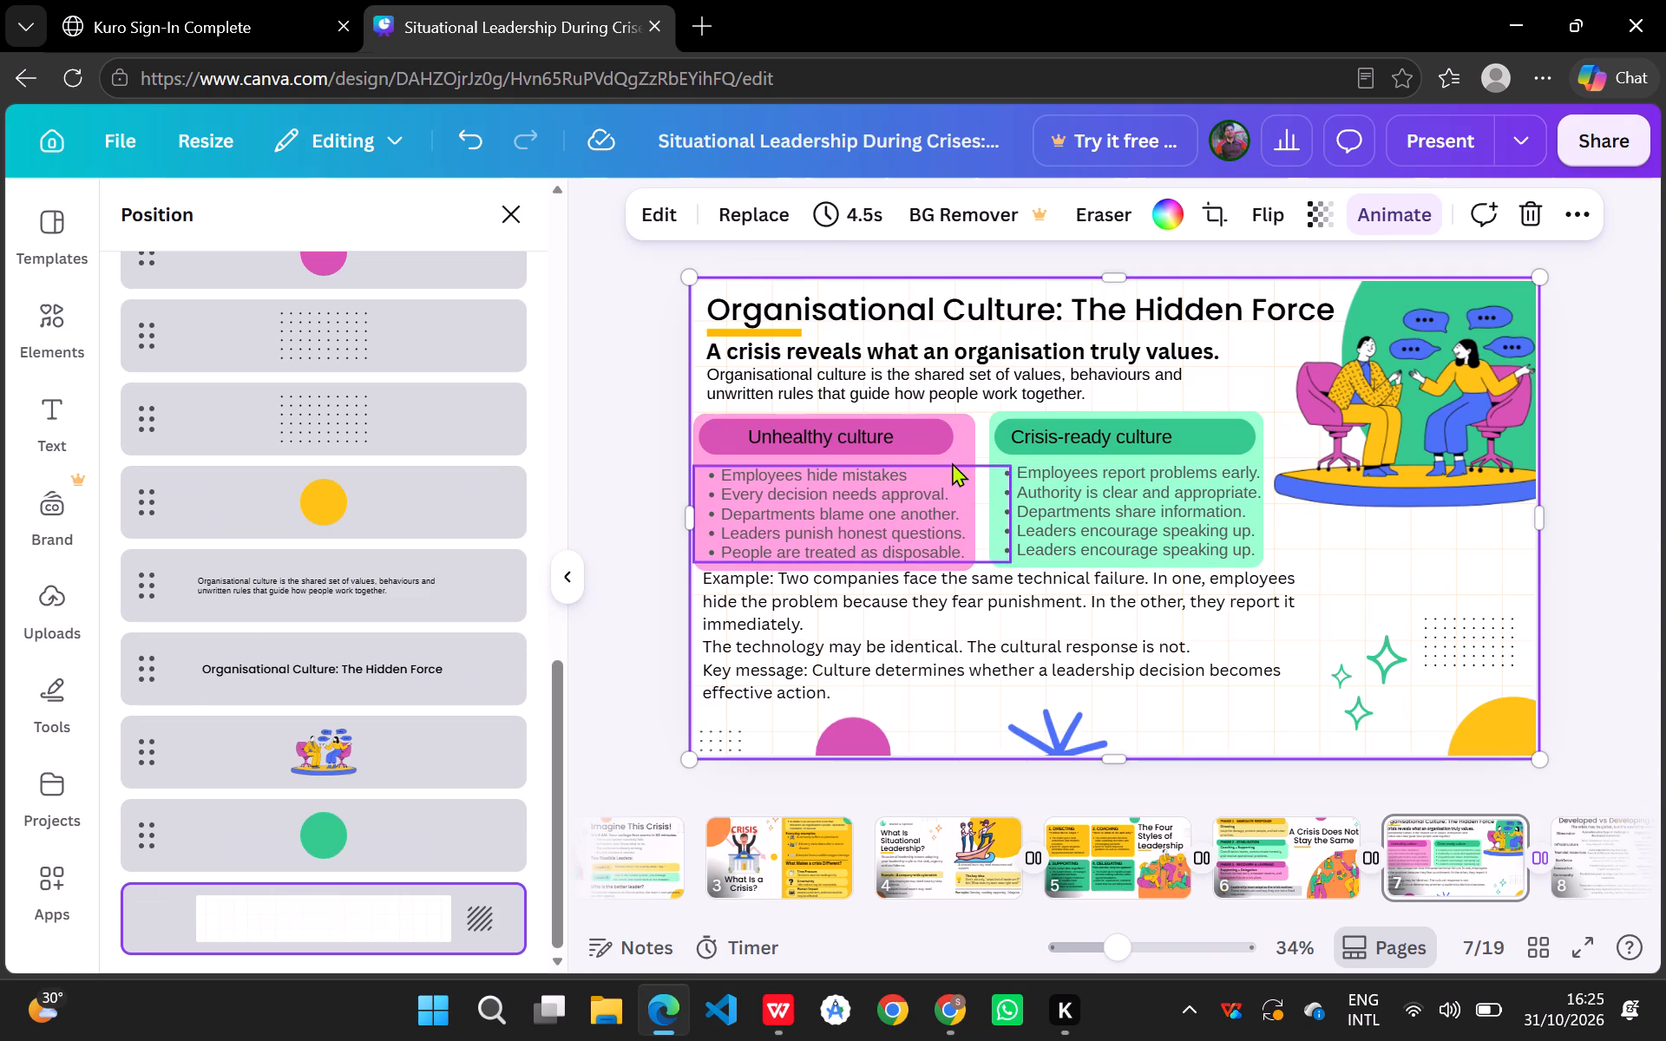
# Widen the dark pink pill behind "Unhealthy culture" rightward to about 620 wide, nearly reaching the light pink box's edge.
pyautogui.click(942, 442)
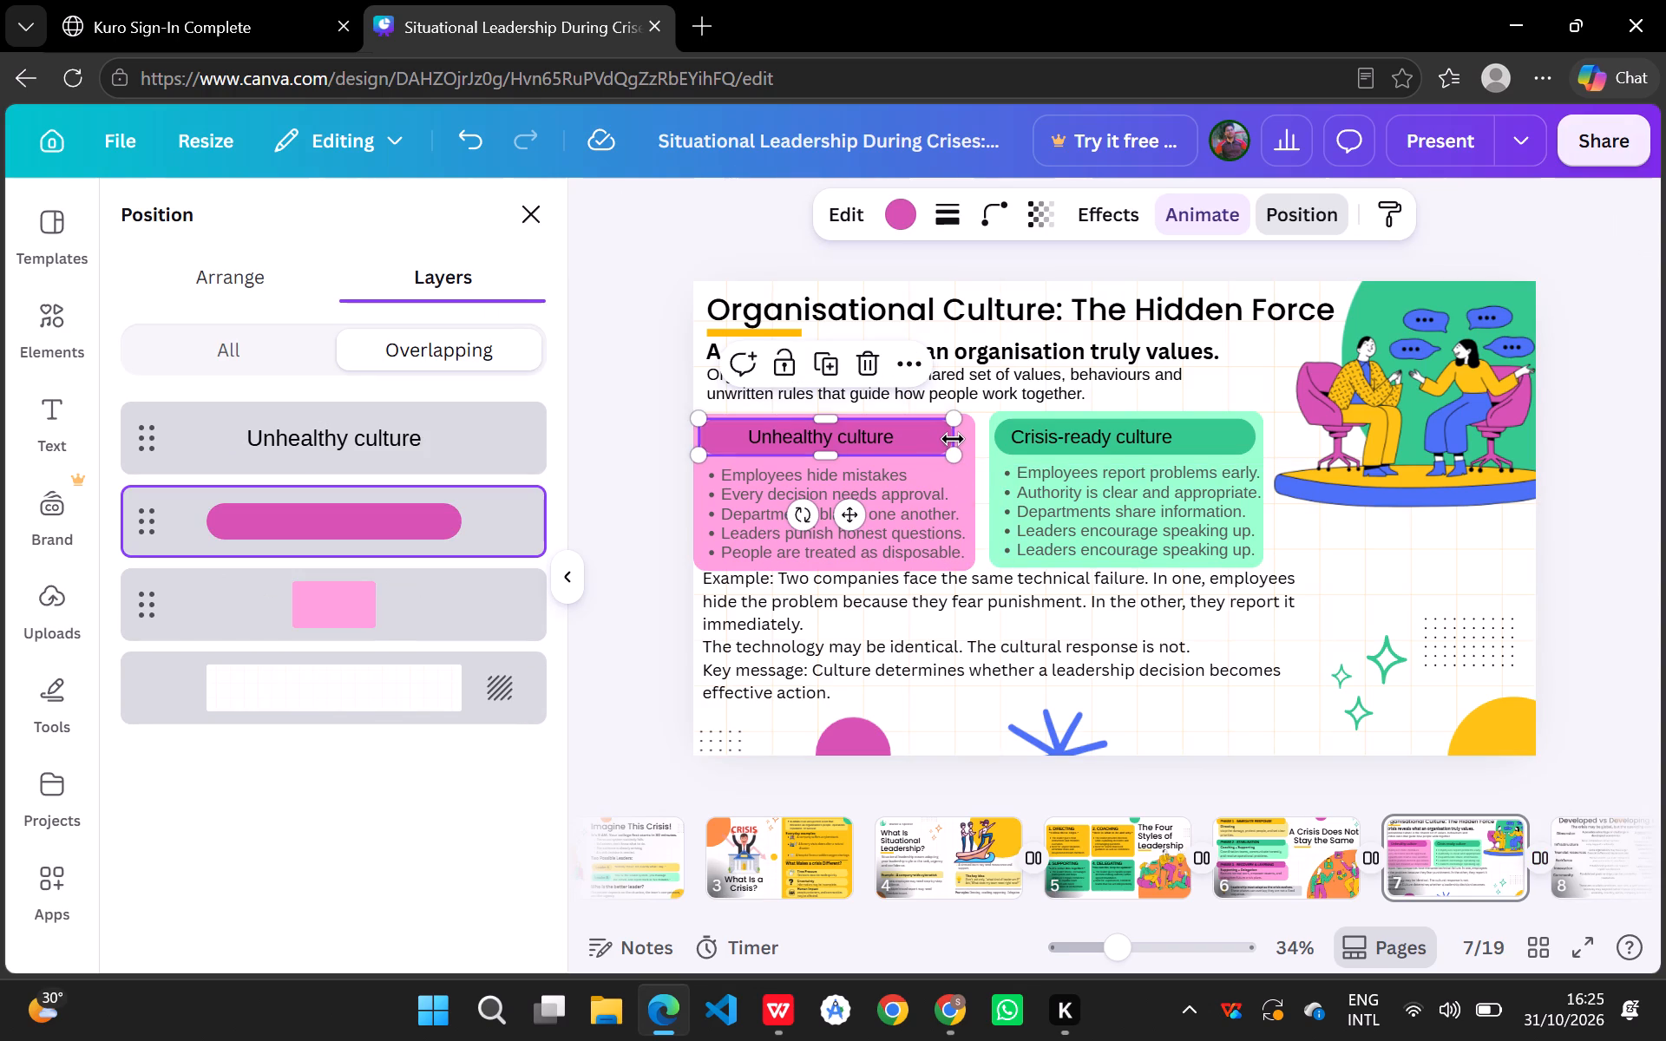
pyautogui.moveTo(953, 439); pyautogui.dragTo(963, 439)
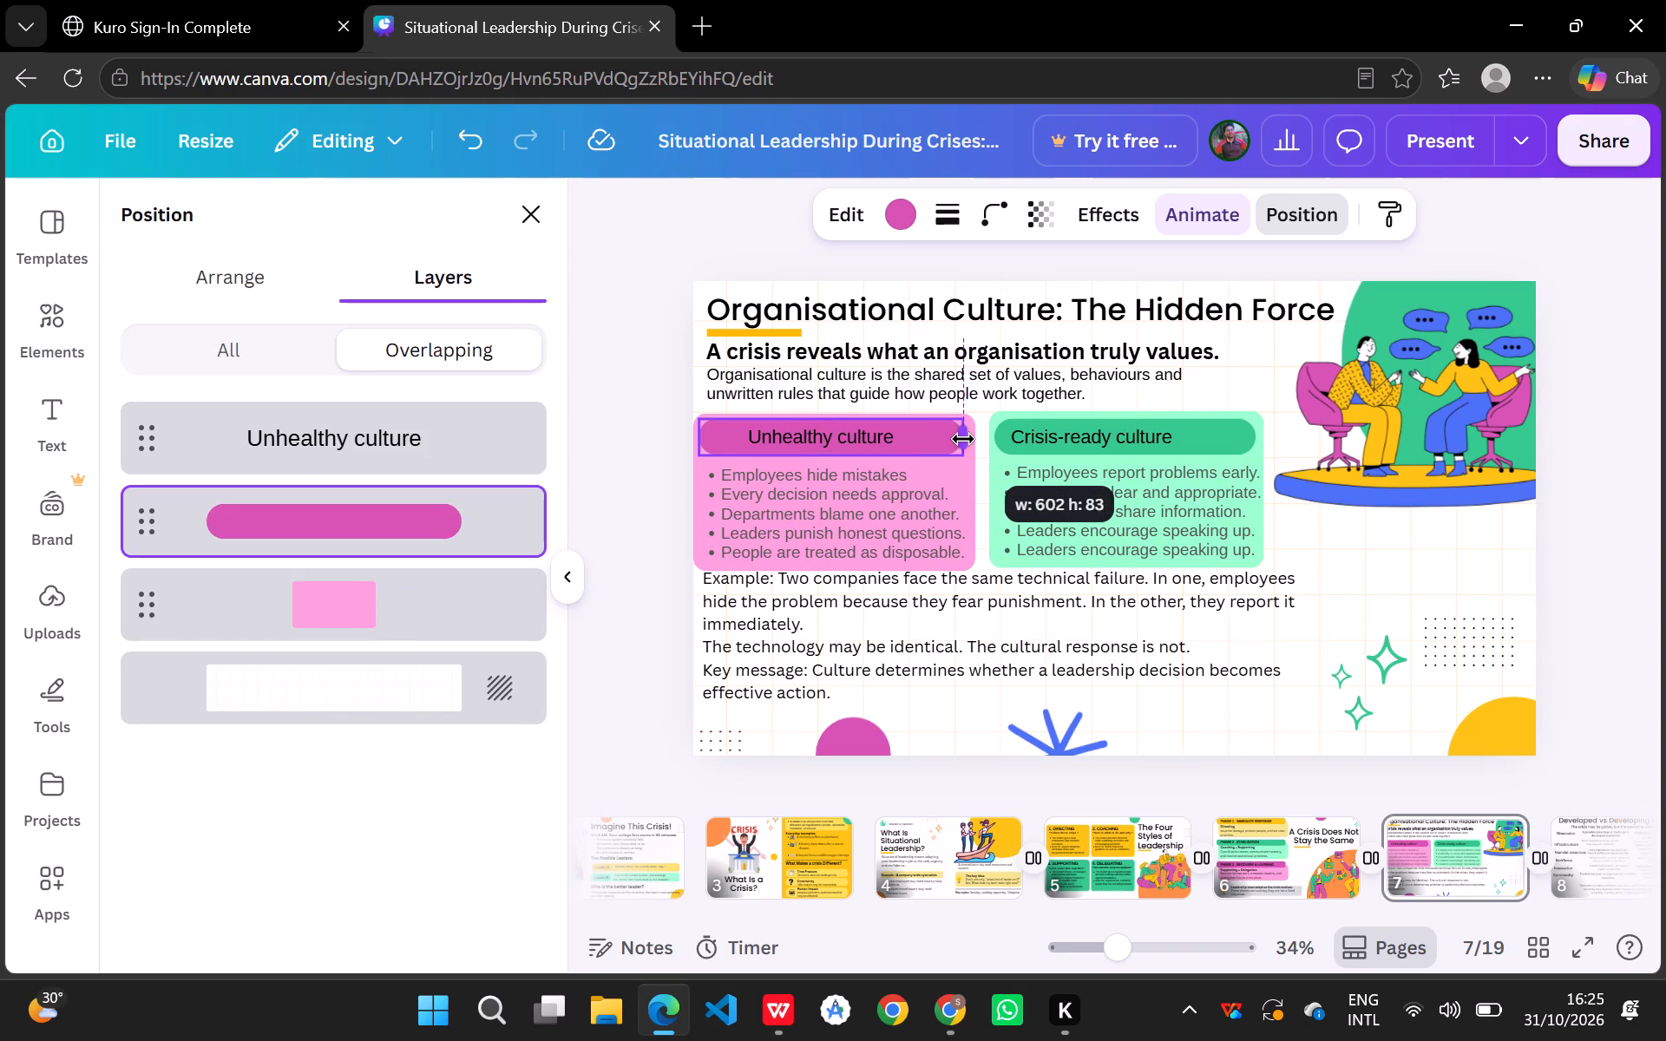
pyautogui.moveTo(963, 439); pyautogui.dragTo(969, 439)
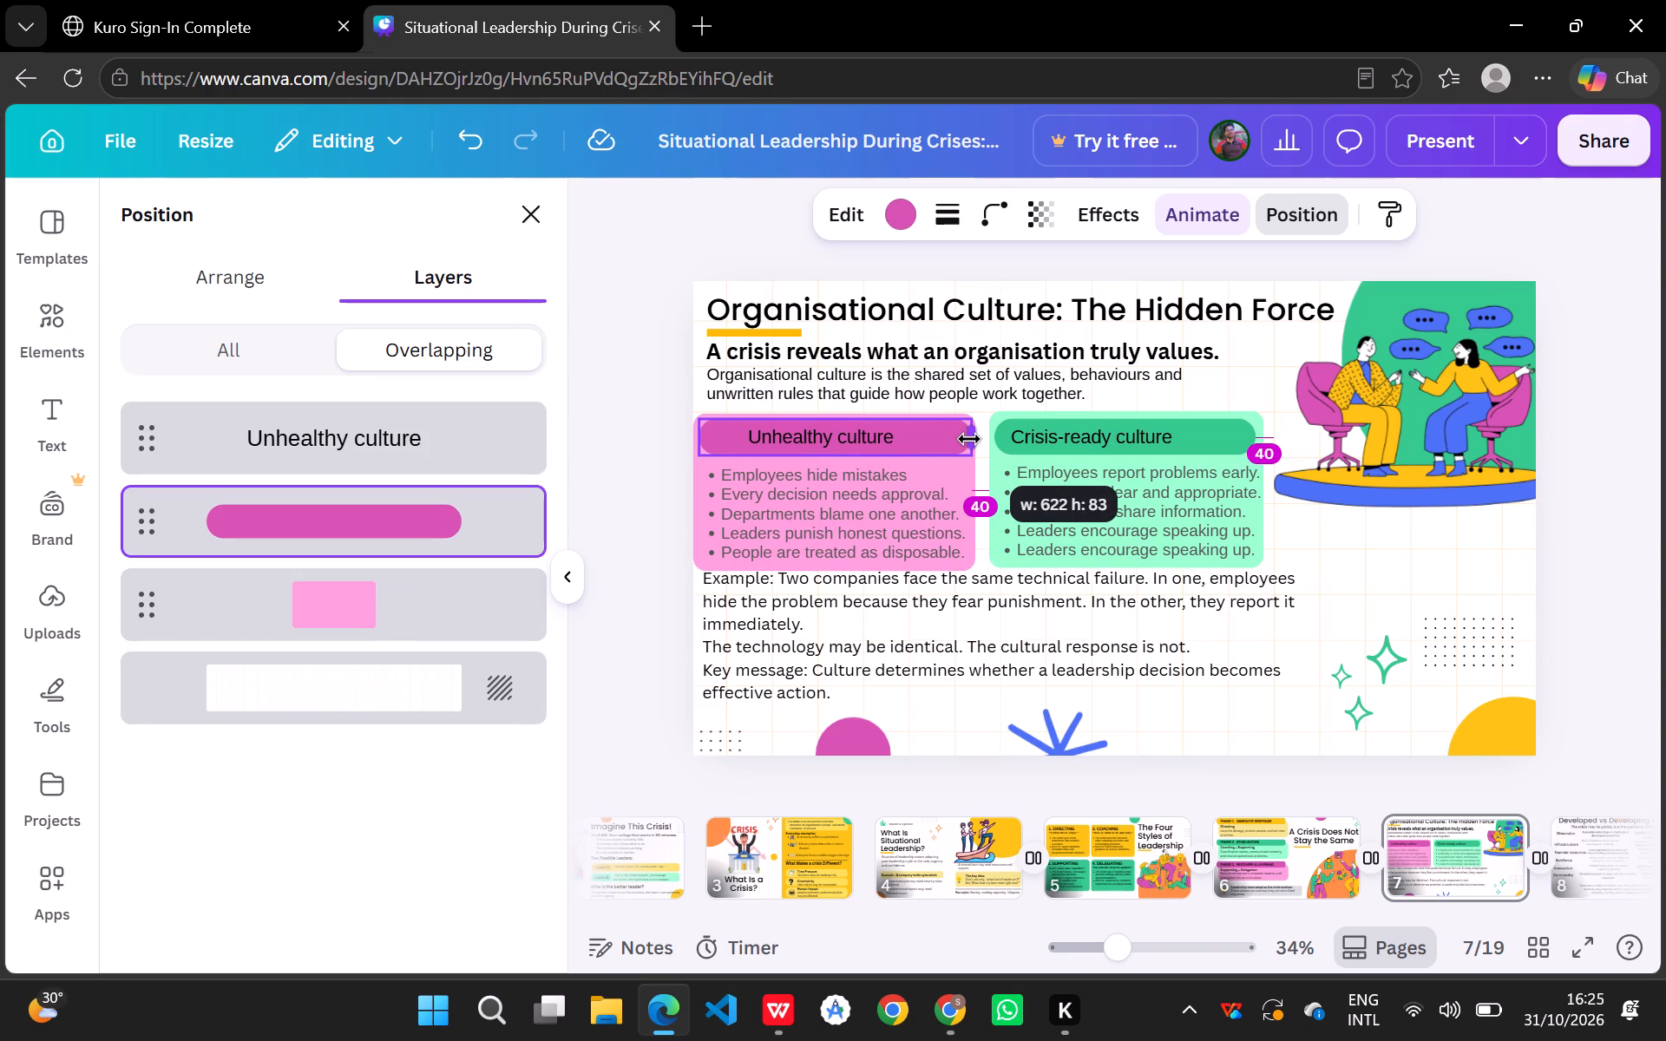
pyautogui.moveTo(969, 439); pyautogui.dragTo(968, 439)
pyautogui.click(1059, 524)
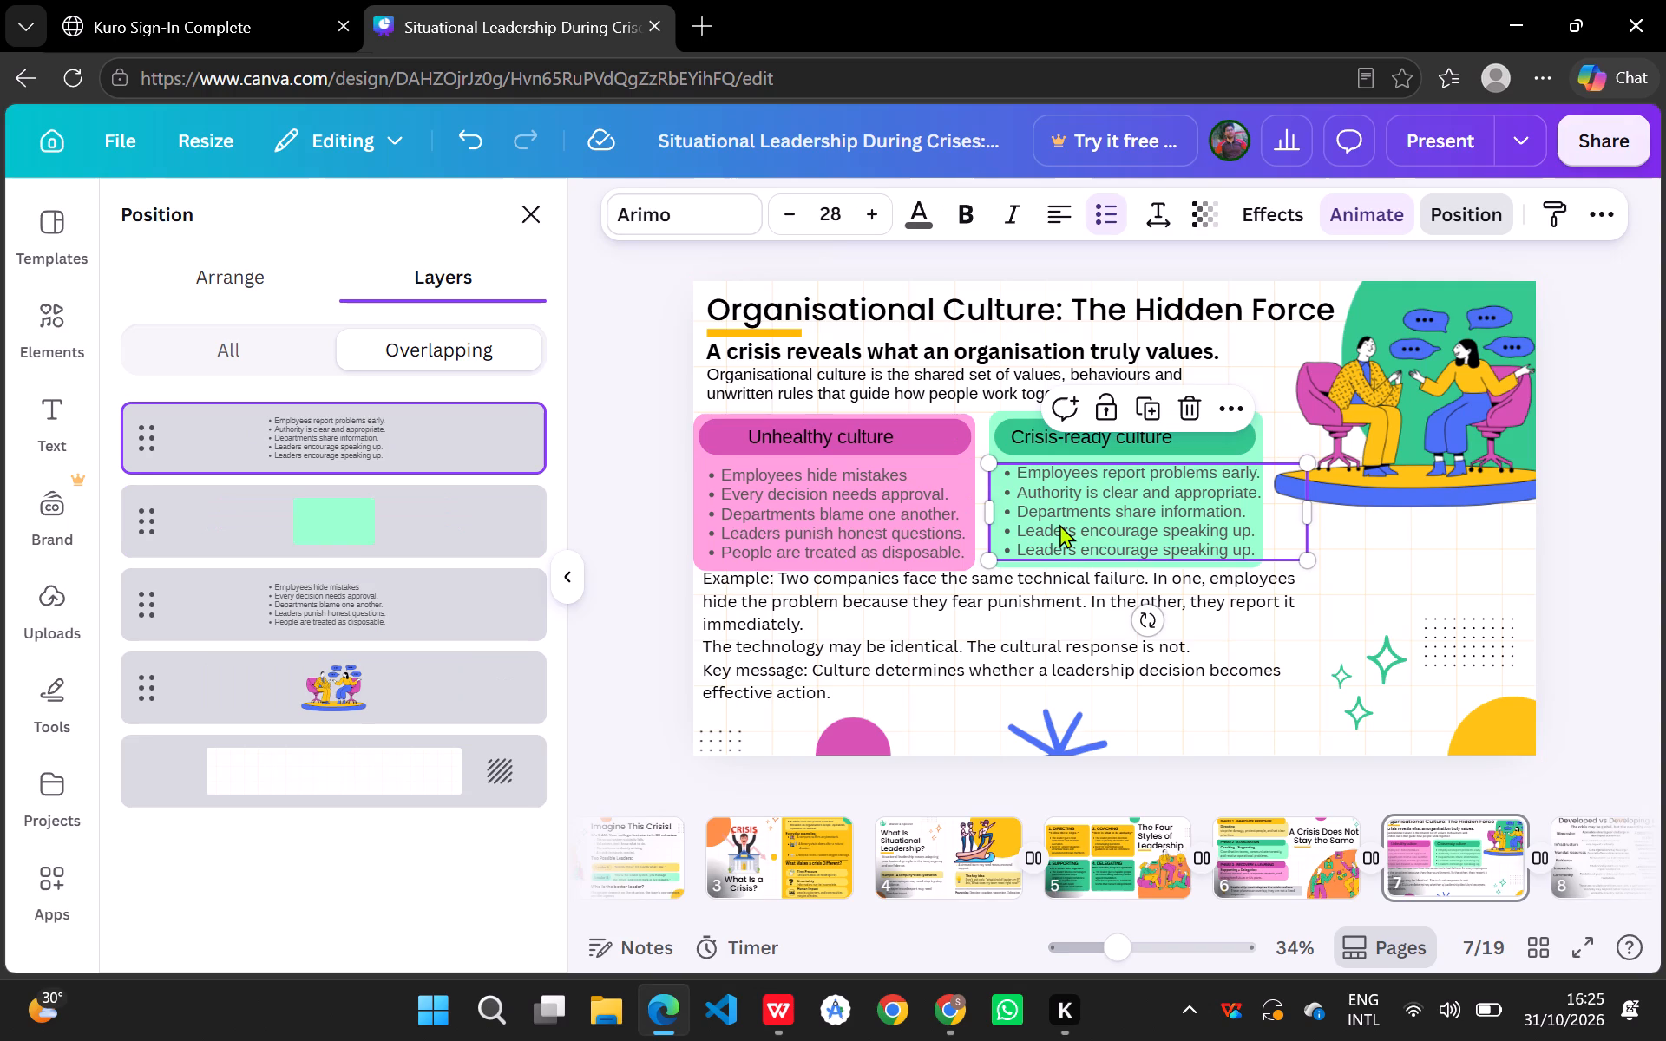
pyautogui.click(1071, 602)
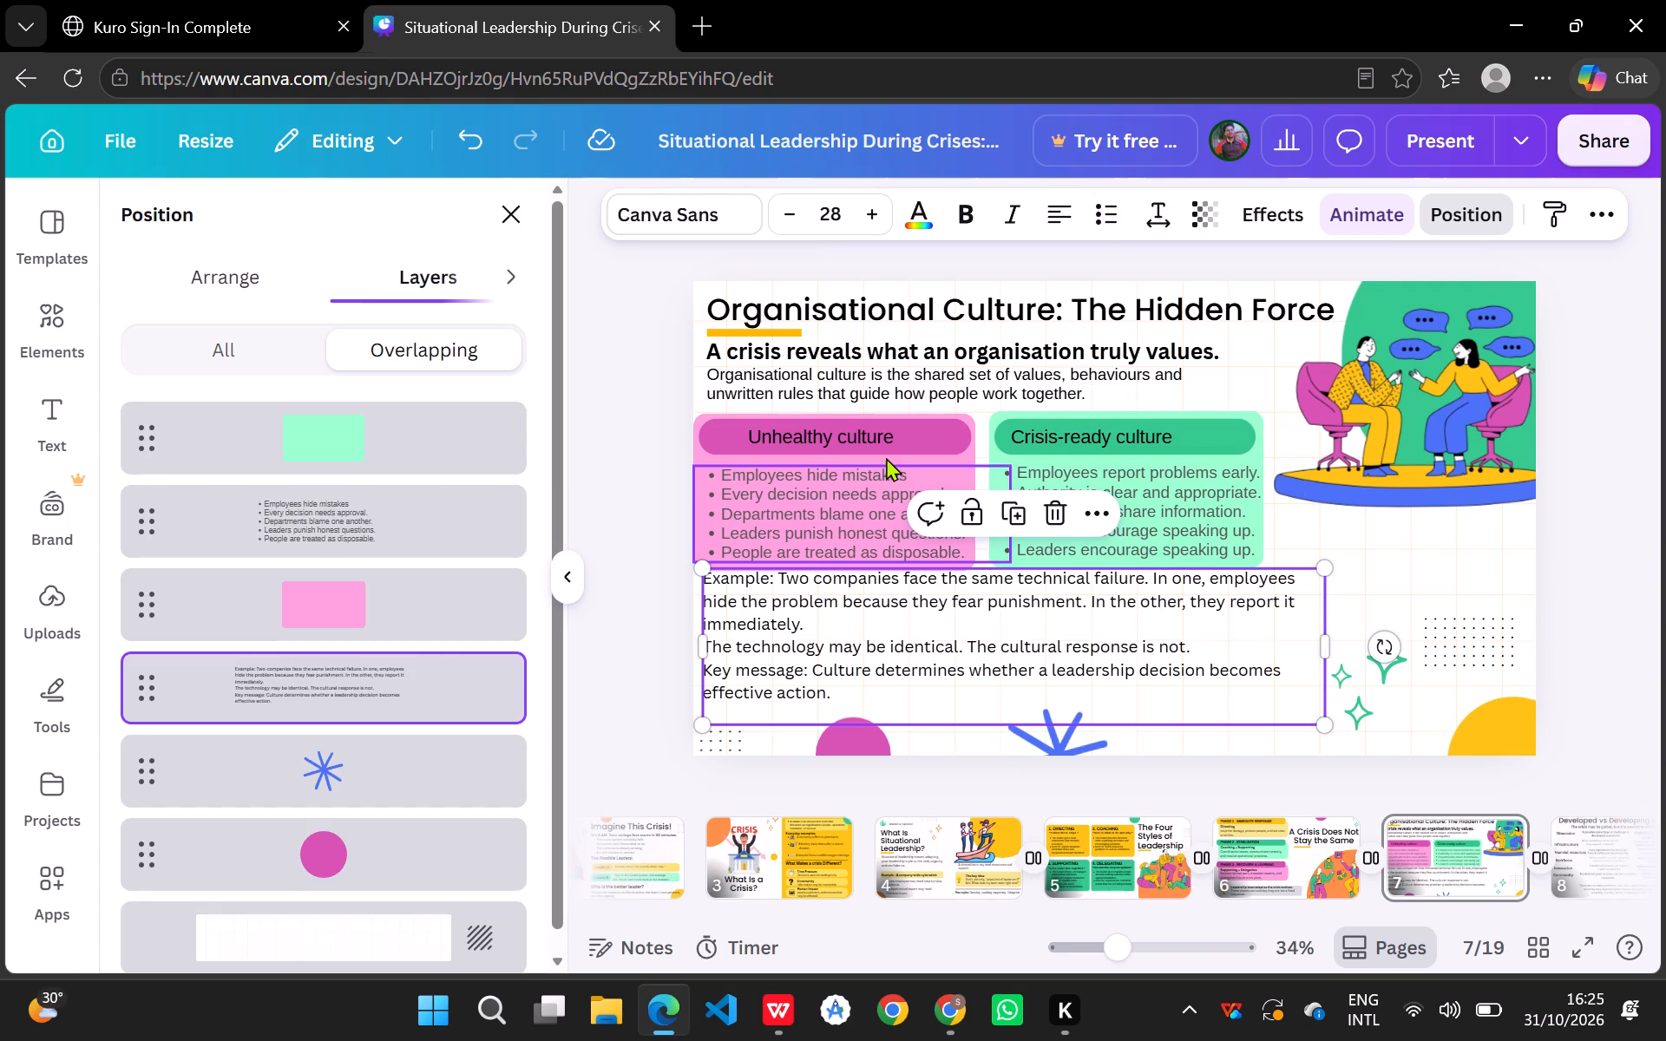
# Set the corner rounding of the dark pink pill behind "Unhealthy culture" to 31.
pyautogui.click(901, 441)
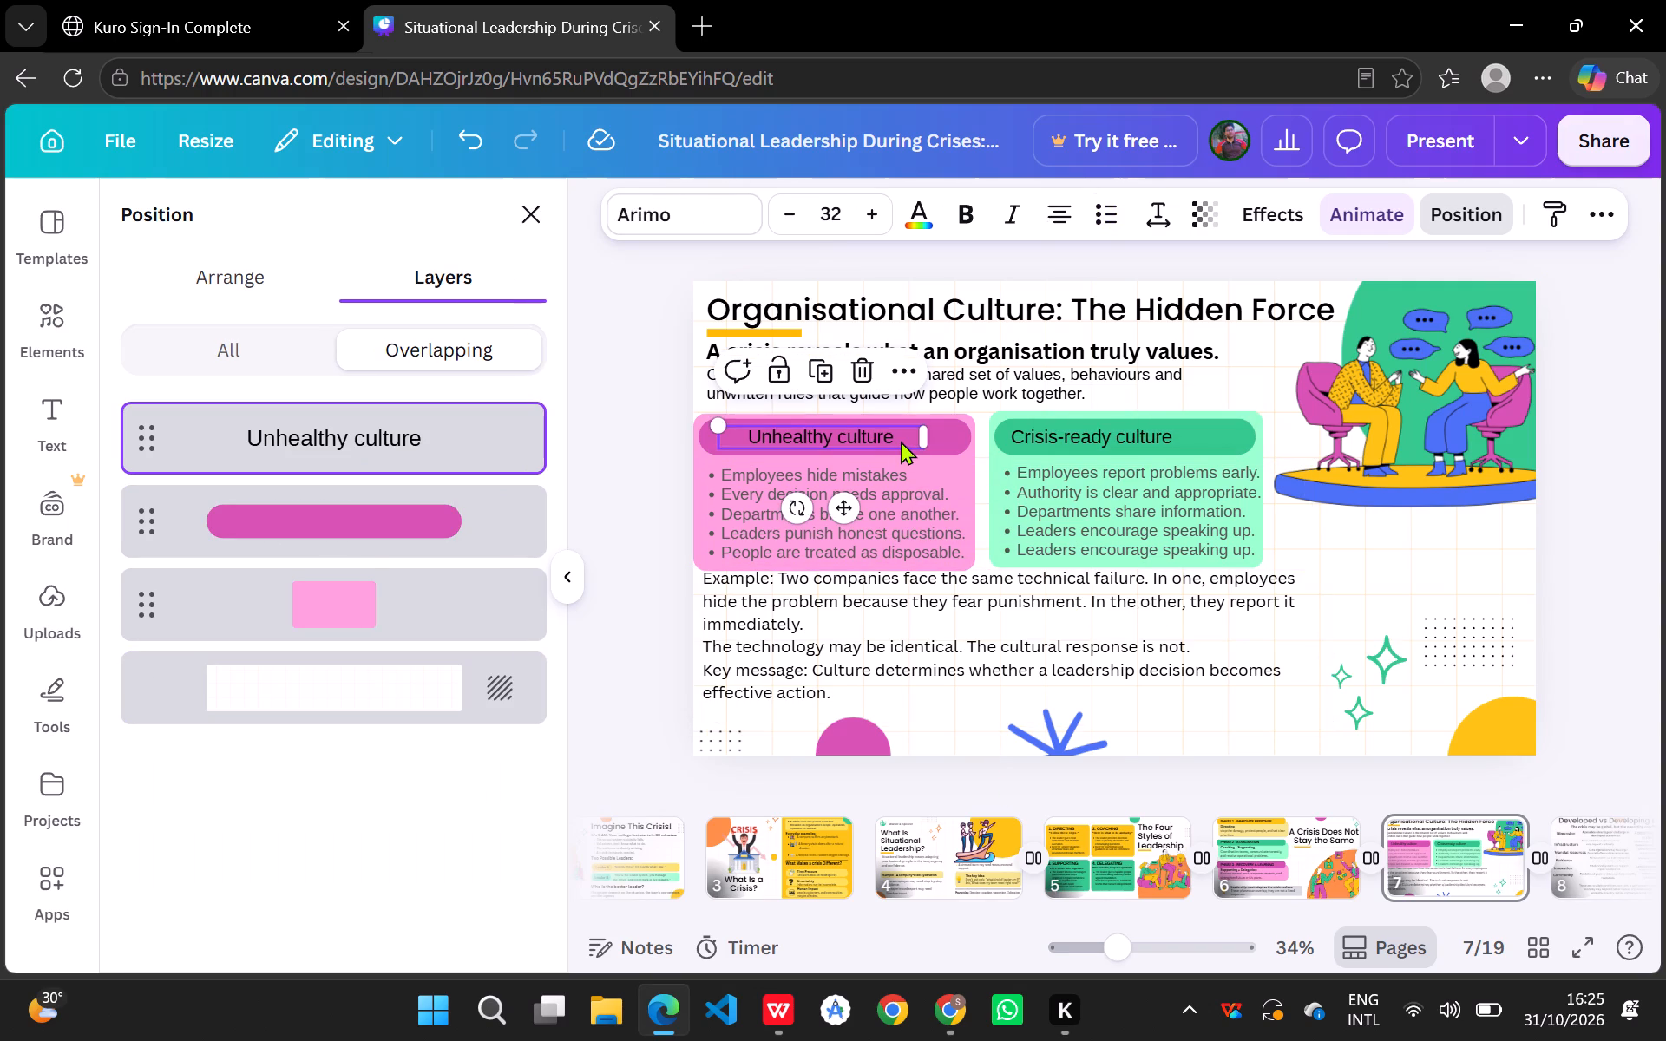
pyautogui.click(948, 445)
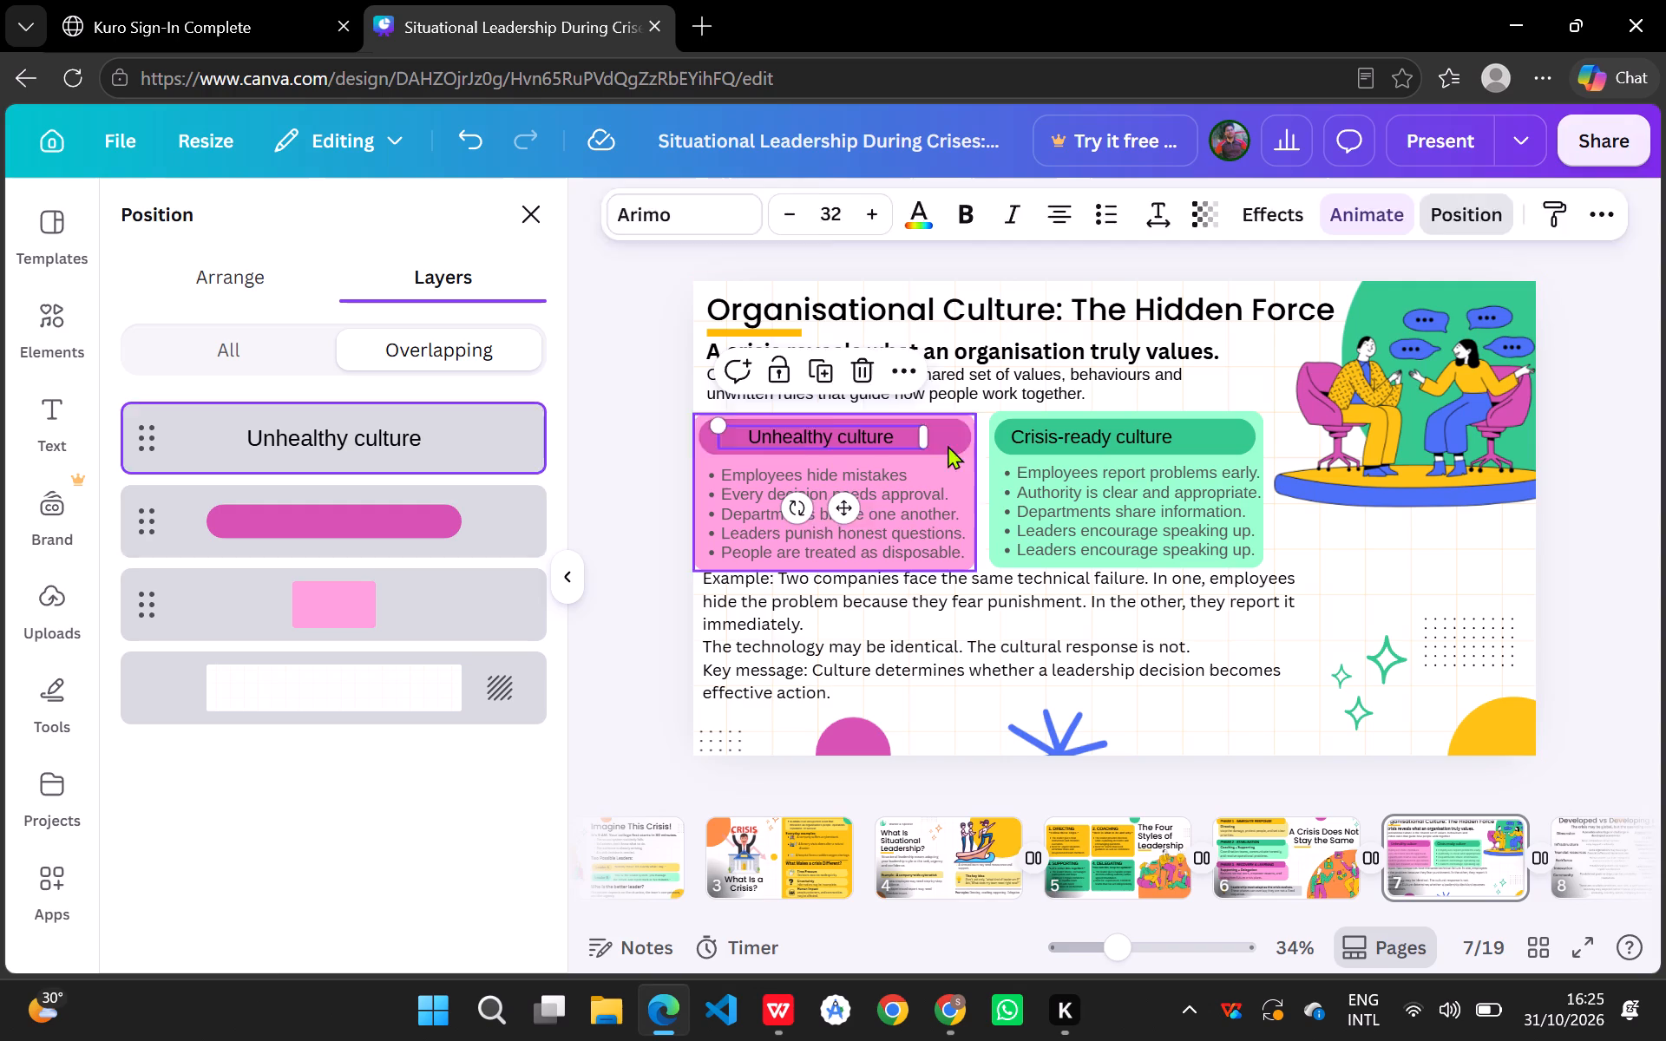
pyautogui.click(990, 222)
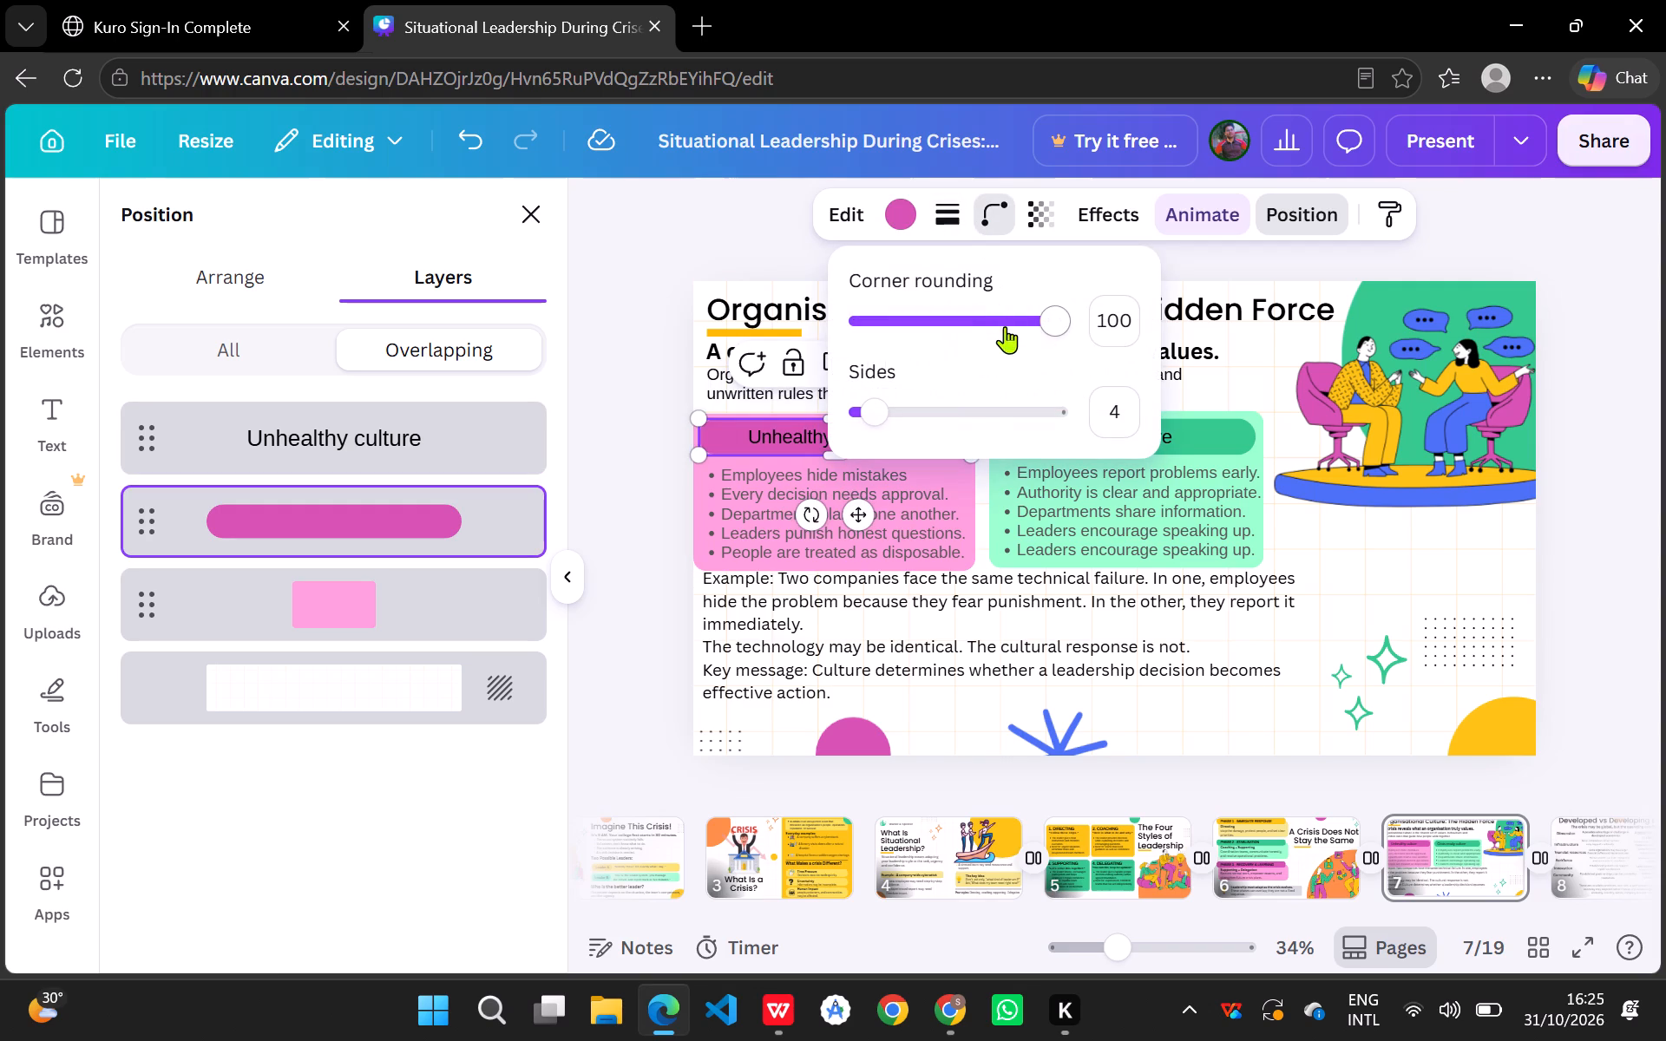
pyautogui.moveTo(1059, 319); pyautogui.dragTo(1038, 320)
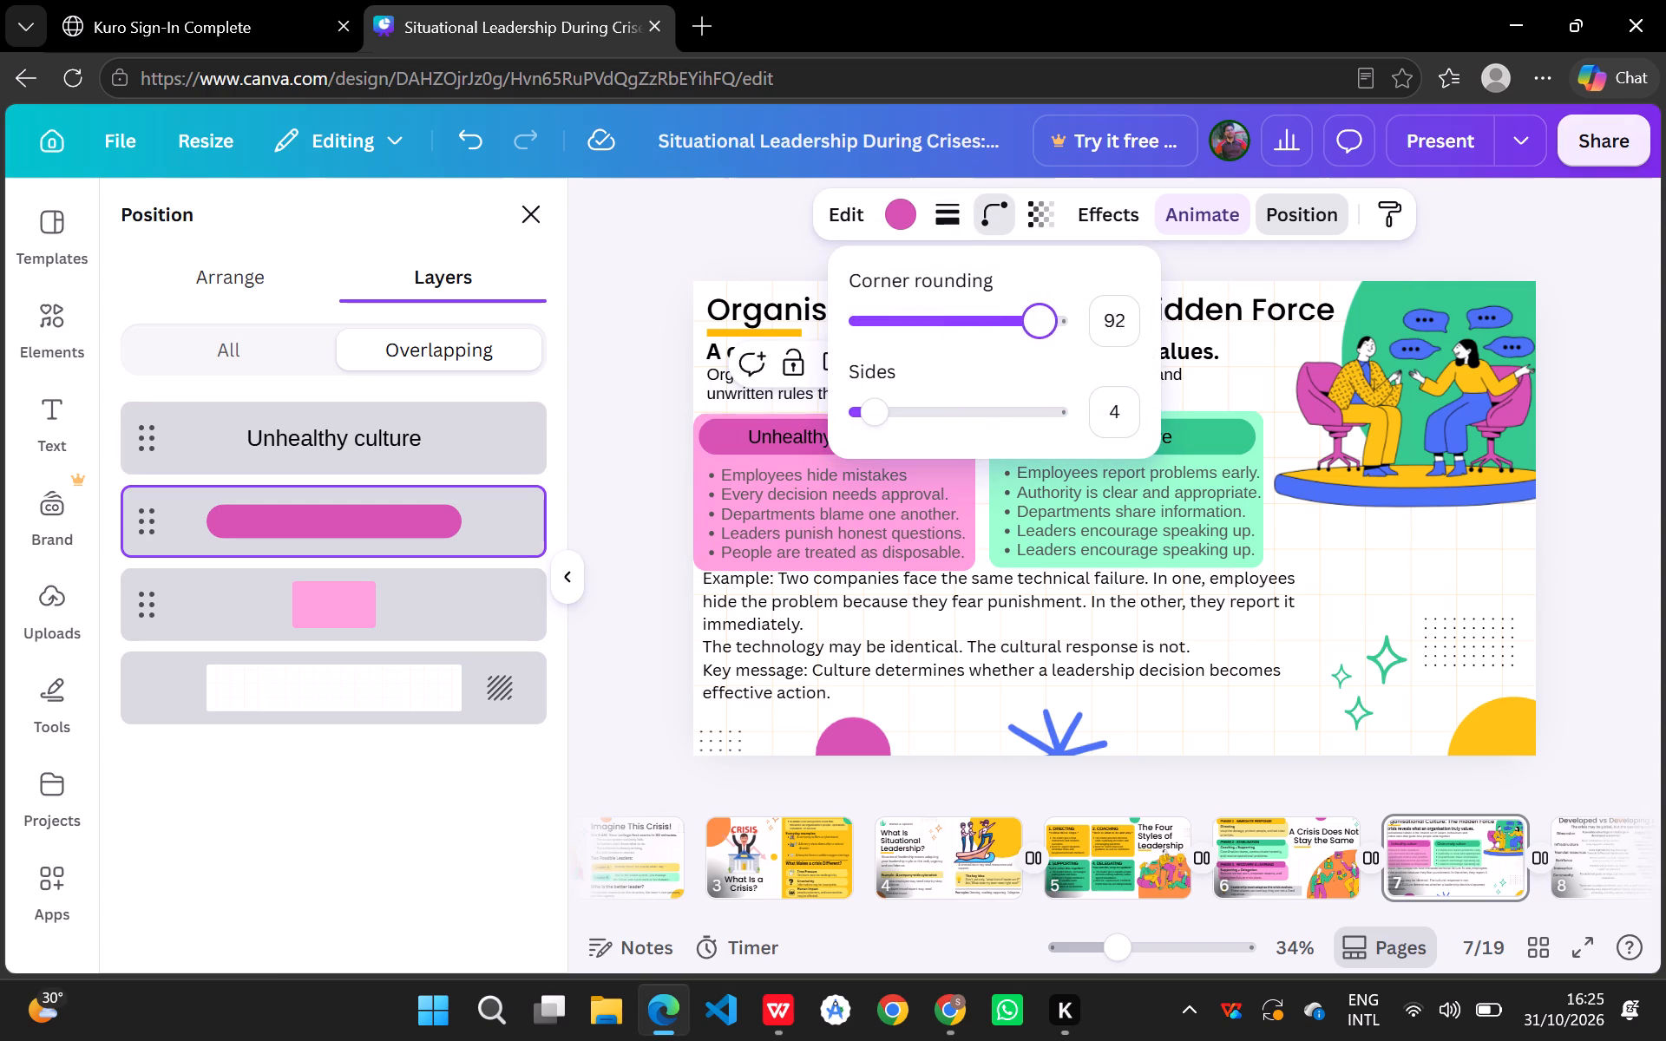
pyautogui.moveTo(1038, 320); pyautogui.dragTo(914, 342)
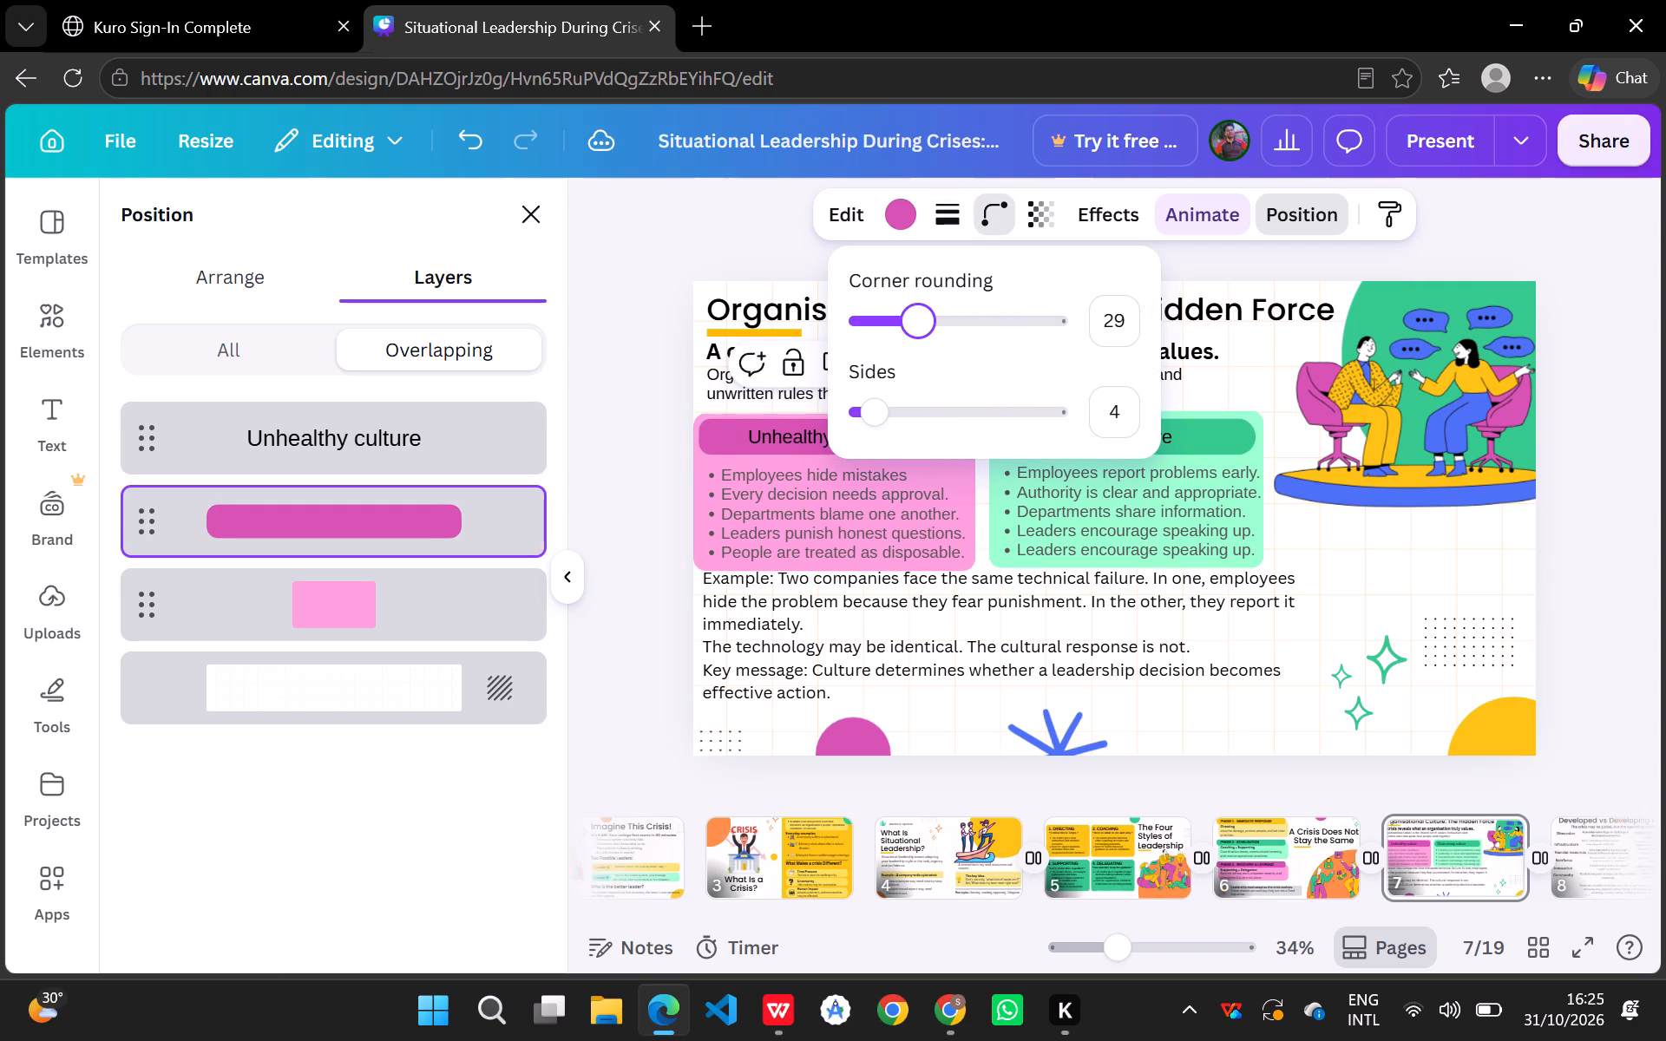
pyautogui.moveTo(914, 342); pyautogui.dragTo(920, 344)
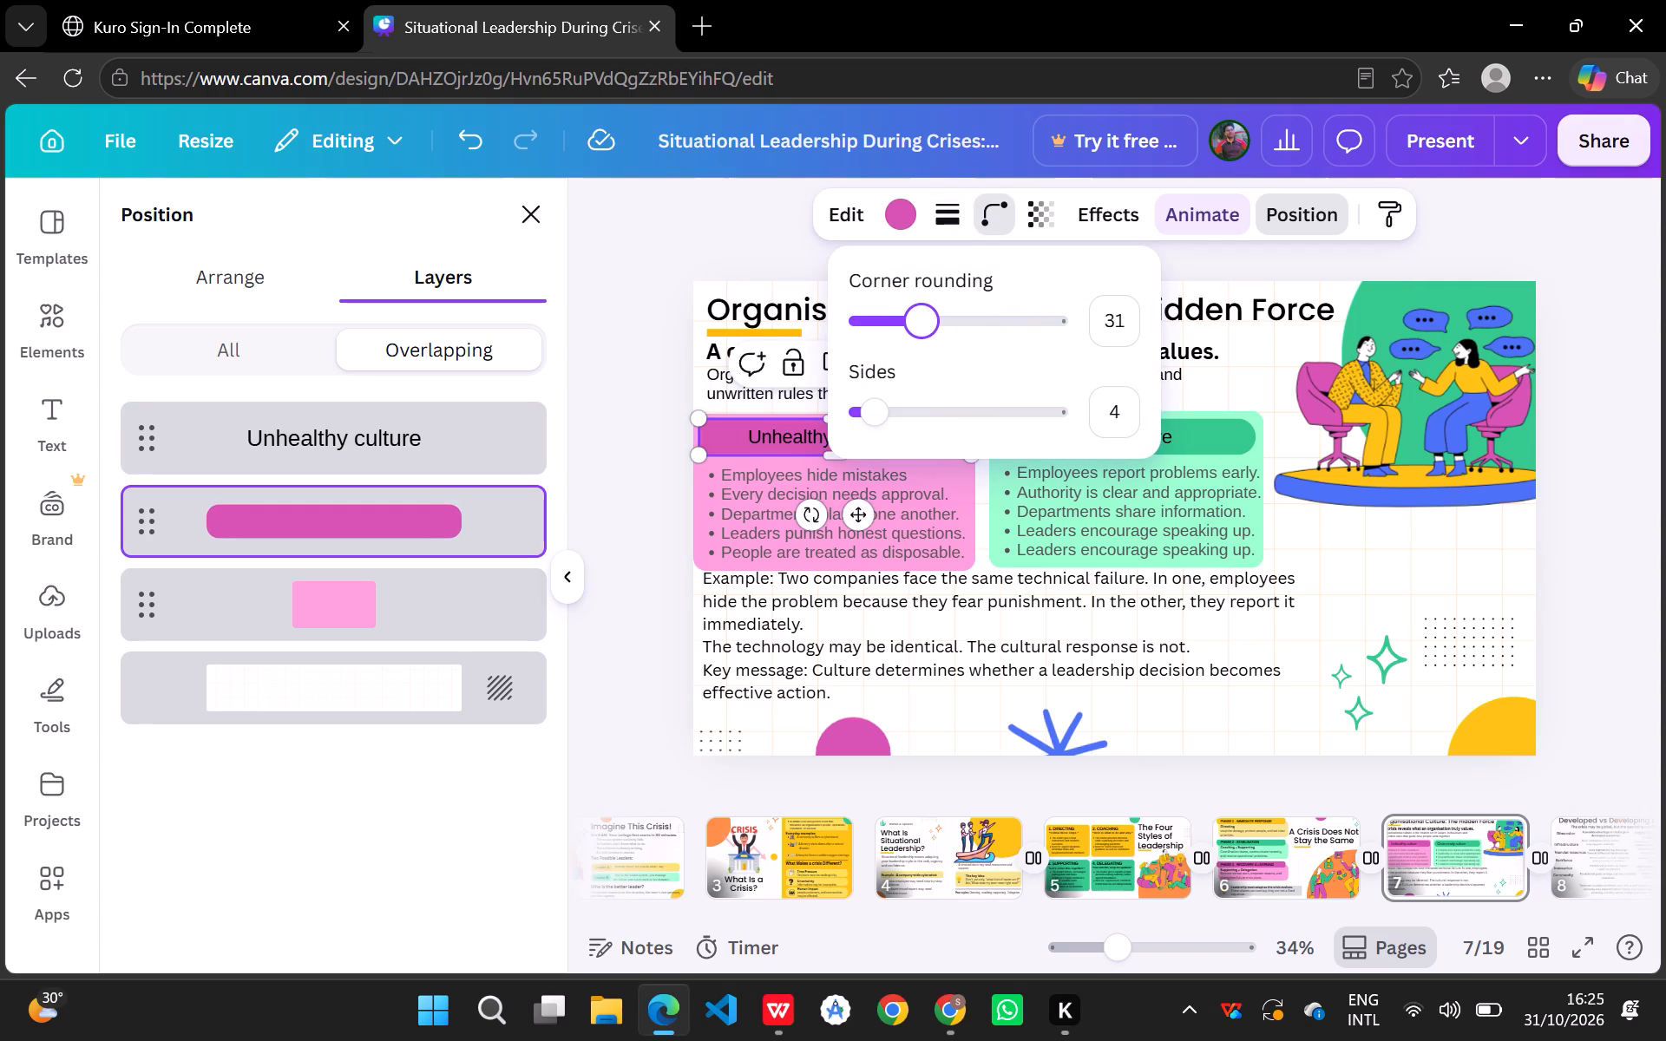
pyautogui.click(1076, 520)
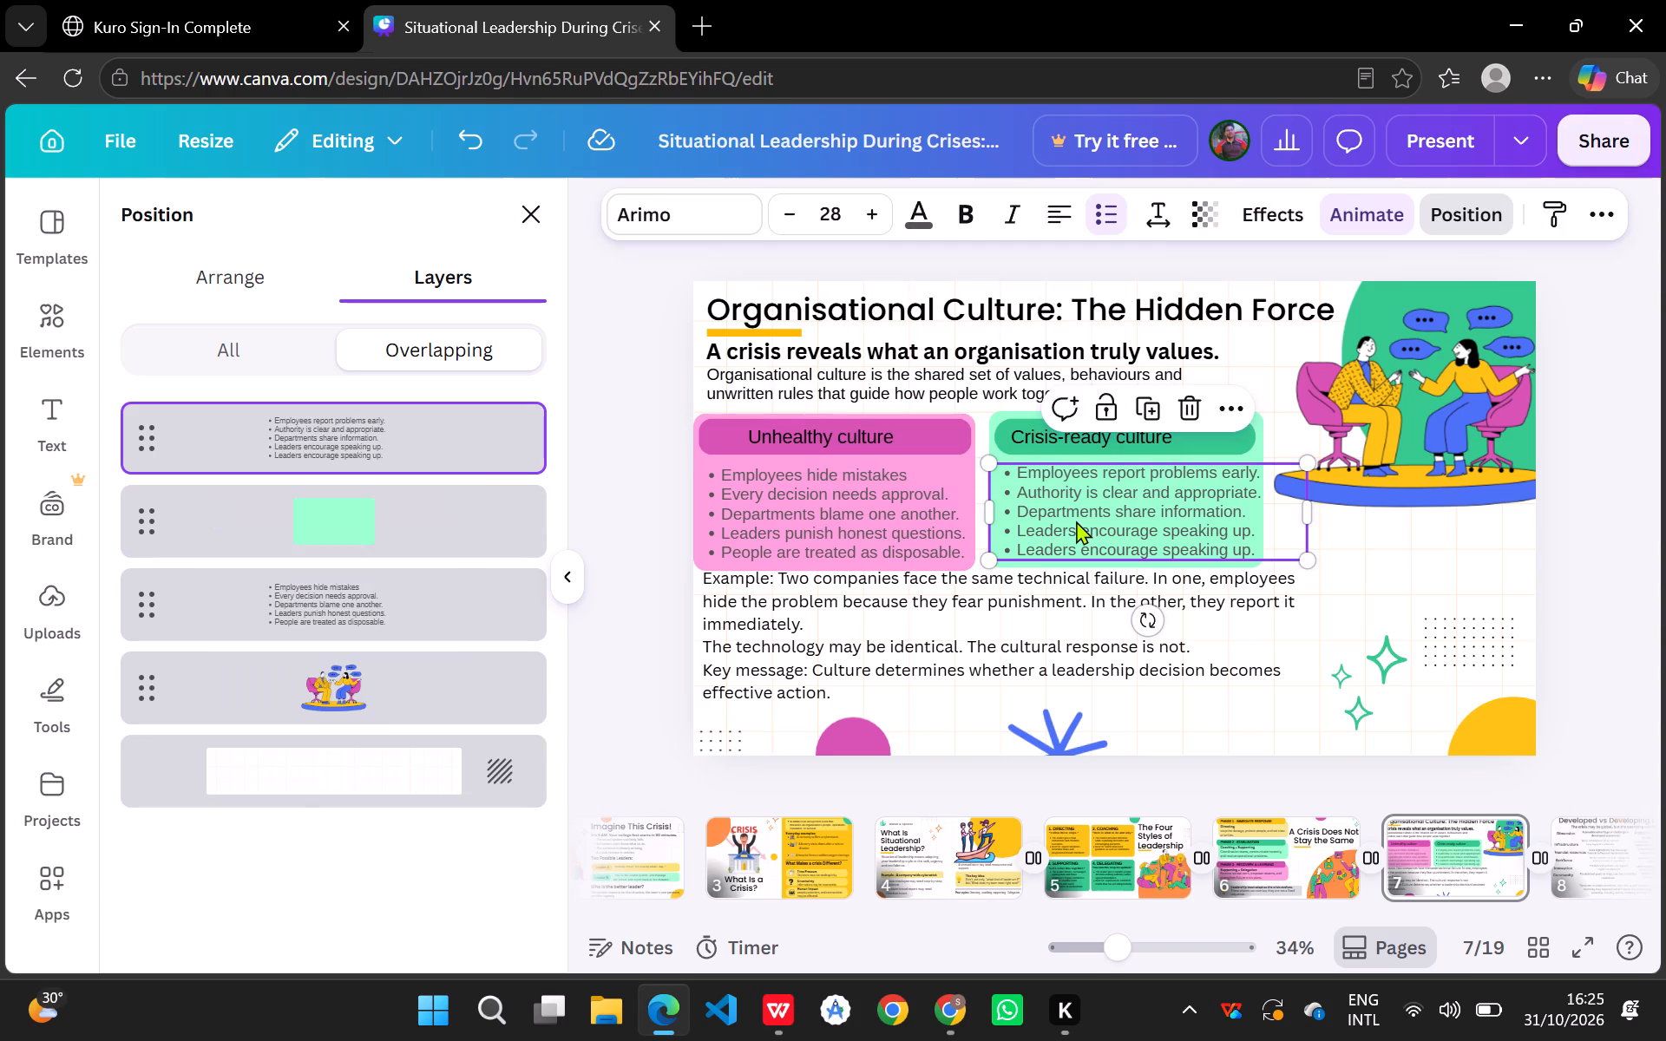
# Set the corner rounding of the dark green pill behind "Crisis-ready culture" to 31, matching the dark pink pill.
pyautogui.click(936, 438)
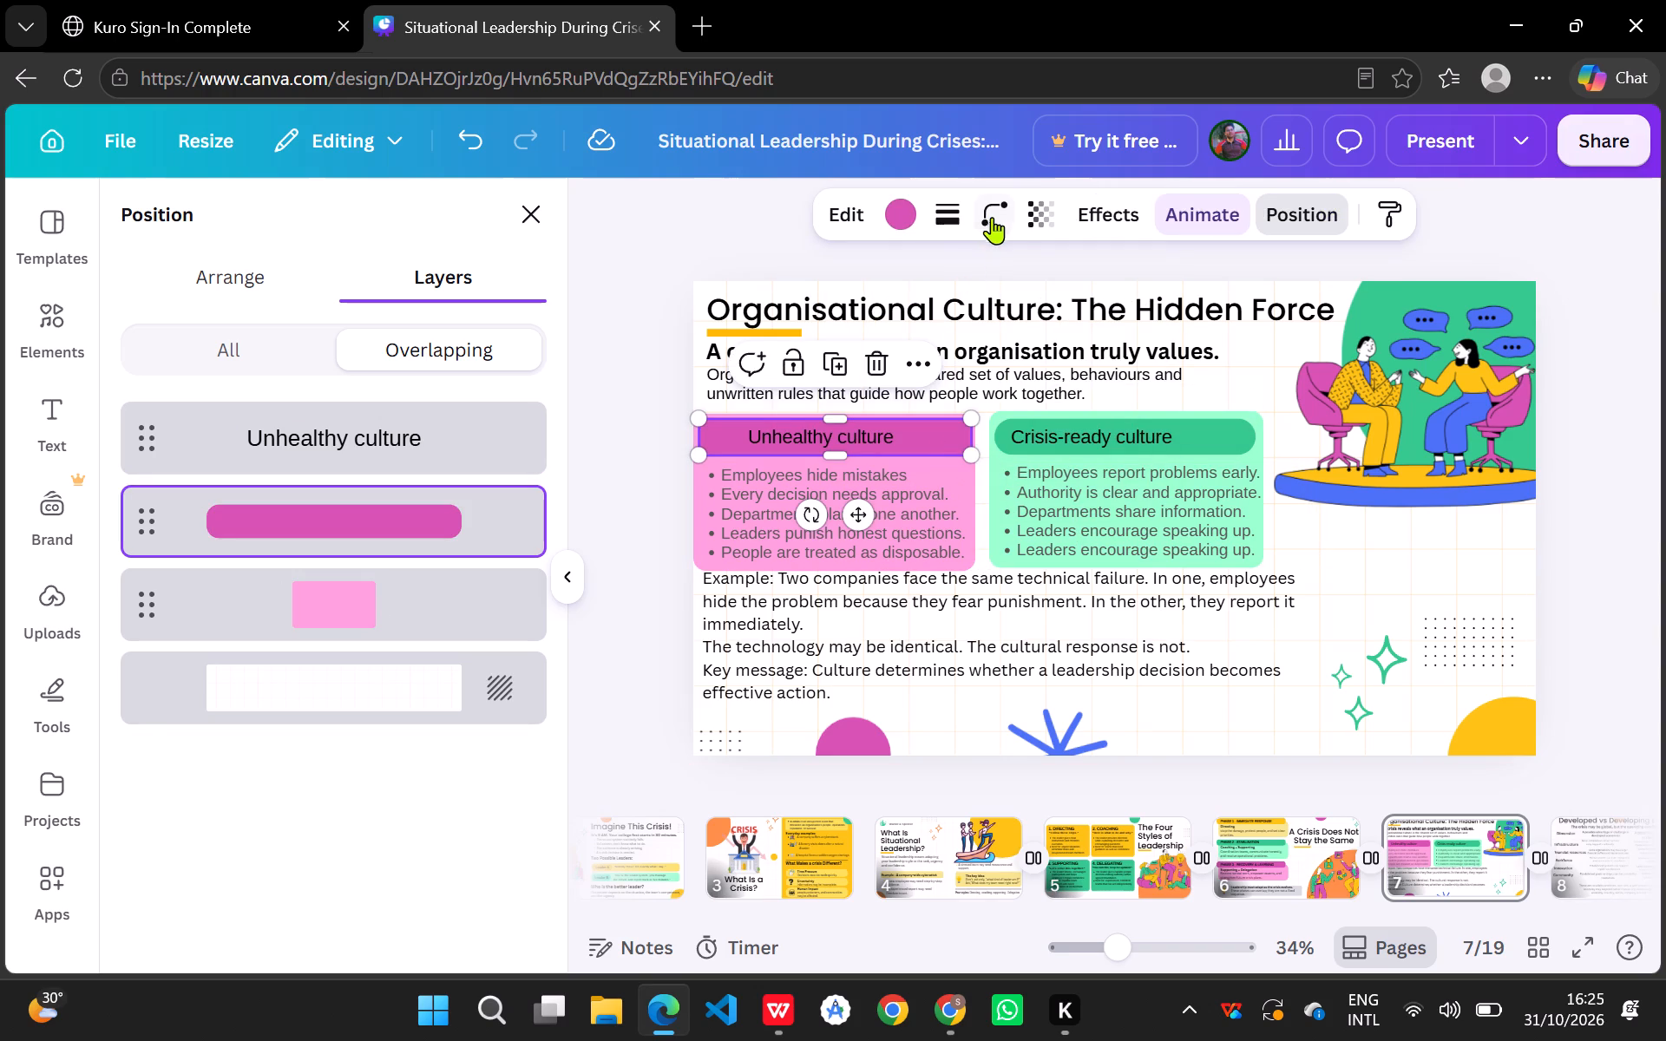
pyautogui.click(996, 215)
pyautogui.click(1112, 496)
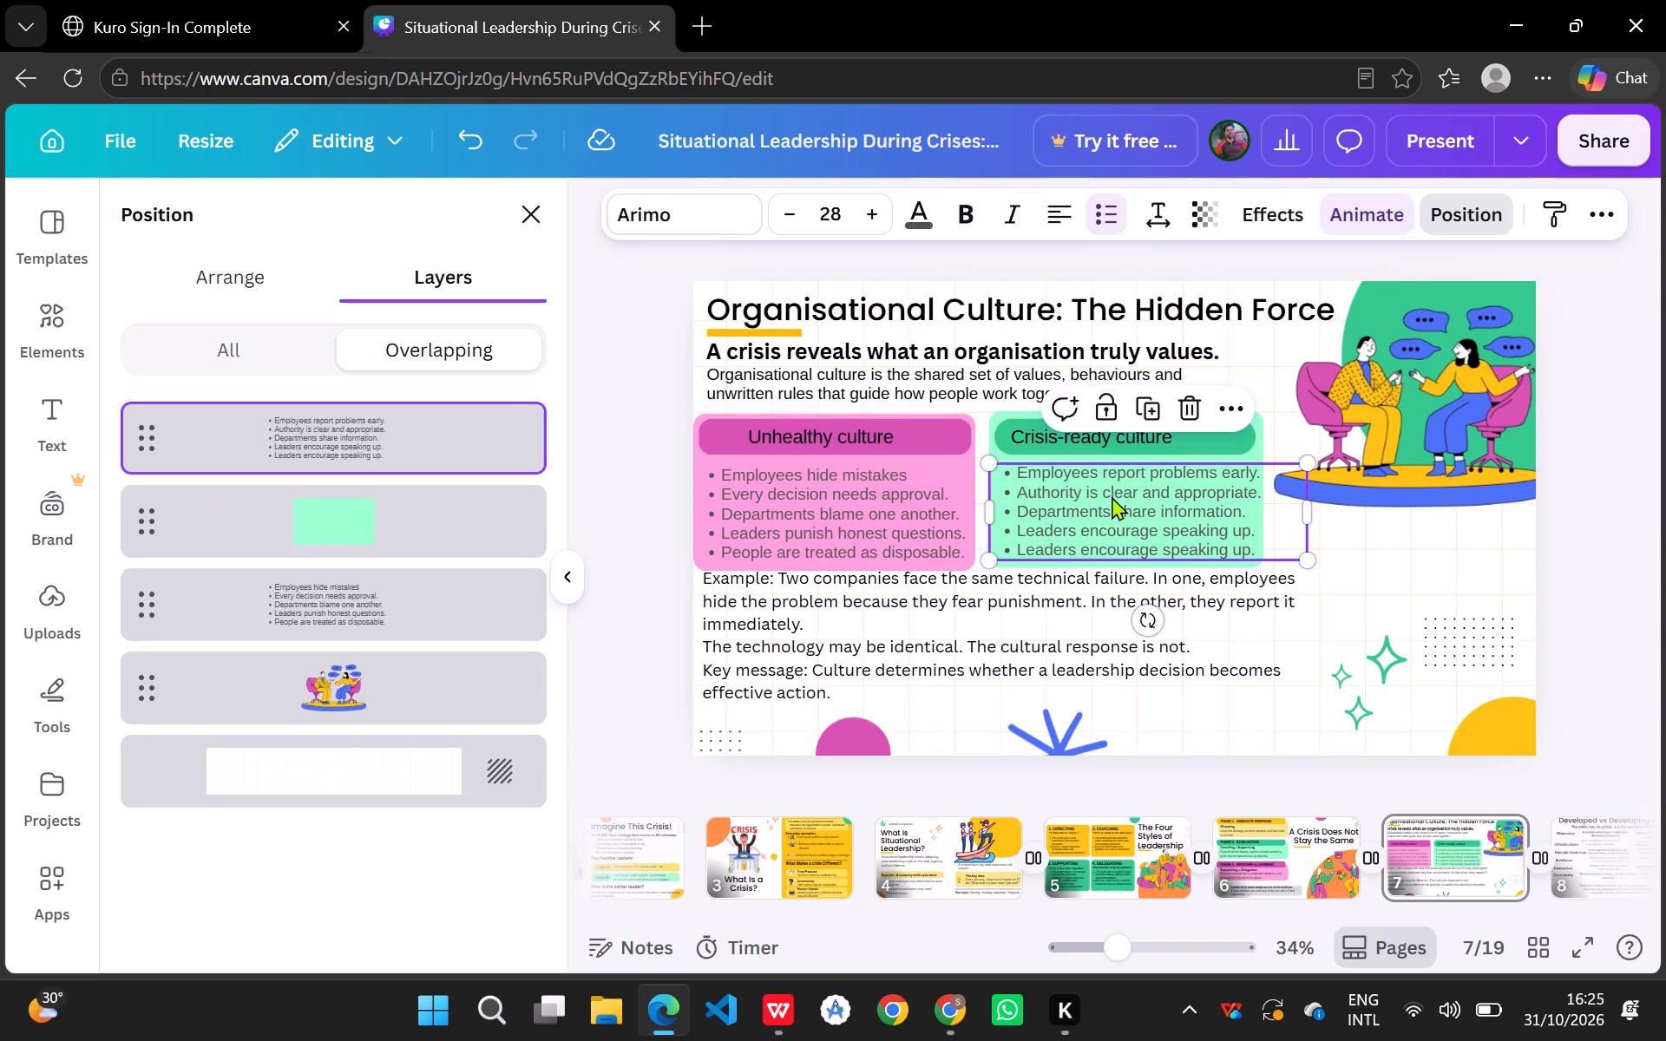
pyautogui.click(1146, 451)
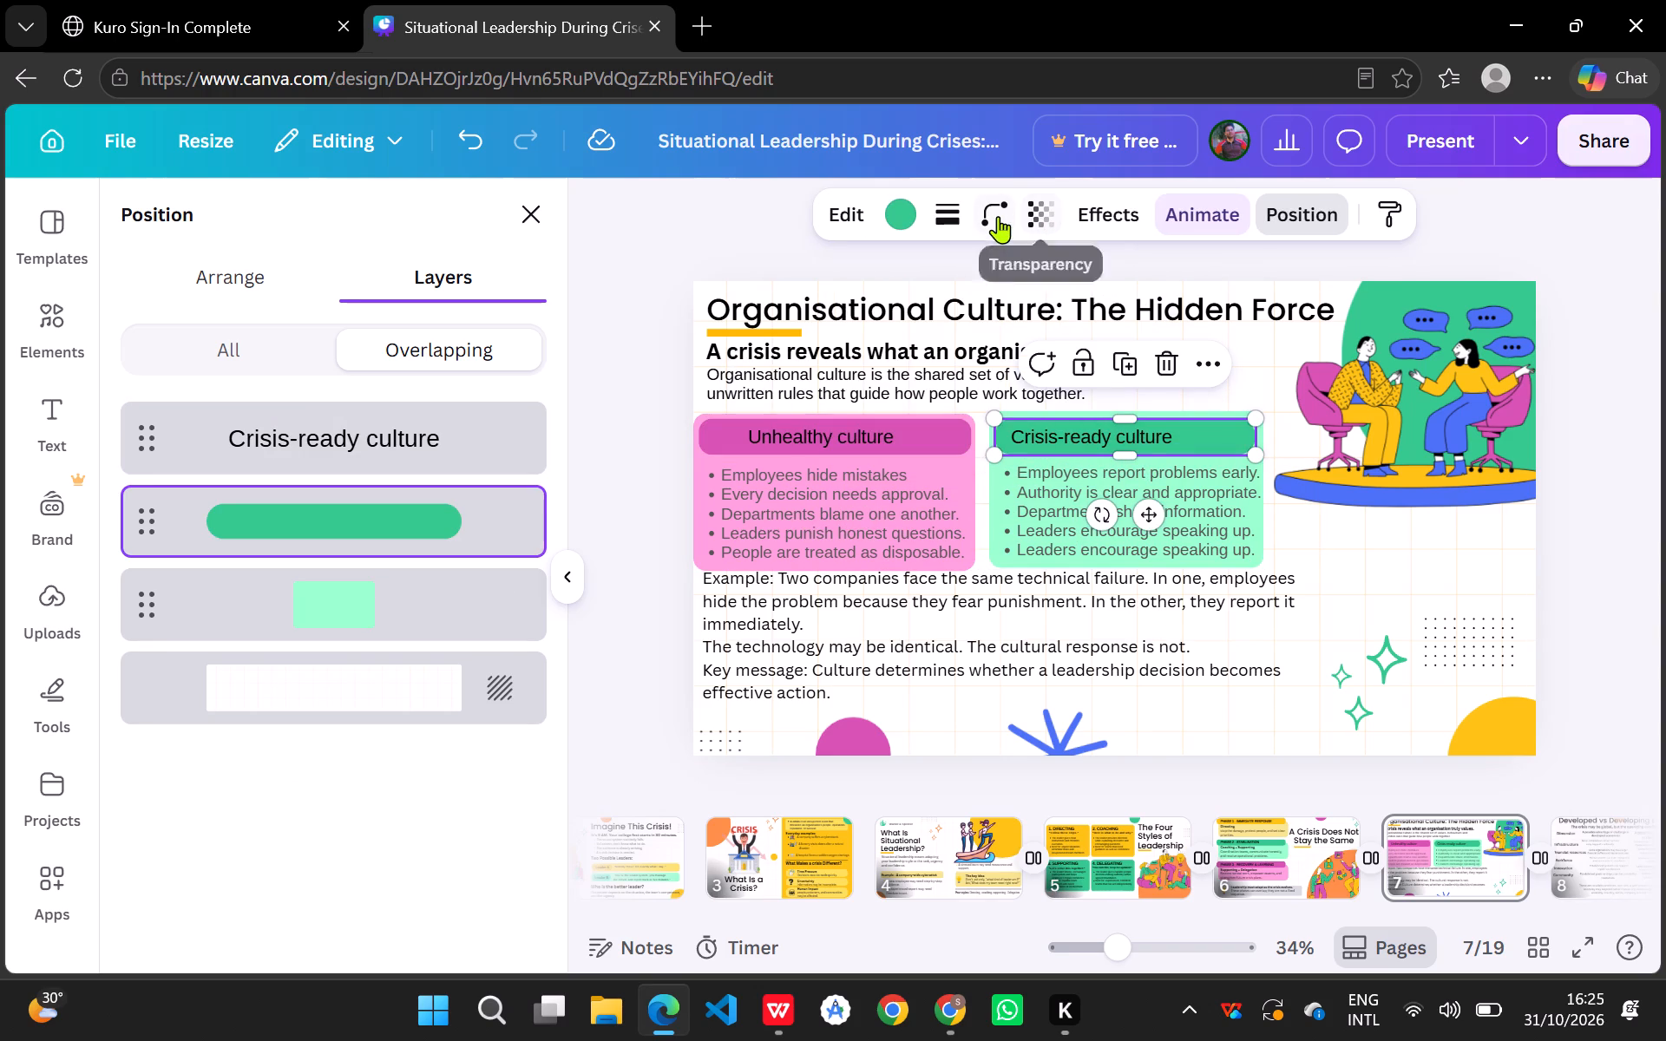
pyautogui.click(998, 216)
pyautogui.moveTo(1058, 324); pyautogui.dragTo(928, 342)
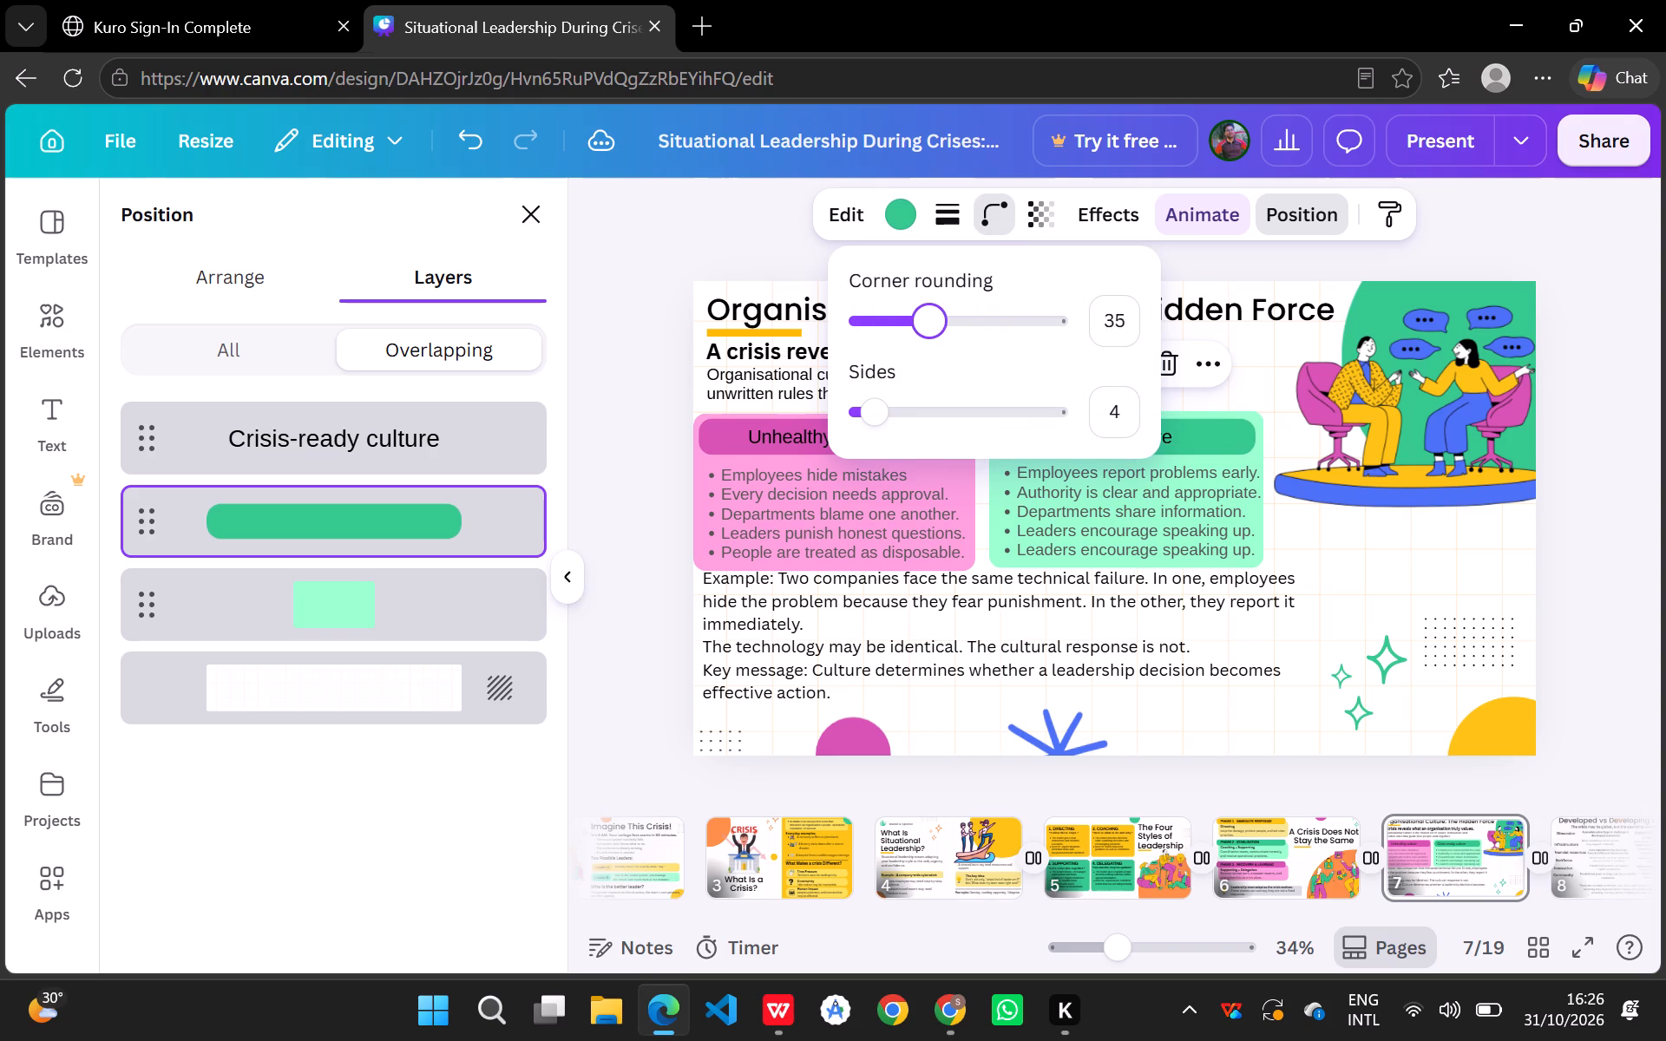
pyautogui.moveTo(928, 342); pyautogui.dragTo(923, 344)
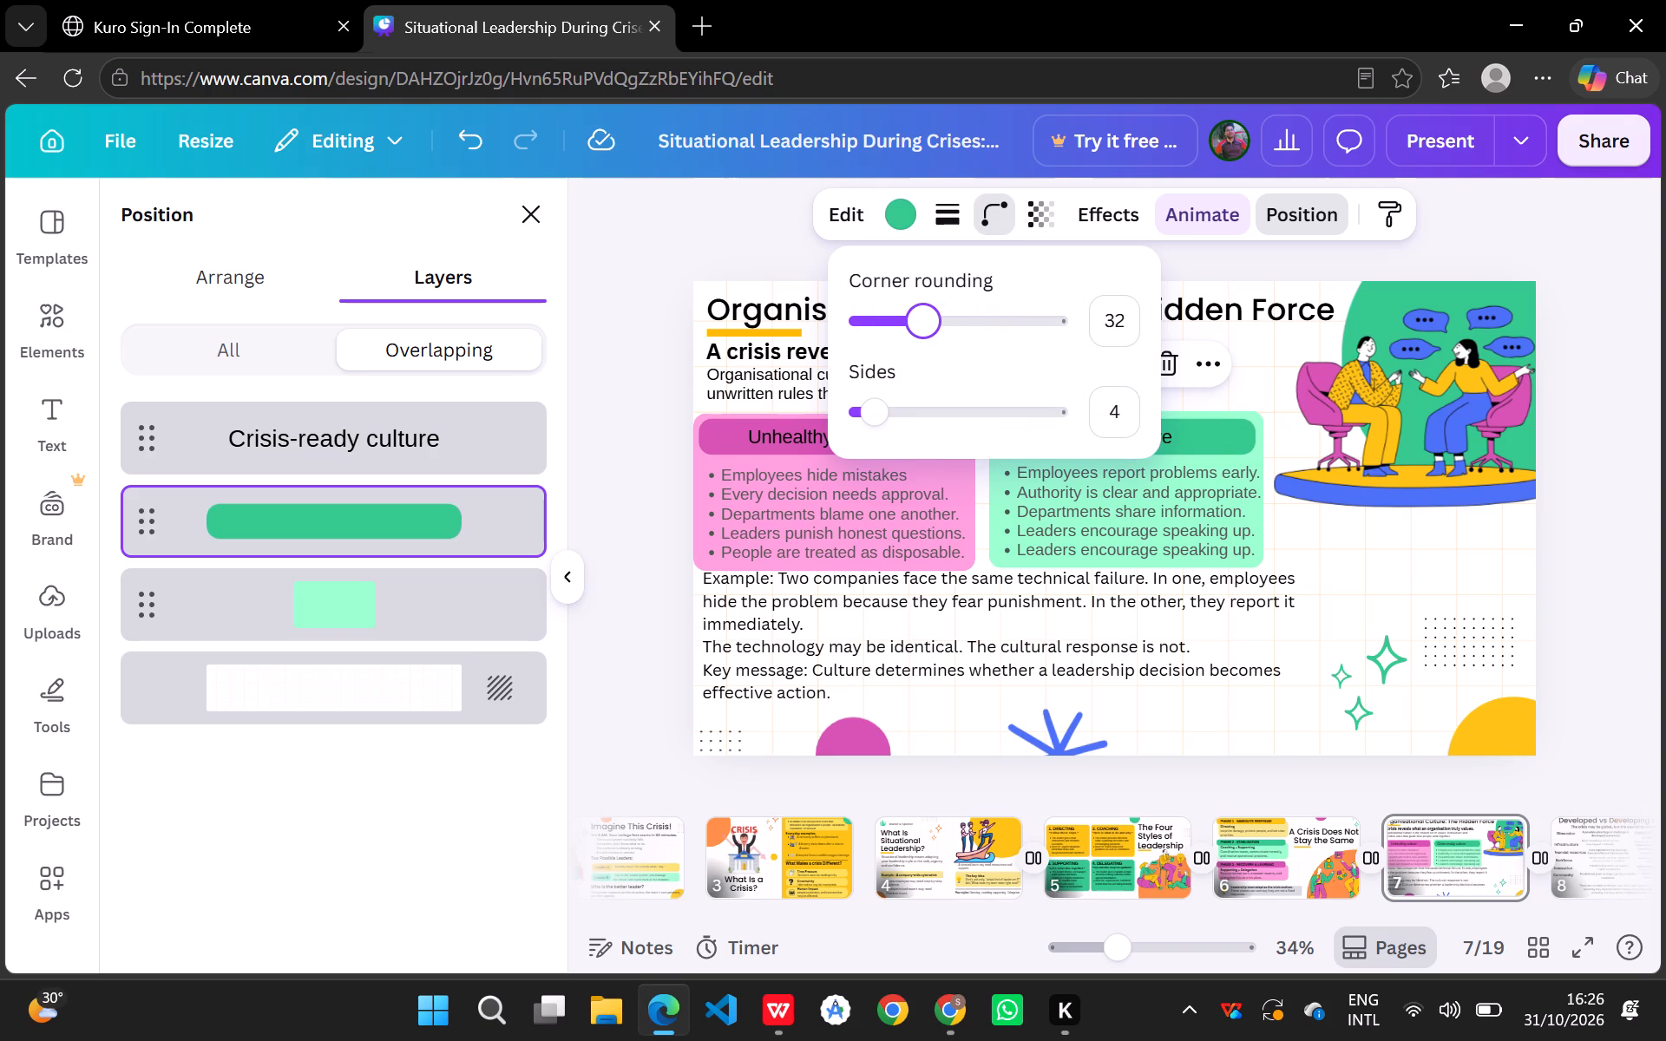
pyautogui.moveTo(923, 344); pyautogui.dragTo(919, 344)
pyautogui.moveTo(919, 344); pyautogui.dragTo(921, 345)
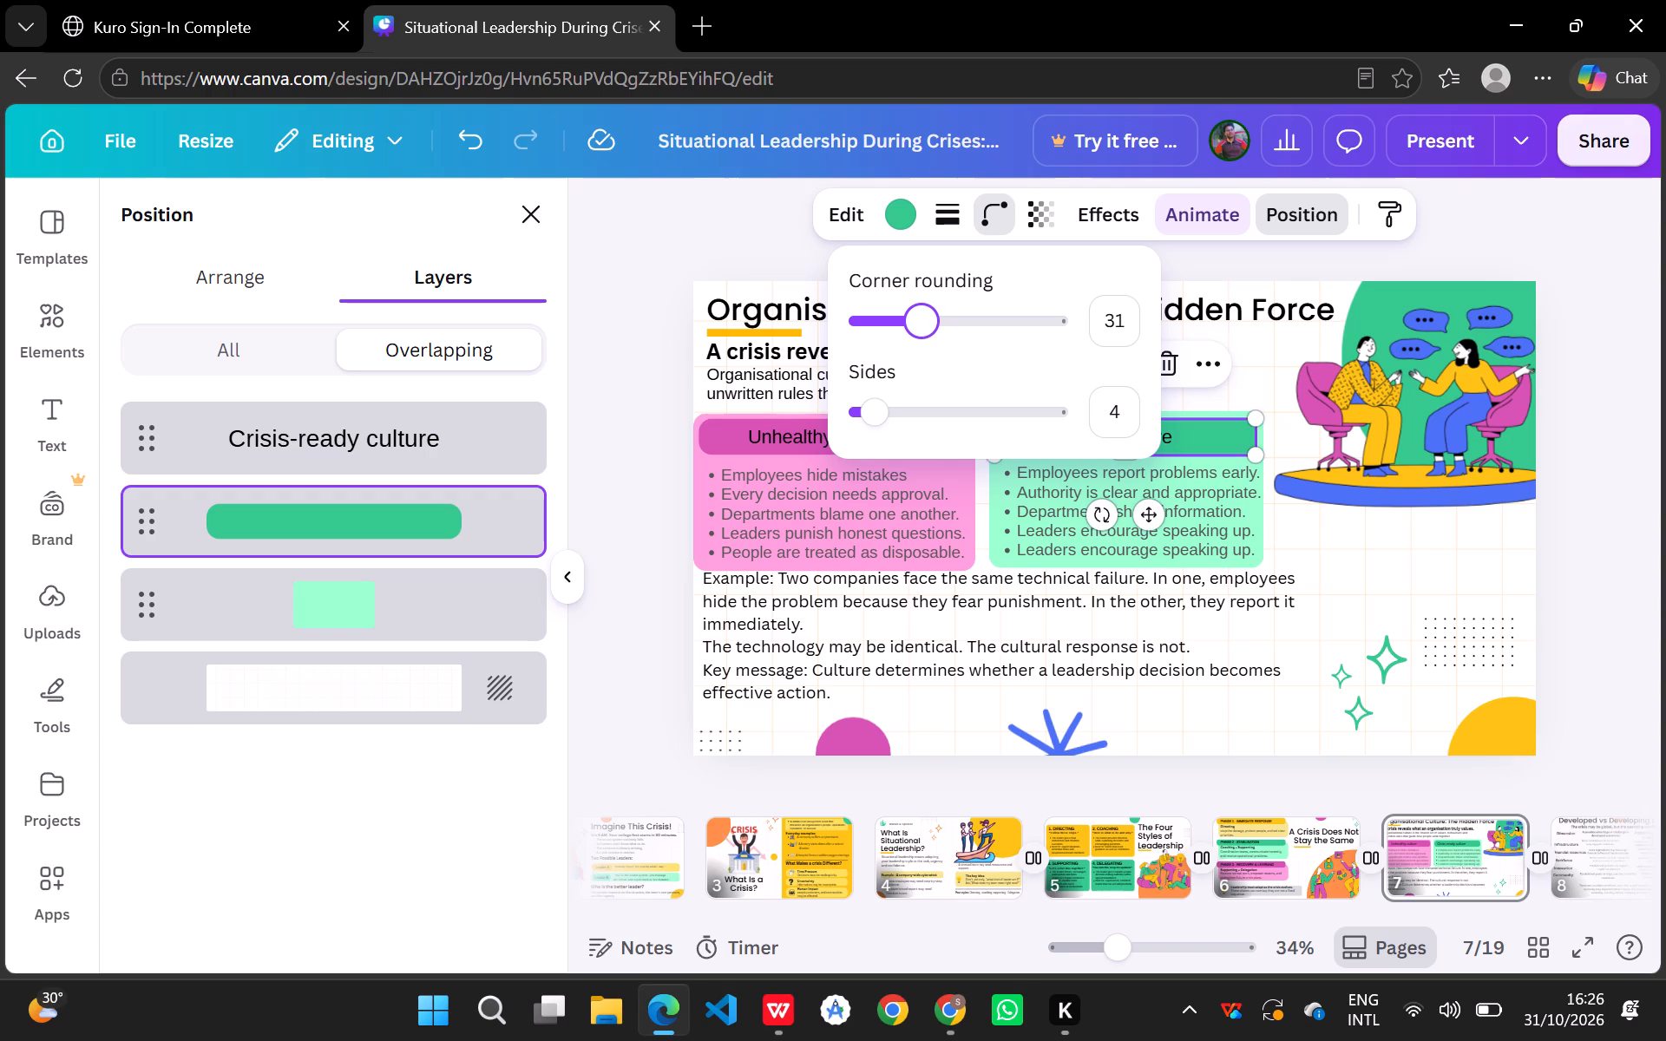
pyautogui.click(937, 514)
# Set the font size of the example paragraph's opening text, from "Example:" through "In one, employees", to 27.
pyautogui.click(995, 626)
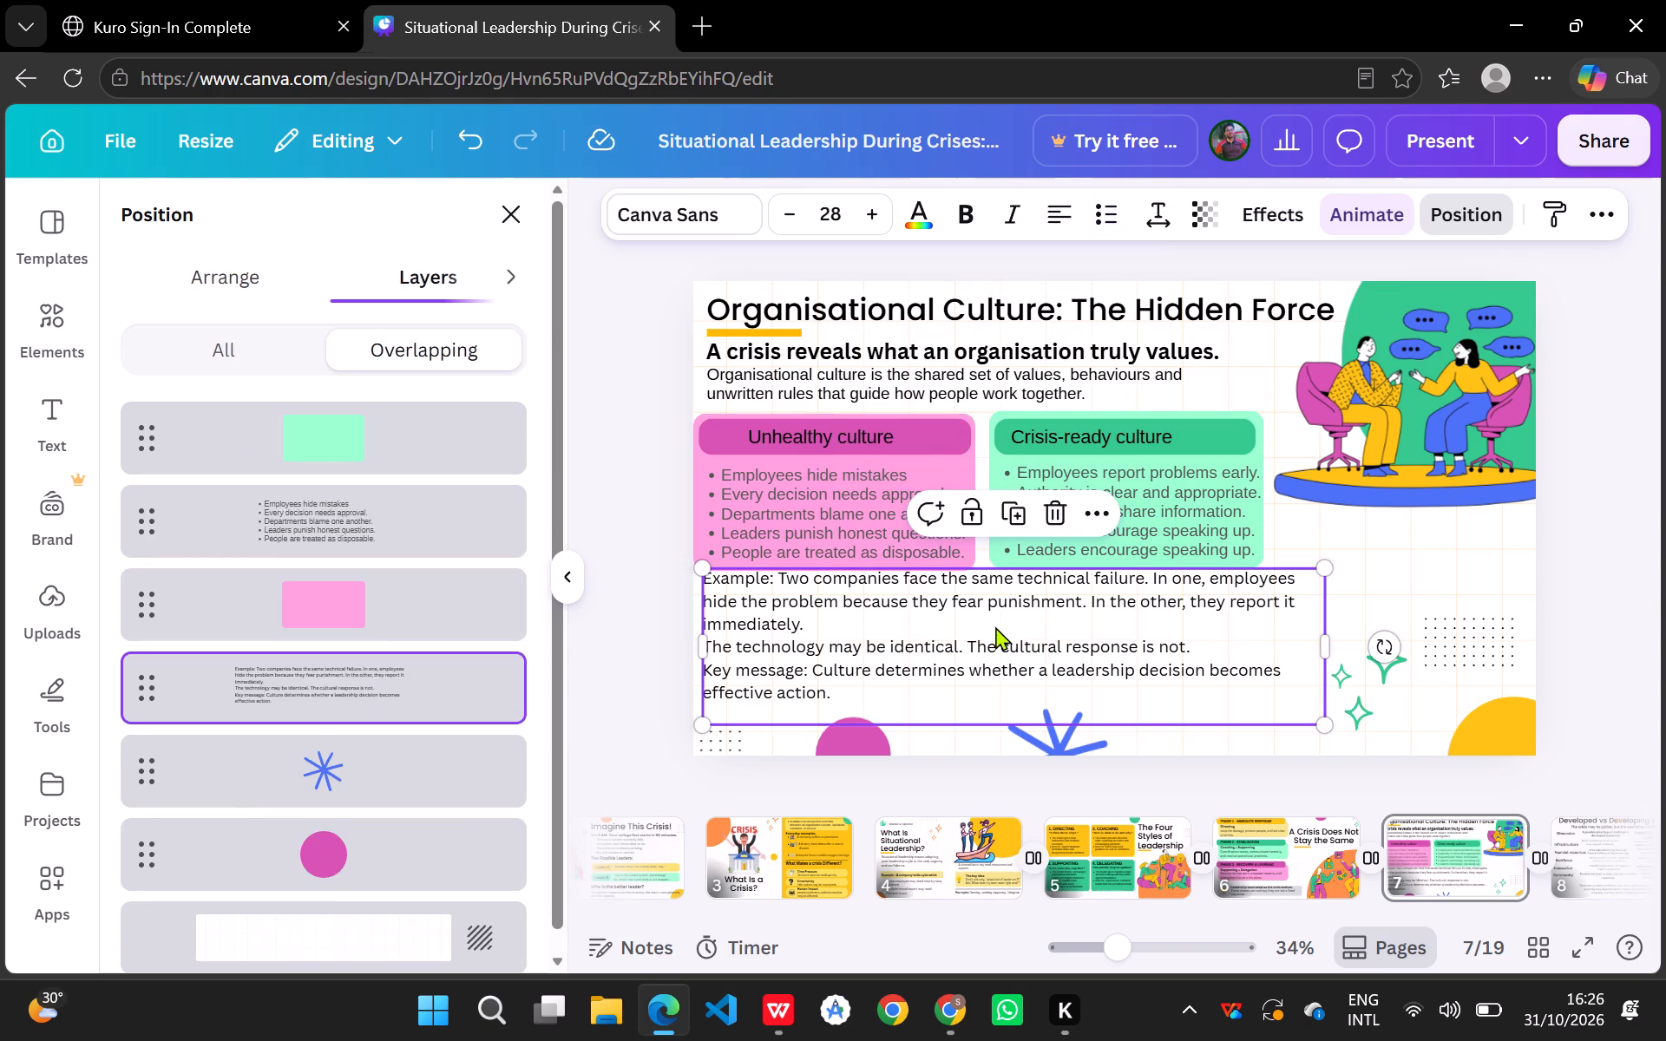
pyautogui.click(788, 586)
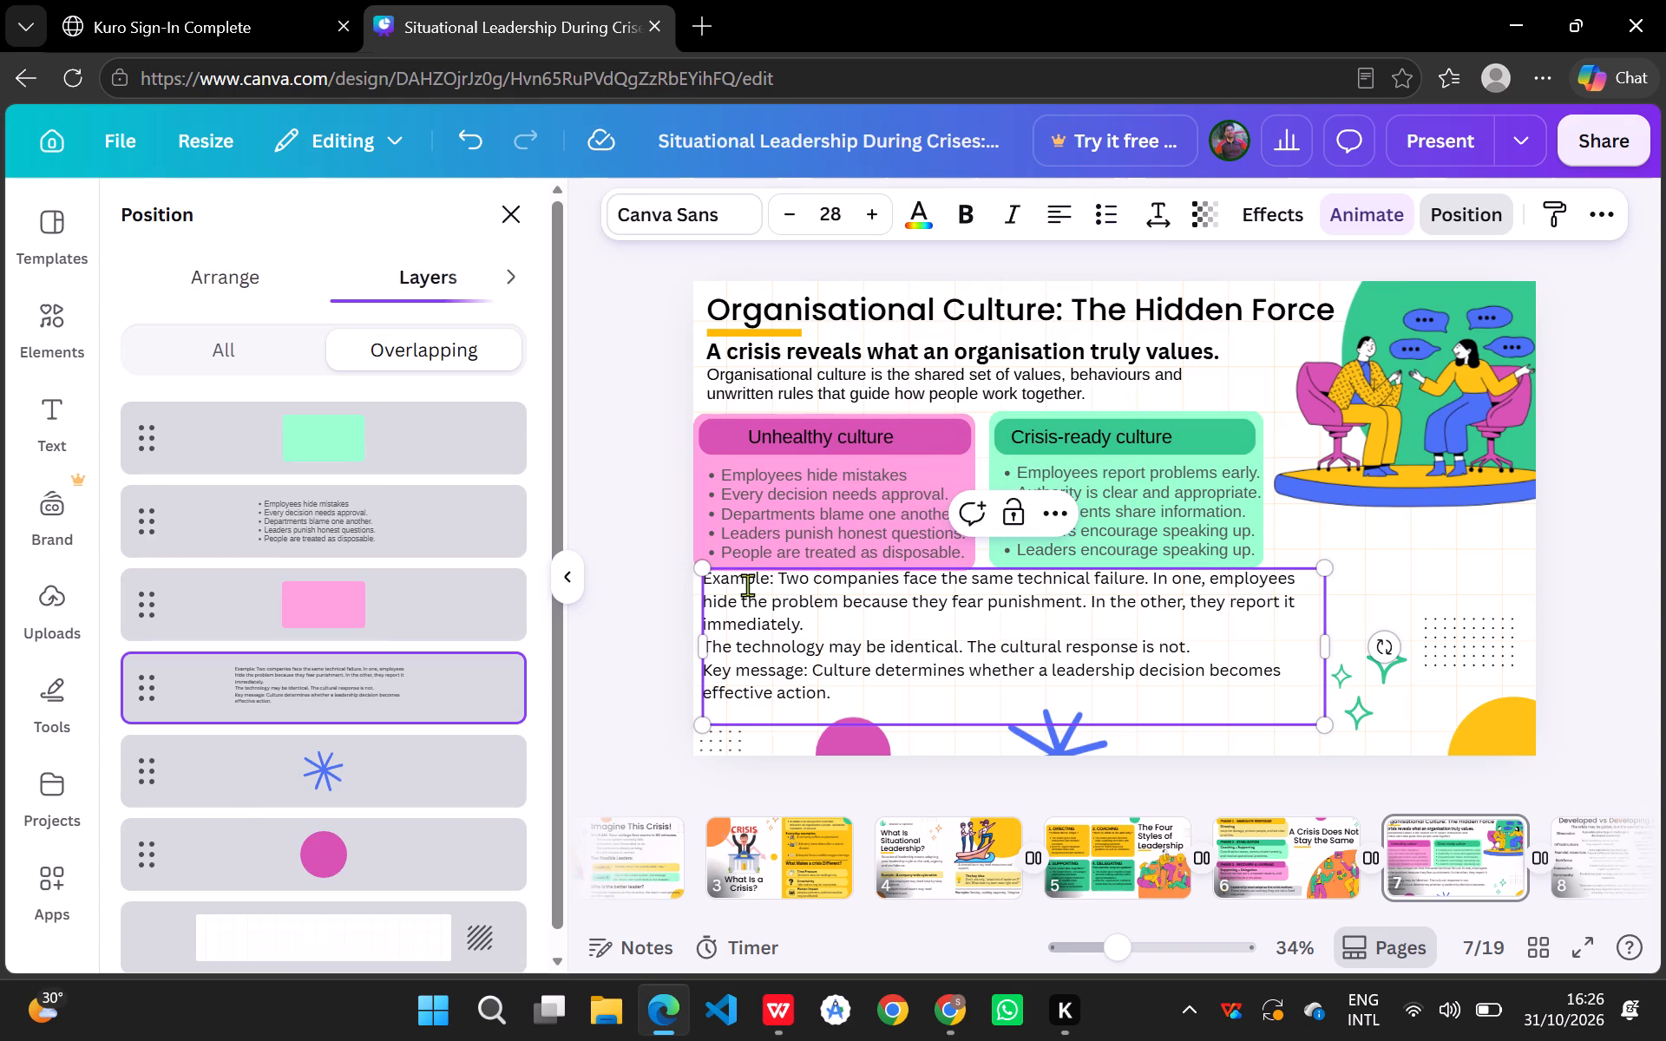
pyautogui.click(706, 579)
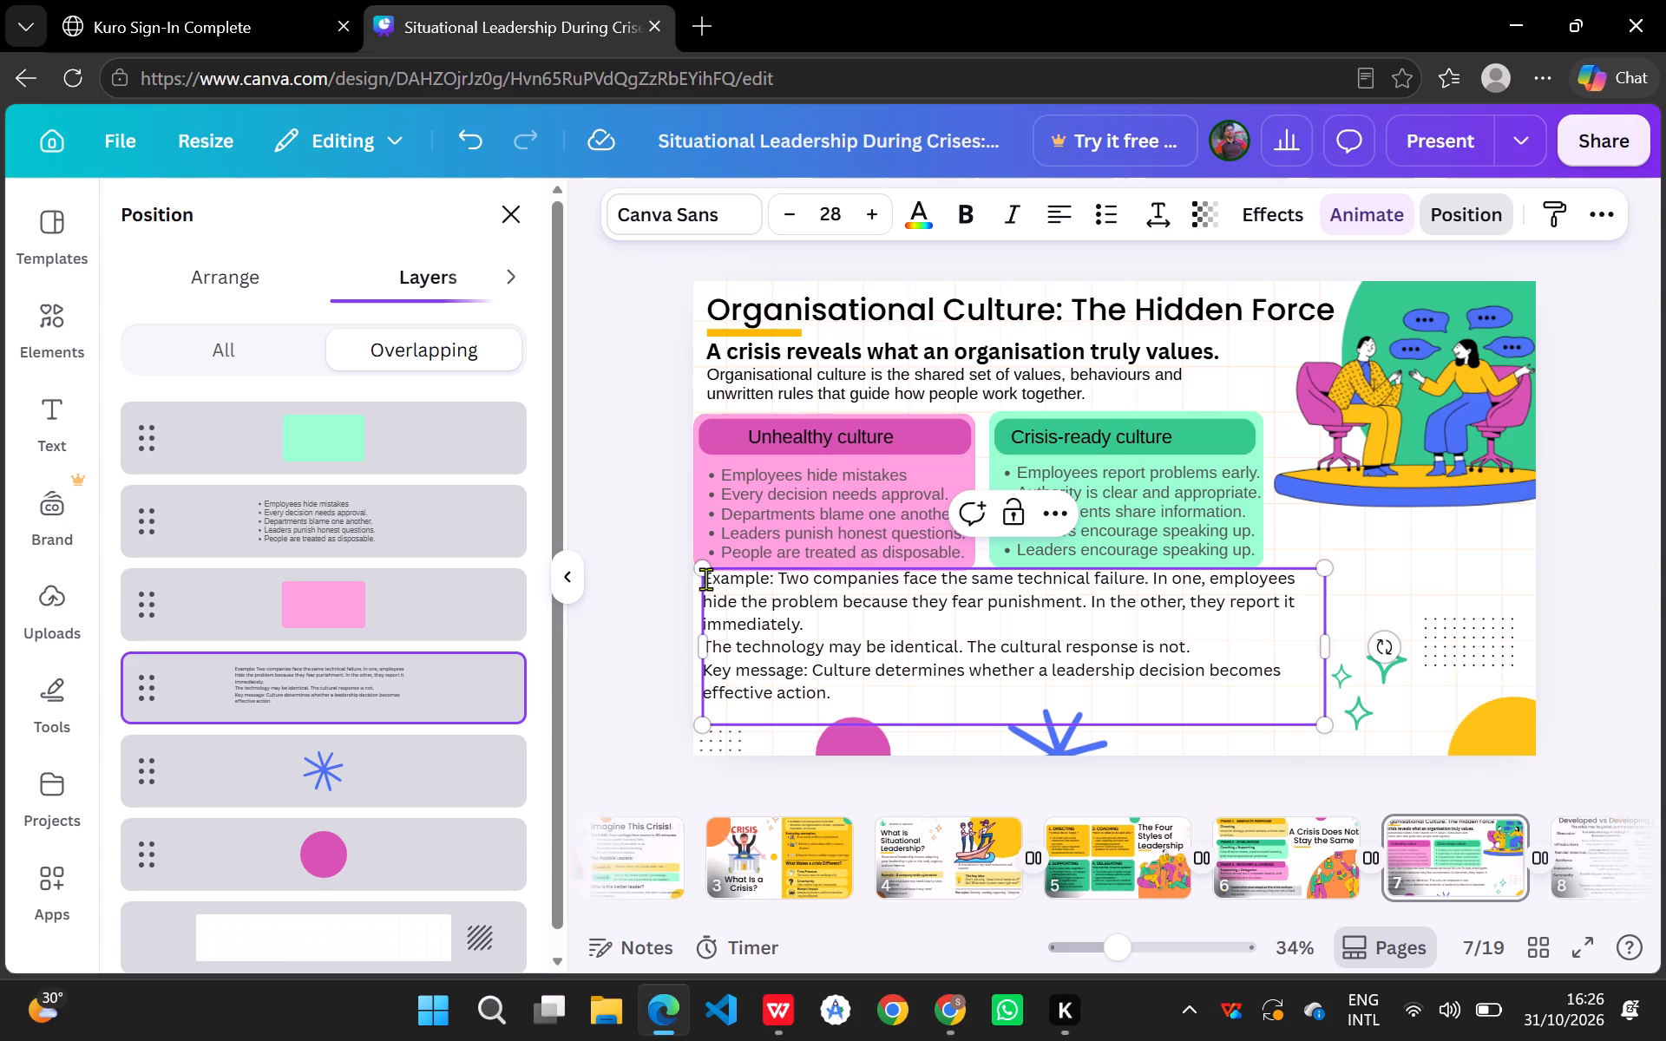
pyautogui.click(701, 579)
pyautogui.moveTo(709, 579); pyautogui.dragTo(746, 579)
pyautogui.click(717, 587)
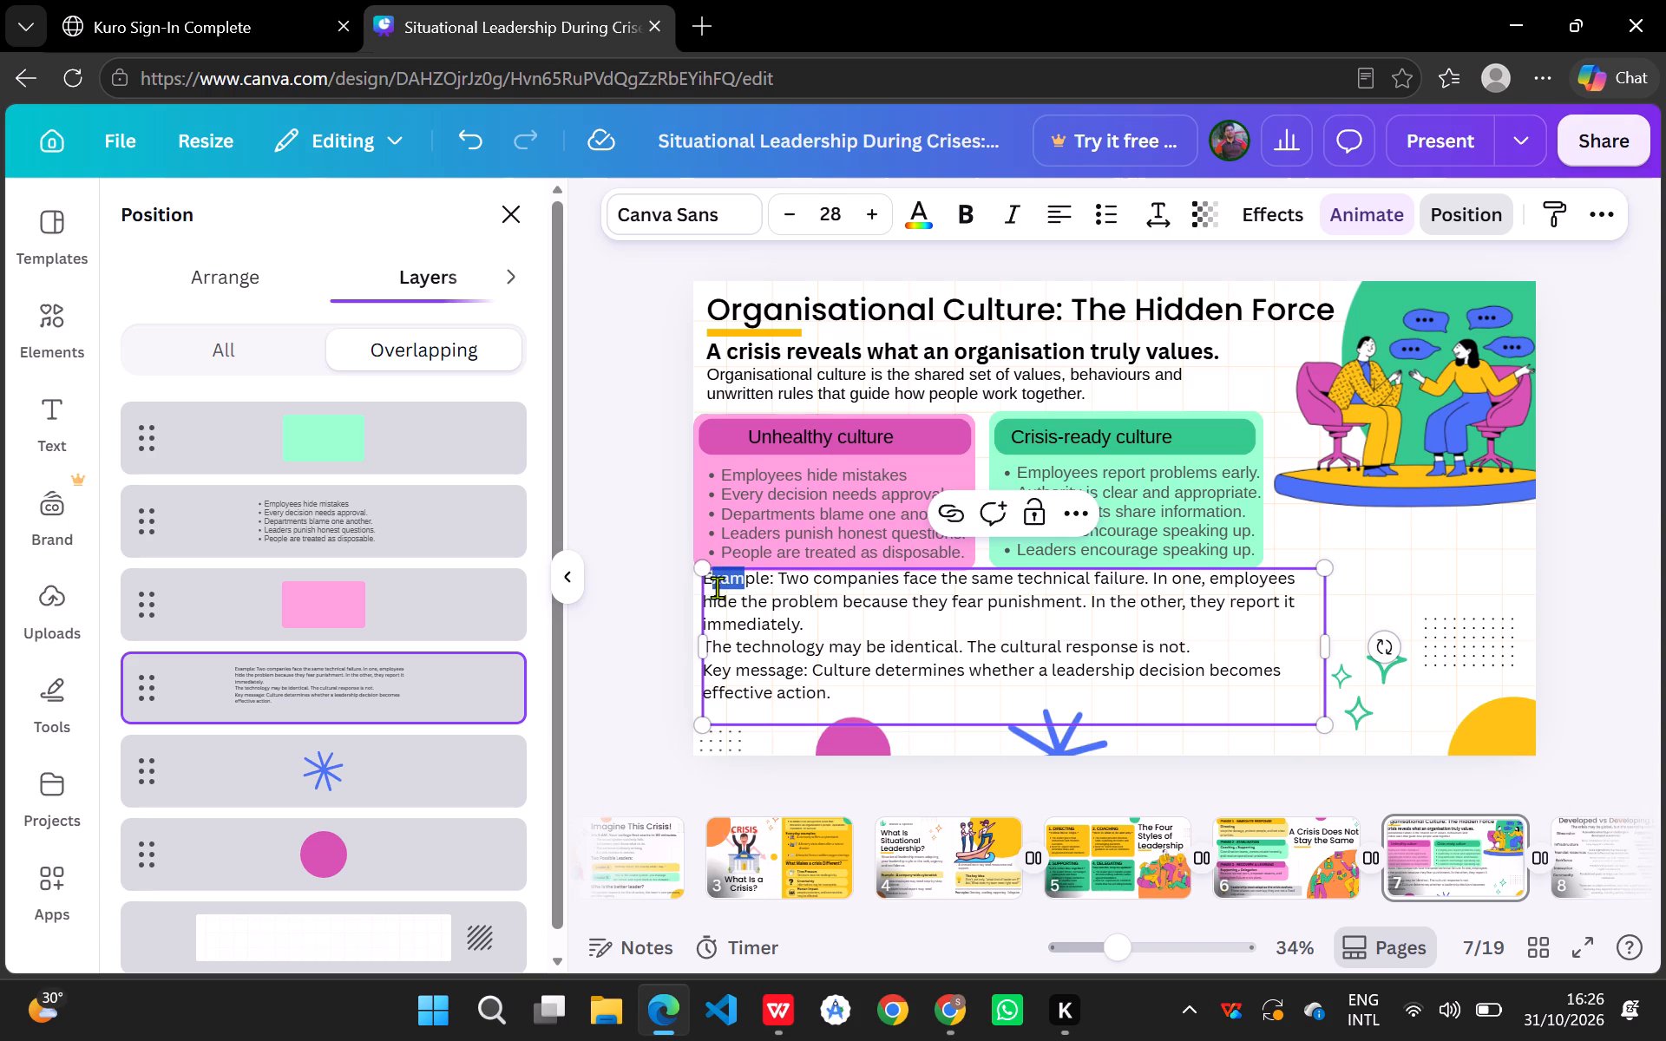
pyautogui.moveTo(705, 579); pyautogui.dragTo(863, 574)
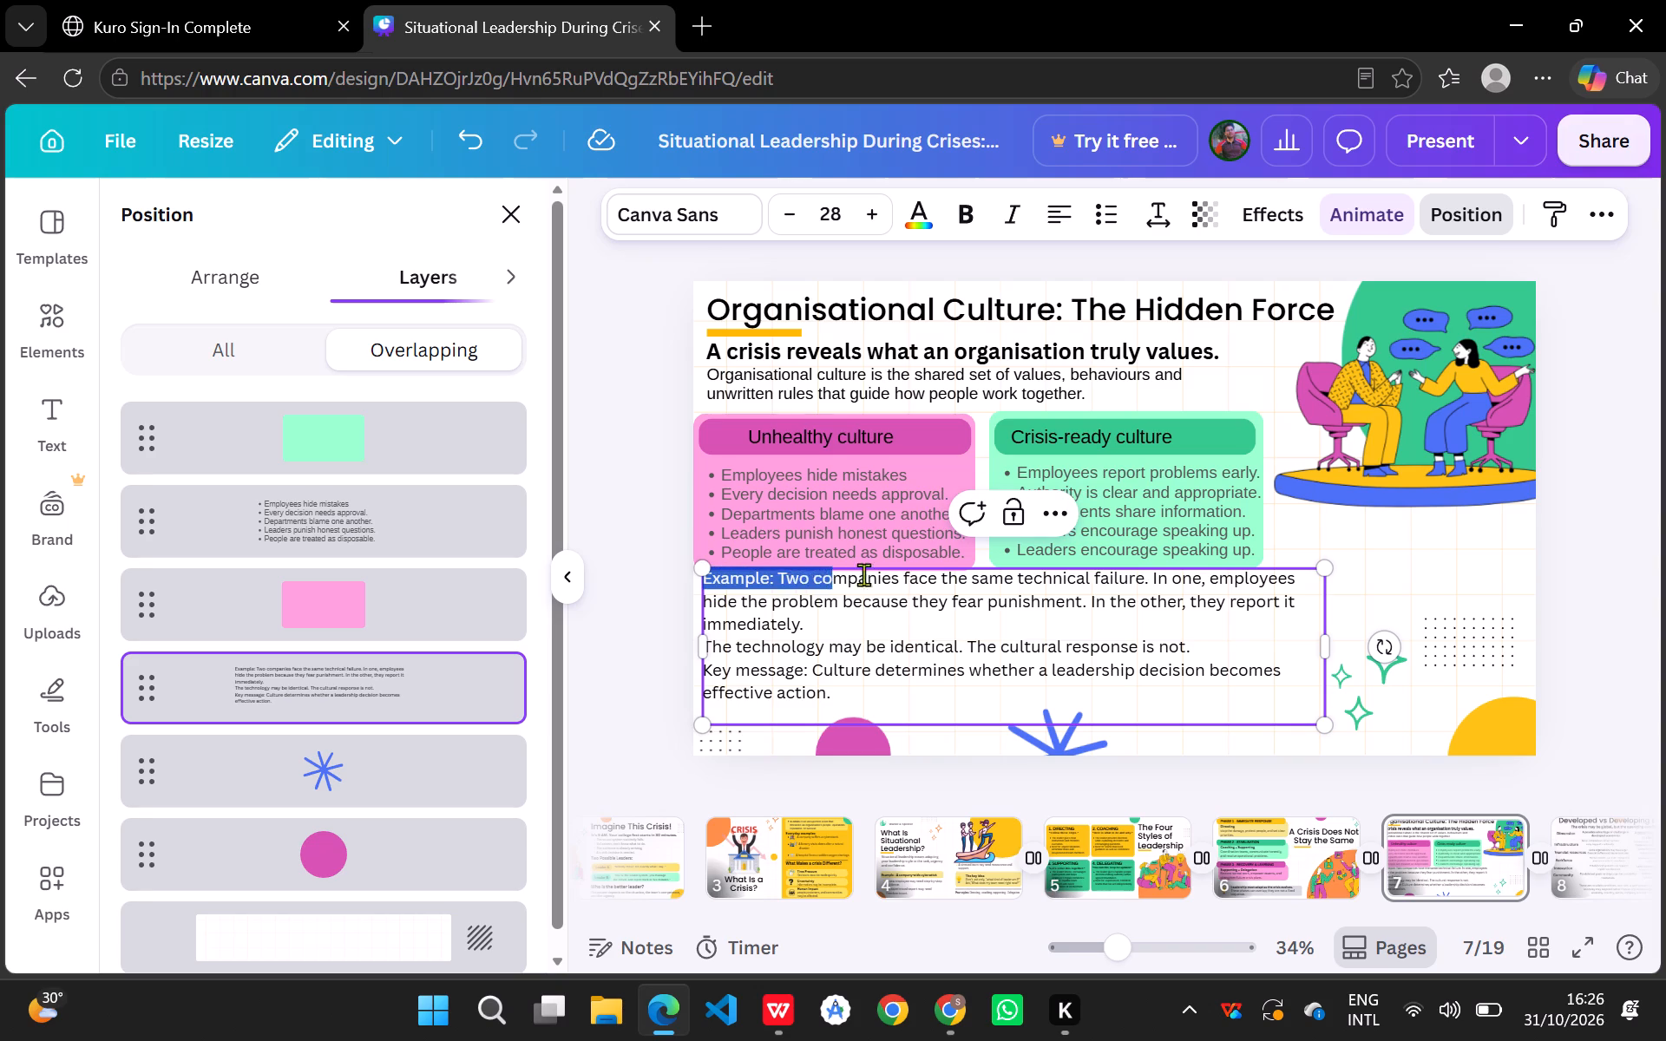
pyautogui.moveTo(863, 574); pyautogui.dragTo(1292, 583)
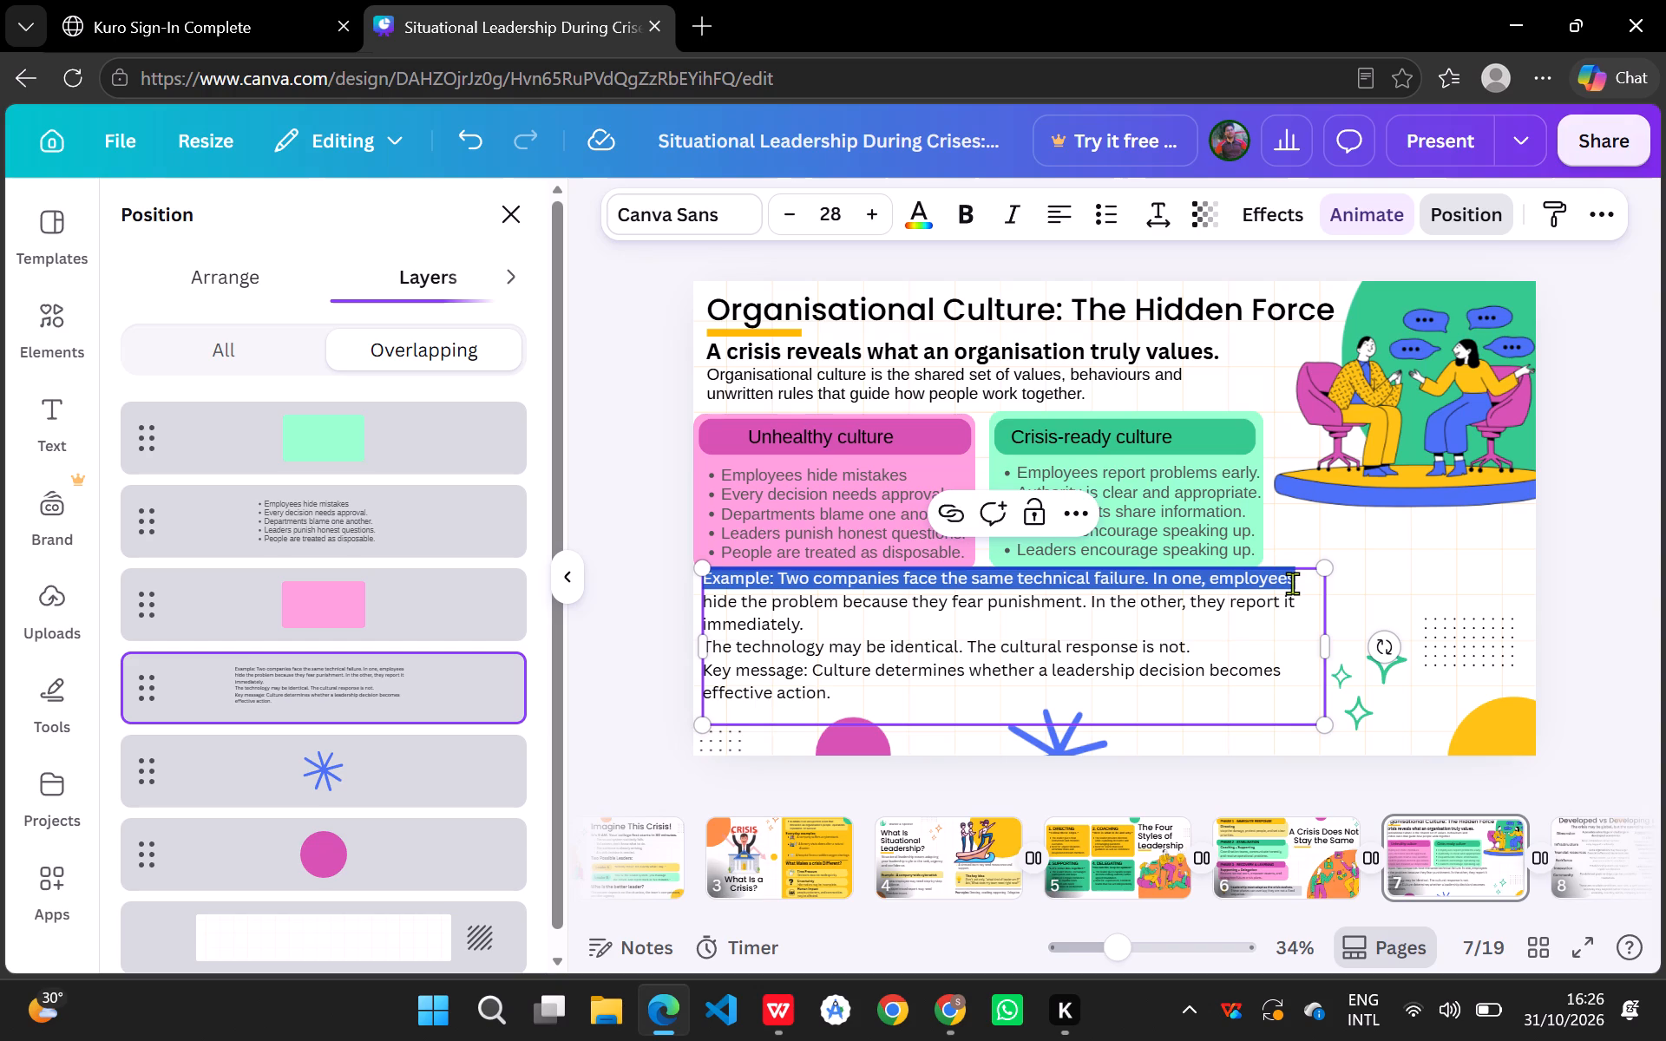
pyautogui.click(881, 219)
pyautogui.click(881, 219)
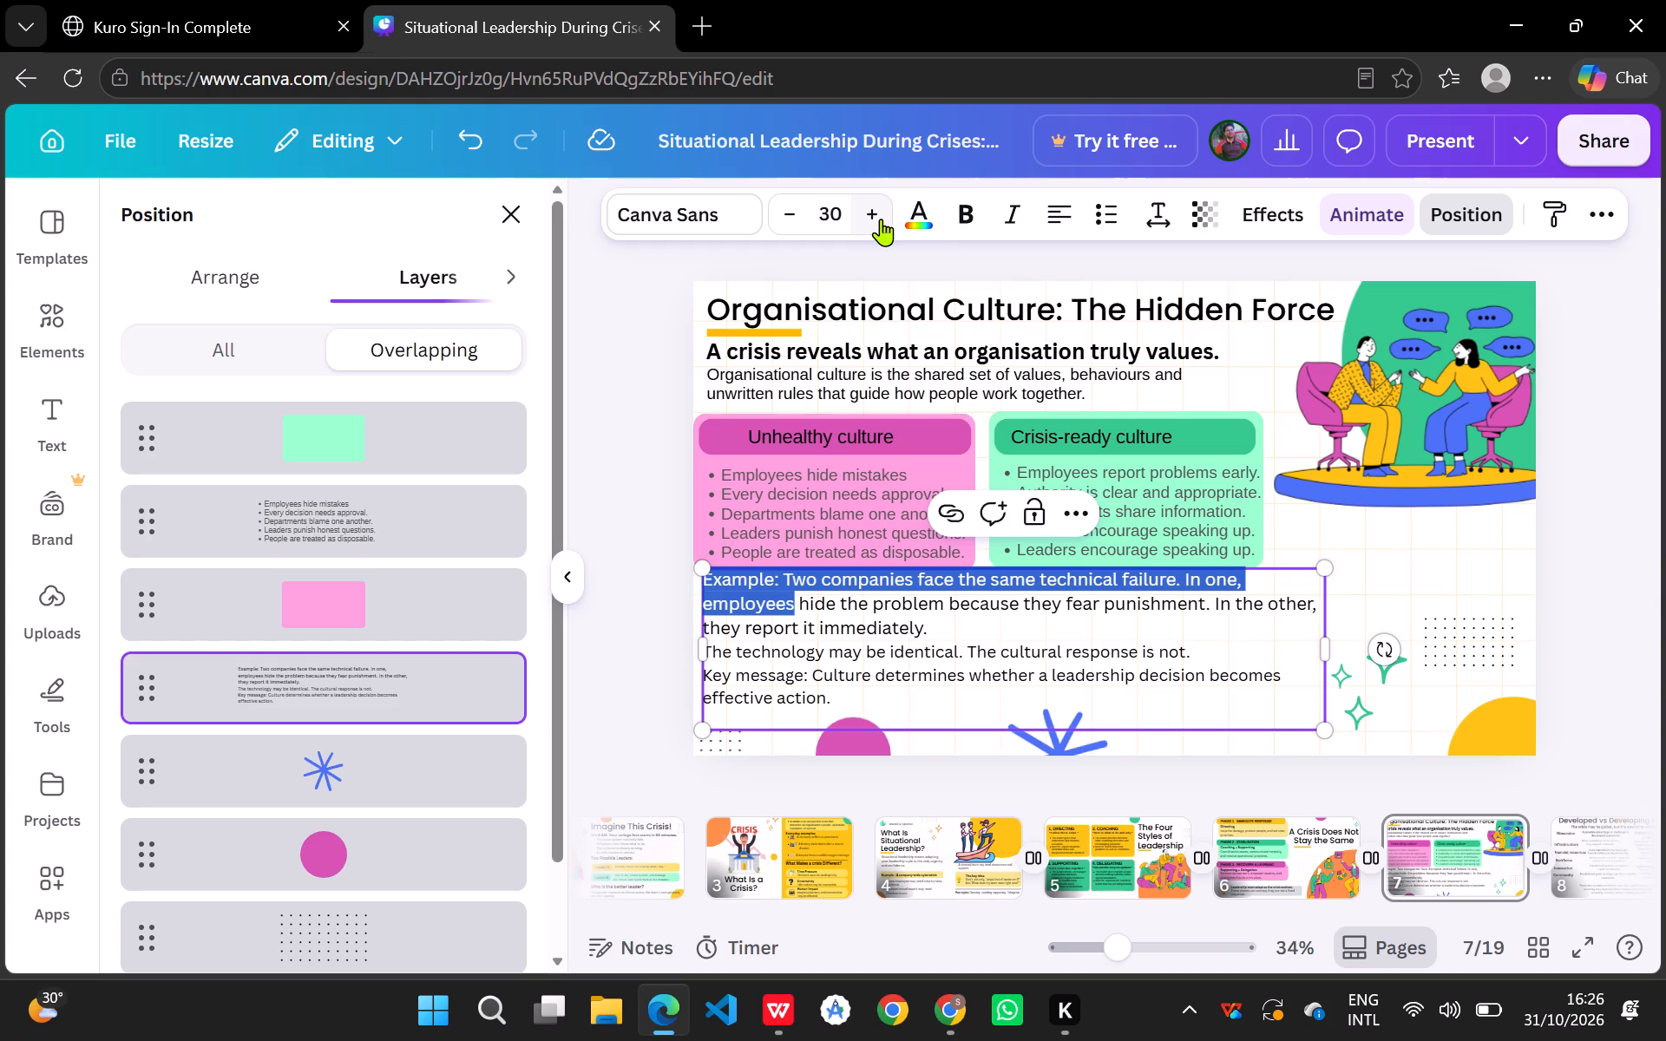
pyautogui.hotkey('ctrl', 'z')
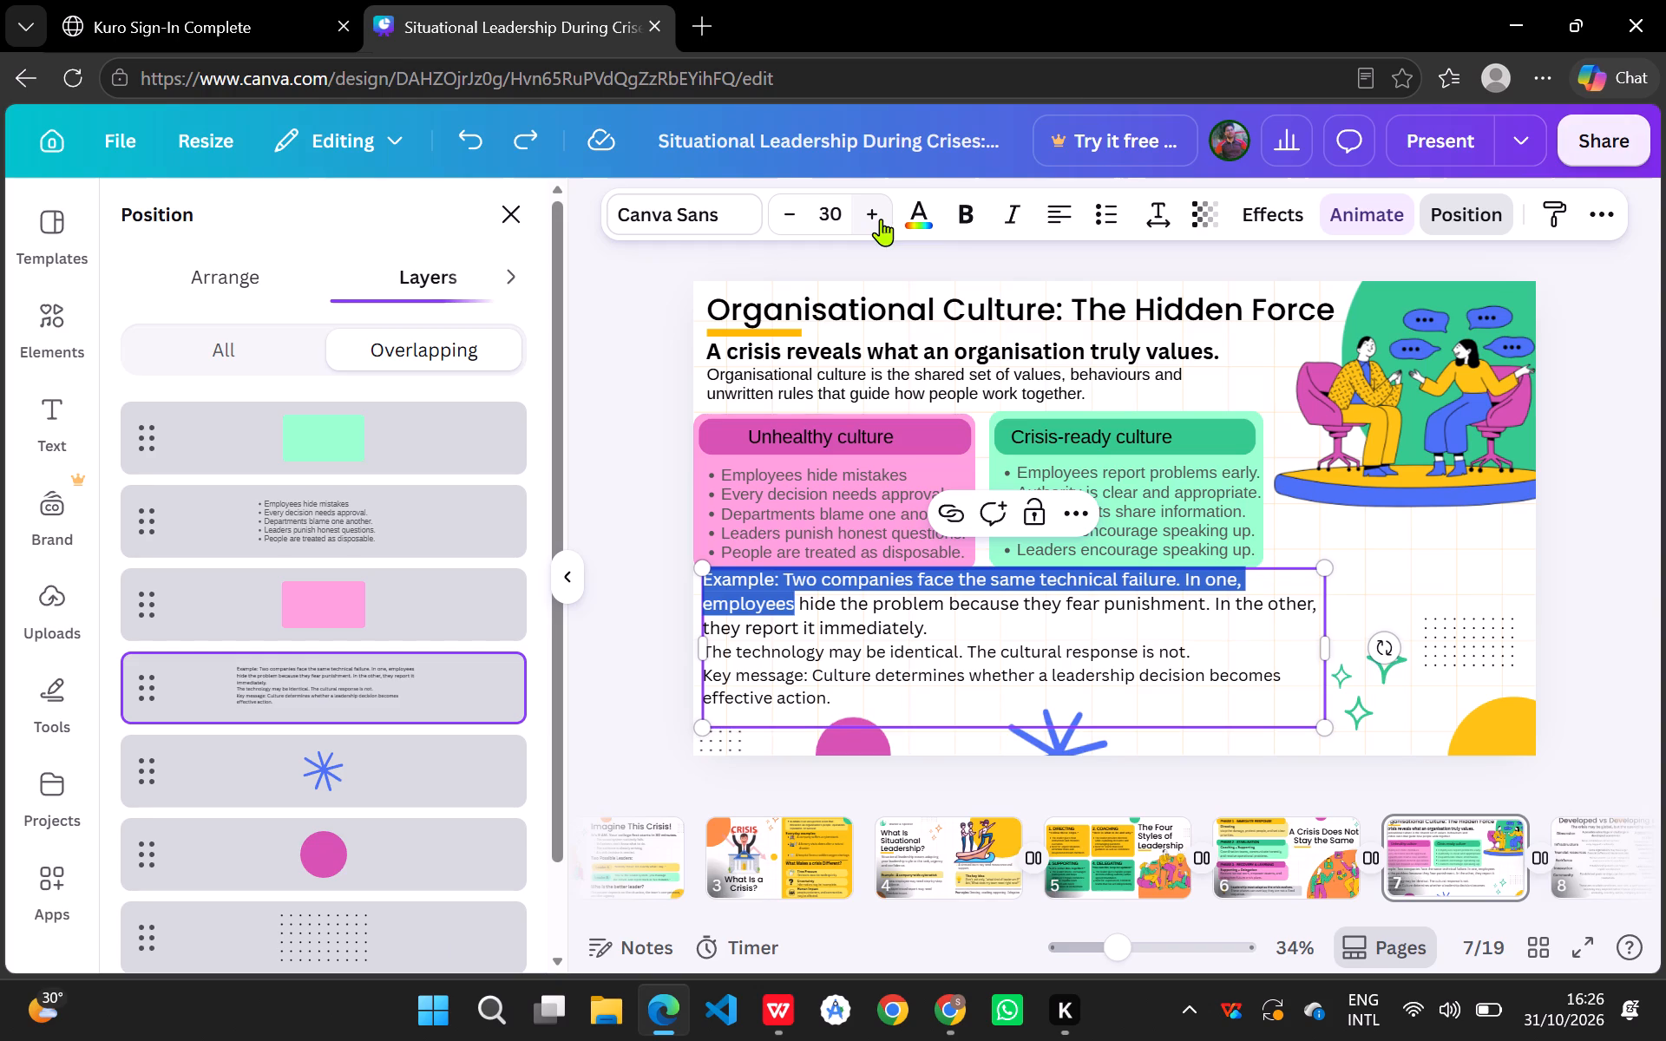
pyautogui.click(789, 220)
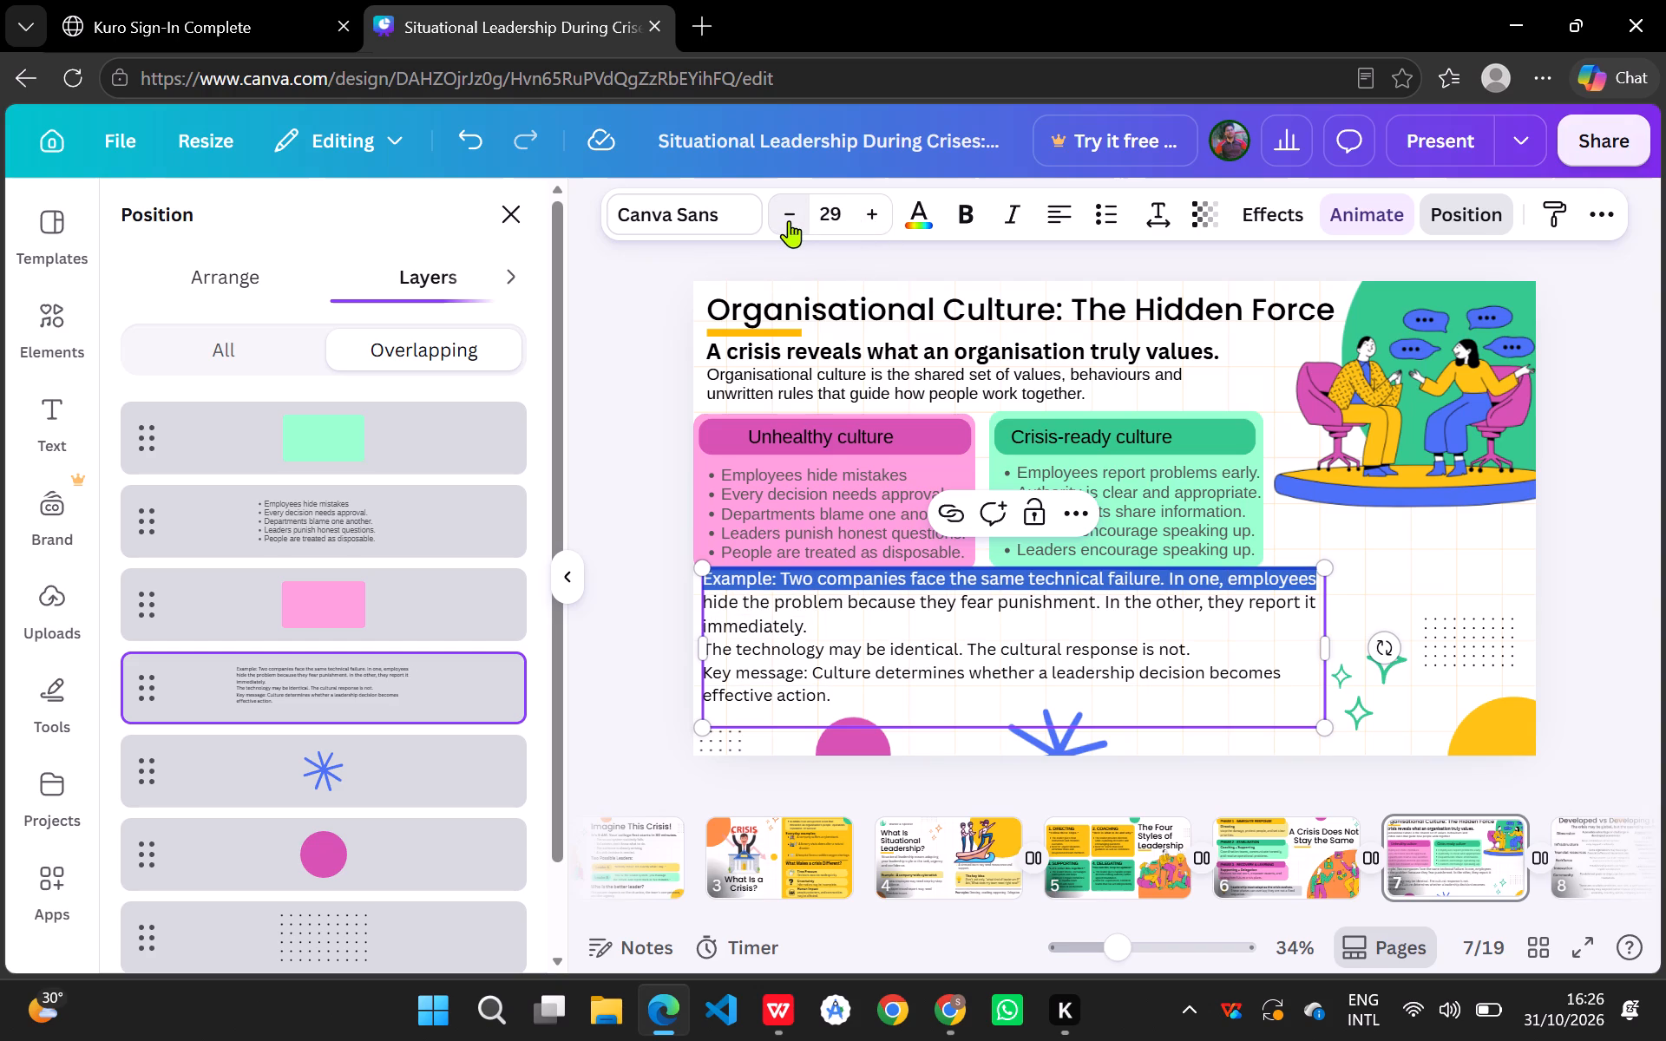
pyautogui.click(789, 220)
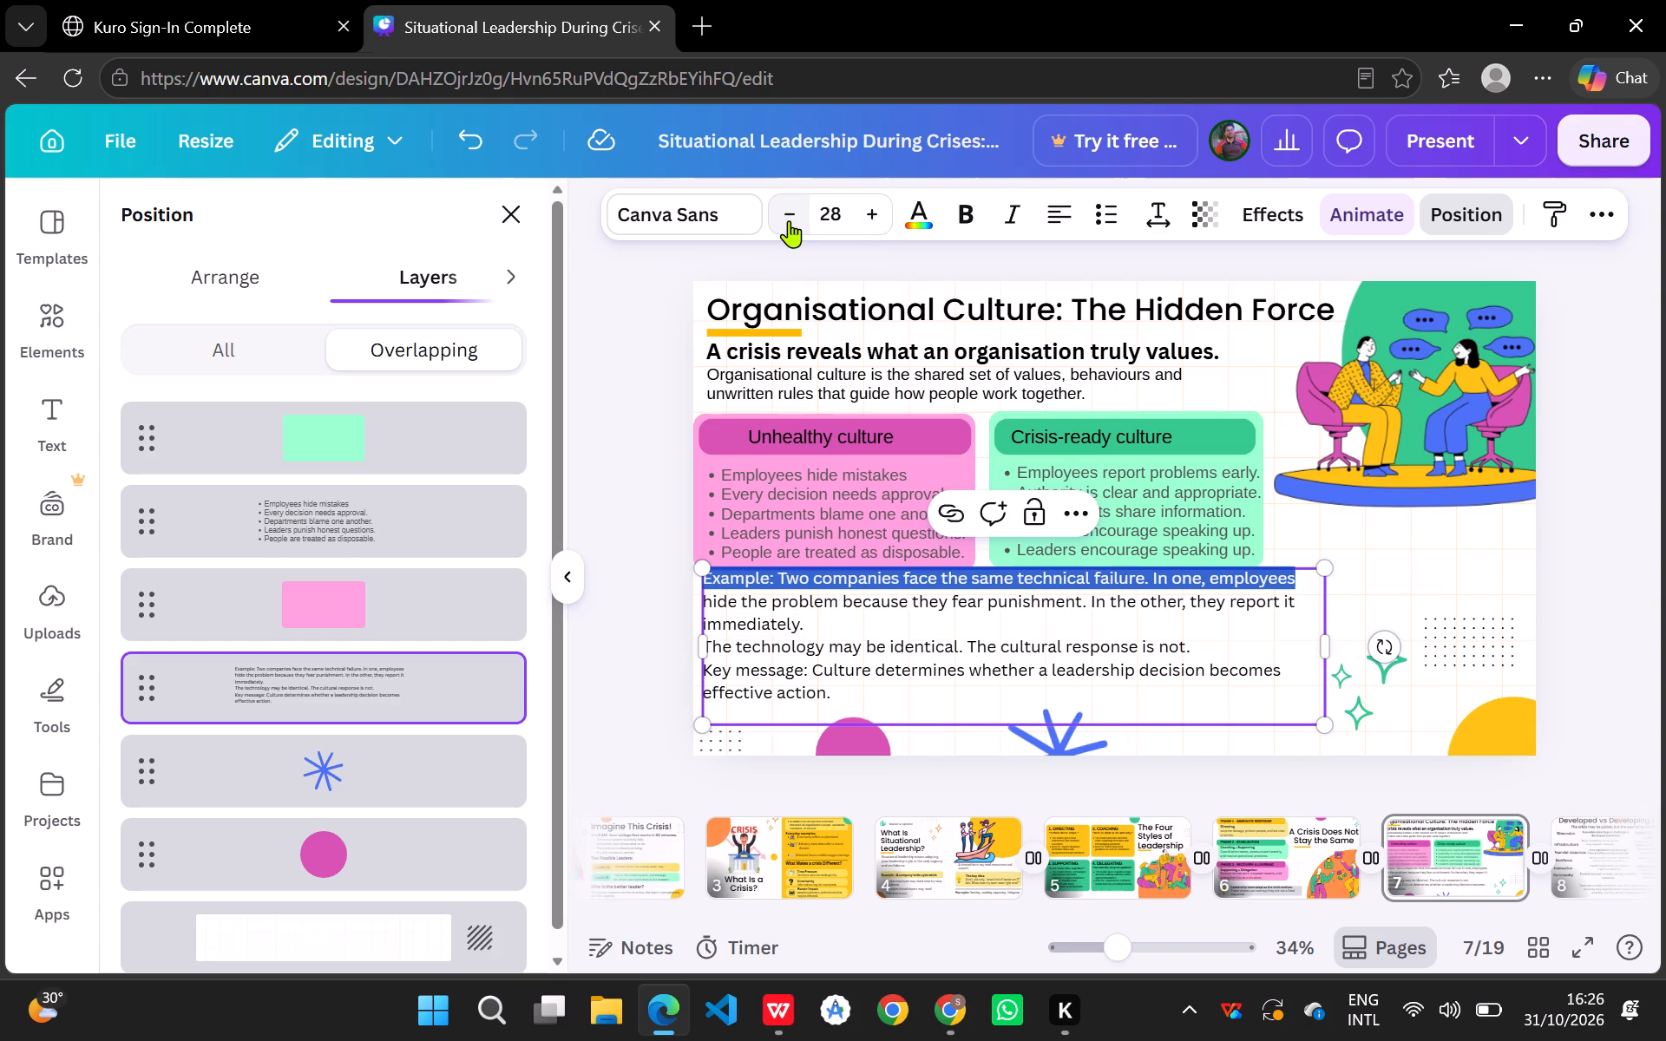
pyautogui.click(789, 220)
# Insert a line break after "Example: Two companies face the same technical failure." so "In one, employees" starts a new line.
pyautogui.click(909, 606)
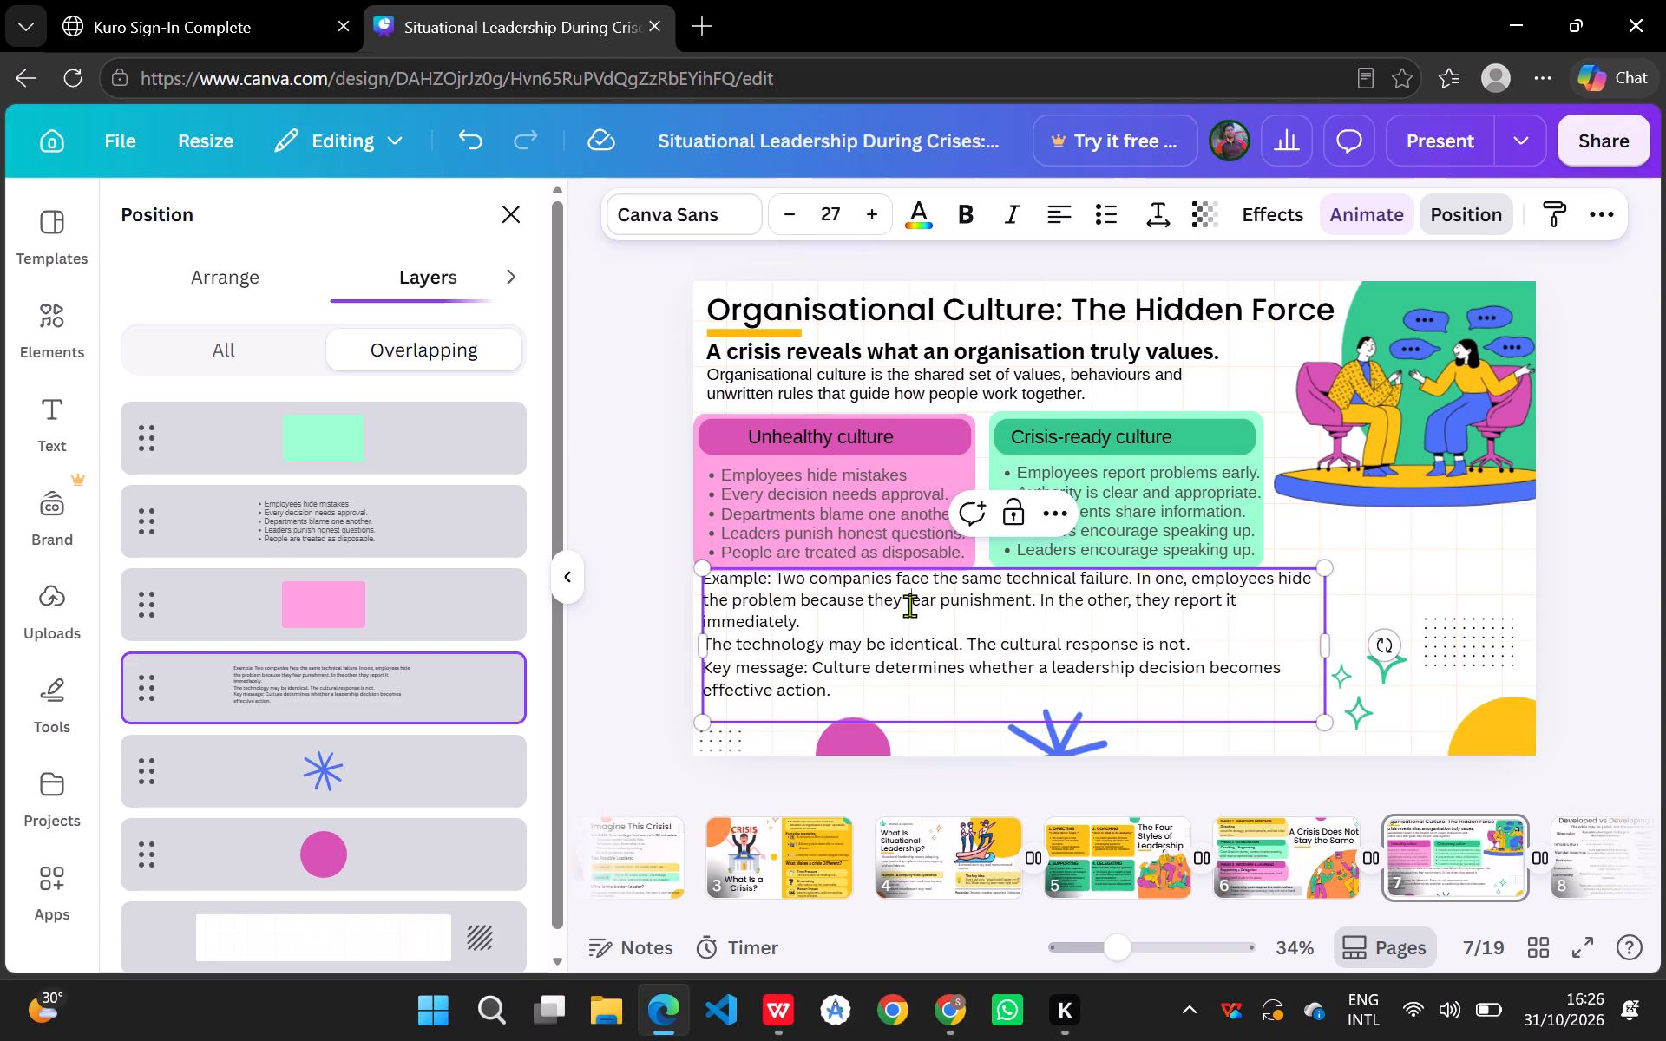
pyautogui.click(1133, 586)
pyautogui.press('Return')
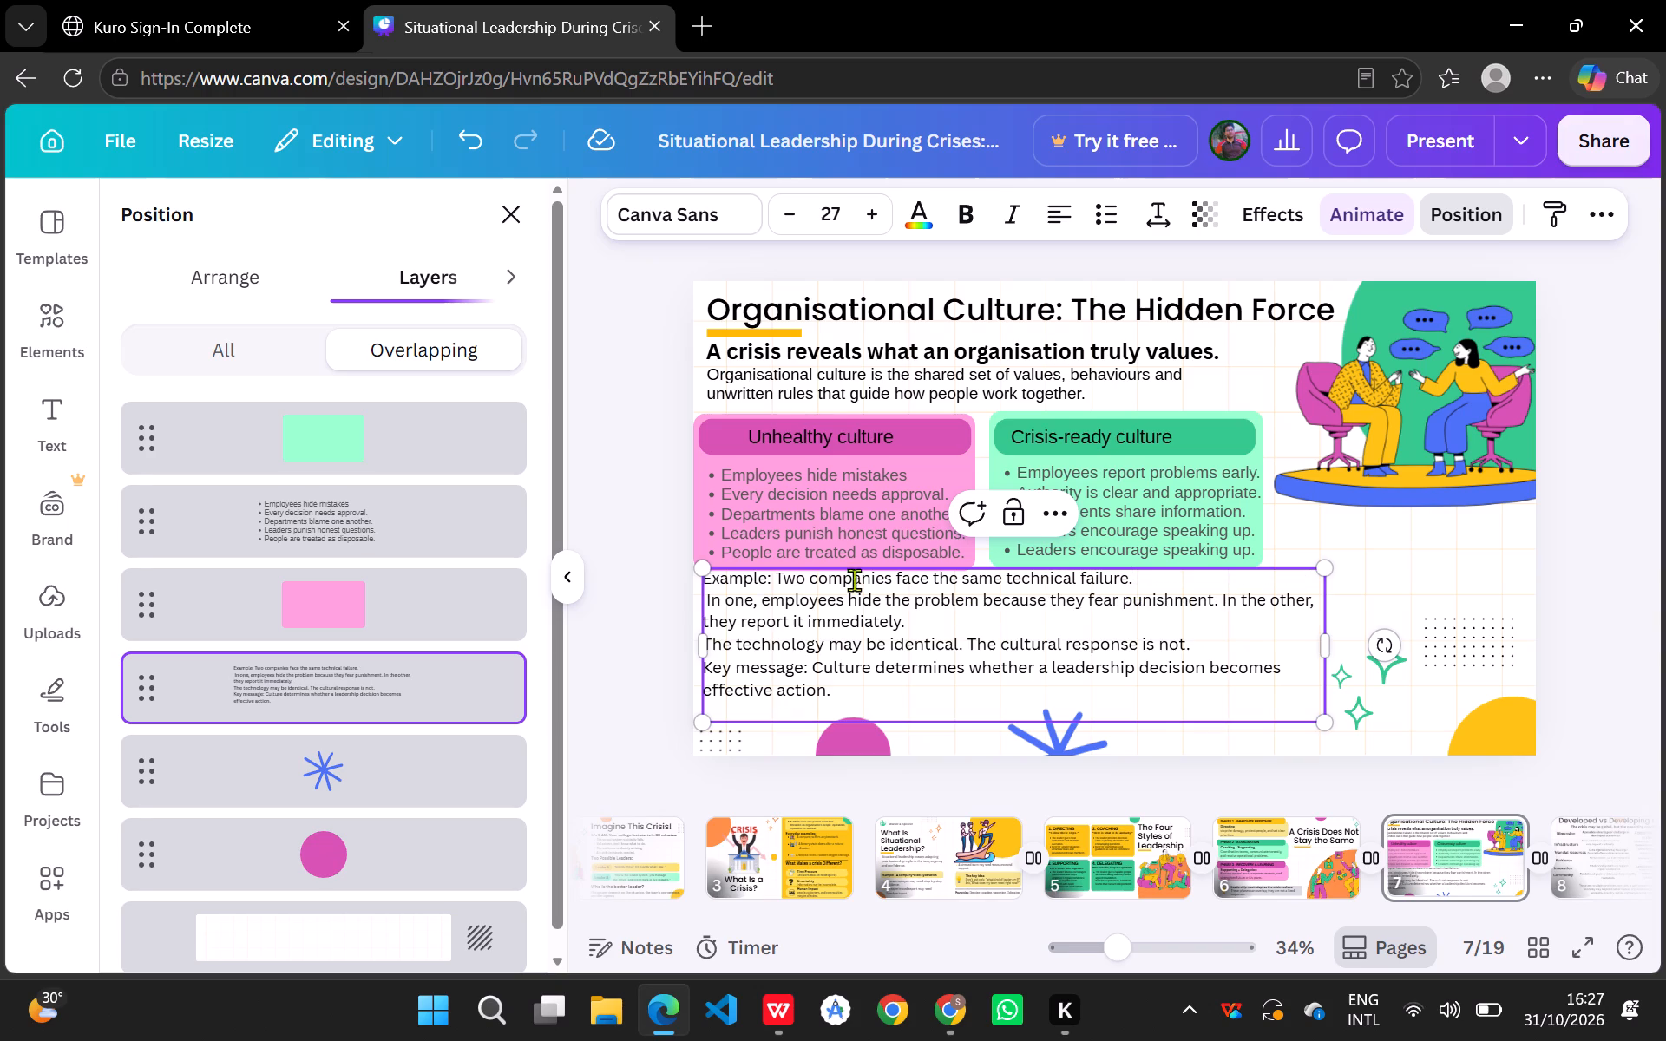
# Copy the line "Example: Two companies face the same technical failure." and delete it from the example paragraph.
pyautogui.click(705, 581)
pyautogui.moveTo(705, 577); pyautogui.dragTo(1131, 594)
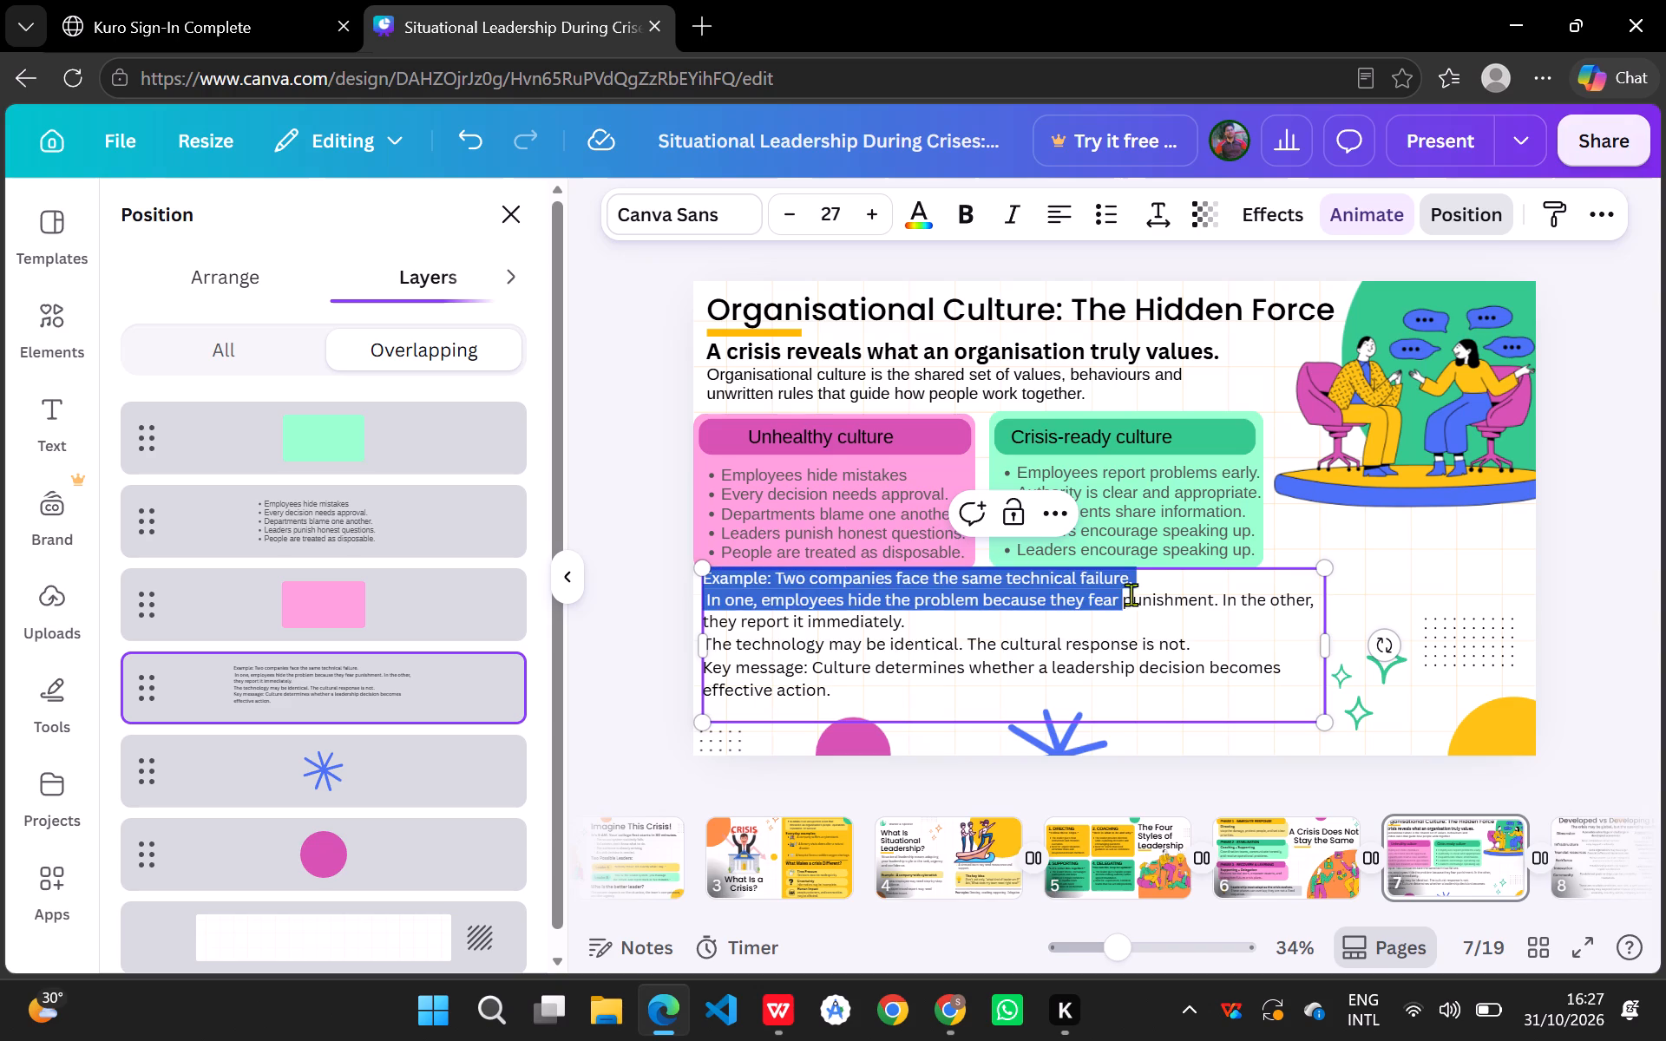
pyautogui.moveTo(1131, 594); pyautogui.dragTo(1145, 582)
pyautogui.hotkey('ctrl', 'c')
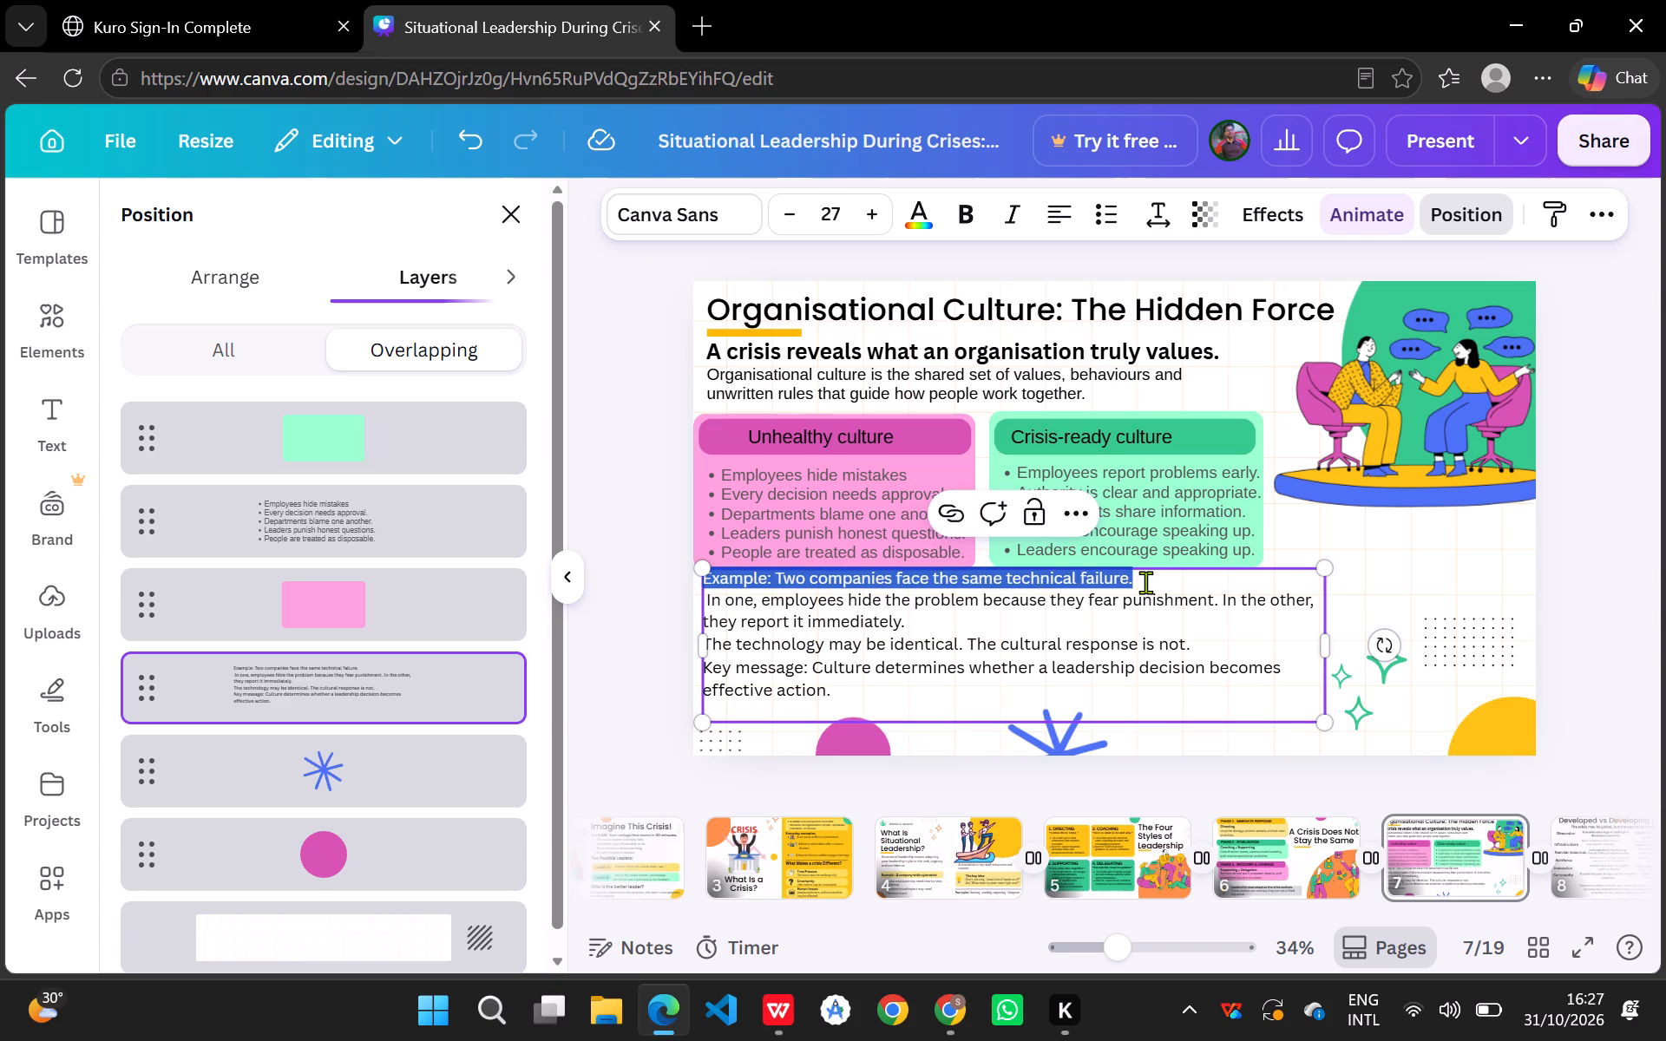
pyautogui.press('BackSpace')
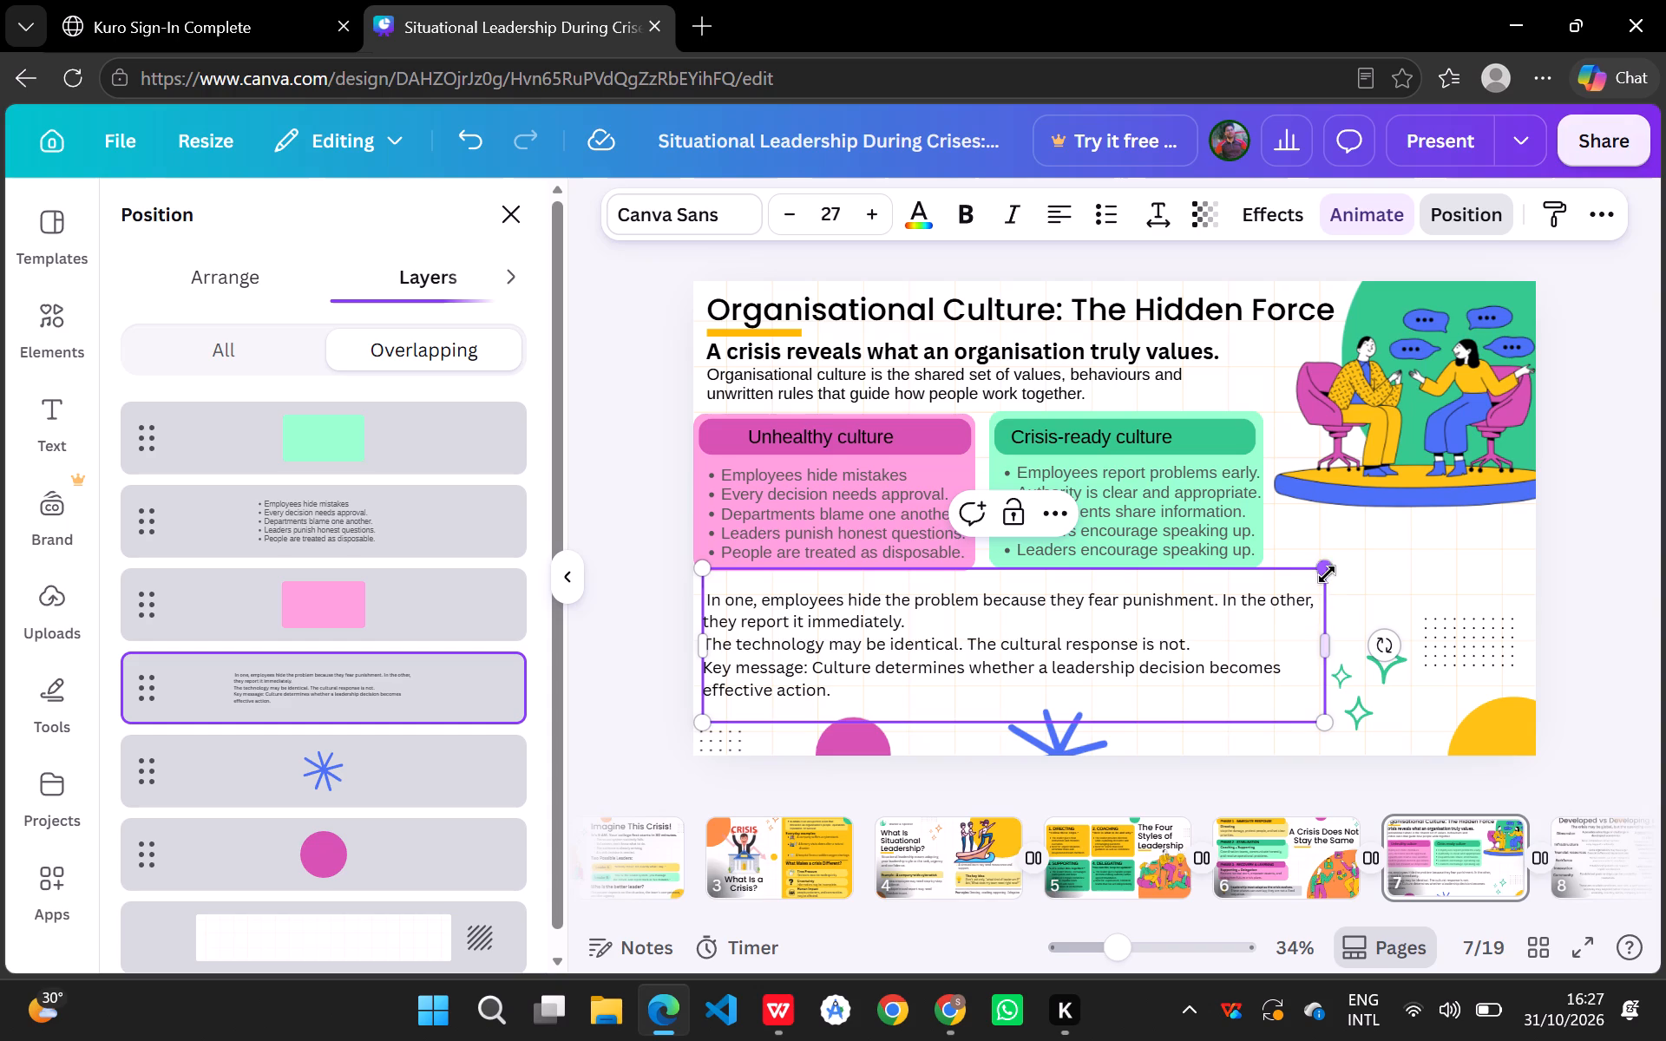
# Scale down the remaining example paragraph proportionally to a font size of about 18.4.
pyautogui.moveTo(1327, 570); pyautogui.dragTo(1208, 705)
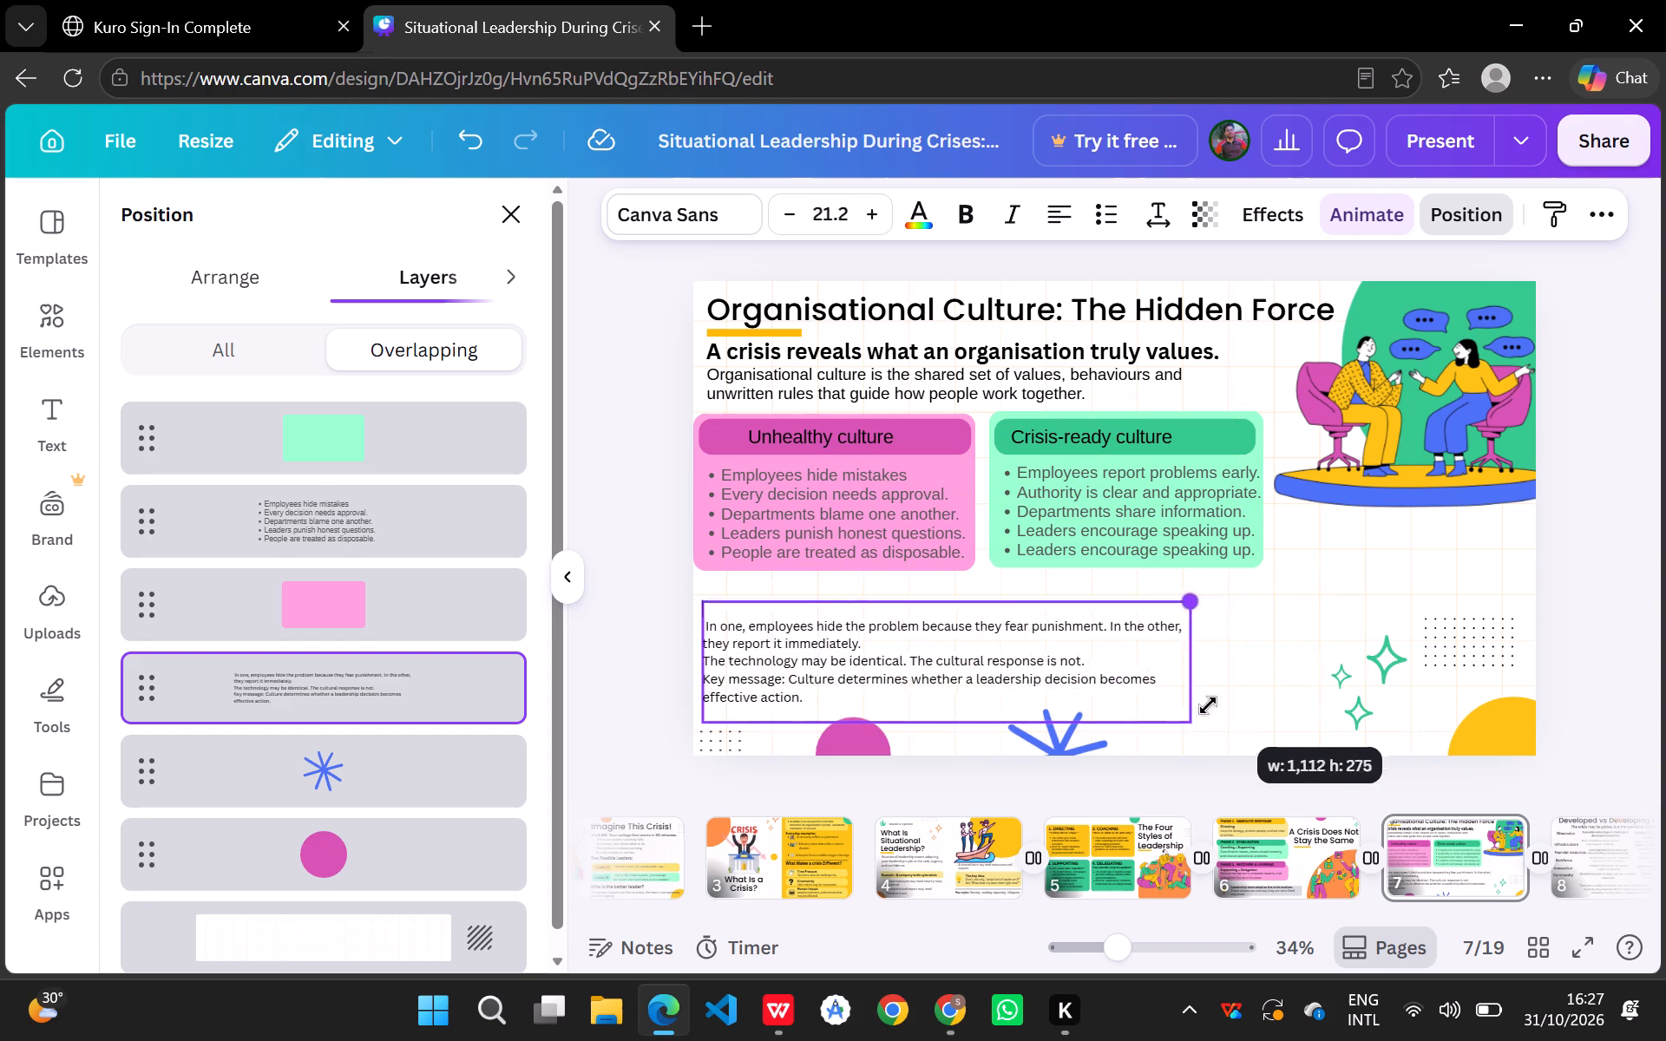
pyautogui.moveTo(1208, 705); pyautogui.dragTo(1155, 707)
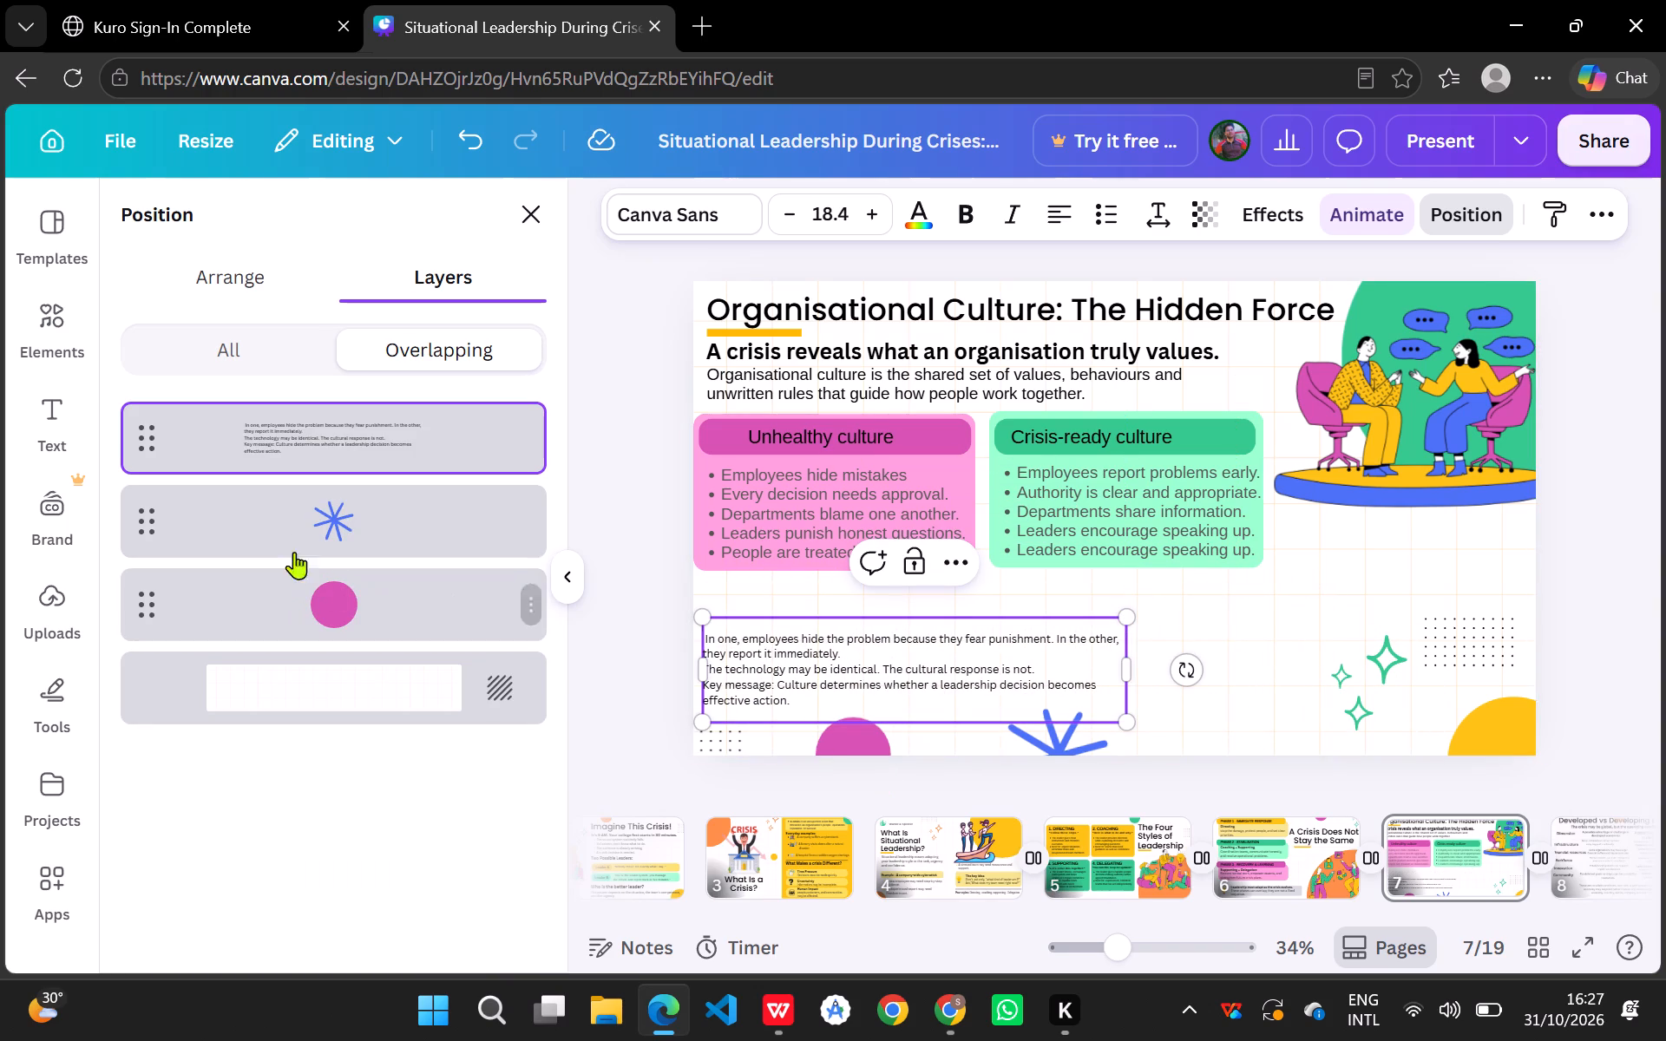
# Add a subheading text box beneath the pink culture box and widen it to about the far edge of the green box.
pyautogui.click(62, 435)
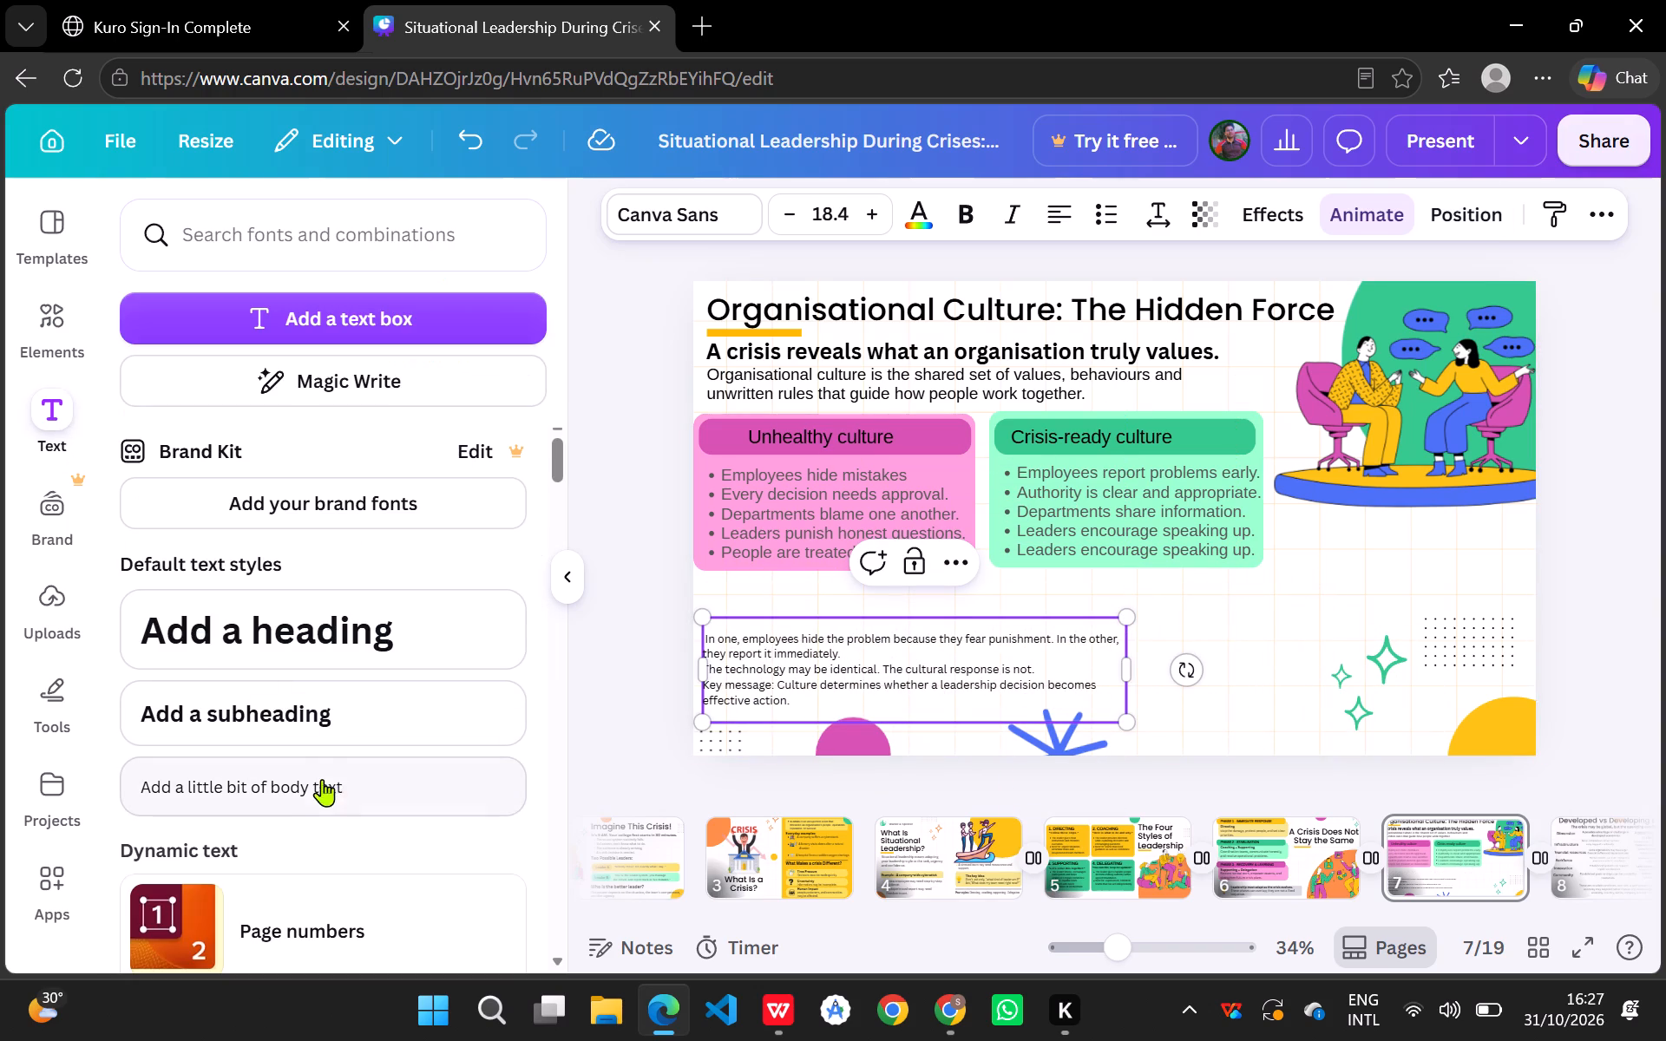
pyautogui.click(348, 733)
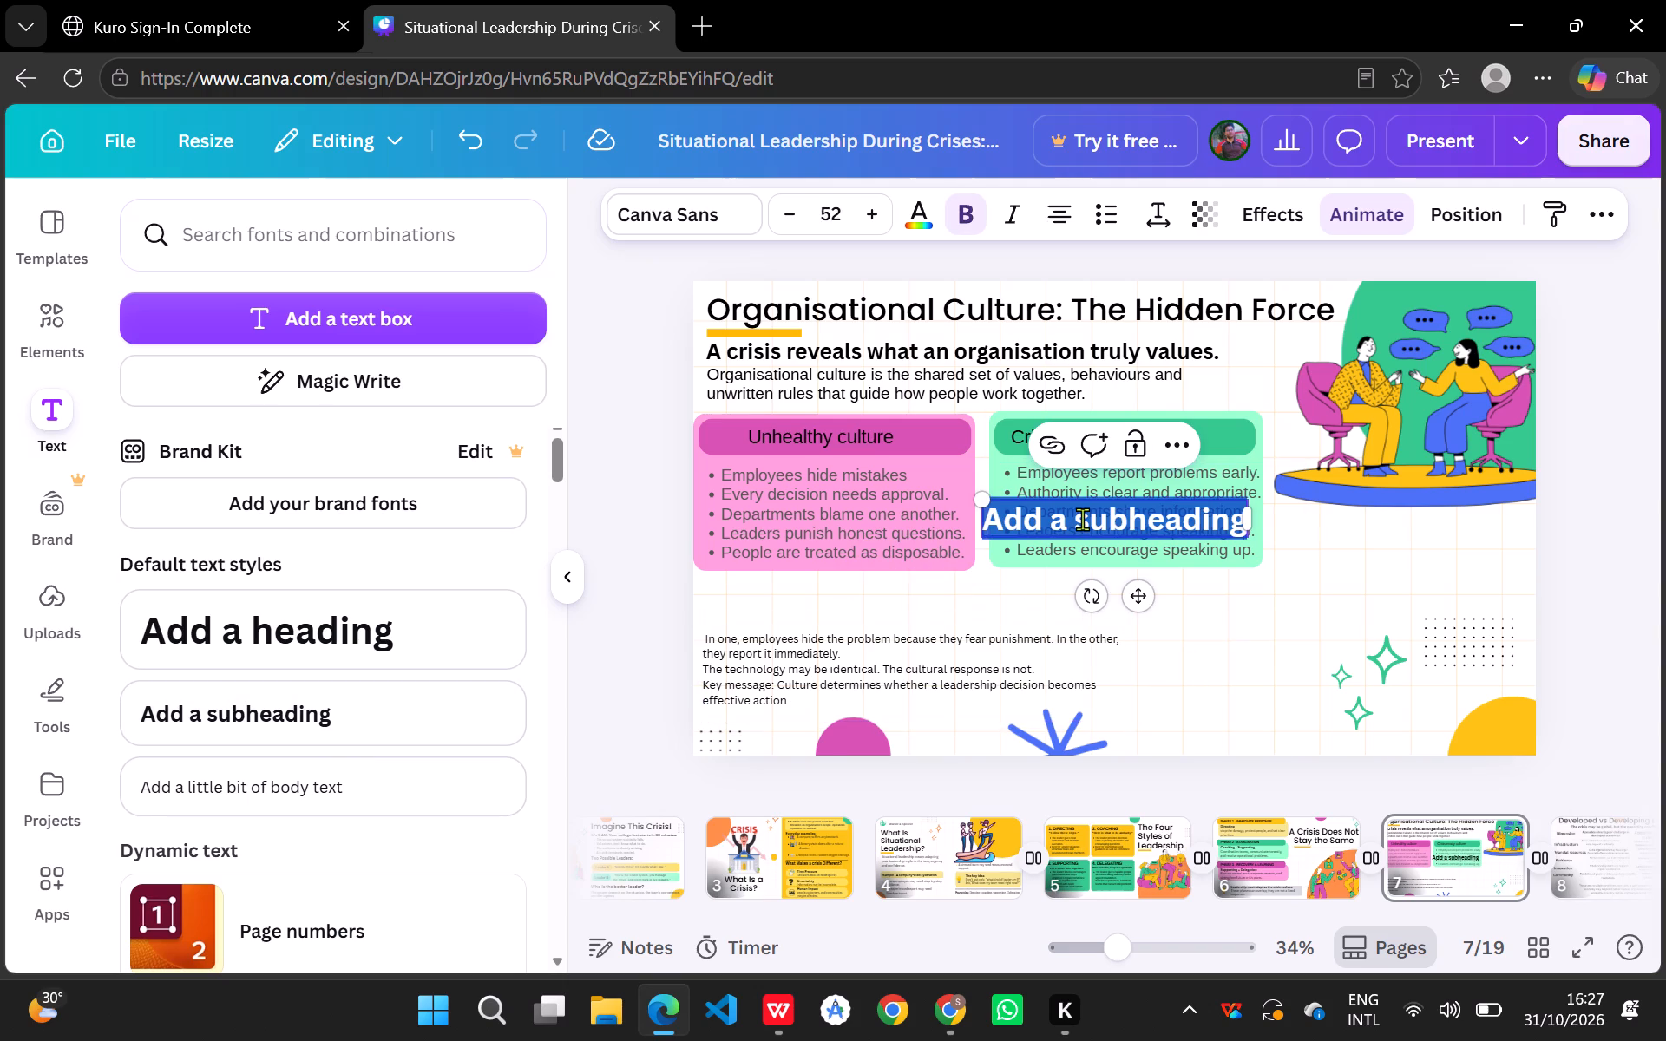
pyautogui.click(1077, 539)
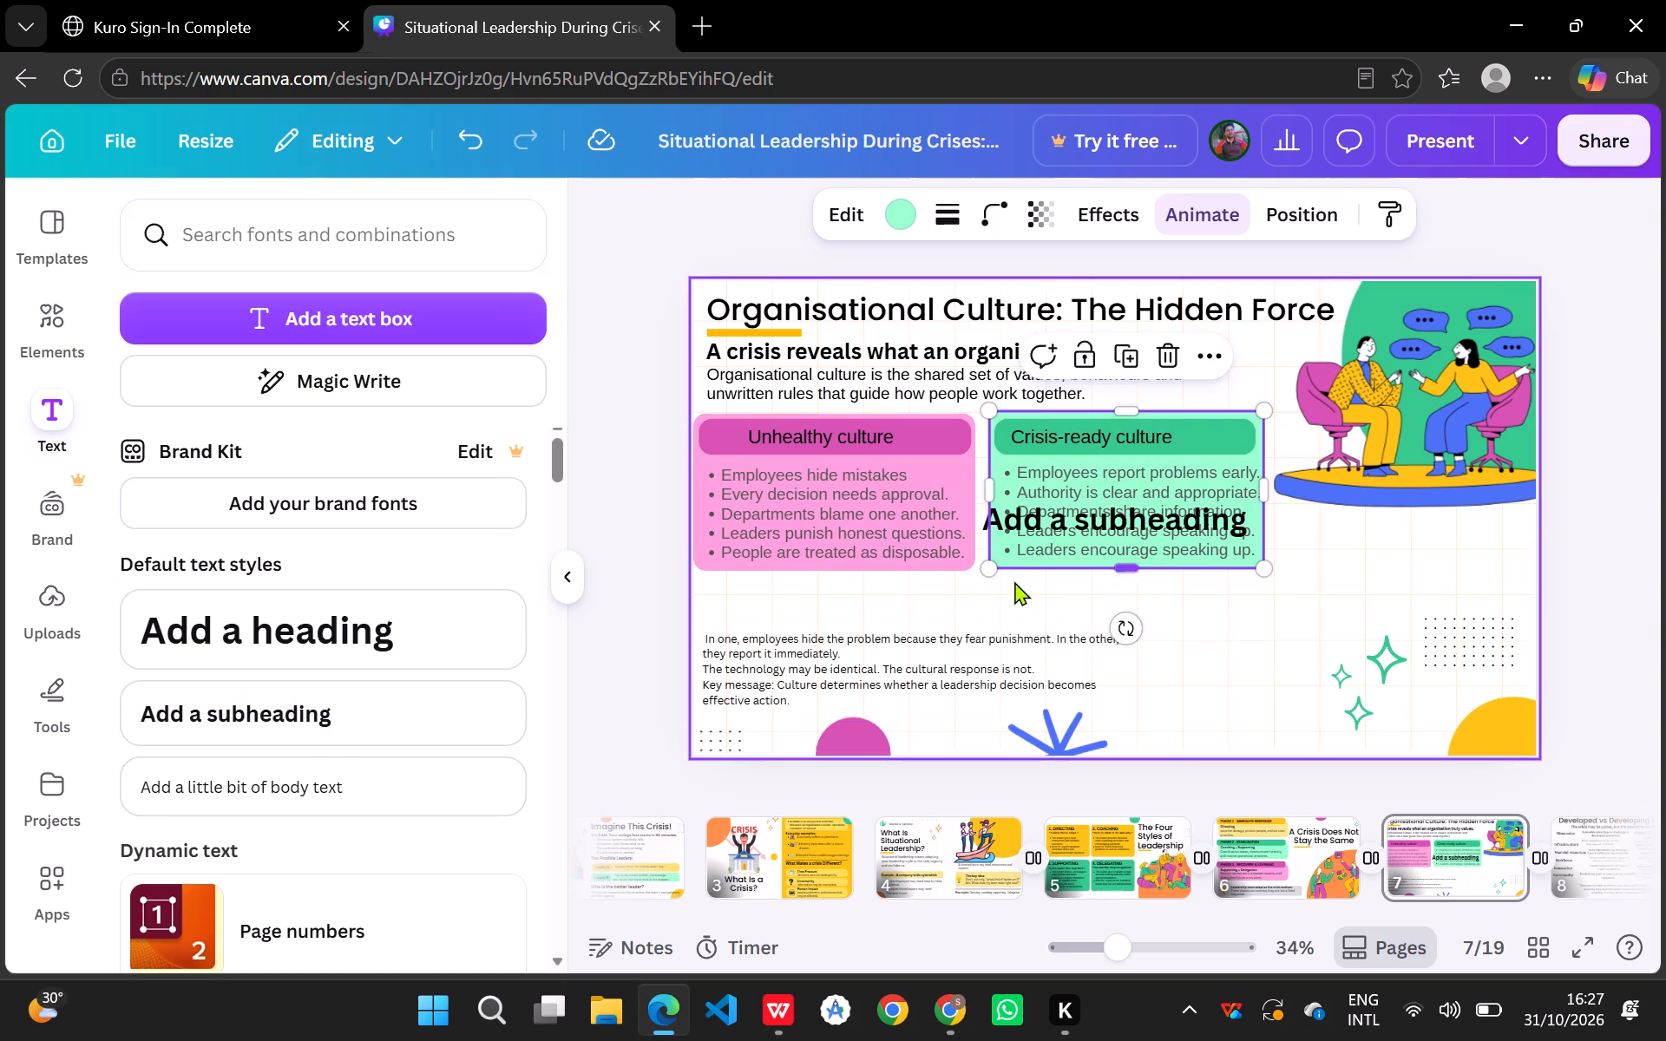
pyautogui.click(1119, 519)
pyautogui.moveTo(1111, 529); pyautogui.dragTo(830, 616)
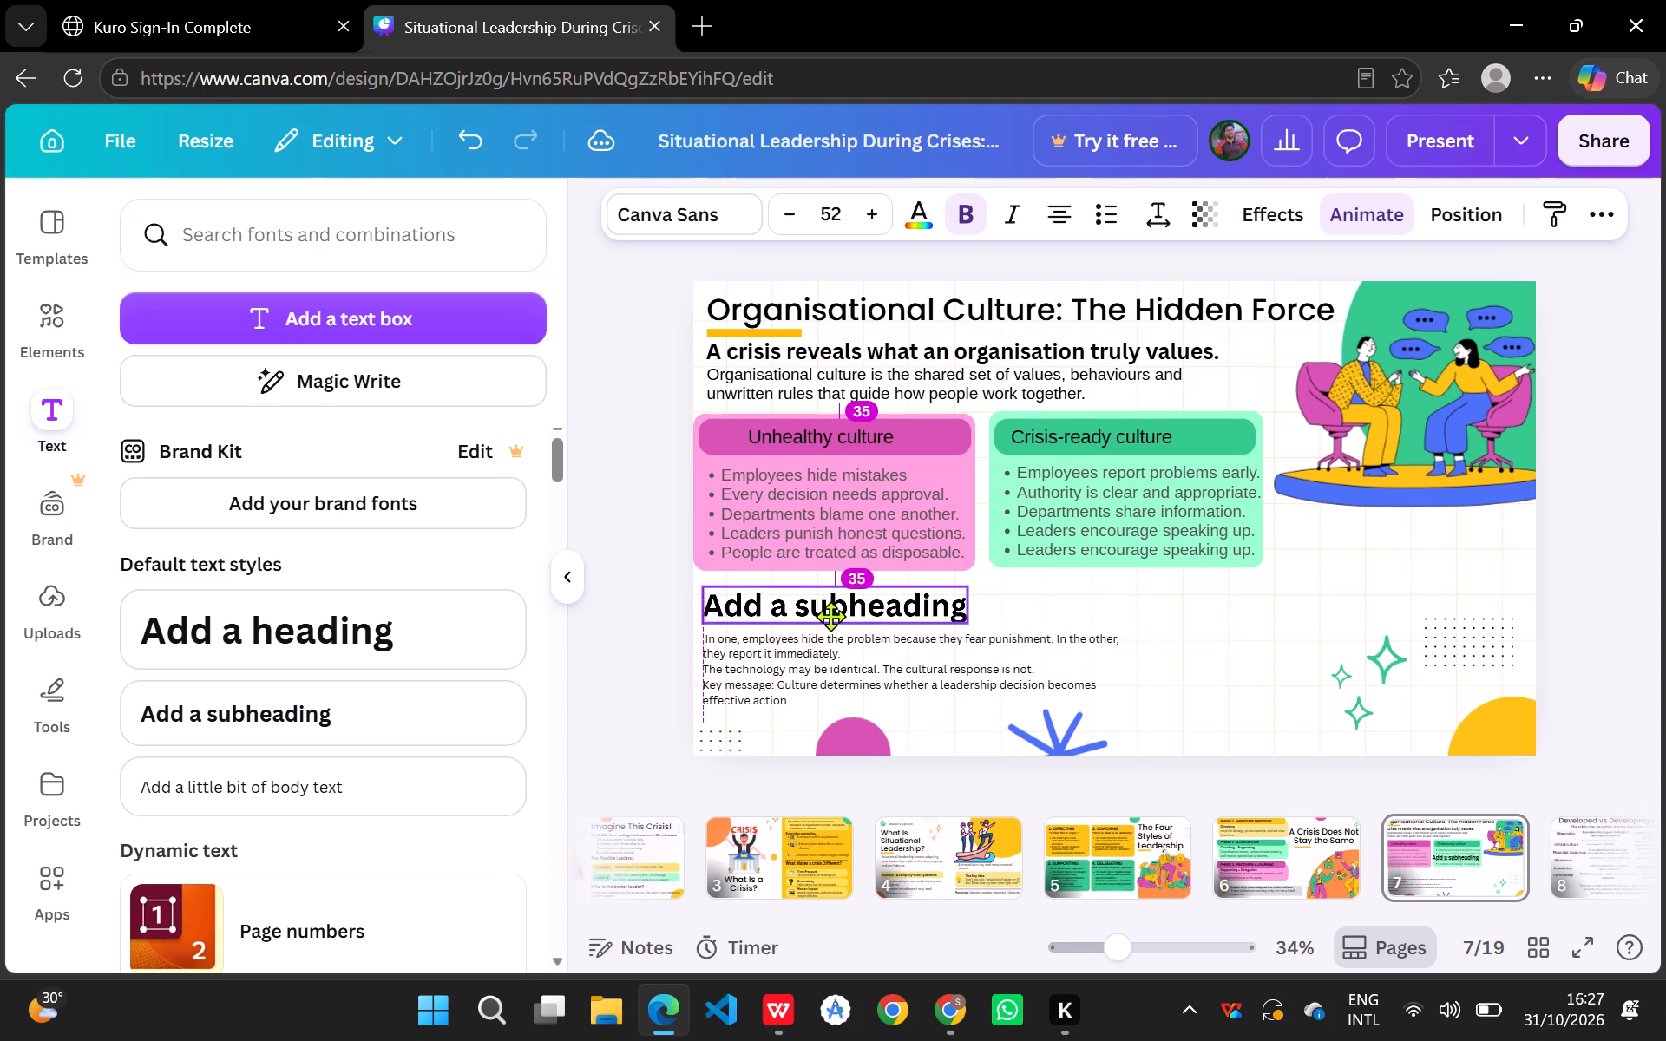
pyautogui.moveTo(830, 616); pyautogui.dragTo(832, 616)
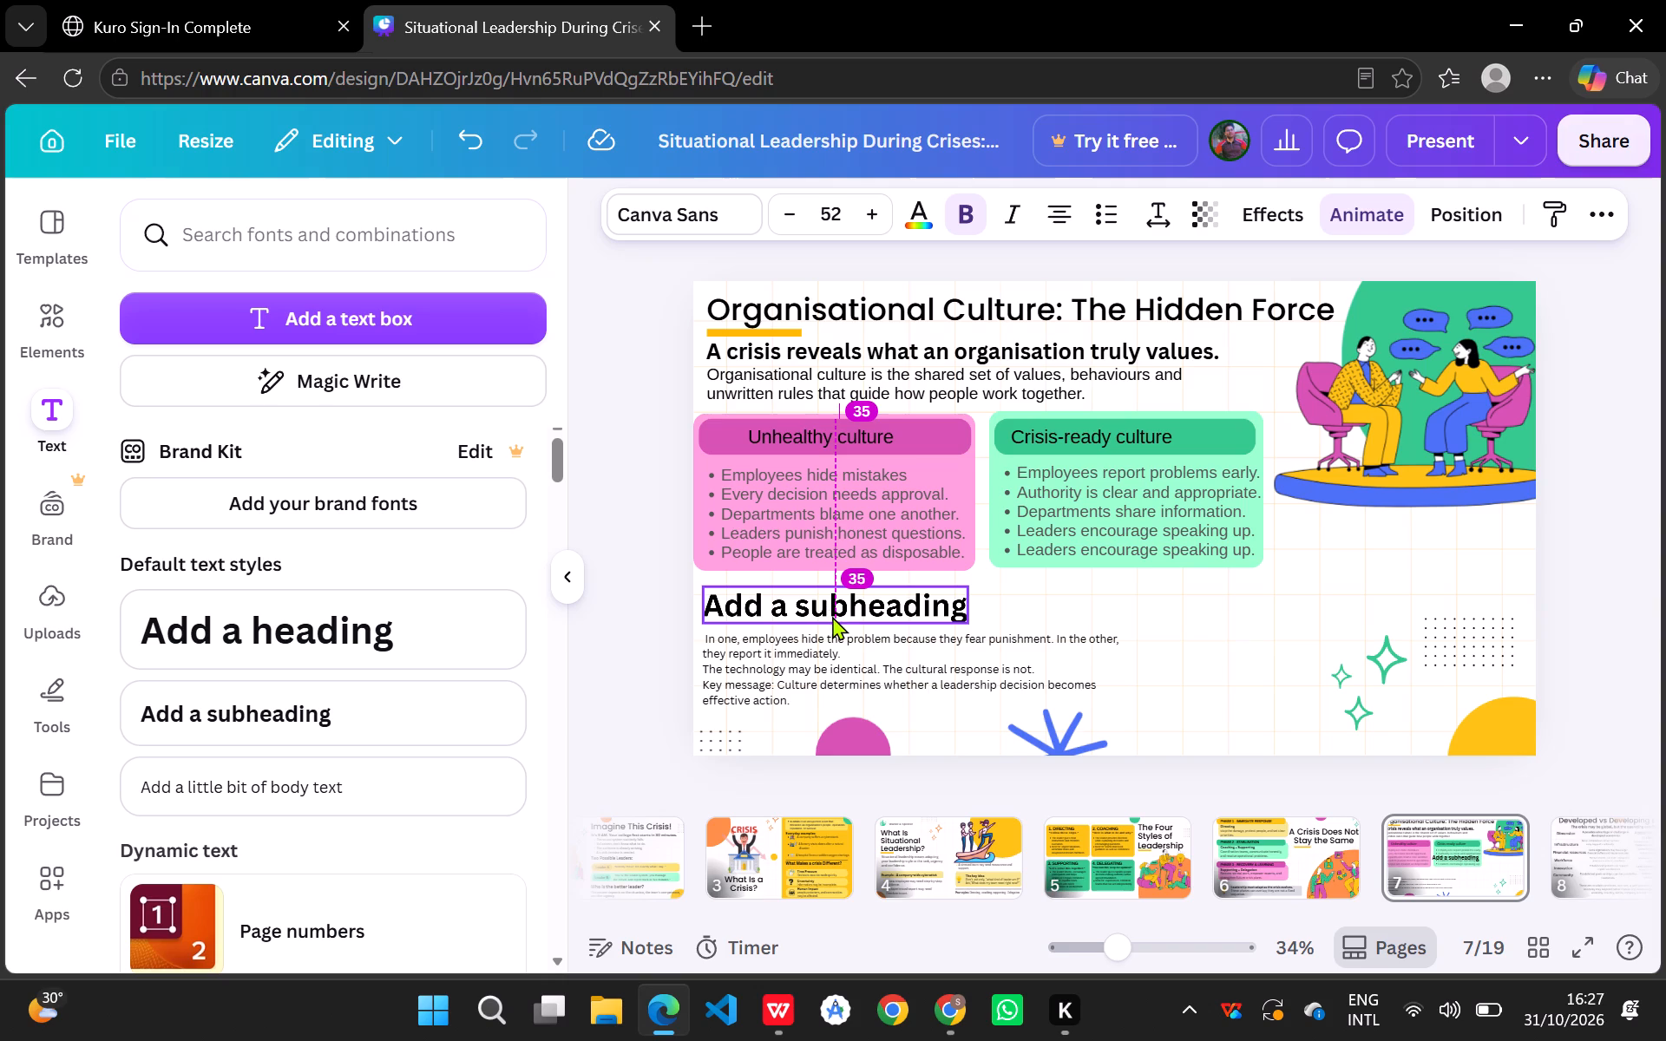
pyautogui.moveTo(968, 604); pyautogui.dragTo(1179, 603)
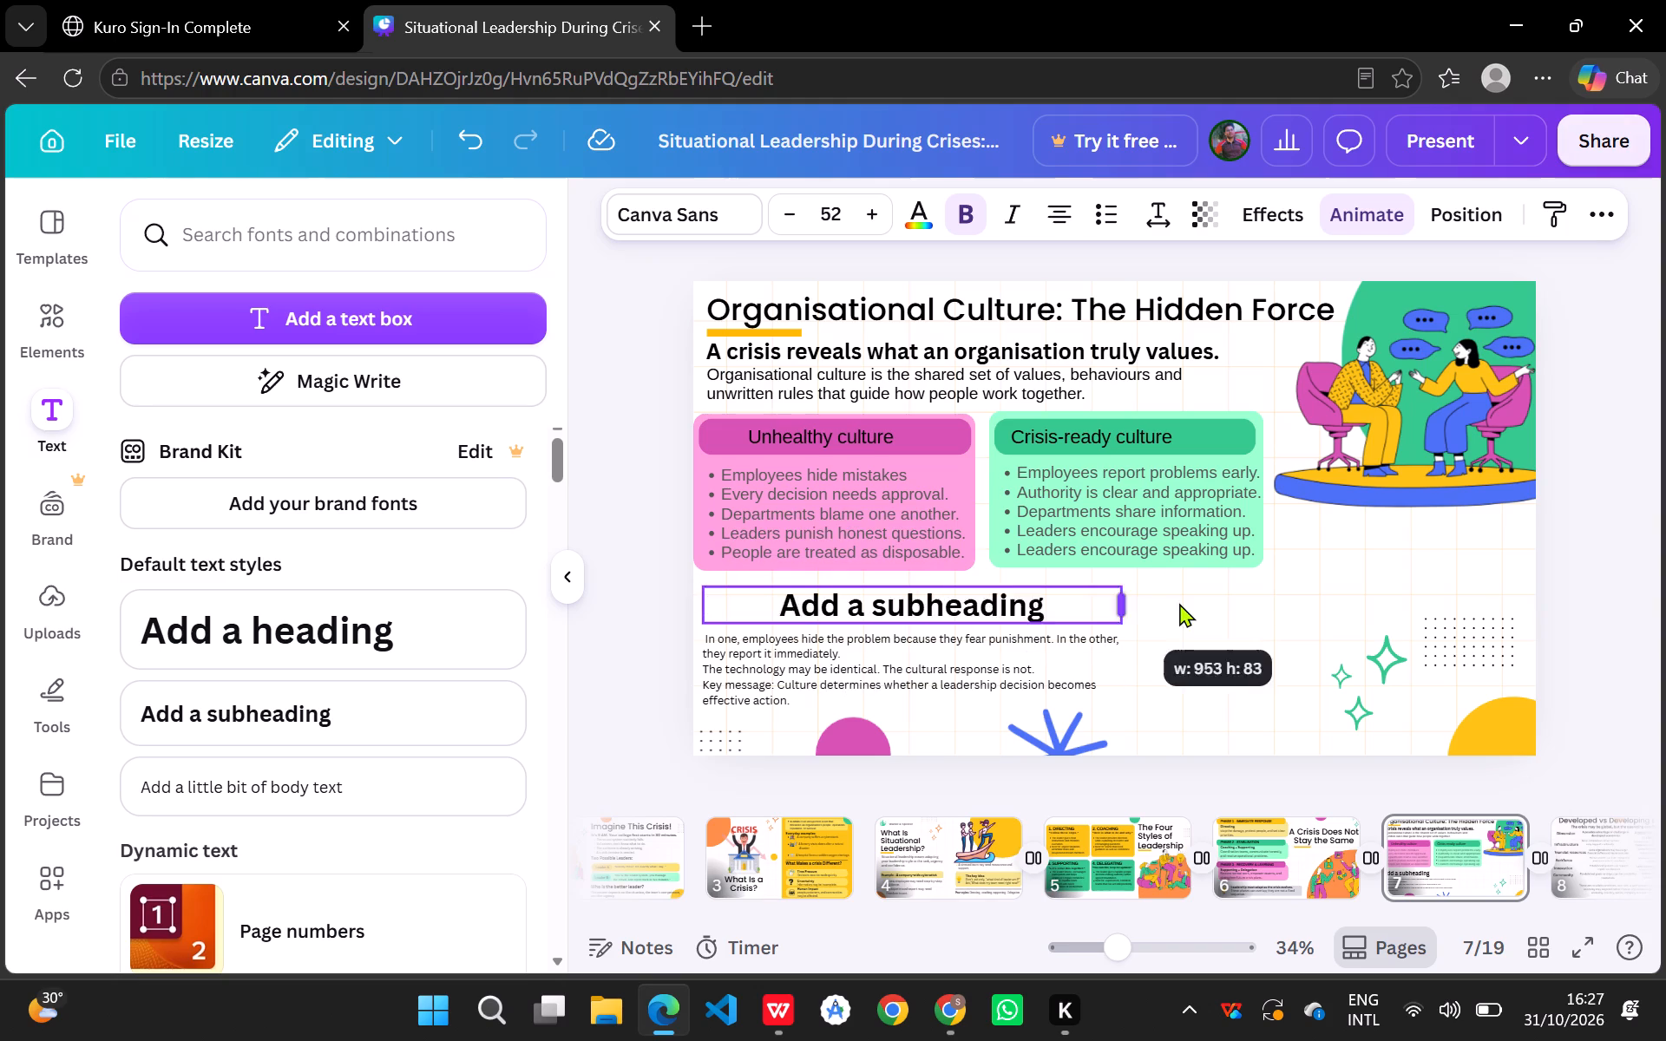
pyautogui.moveTo(1179, 603); pyautogui.dragTo(1280, 600)
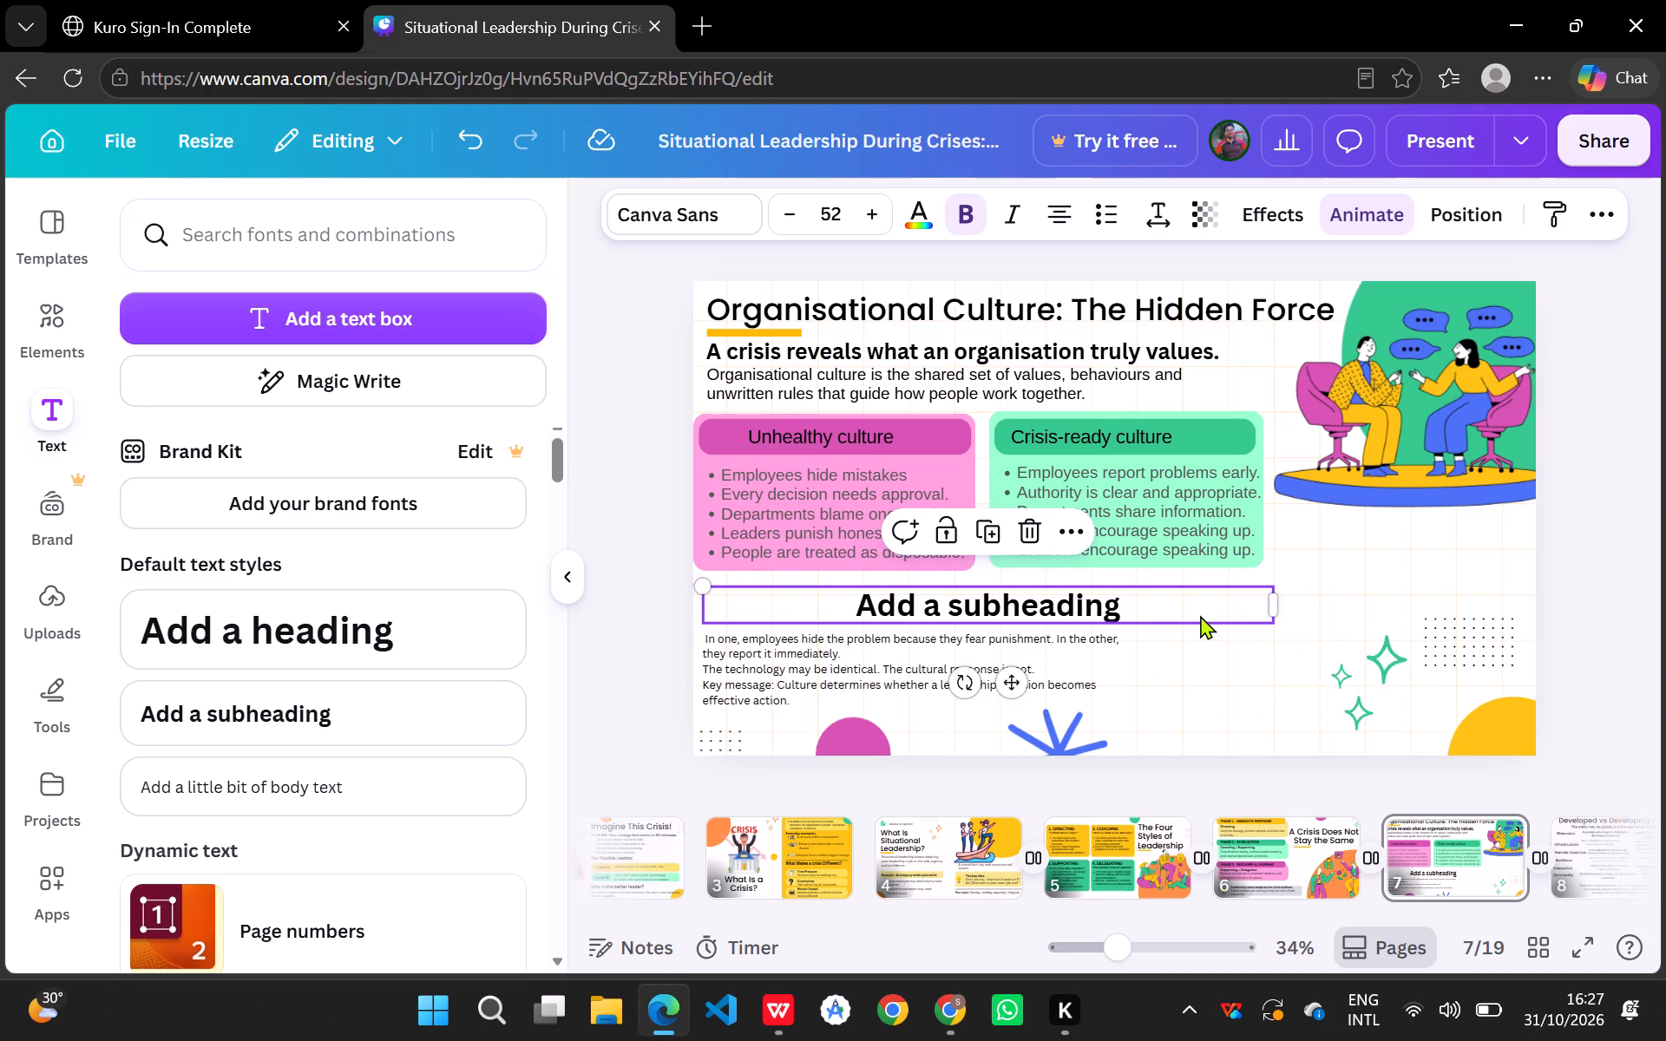
# Set the new subheading's font size to 35 and replace its placeholder with the copied line "Example: Two companies face the same technical failure.".
pyautogui.click(1200, 615)
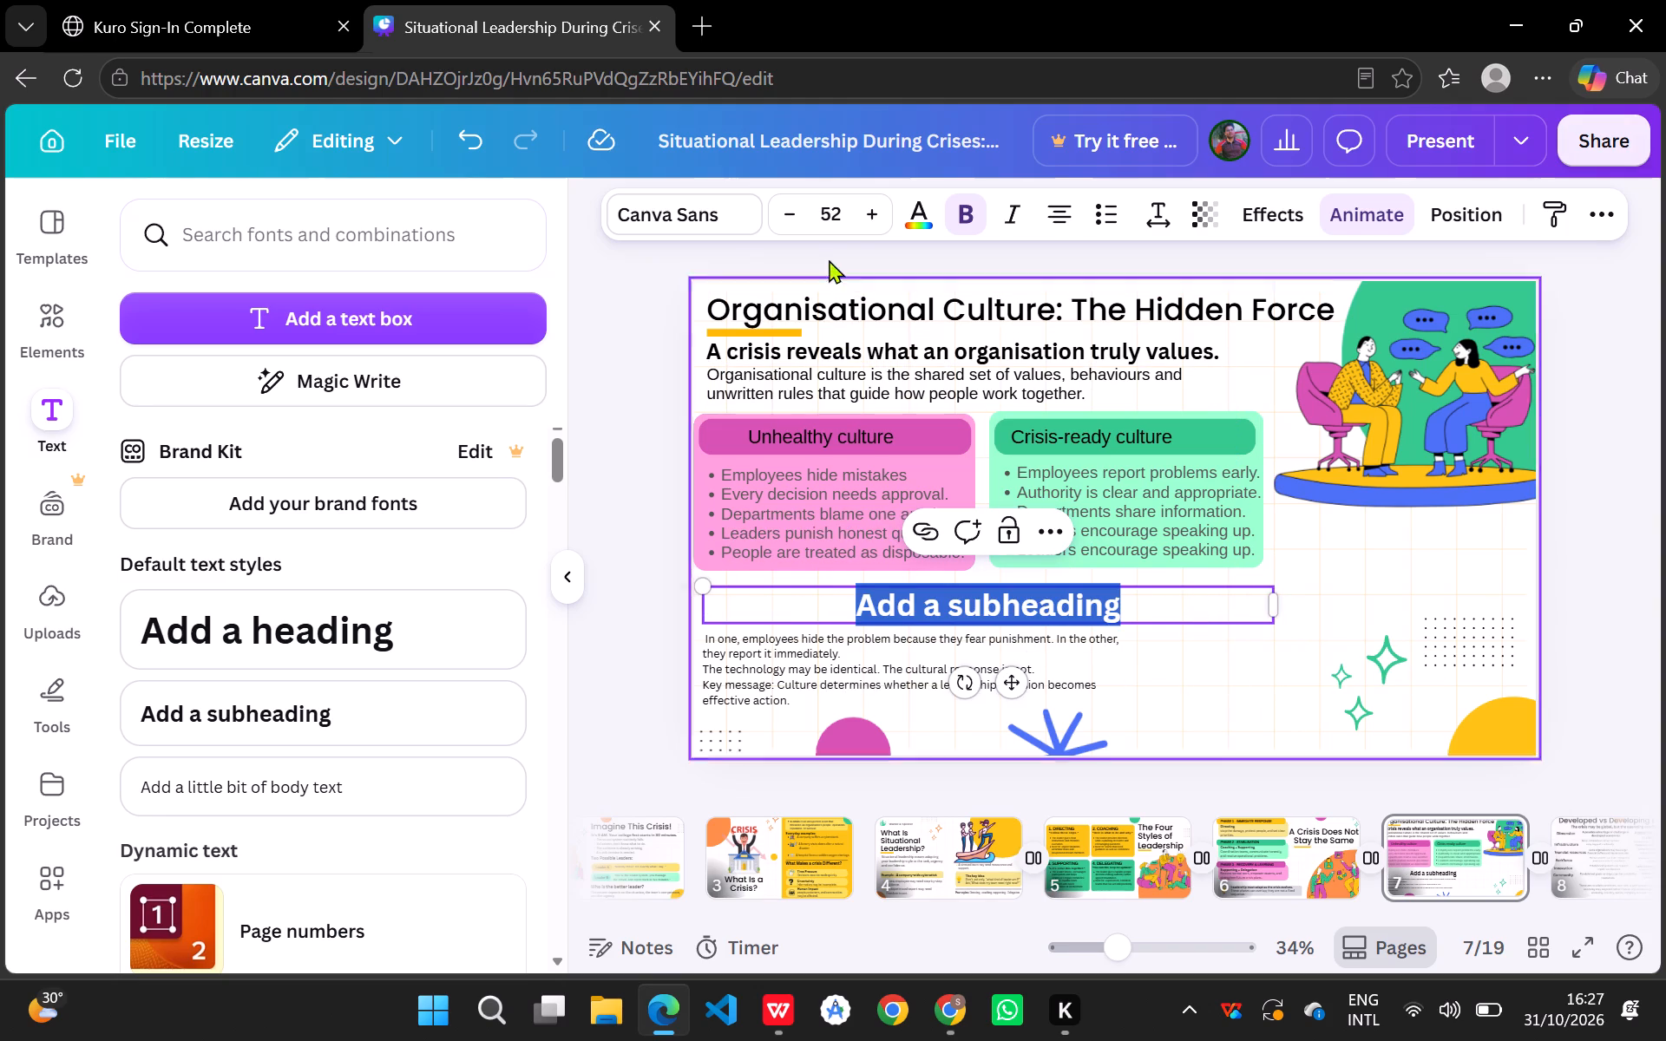
pyautogui.tripleClick(789, 213)
pyautogui.tripleClick(789, 213)
pyautogui.tripleClick(789, 213)
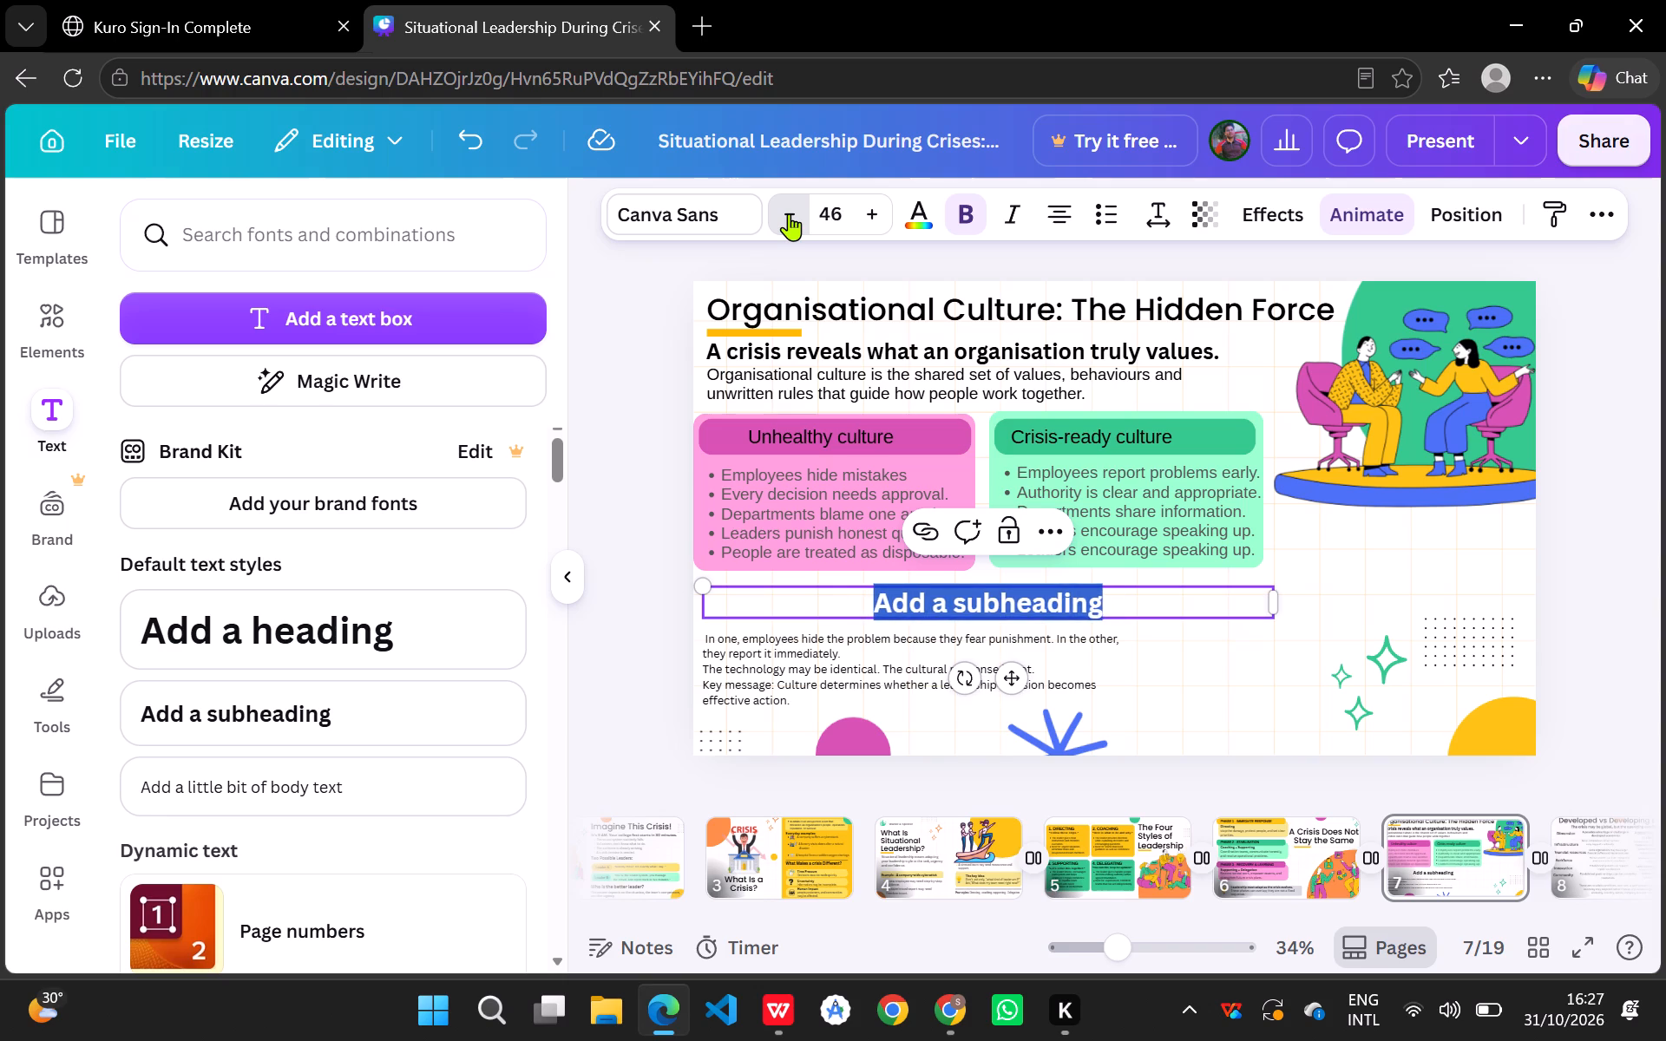
pyautogui.doubleClick(789, 213)
pyautogui.tripleClick(789, 213)
pyautogui.tripleClick(789, 213)
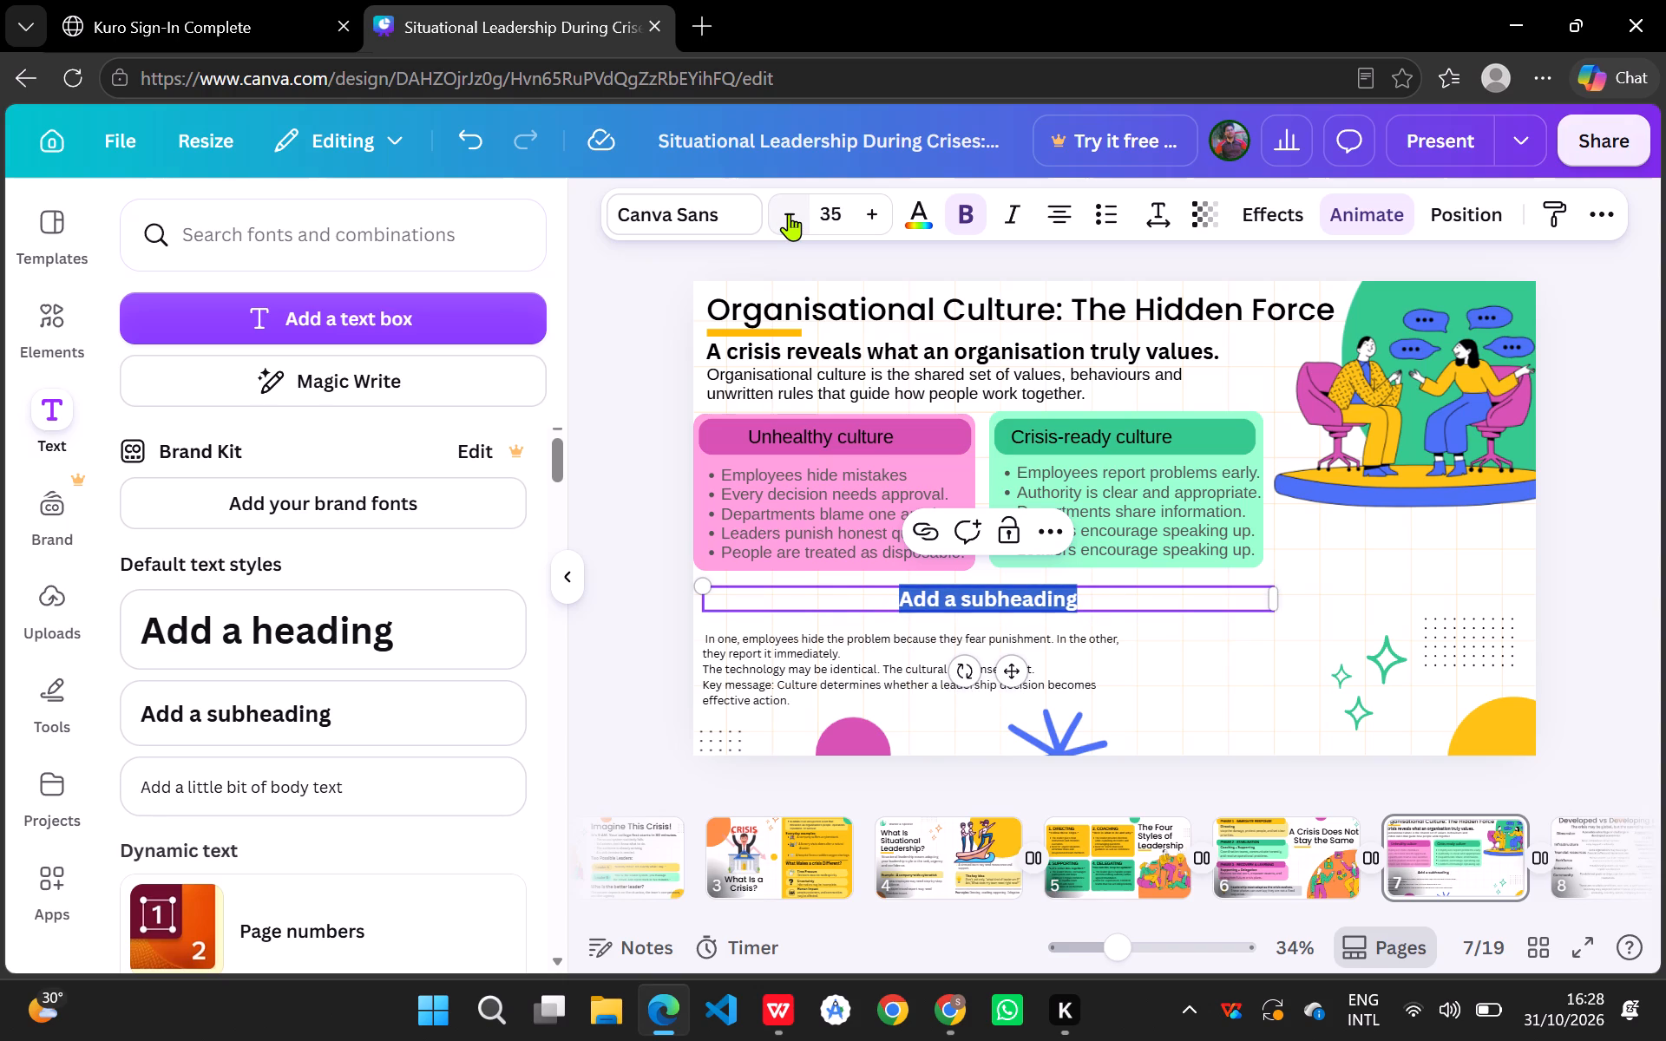
pyautogui.hotkey('ctrl', 'v')
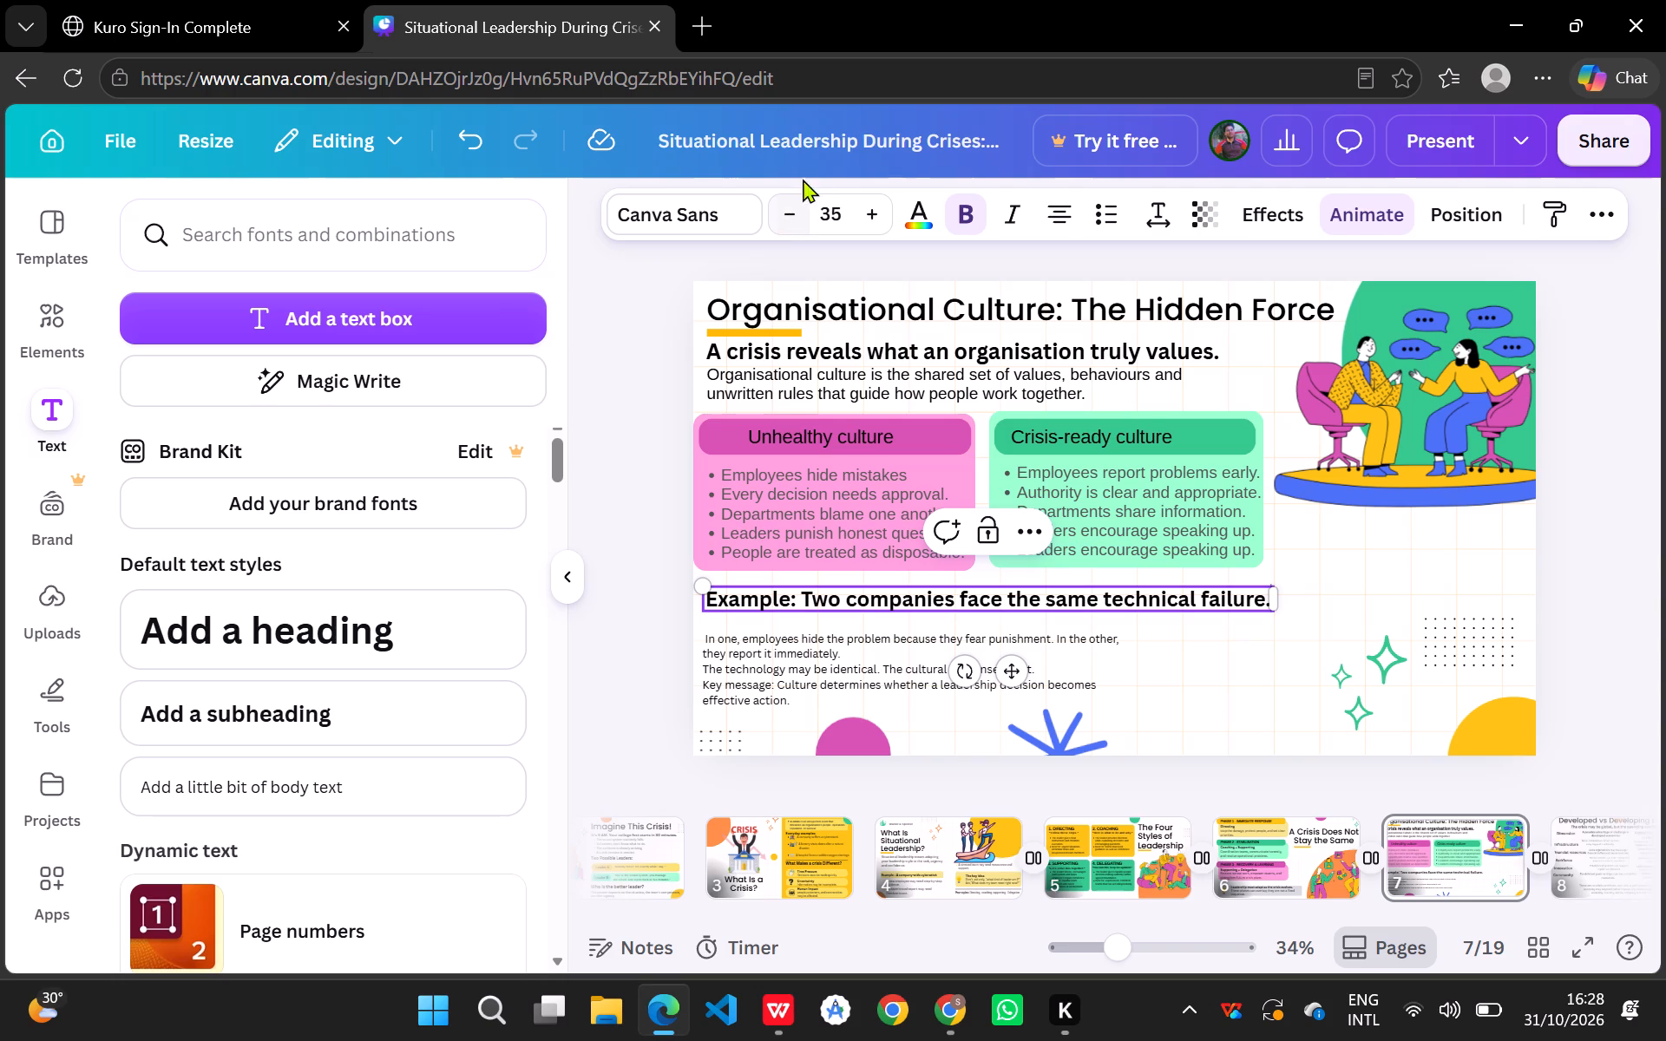
# Set the "Example: Two companies face the same technical failure." subheading to font size 30 and left-align it.
pyautogui.tripleClick(792, 201)
pyautogui.click(792, 201)
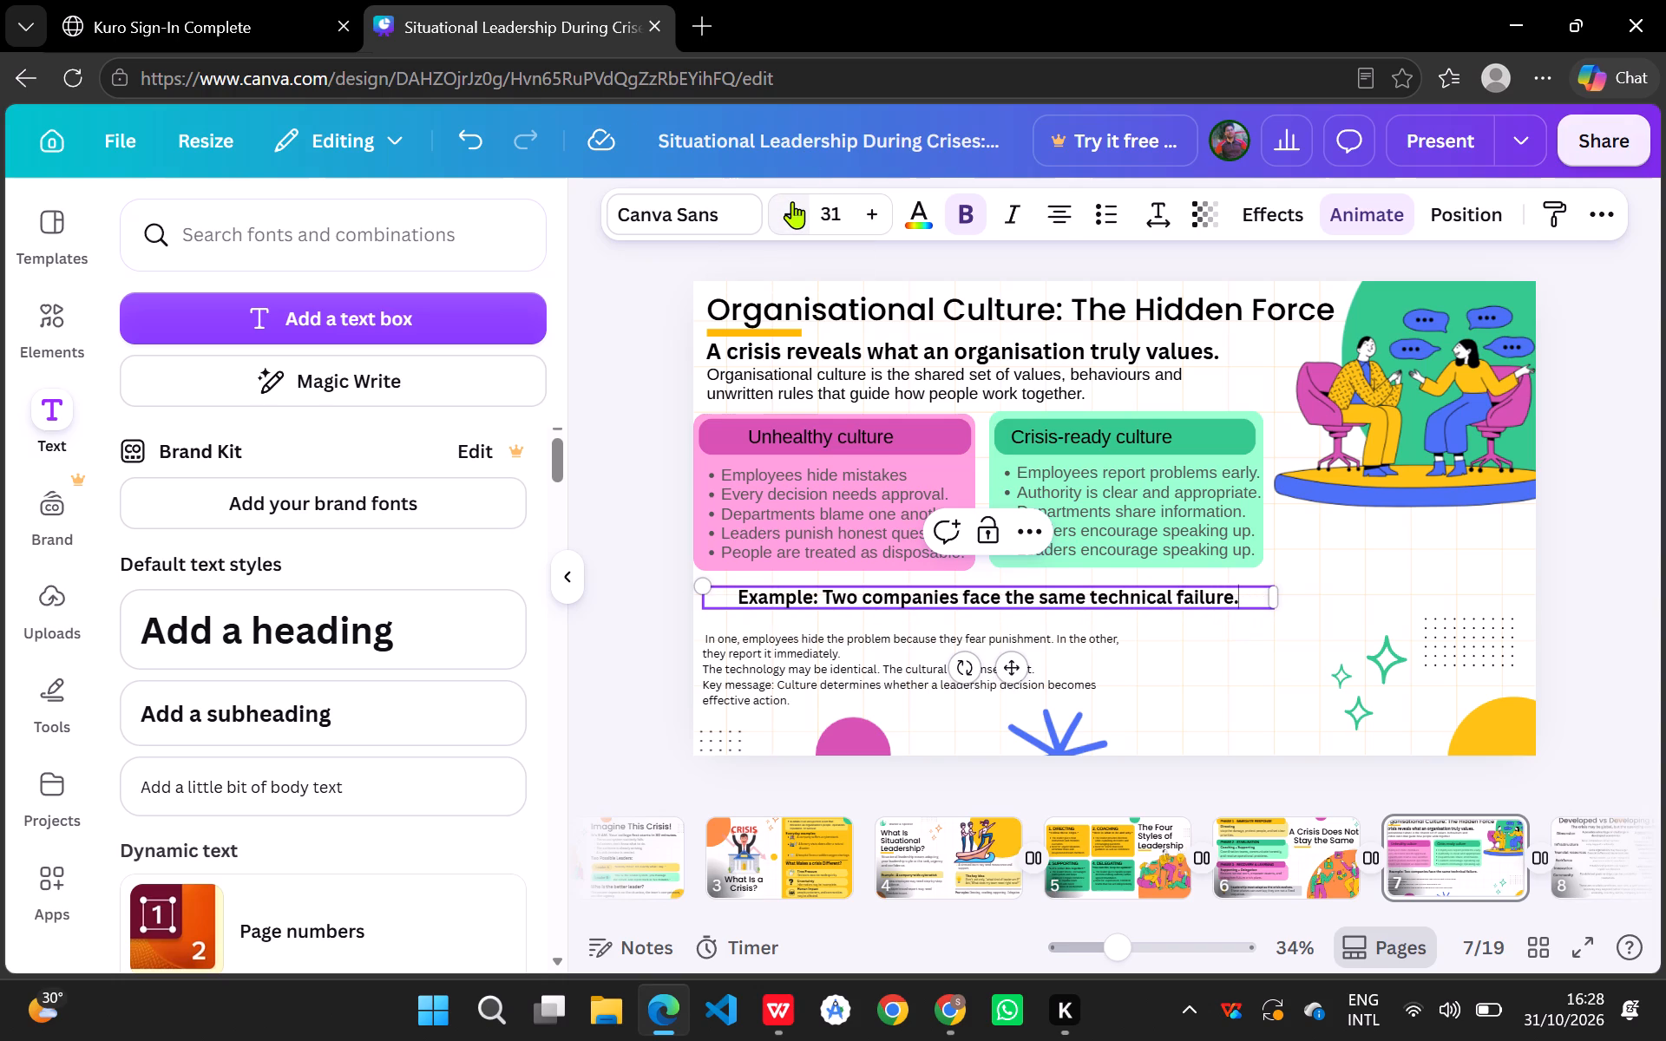
pyautogui.click(792, 201)
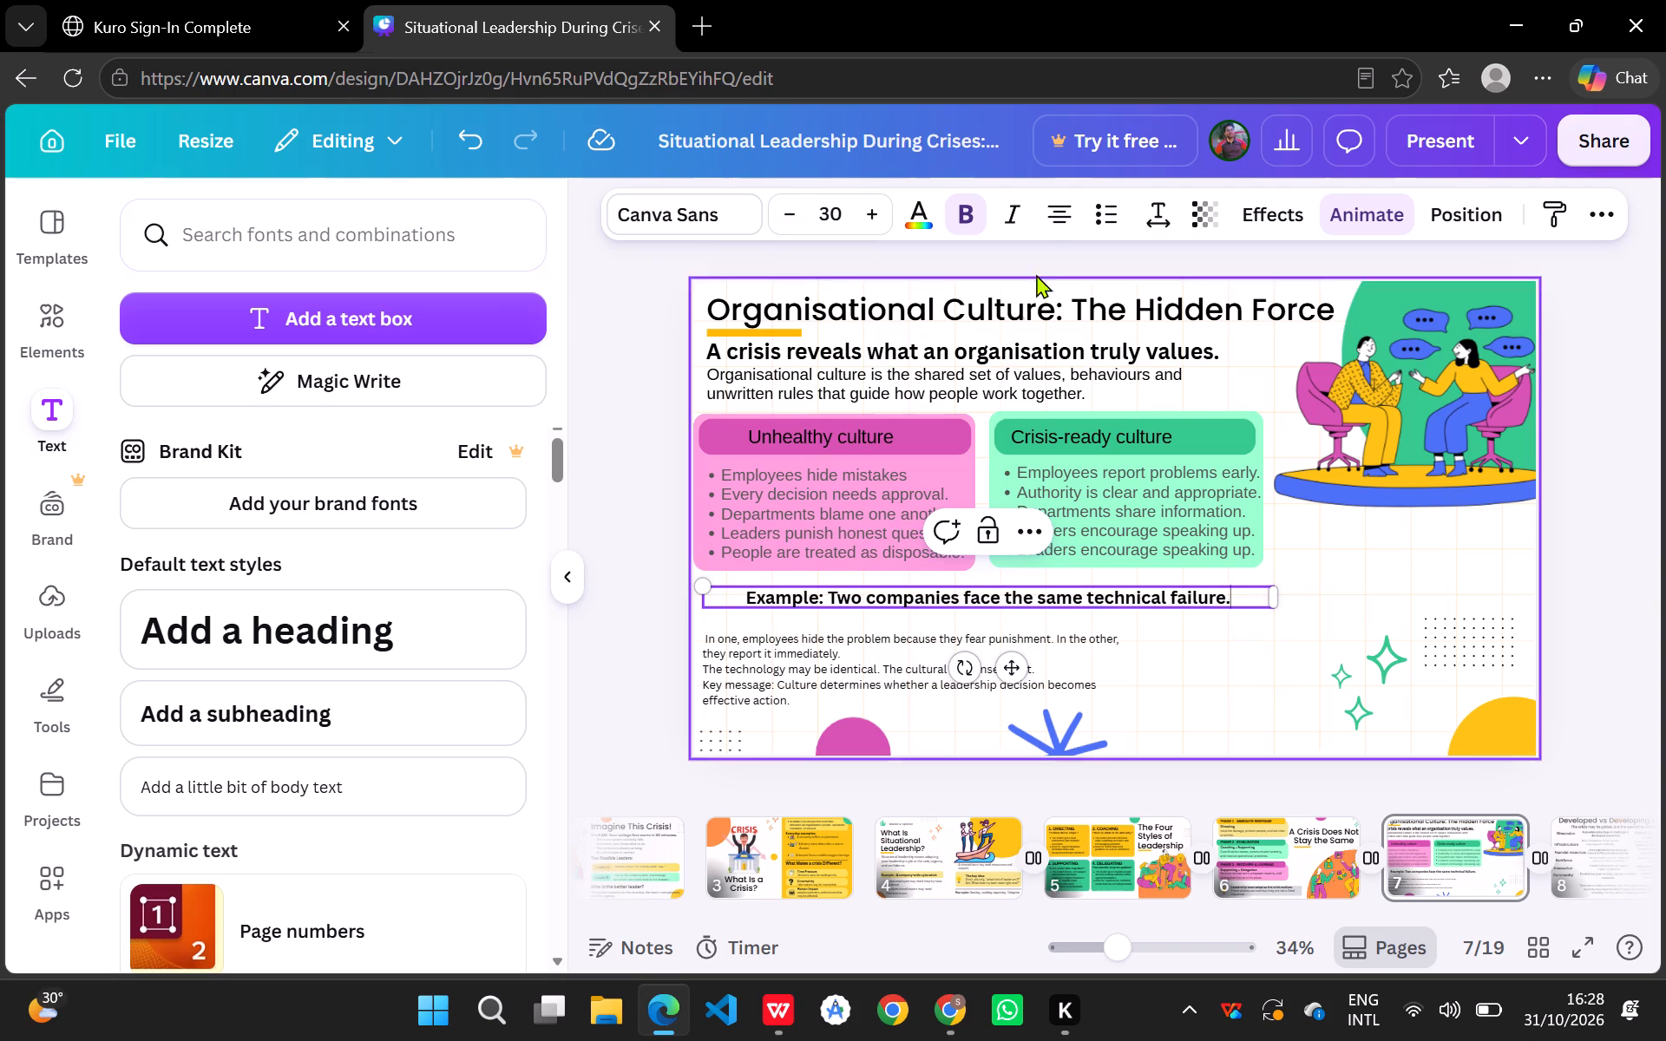
pyautogui.click(1057, 210)
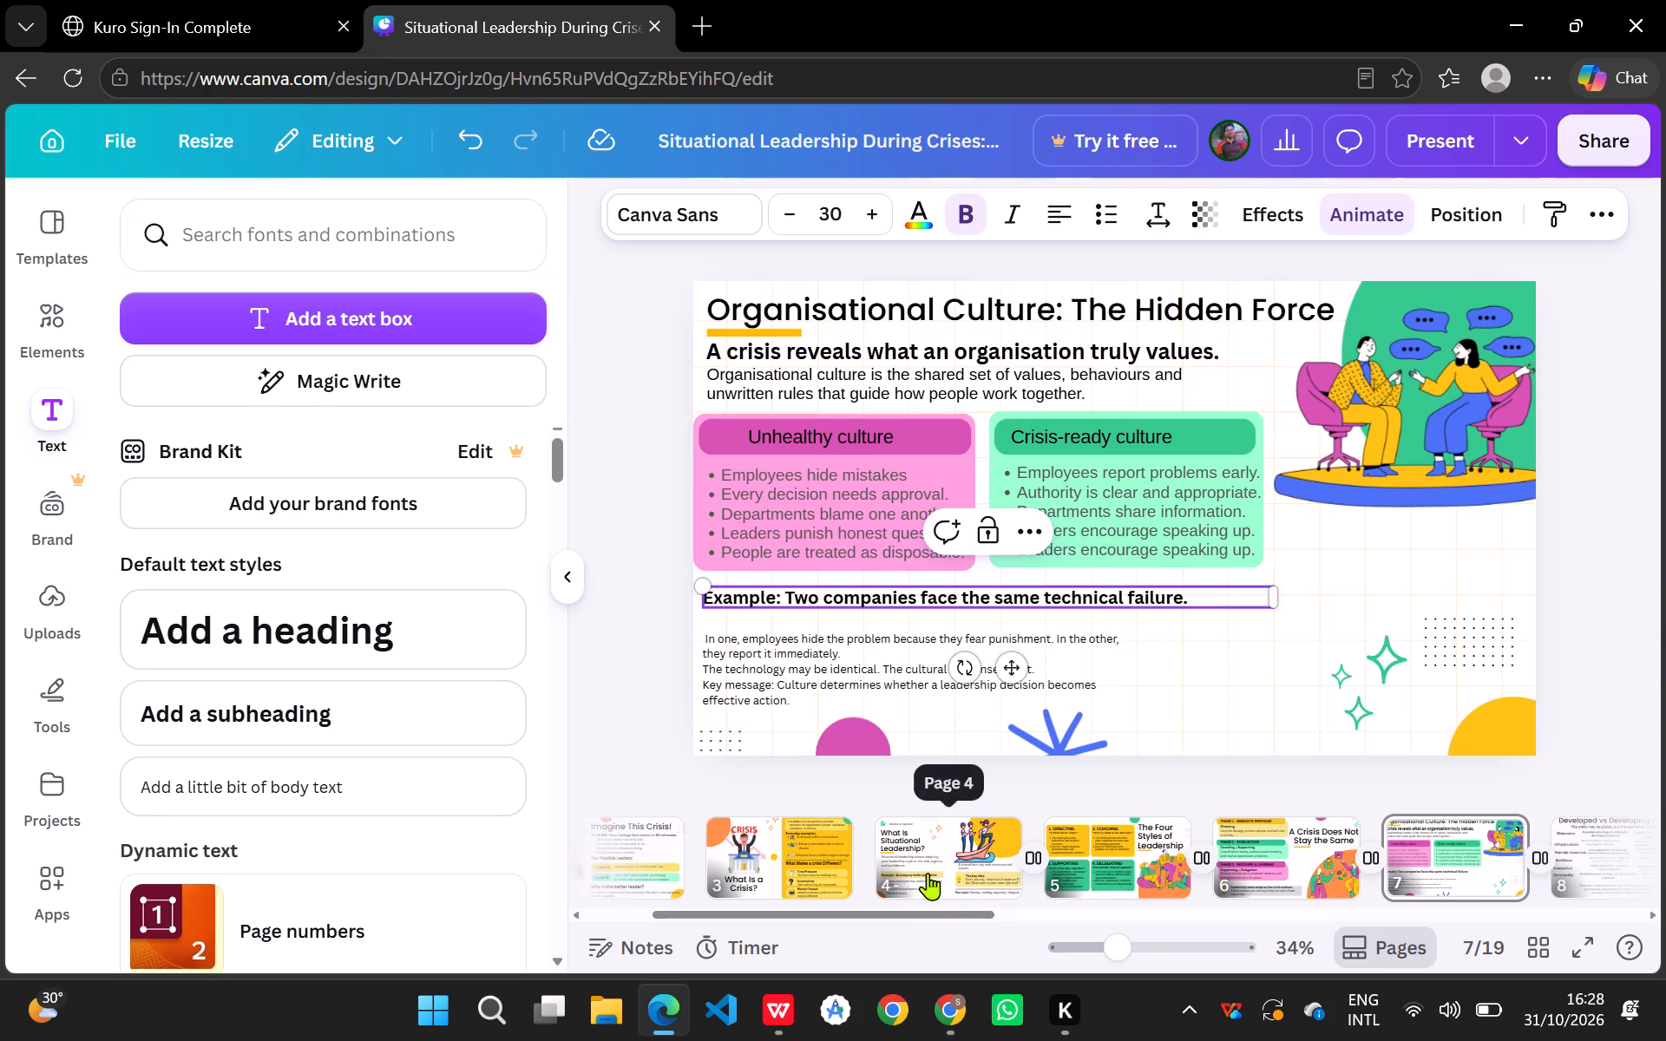
# Copy the yellow Leader A quote box, "Nobody move! Do exactly what I say.", from page 2 onto page 7.
pyautogui.hscroll(3, 928, 873)
pyautogui.click(870, 873)
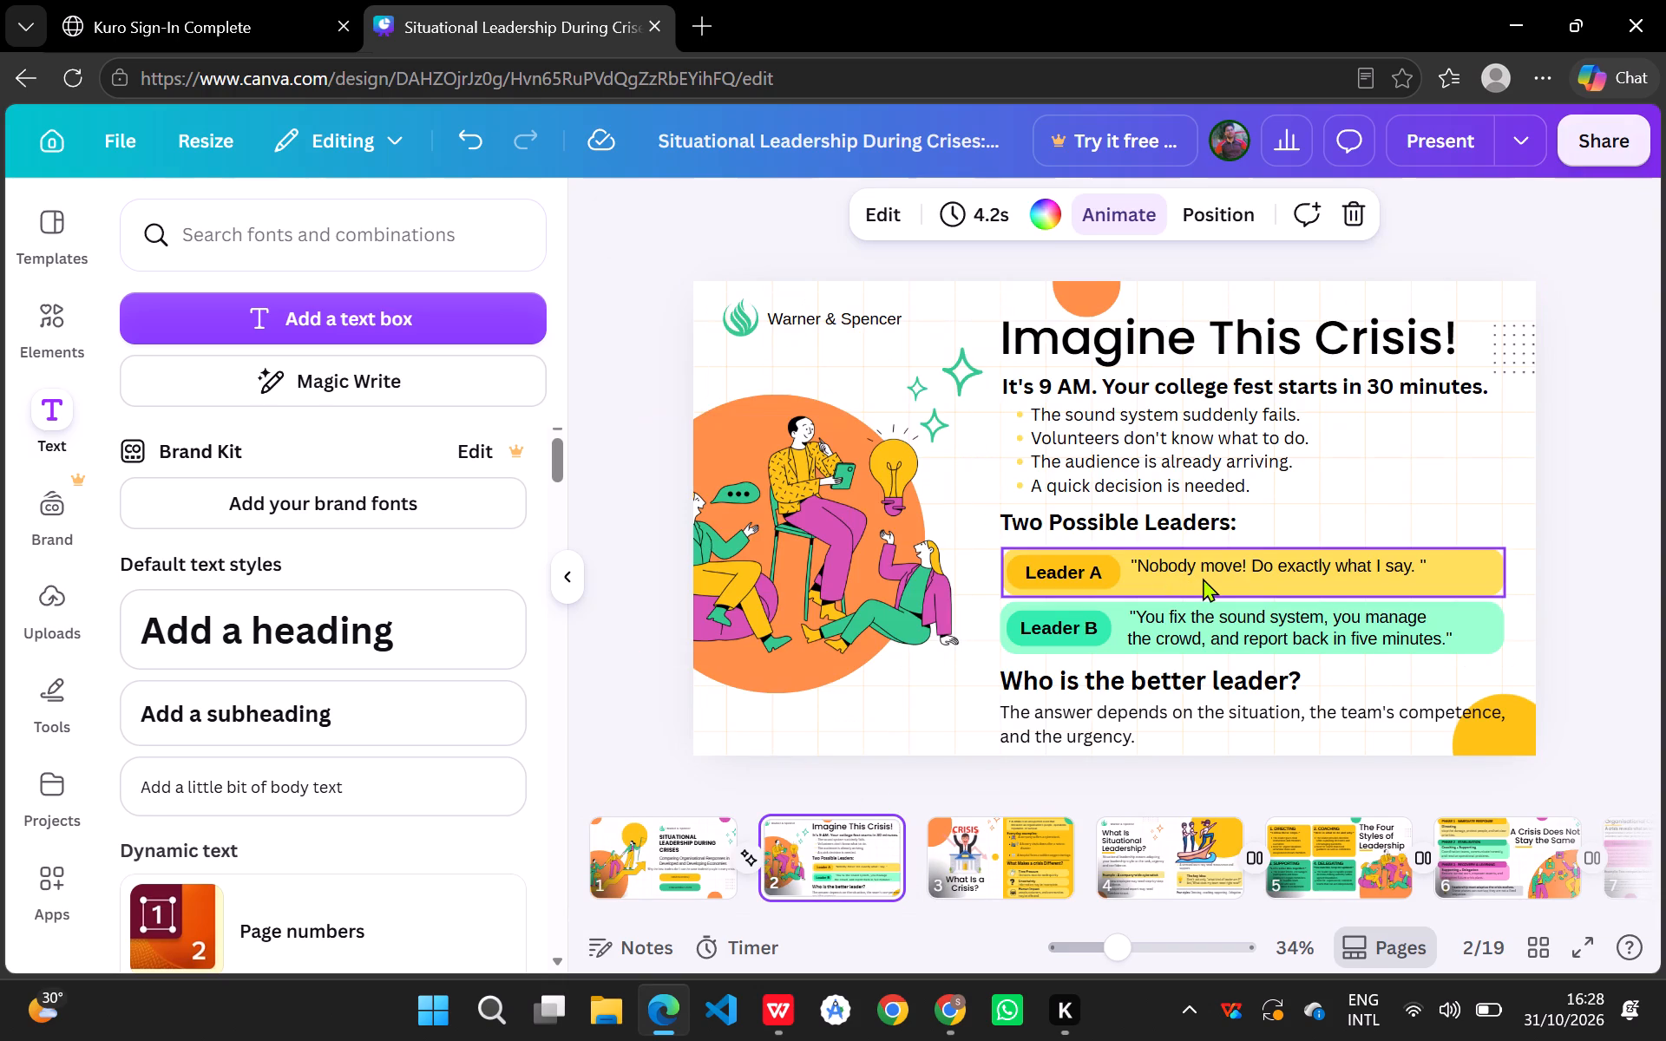
pyautogui.click(1203, 578)
pyautogui.hotkey('ctrl', 'c')
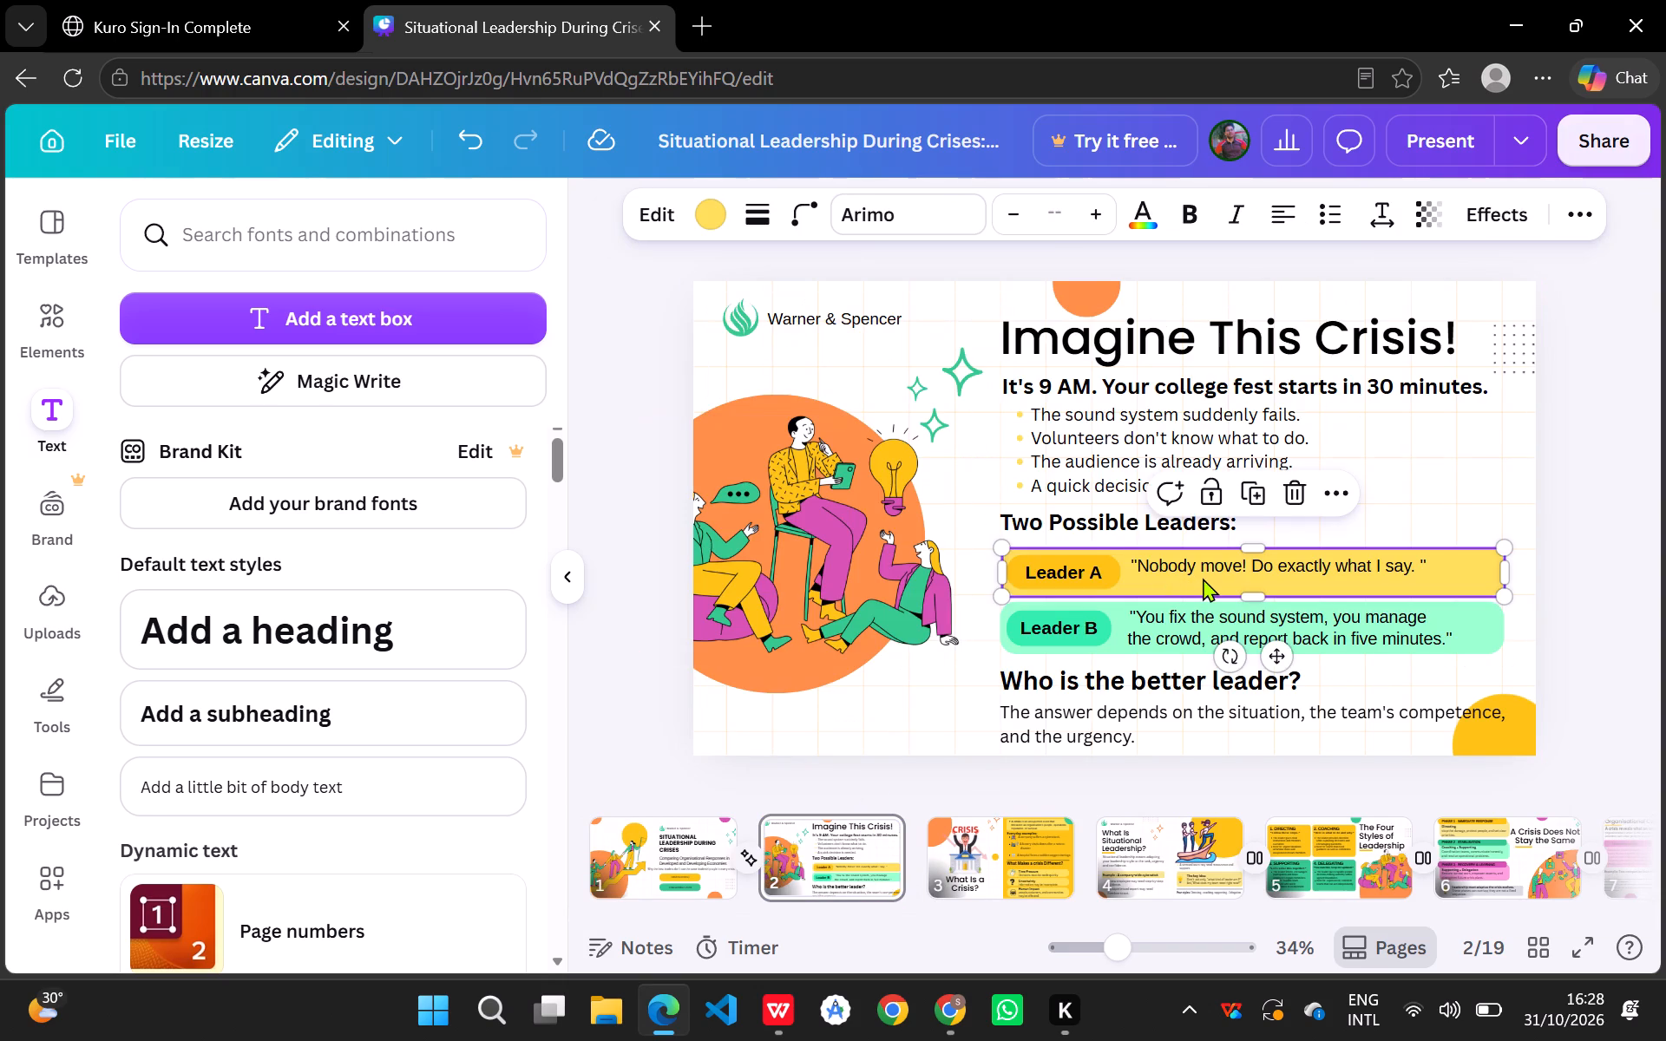
pyautogui.click(1505, 882)
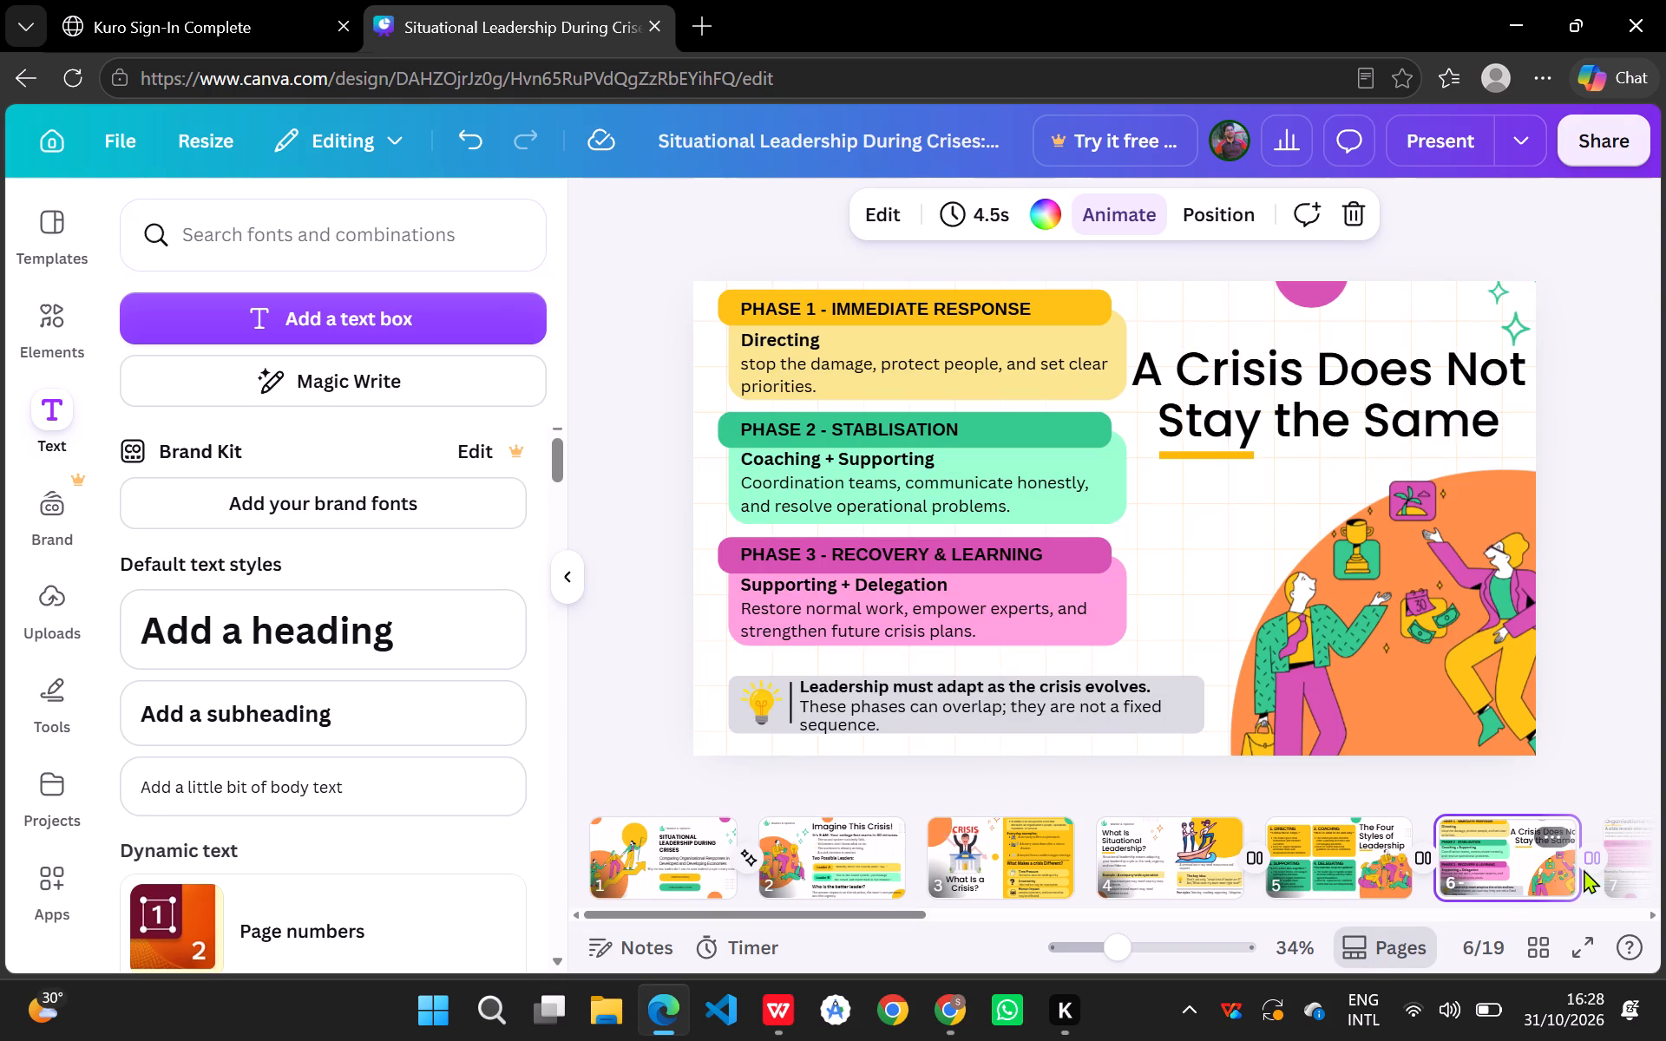
pyautogui.click(1613, 867)
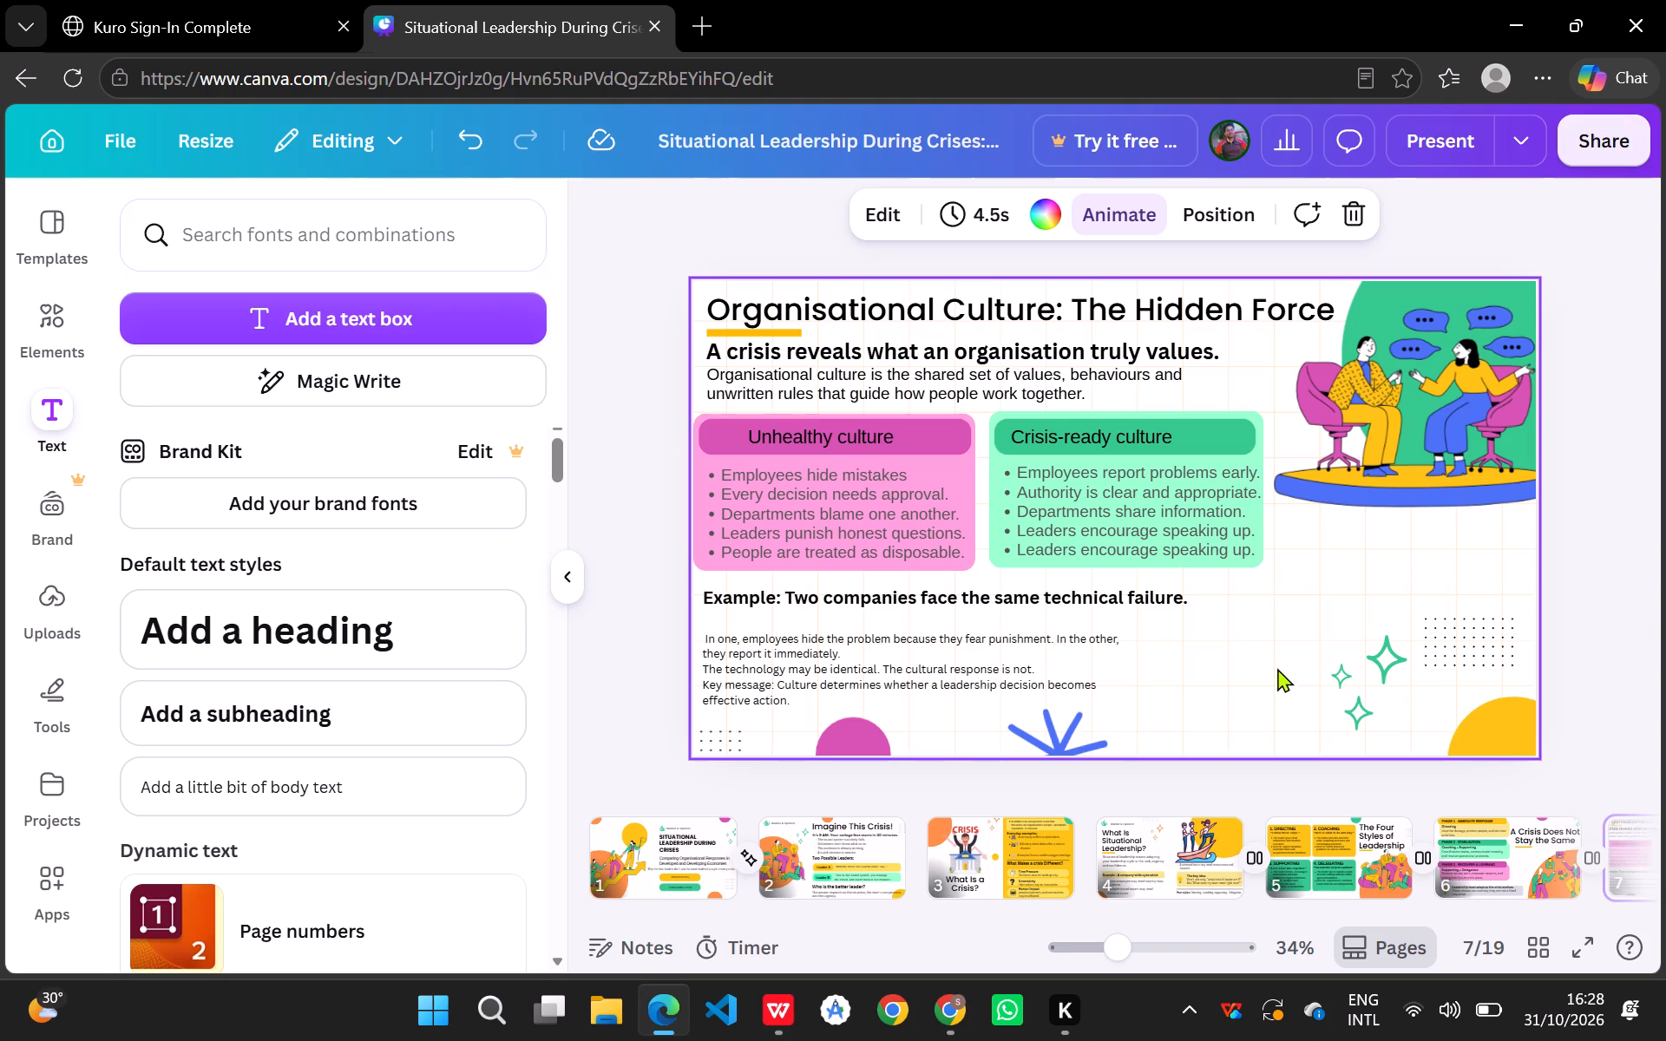
pyautogui.hotkey('ctrl', 'v')
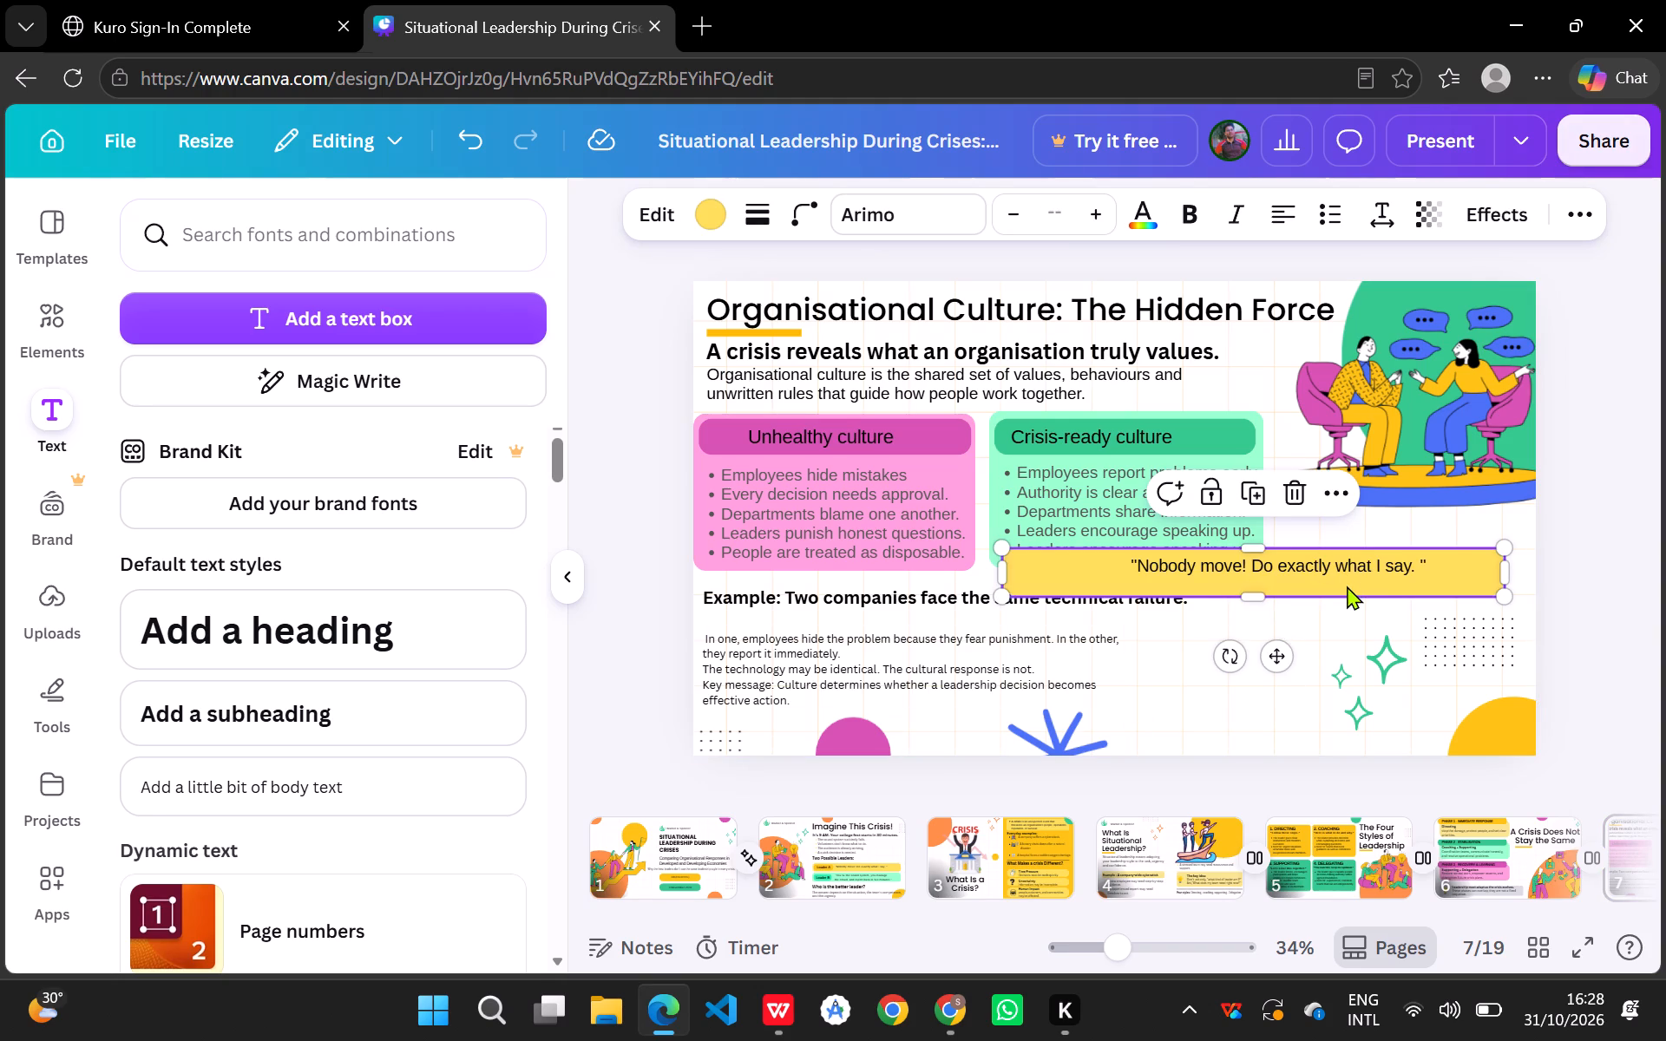
# Move the small "In one, employees" paragraph up over the intro text, clearing the space under the "Example" subheading.
pyautogui.moveTo(1347, 586); pyautogui.dragTo(1069, 649)
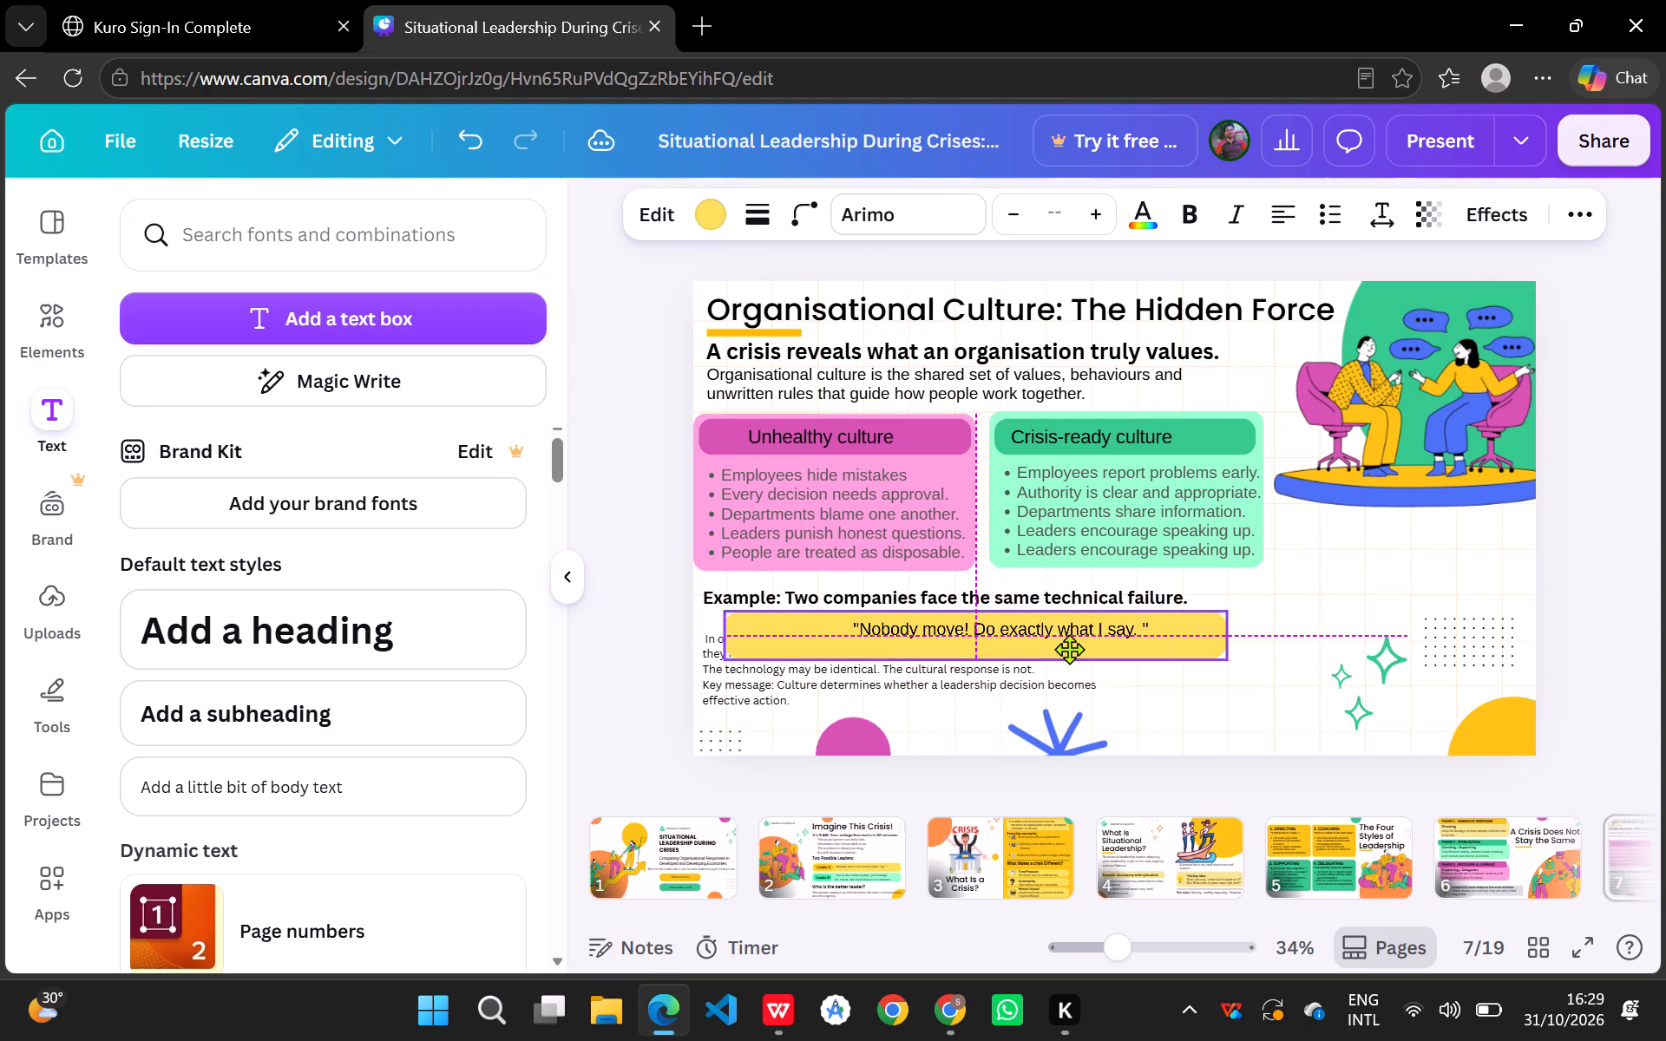
pyautogui.moveTo(1069, 649); pyautogui.dragTo(1283, 437)
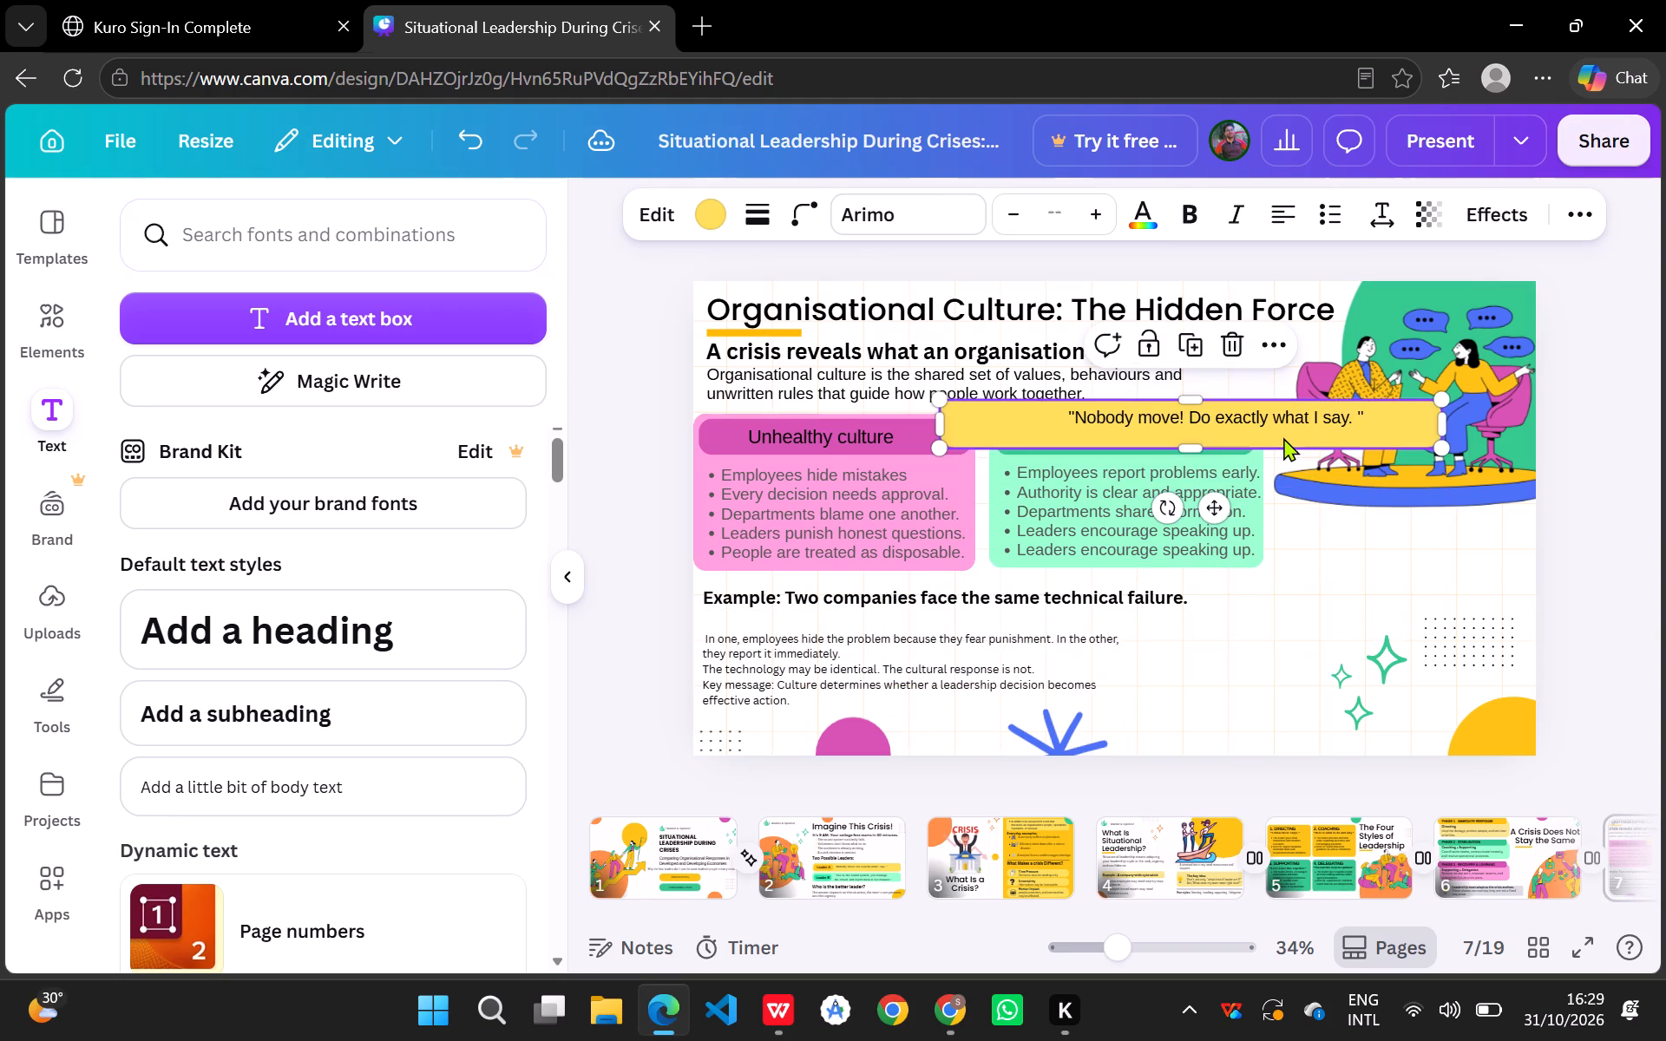
pyautogui.moveTo(951, 656); pyautogui.dragTo(973, 365)
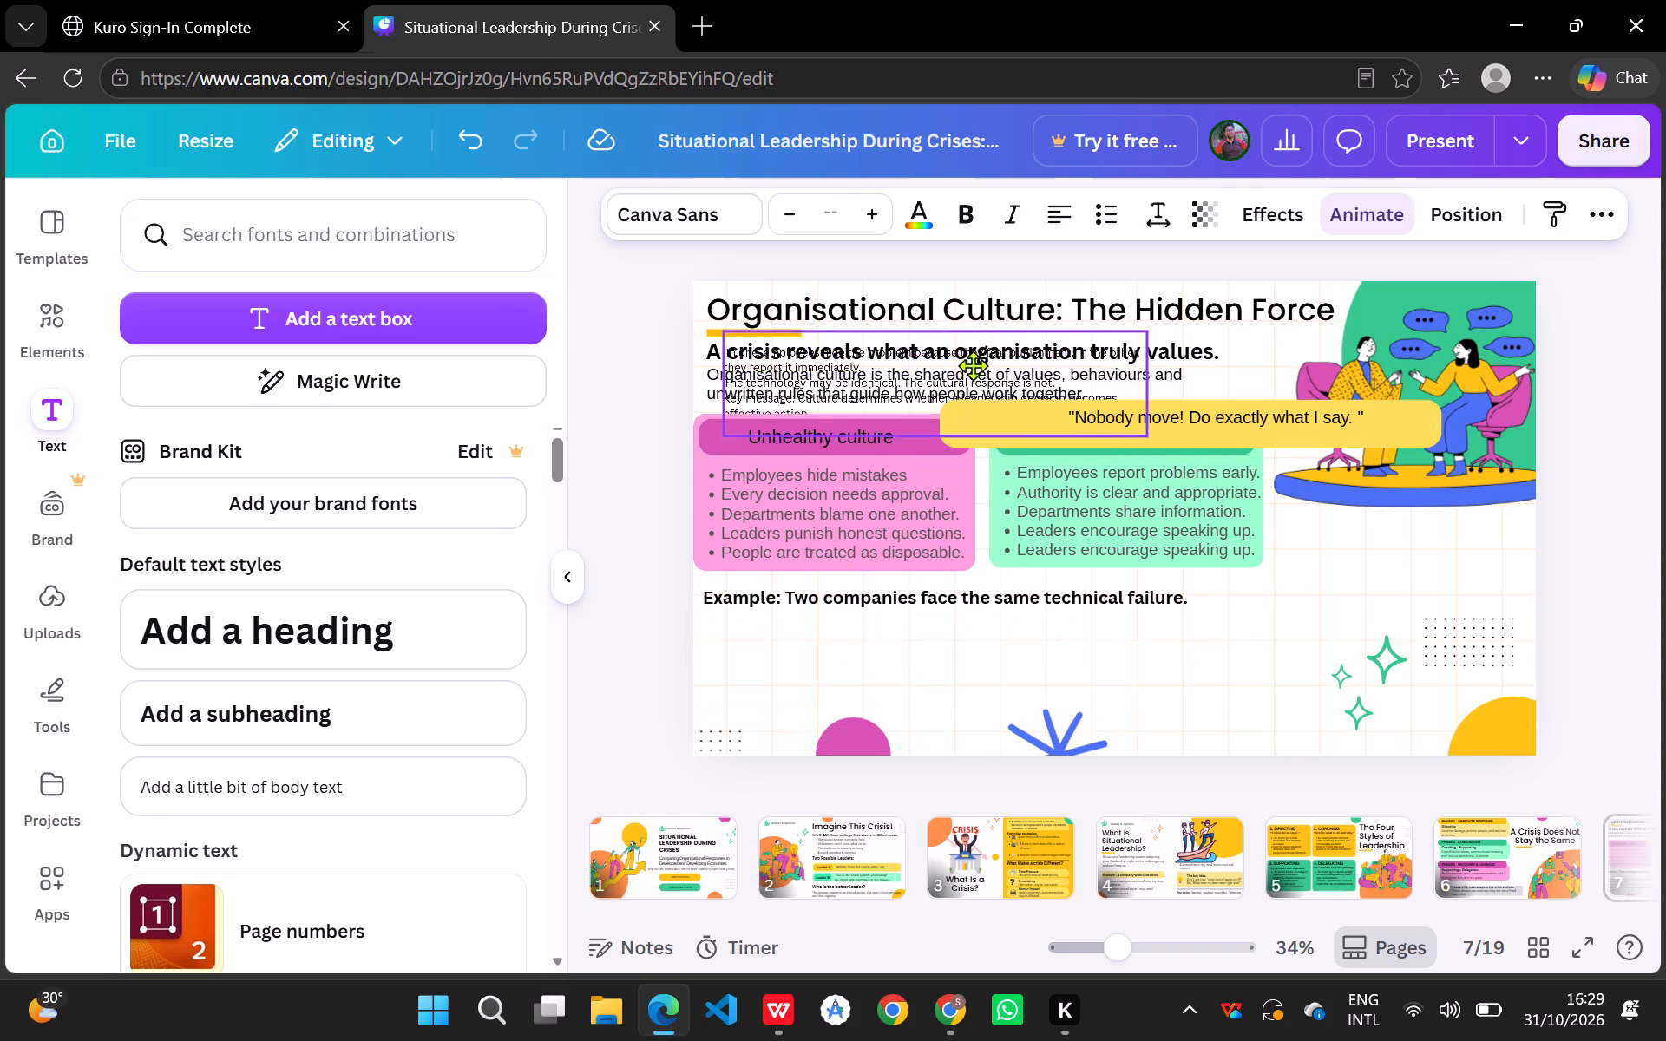
pyautogui.moveTo(973, 365); pyautogui.dragTo(969, 352)
# Place the yellow quote box directly beneath the "Example" subheading, roughly aligned with the subheading's left edge.
pyautogui.moveTo(1193, 444); pyautogui.dragTo(1138, 535)
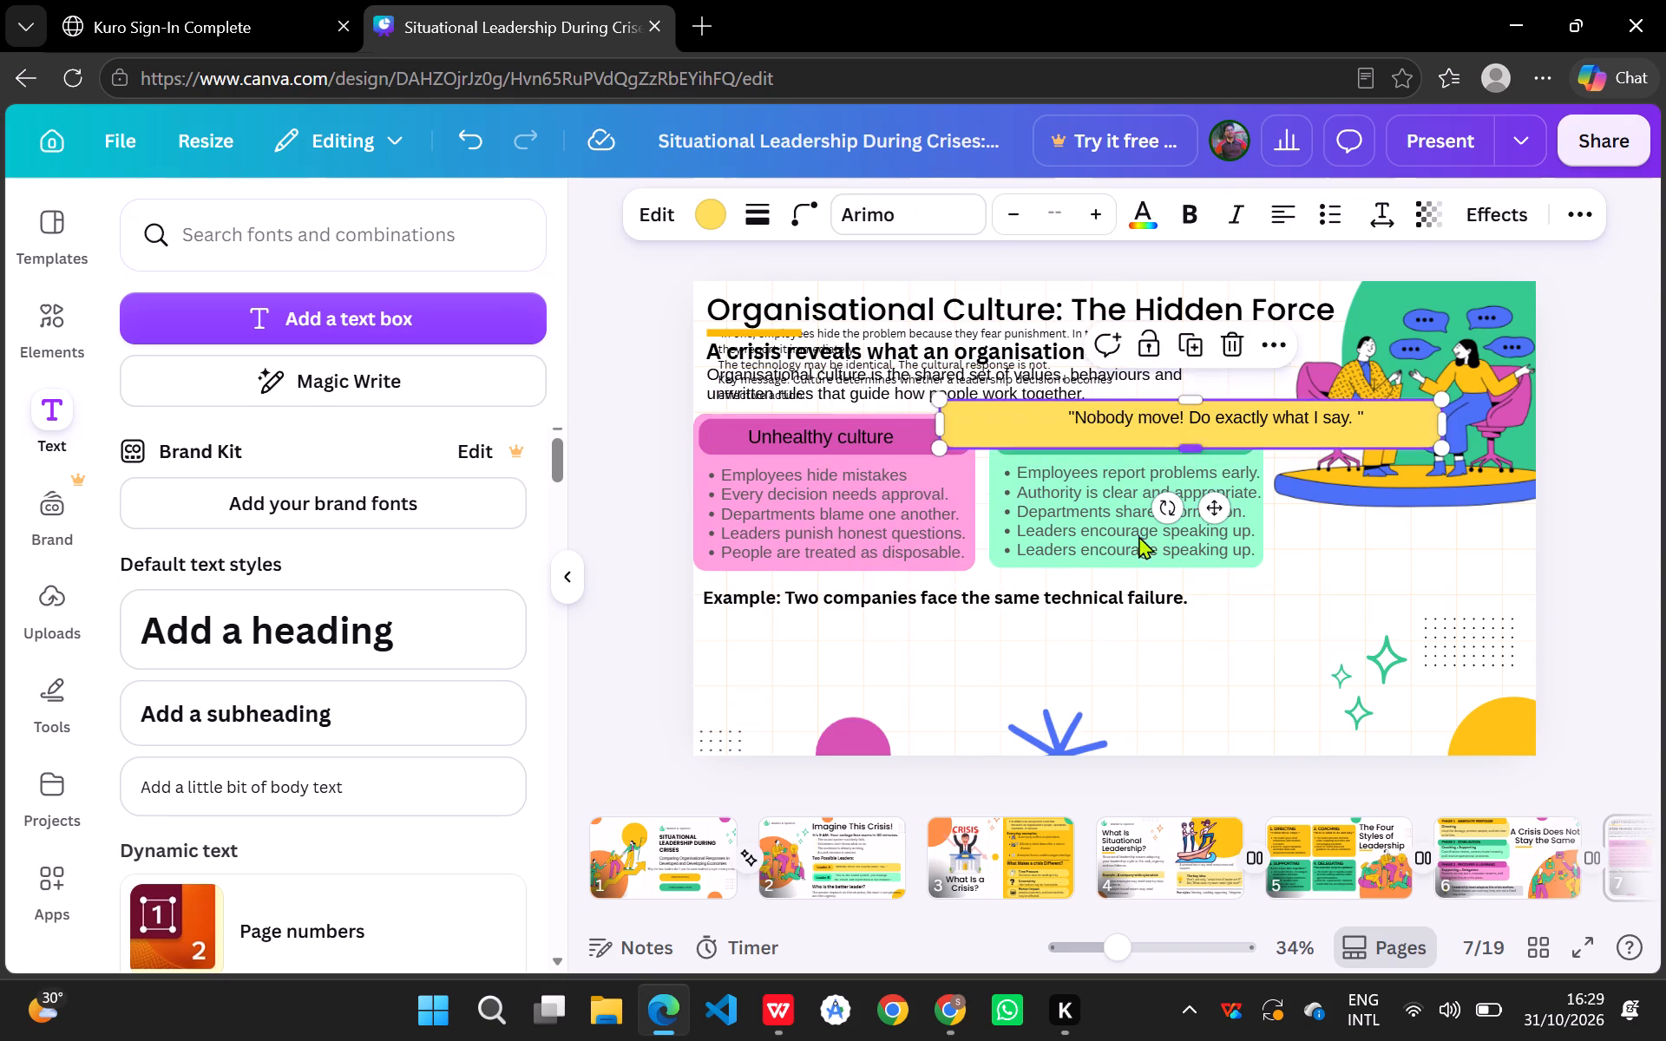
pyautogui.moveTo(1138, 535); pyautogui.dragTo(955, 669)
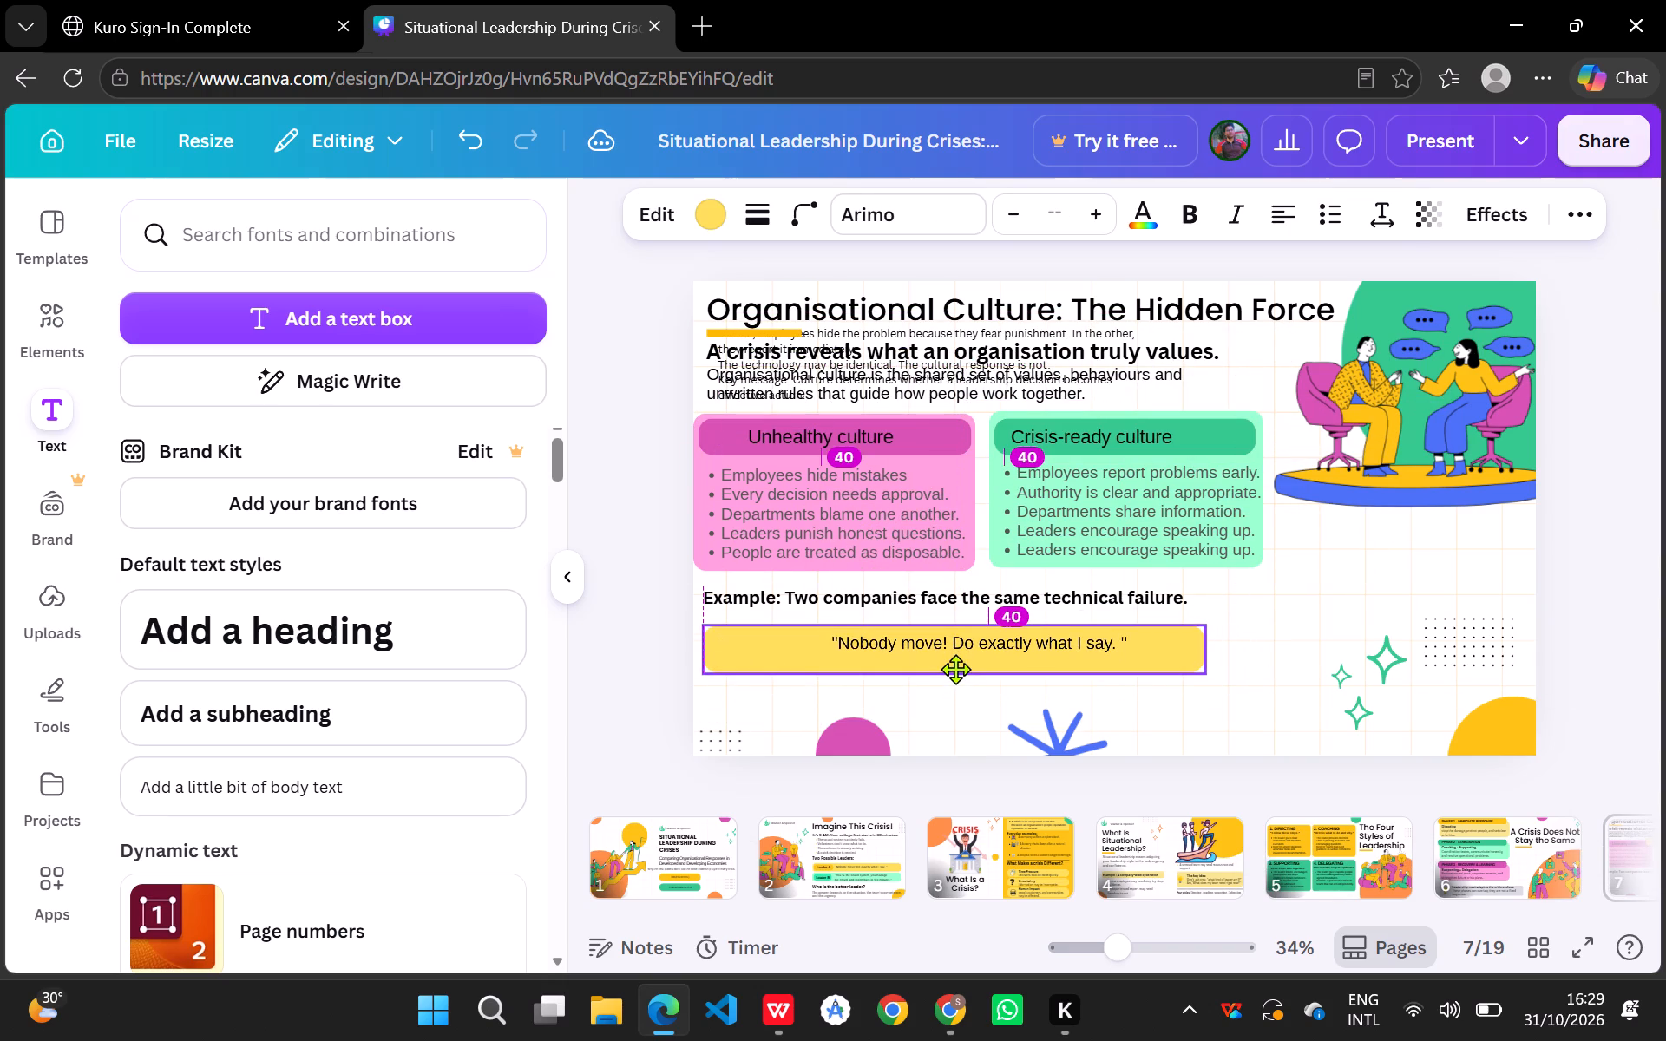
pyautogui.moveTo(955, 669); pyautogui.dragTo(954, 662)
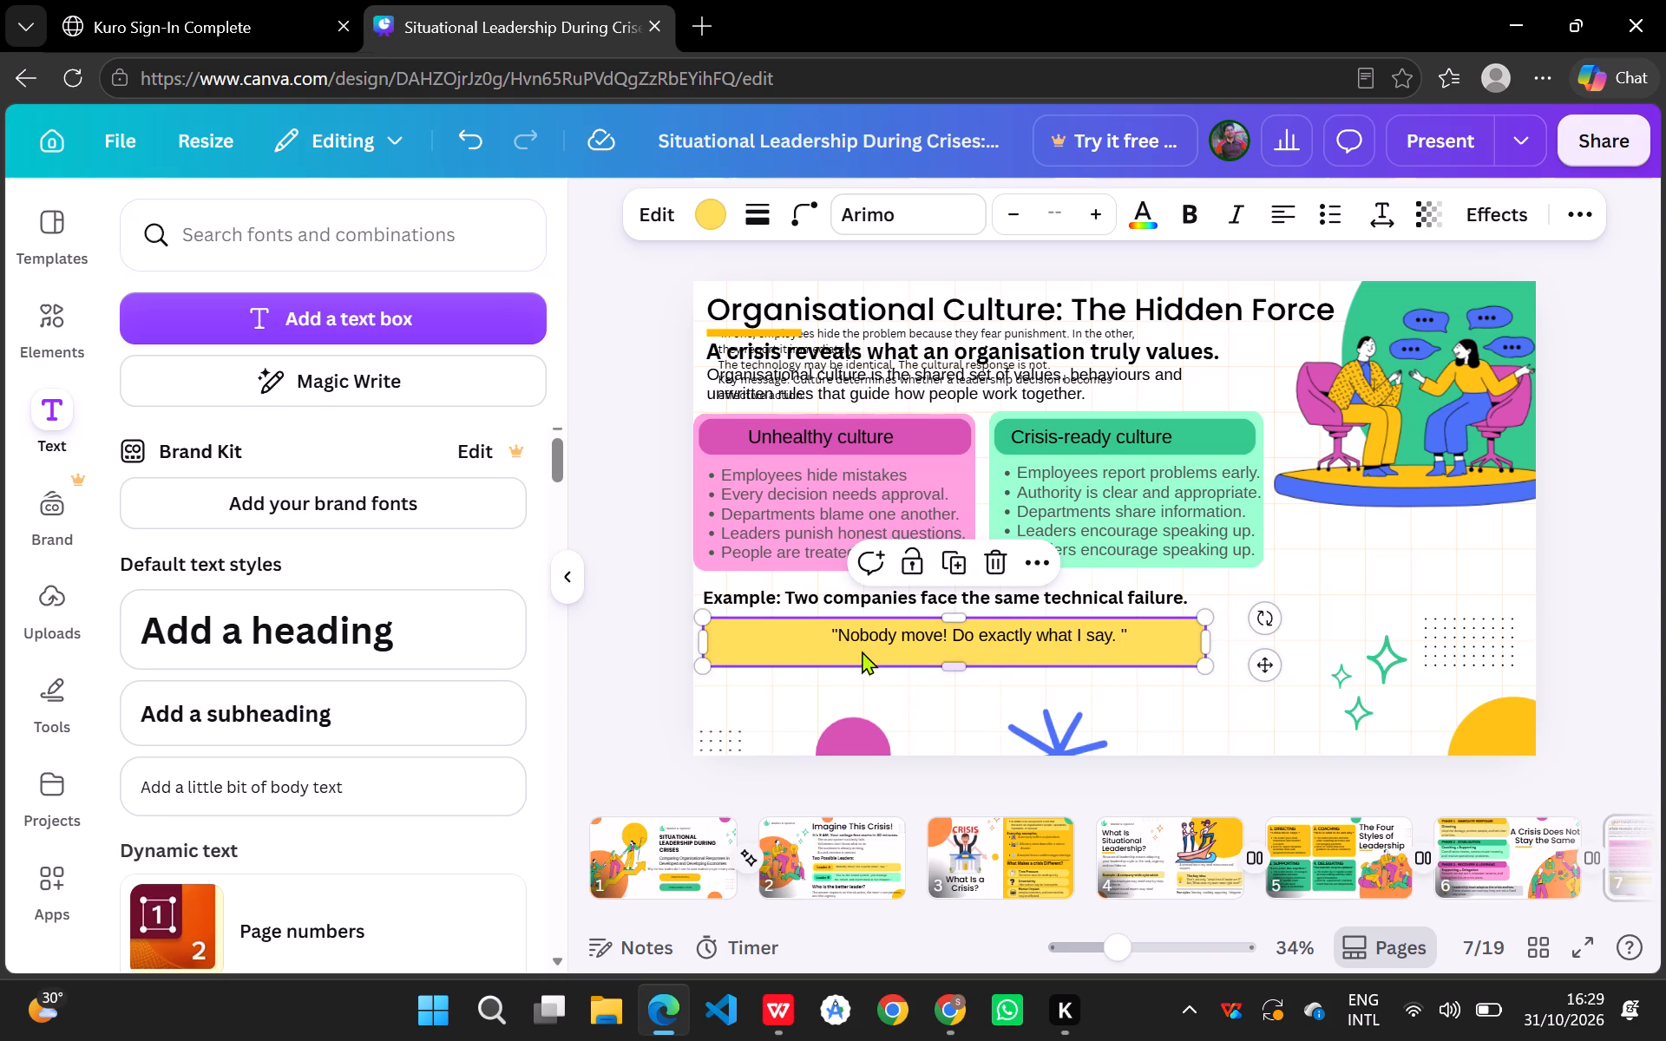
pyautogui.click(808, 643)
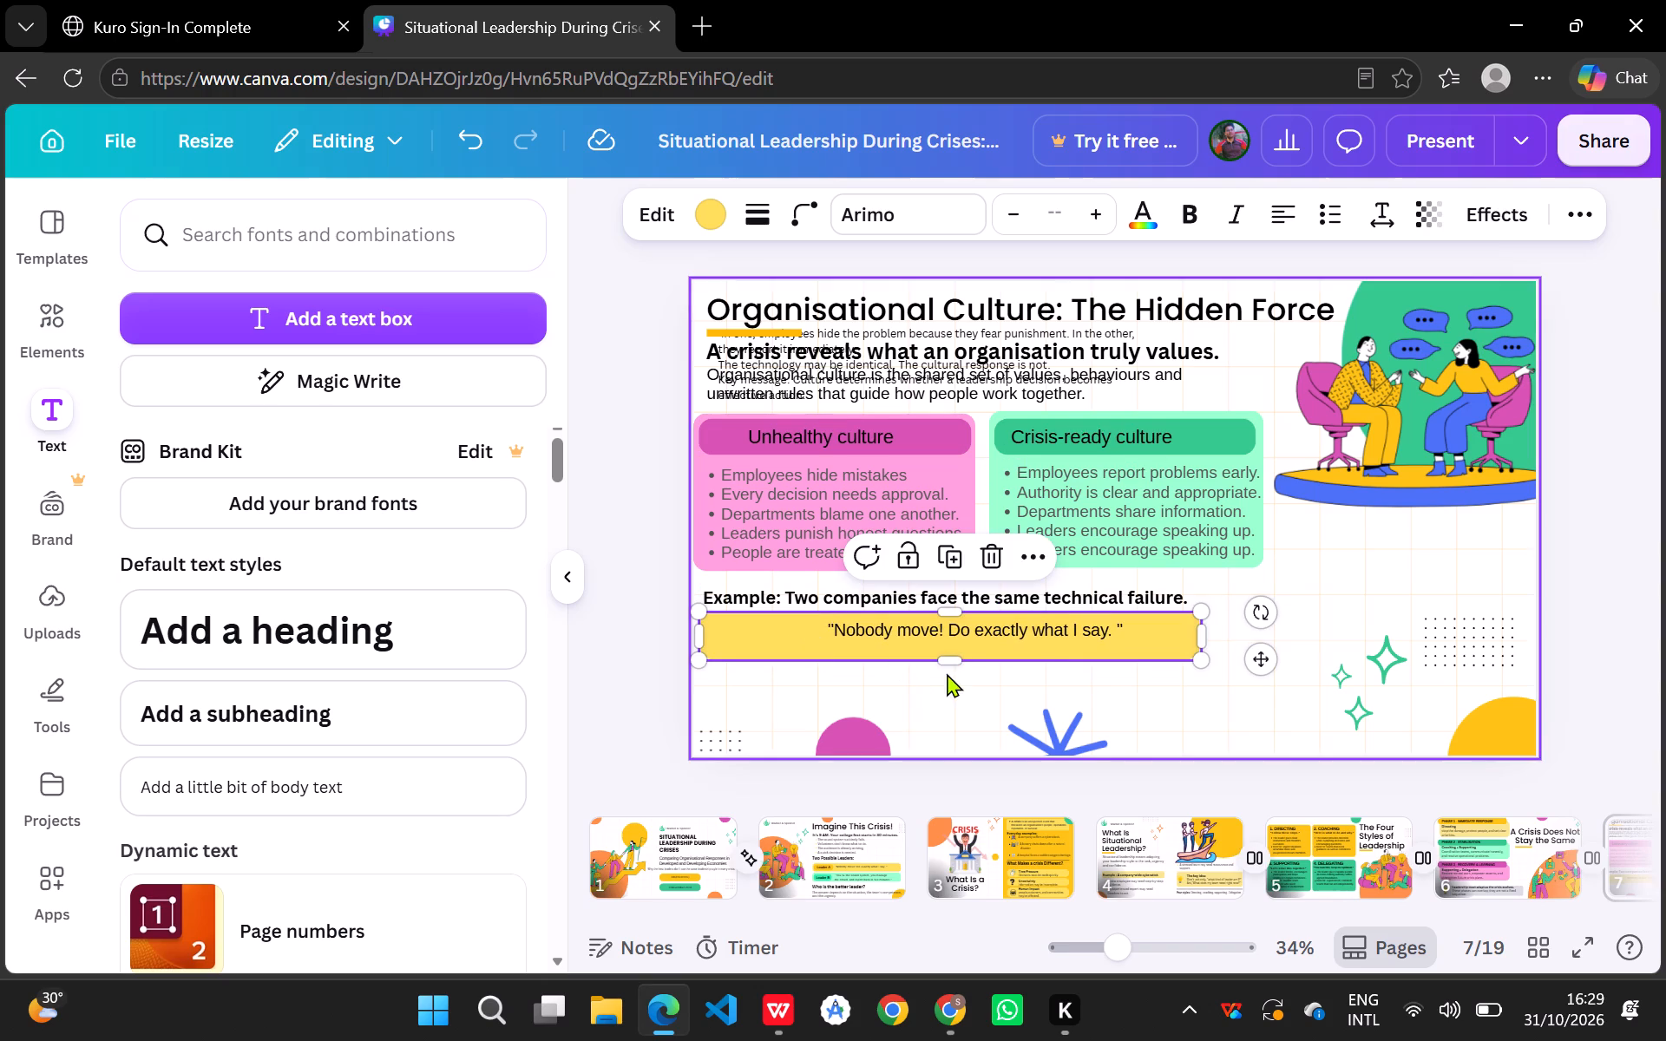
# Reduce the yellow quote box's height to 95, keeping its width of 1,145.
pyautogui.moveTo(949, 665); pyautogui.dragTo(949, 657)
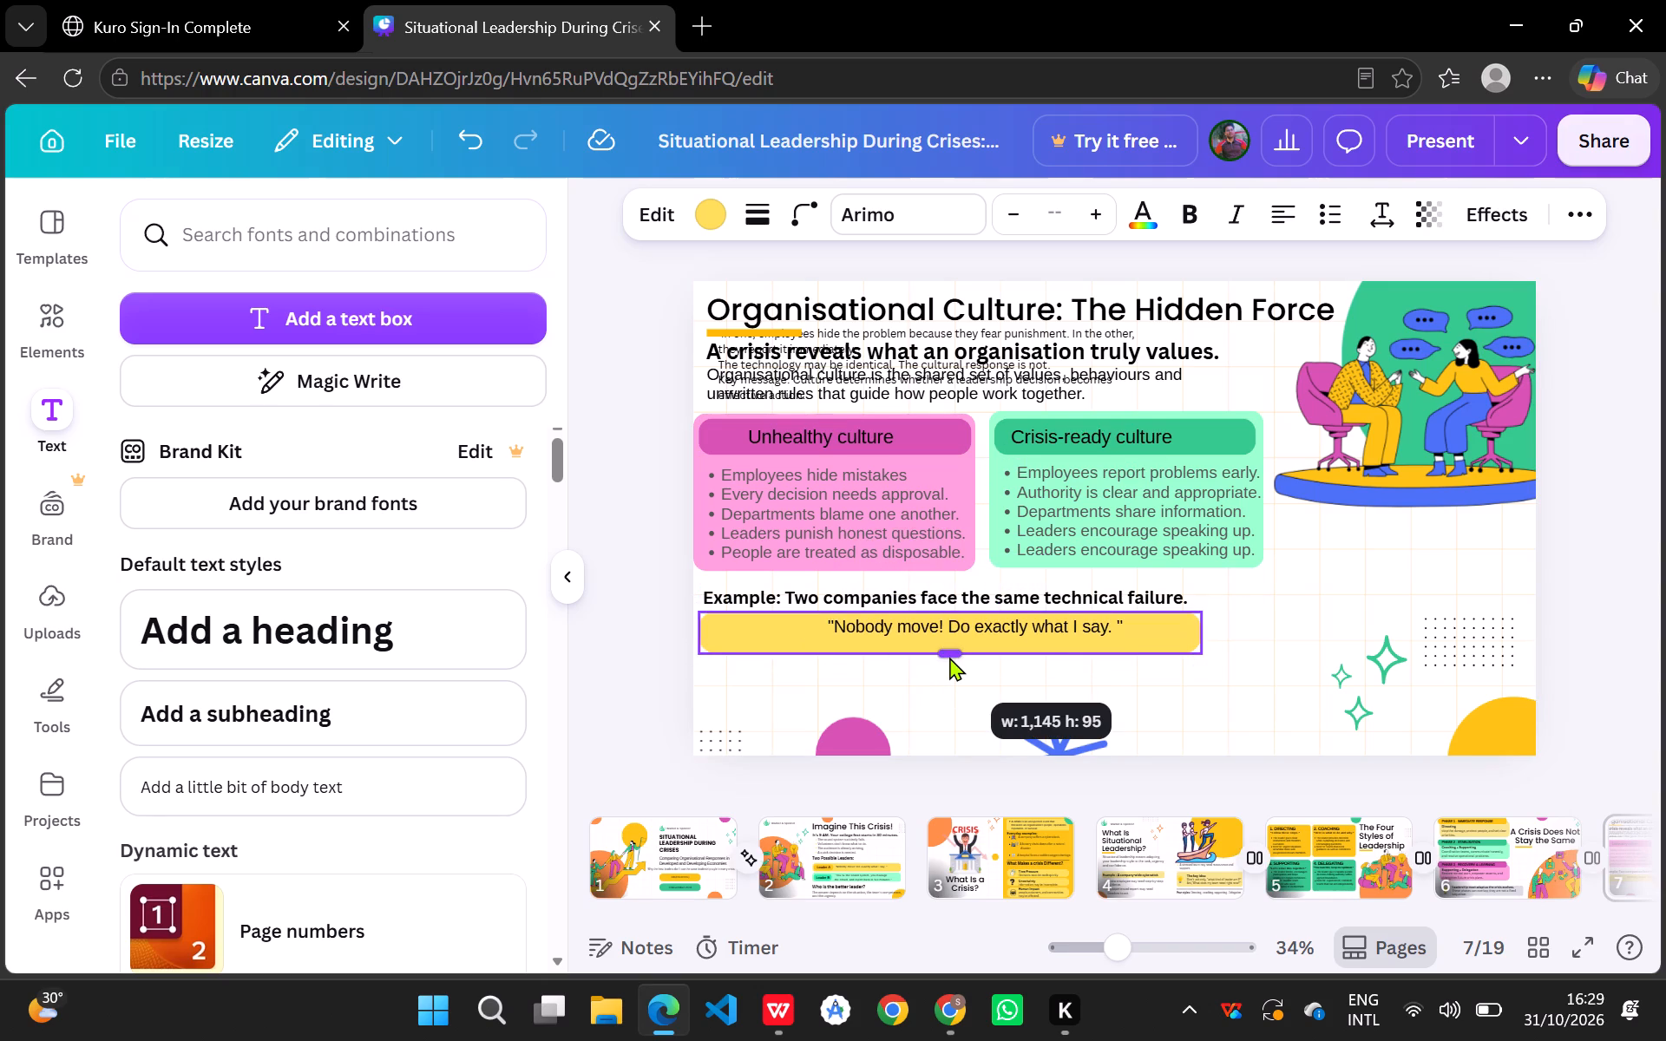
pyautogui.moveTo(949, 657); pyautogui.dragTo(950, 653)
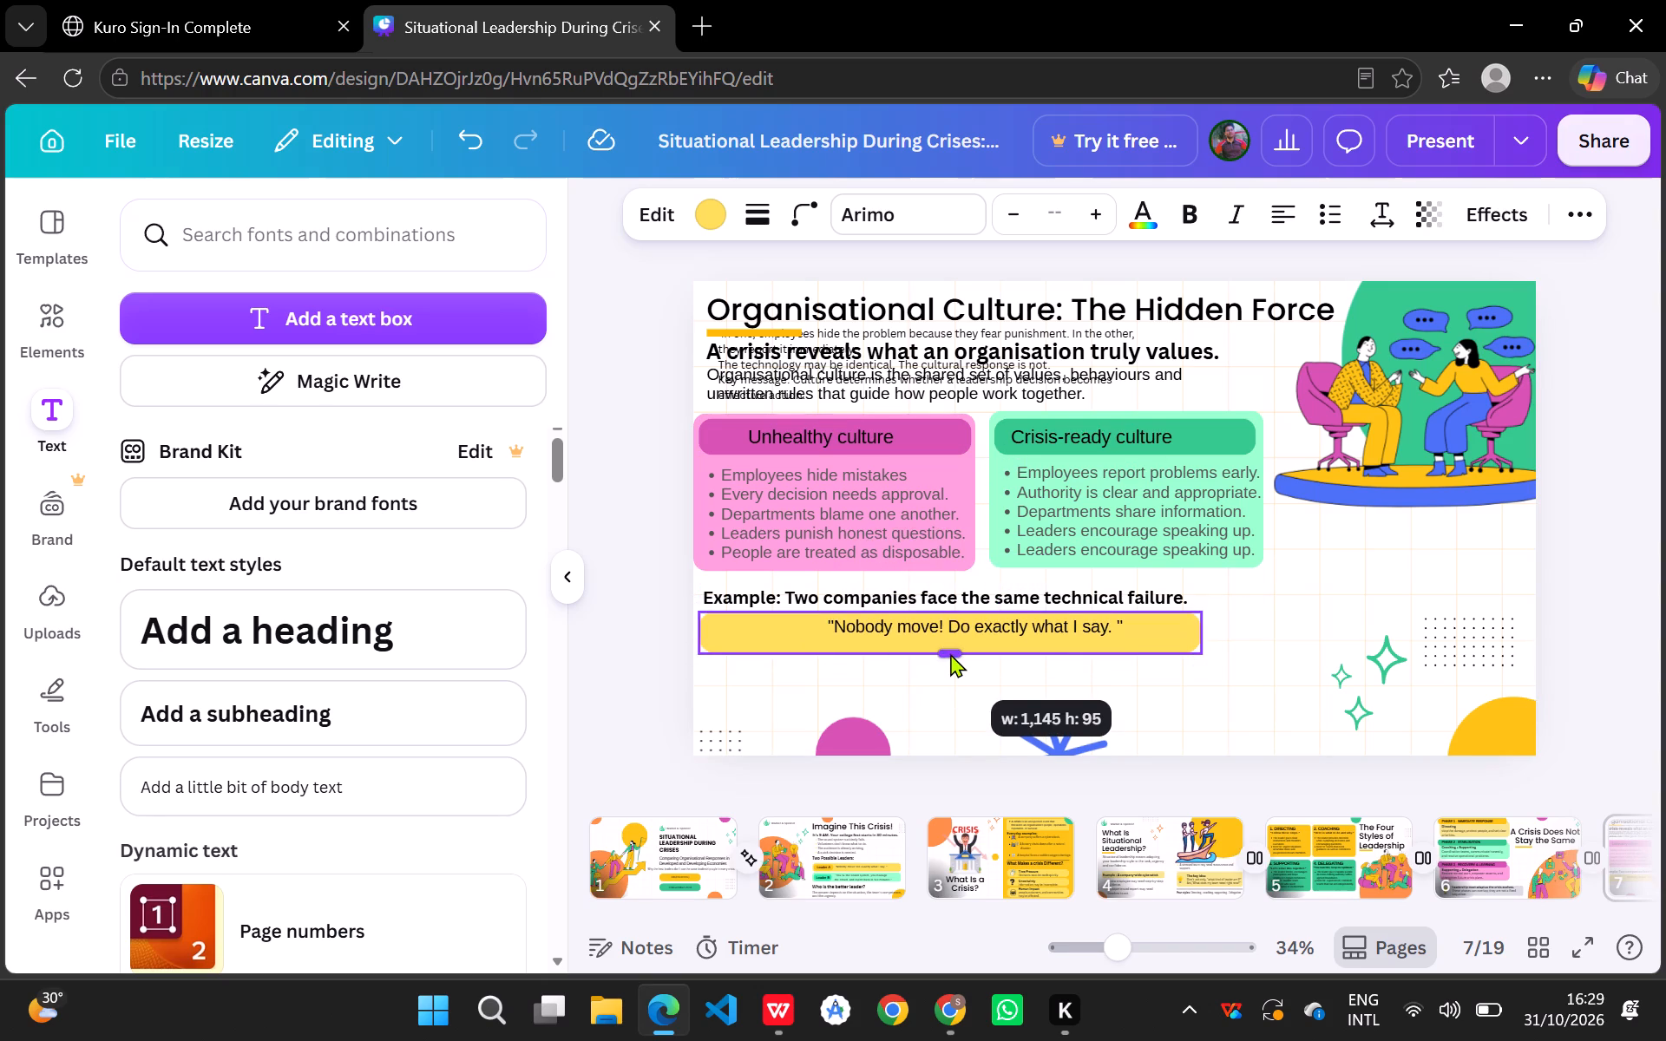
pyautogui.moveTo(950, 653); pyautogui.dragTo(950, 645)
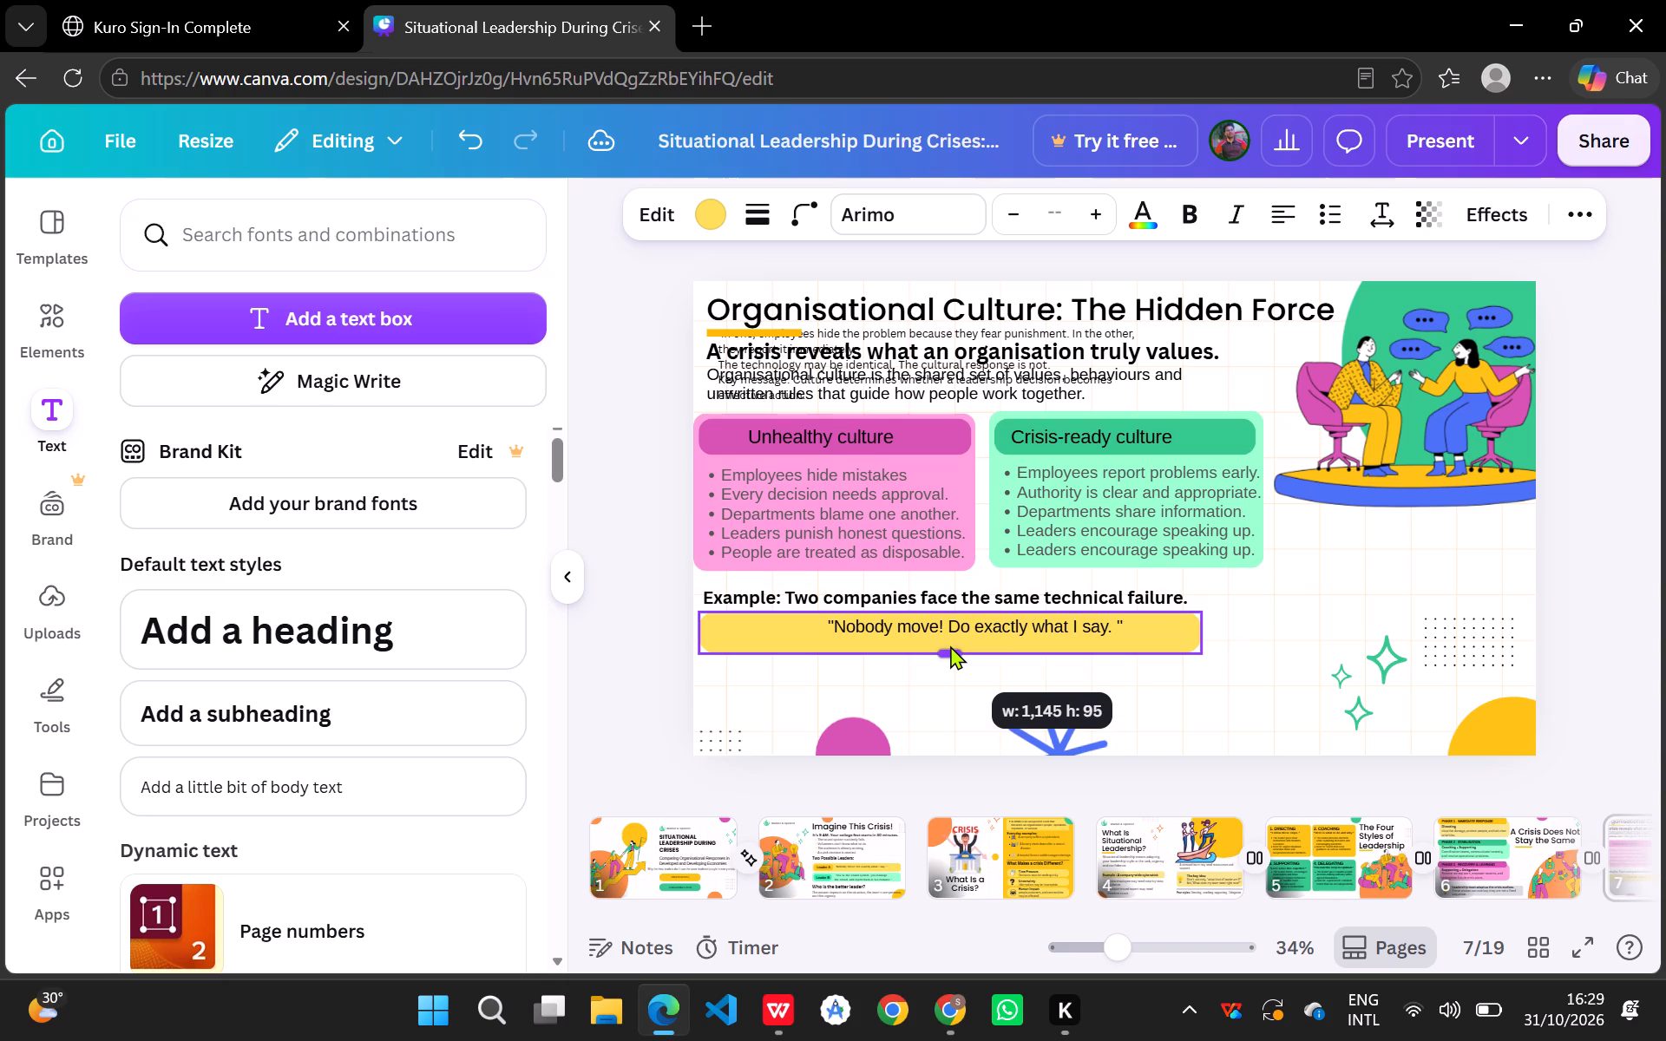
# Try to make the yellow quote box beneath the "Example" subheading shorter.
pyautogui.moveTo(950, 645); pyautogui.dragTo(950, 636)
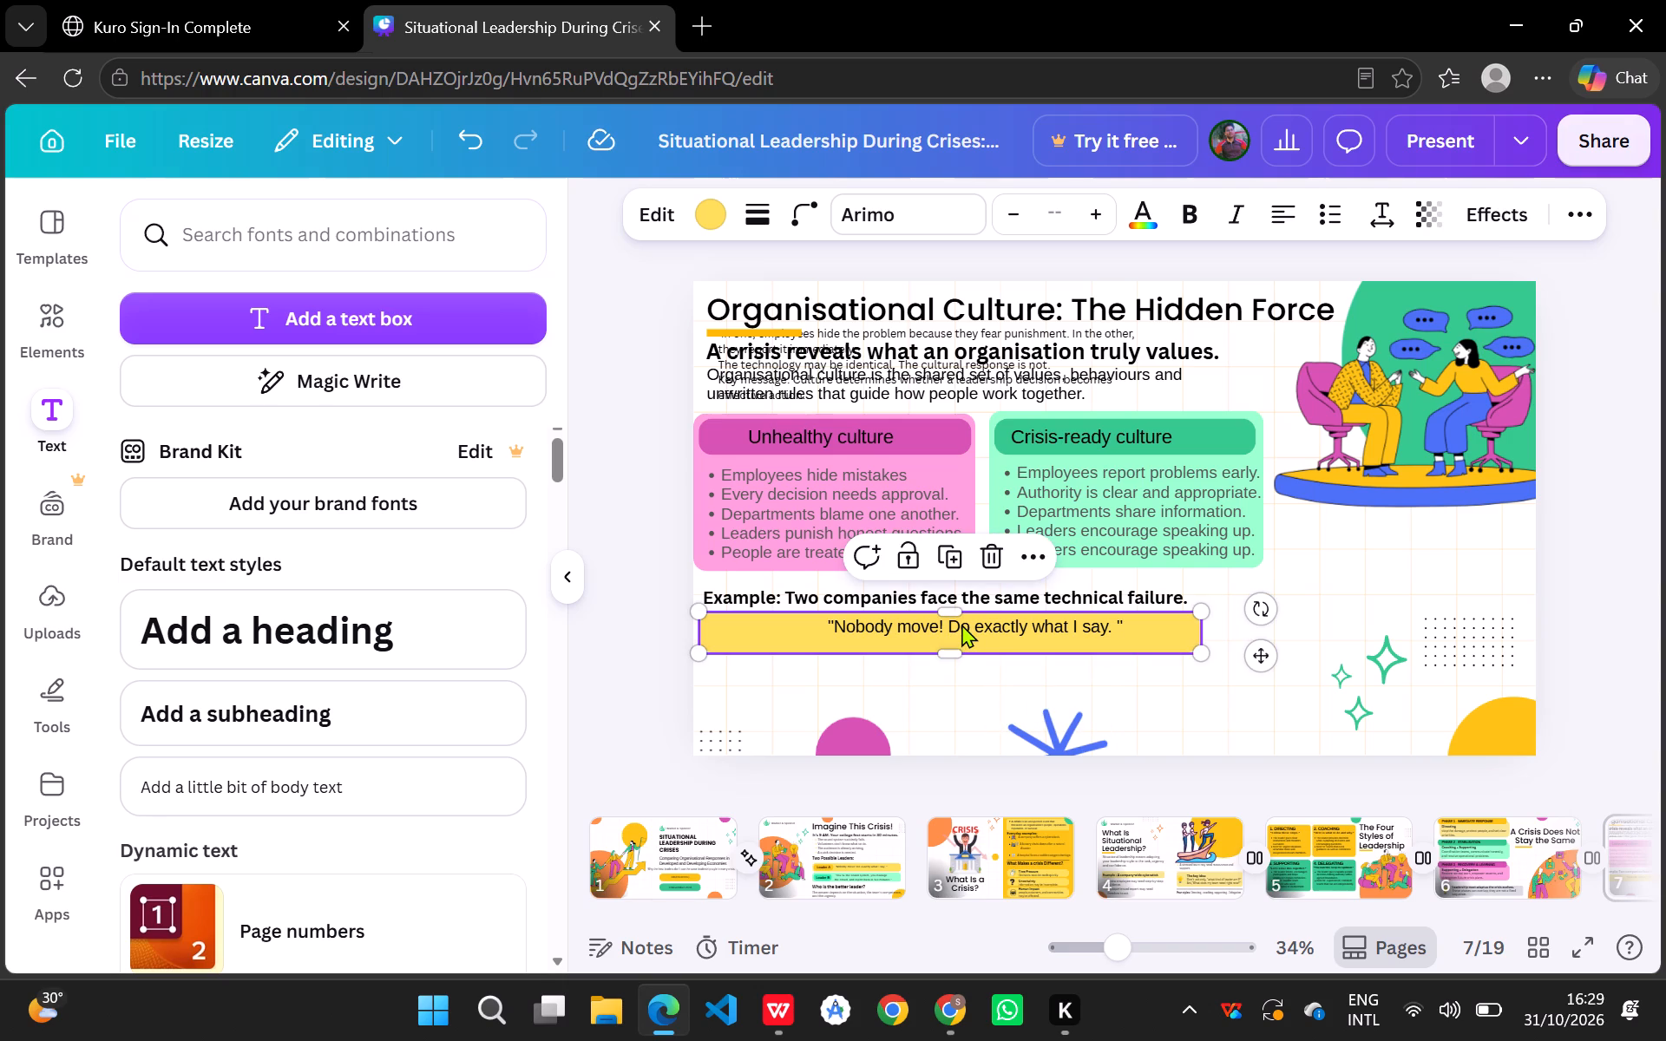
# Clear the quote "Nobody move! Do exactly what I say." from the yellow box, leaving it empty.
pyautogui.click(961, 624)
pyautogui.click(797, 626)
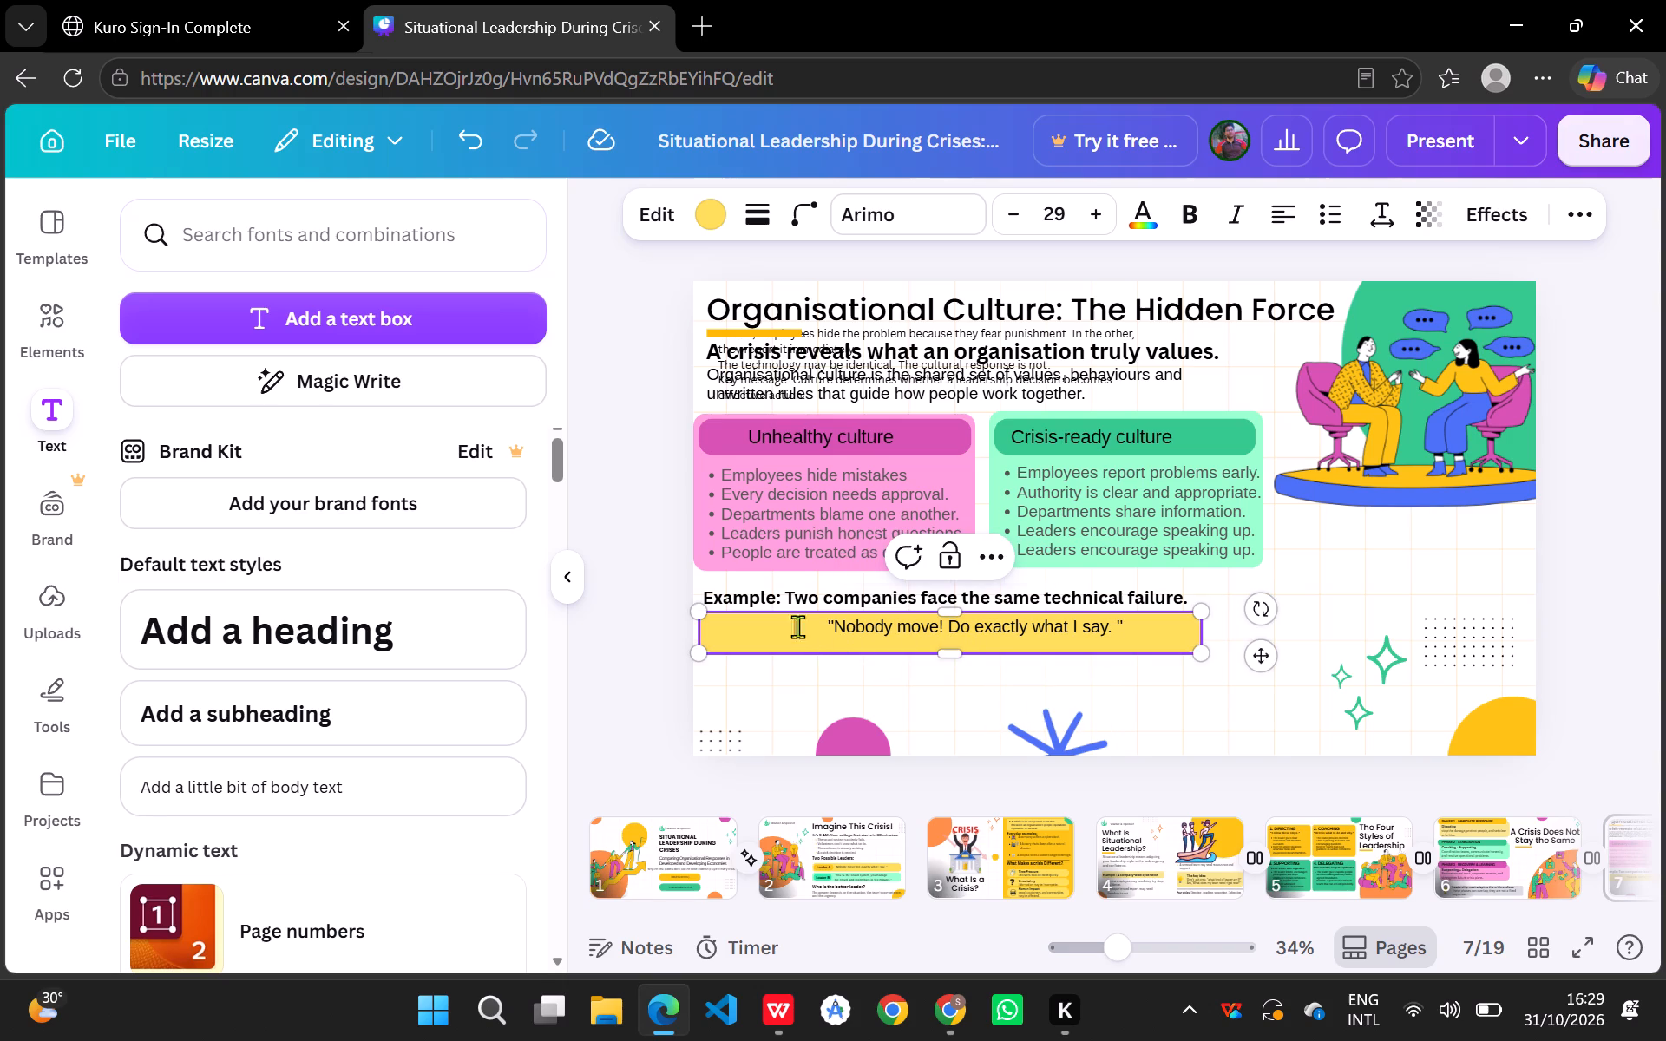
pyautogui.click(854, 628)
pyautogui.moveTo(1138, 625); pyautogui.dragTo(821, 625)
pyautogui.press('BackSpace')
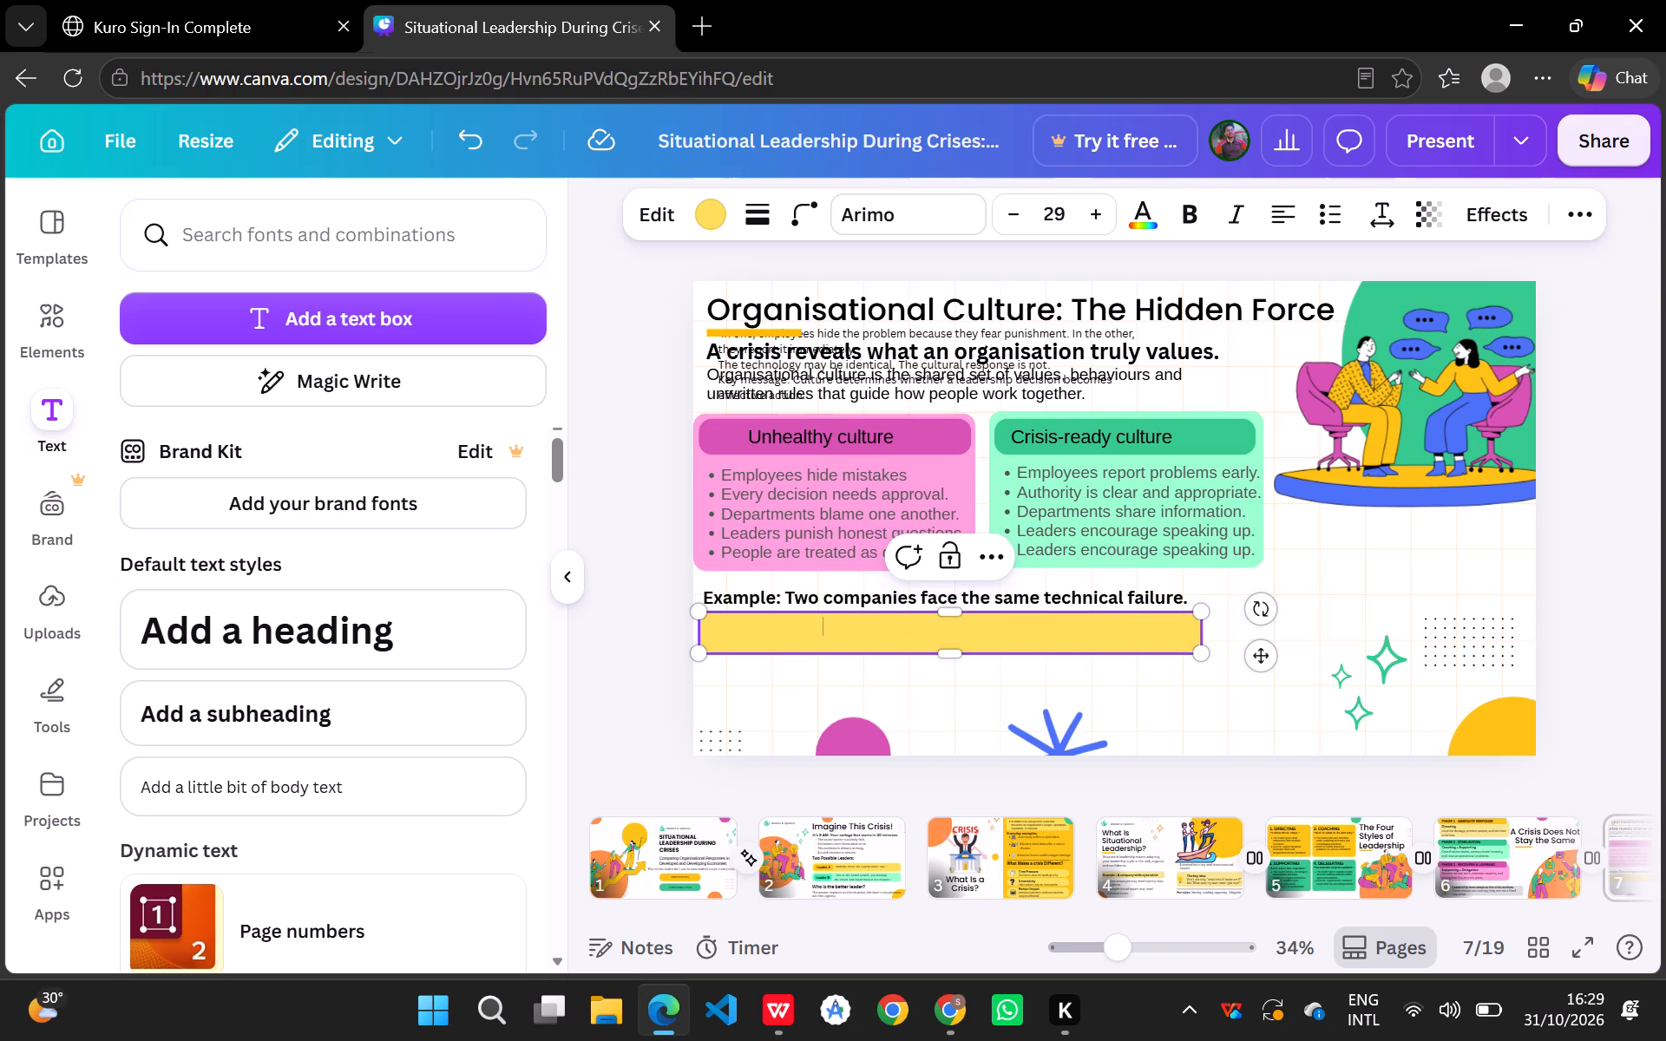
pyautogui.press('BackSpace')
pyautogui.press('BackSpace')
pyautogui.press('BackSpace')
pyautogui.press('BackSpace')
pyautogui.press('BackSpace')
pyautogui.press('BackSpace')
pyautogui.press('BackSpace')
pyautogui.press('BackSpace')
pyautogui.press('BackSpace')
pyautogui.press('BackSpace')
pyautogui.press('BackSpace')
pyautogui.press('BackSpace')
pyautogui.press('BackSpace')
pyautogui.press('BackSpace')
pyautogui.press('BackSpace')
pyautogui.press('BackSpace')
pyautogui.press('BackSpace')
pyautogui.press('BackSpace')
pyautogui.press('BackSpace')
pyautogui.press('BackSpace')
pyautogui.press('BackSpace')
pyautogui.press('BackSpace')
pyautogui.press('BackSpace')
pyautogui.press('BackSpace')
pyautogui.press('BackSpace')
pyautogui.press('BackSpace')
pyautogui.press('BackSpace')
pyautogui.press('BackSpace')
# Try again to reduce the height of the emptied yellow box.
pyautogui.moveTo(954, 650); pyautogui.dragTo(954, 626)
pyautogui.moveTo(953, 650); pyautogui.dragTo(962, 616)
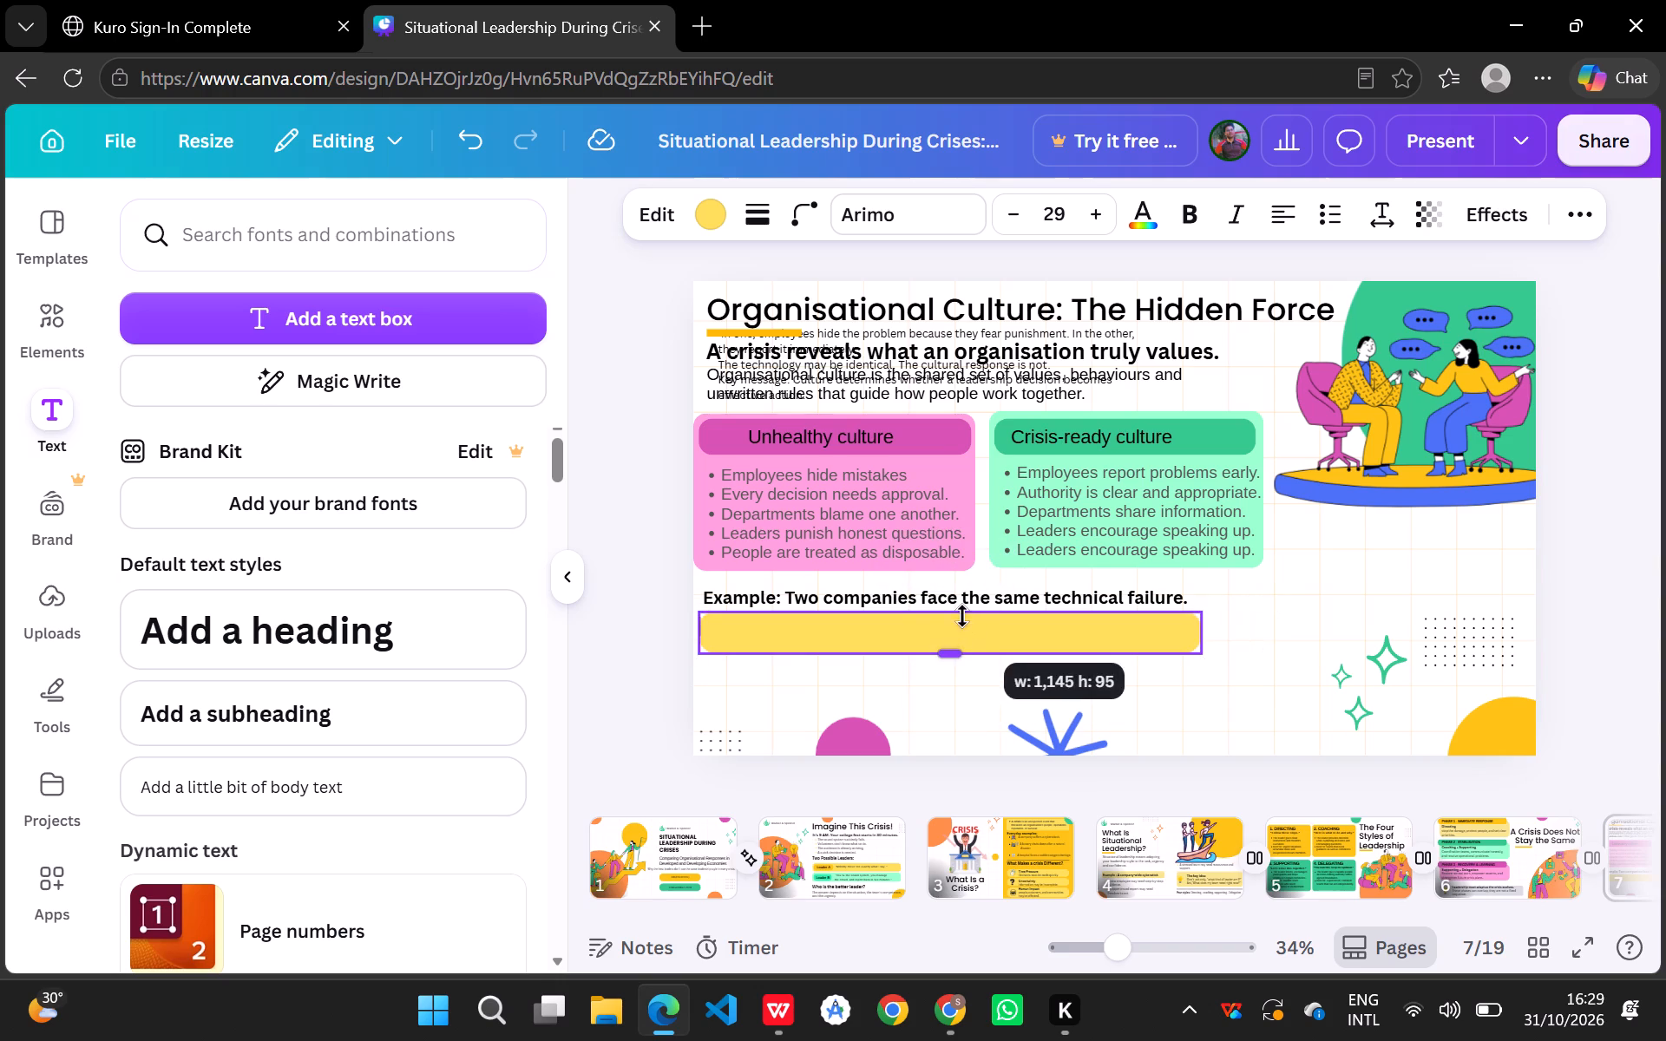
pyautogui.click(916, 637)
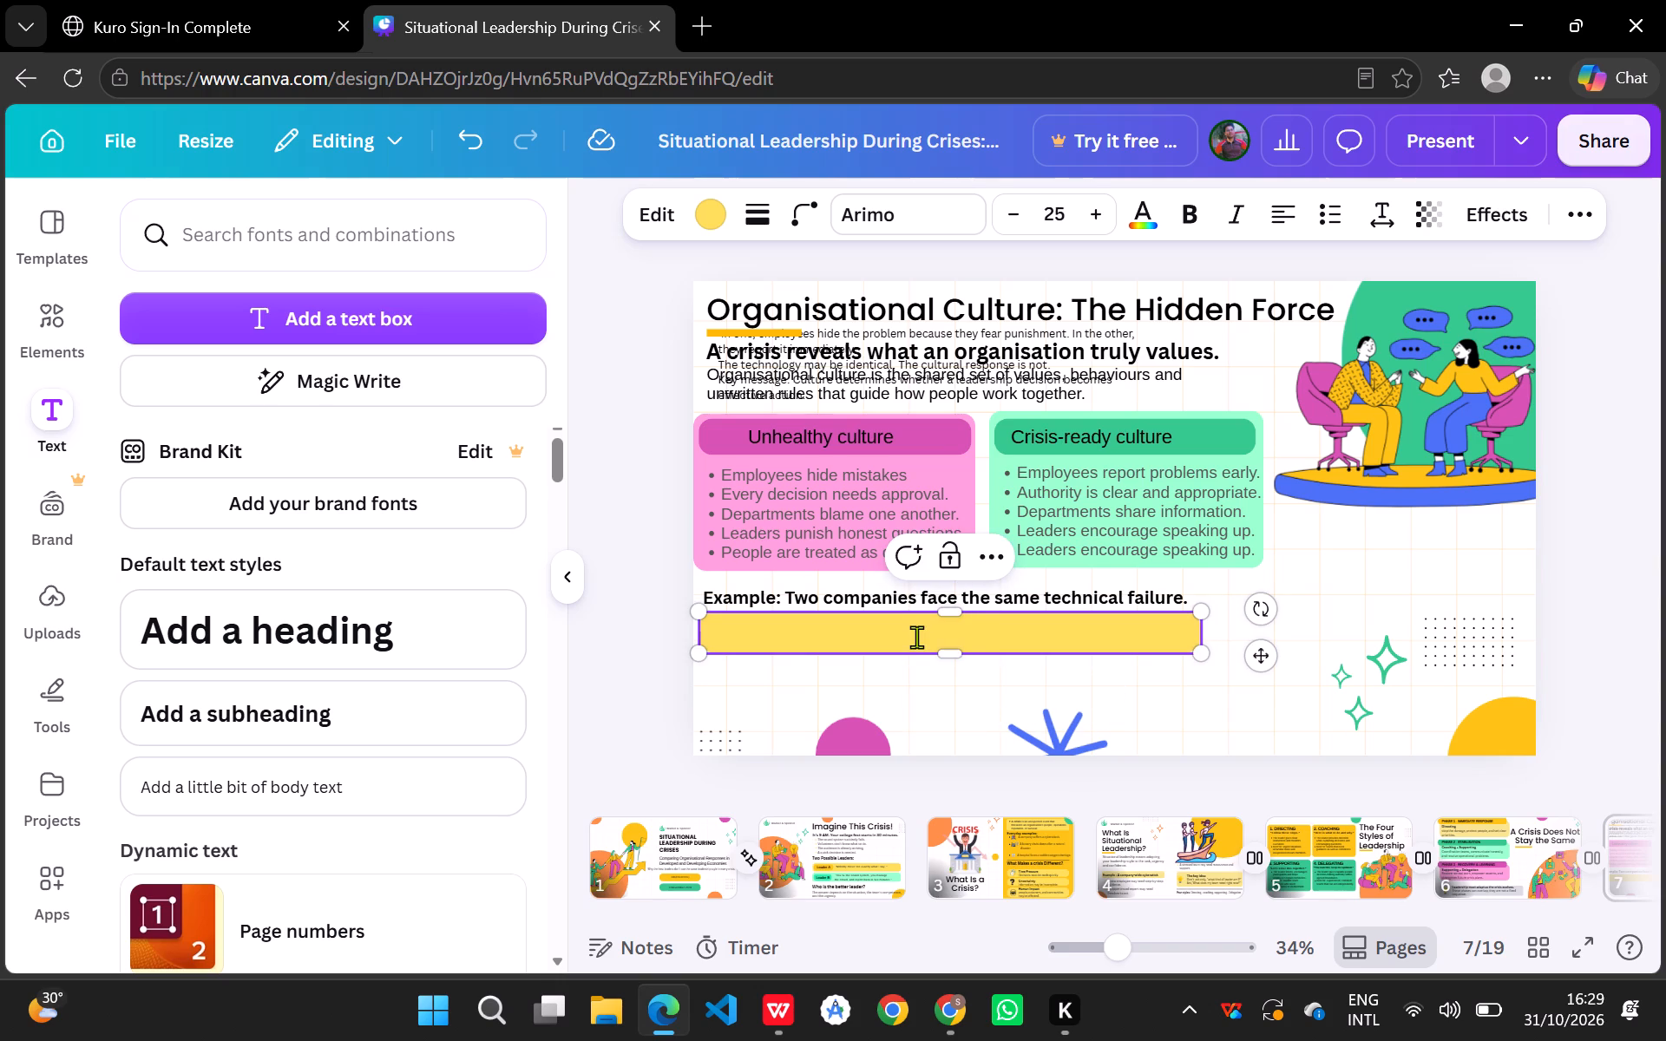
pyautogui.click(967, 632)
# Delete the empty yellow box beneath the "Example" subheading.
pyautogui.click(961, 701)
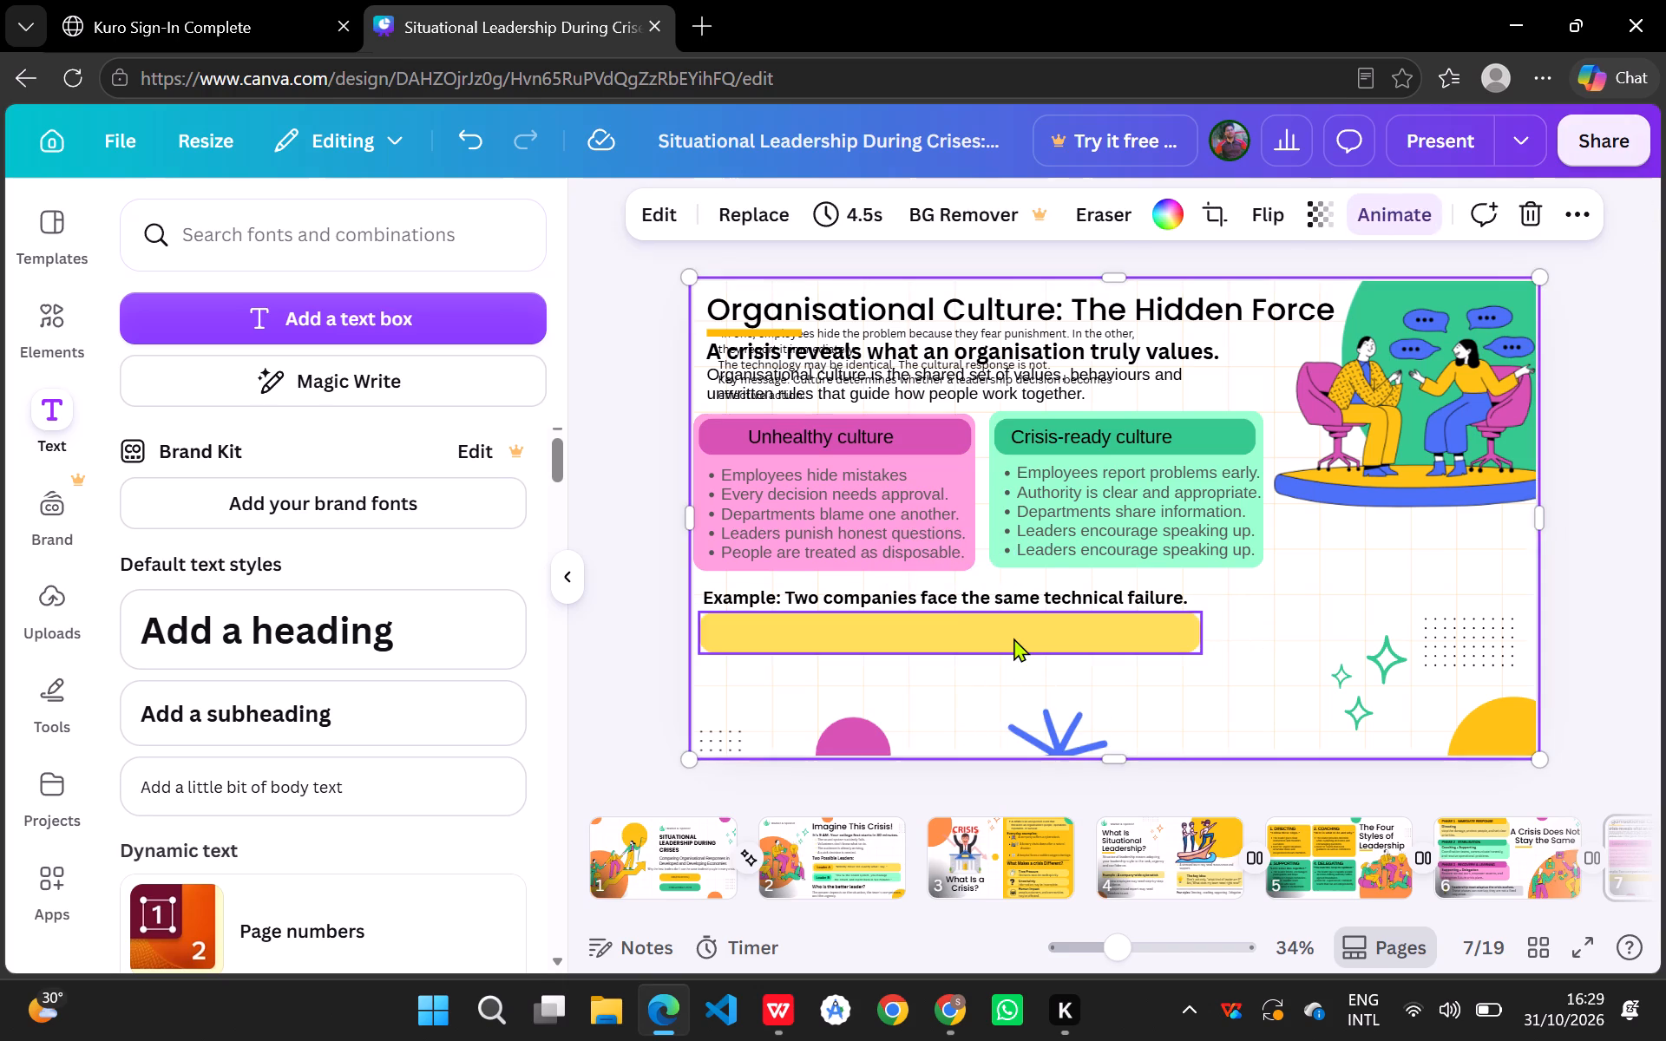
pyautogui.click(1016, 635)
pyautogui.click(993, 564)
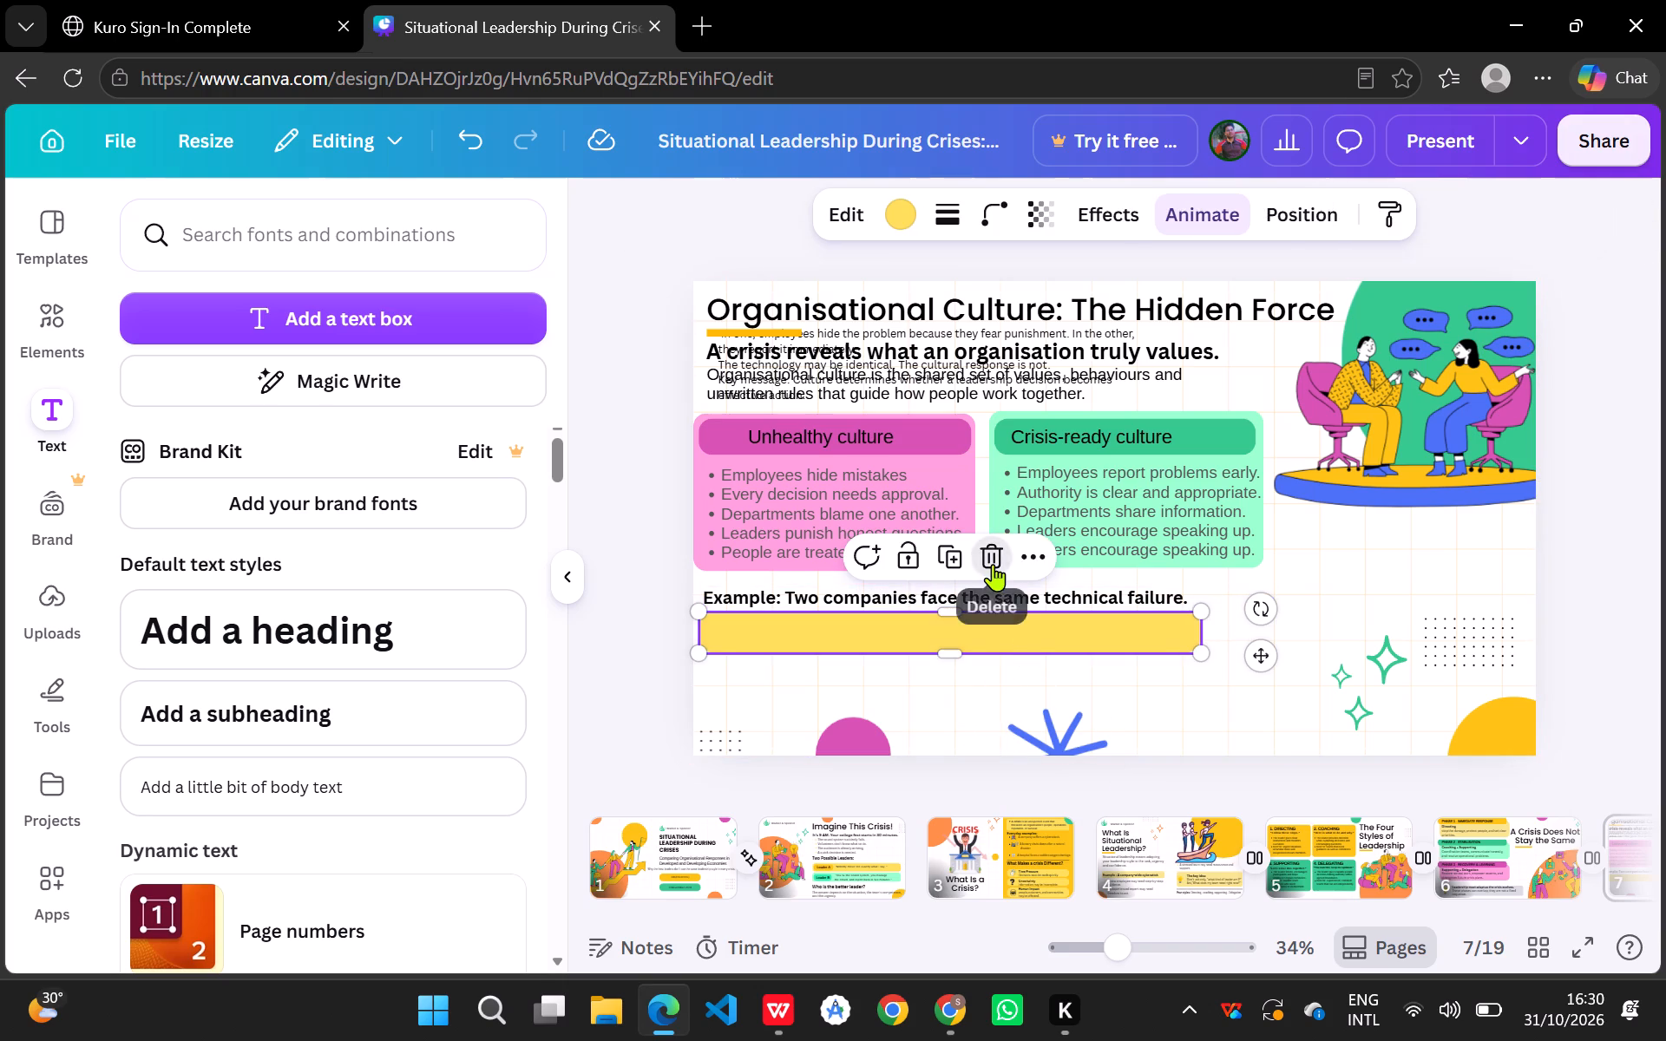
# Duplicate the pink "Unhealthy culture" header bar and place the copy beneath the "Example" subheading, aligned with the subheading's left edge.
pyautogui.click(946, 434)
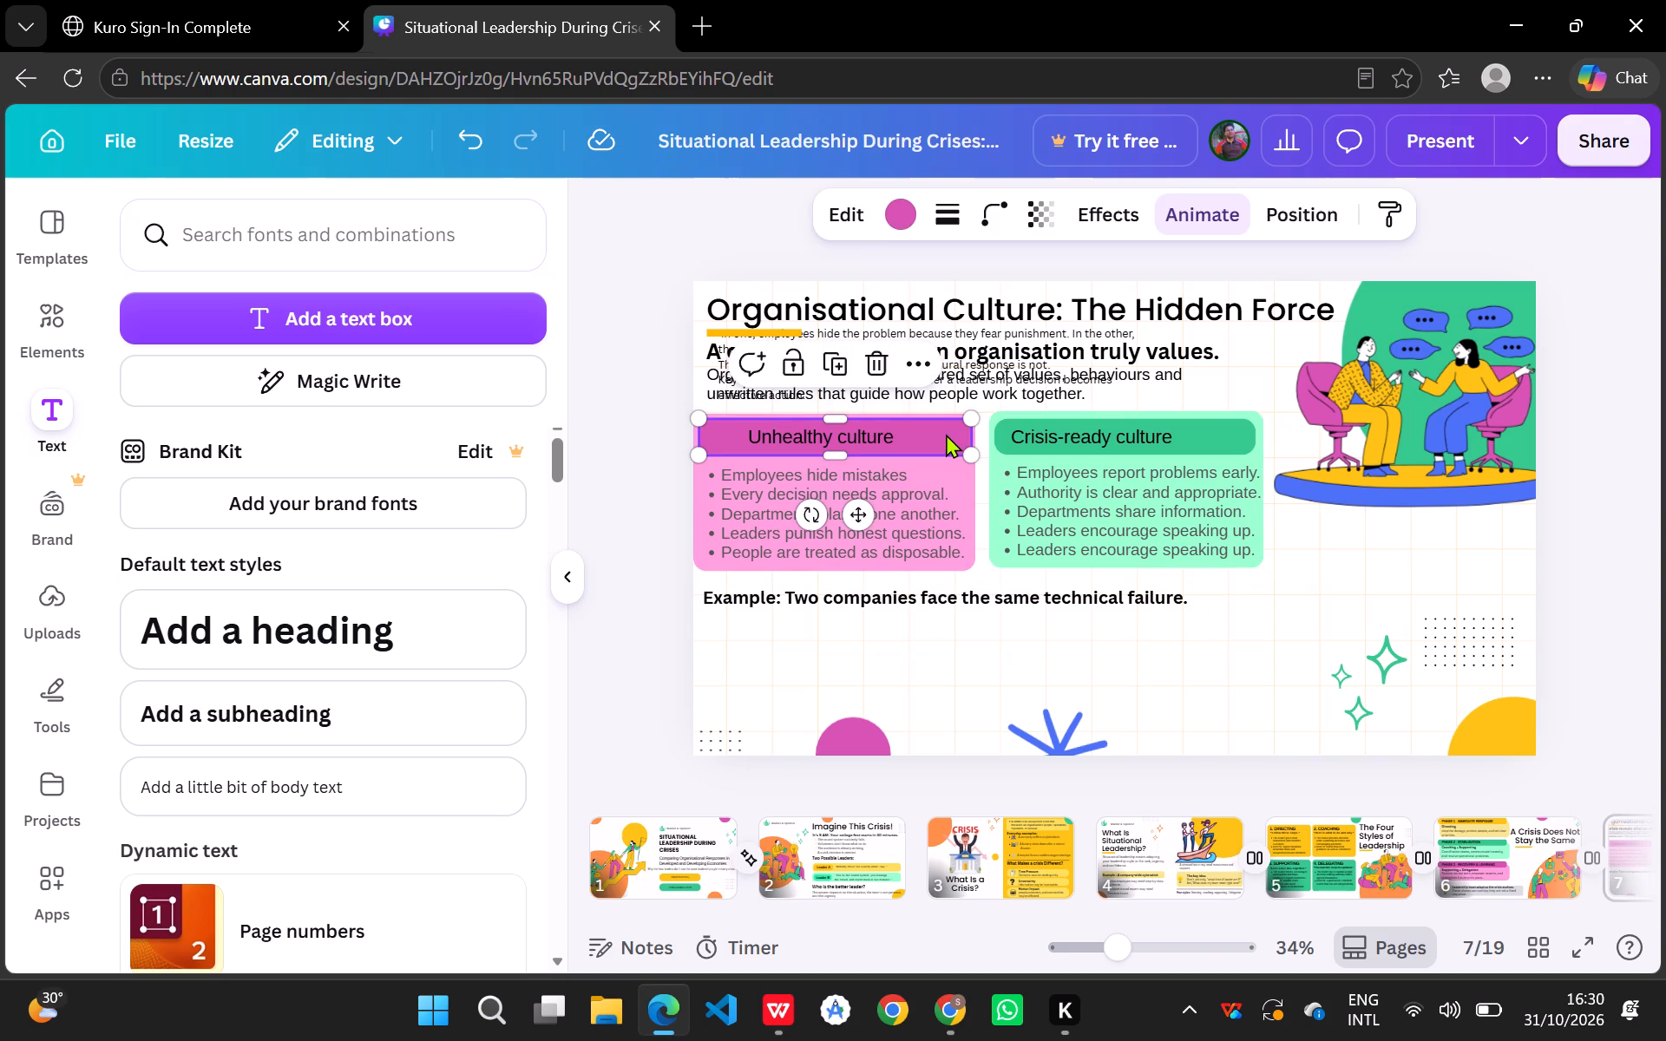
pyautogui.hotkey('ctrl', 'c')
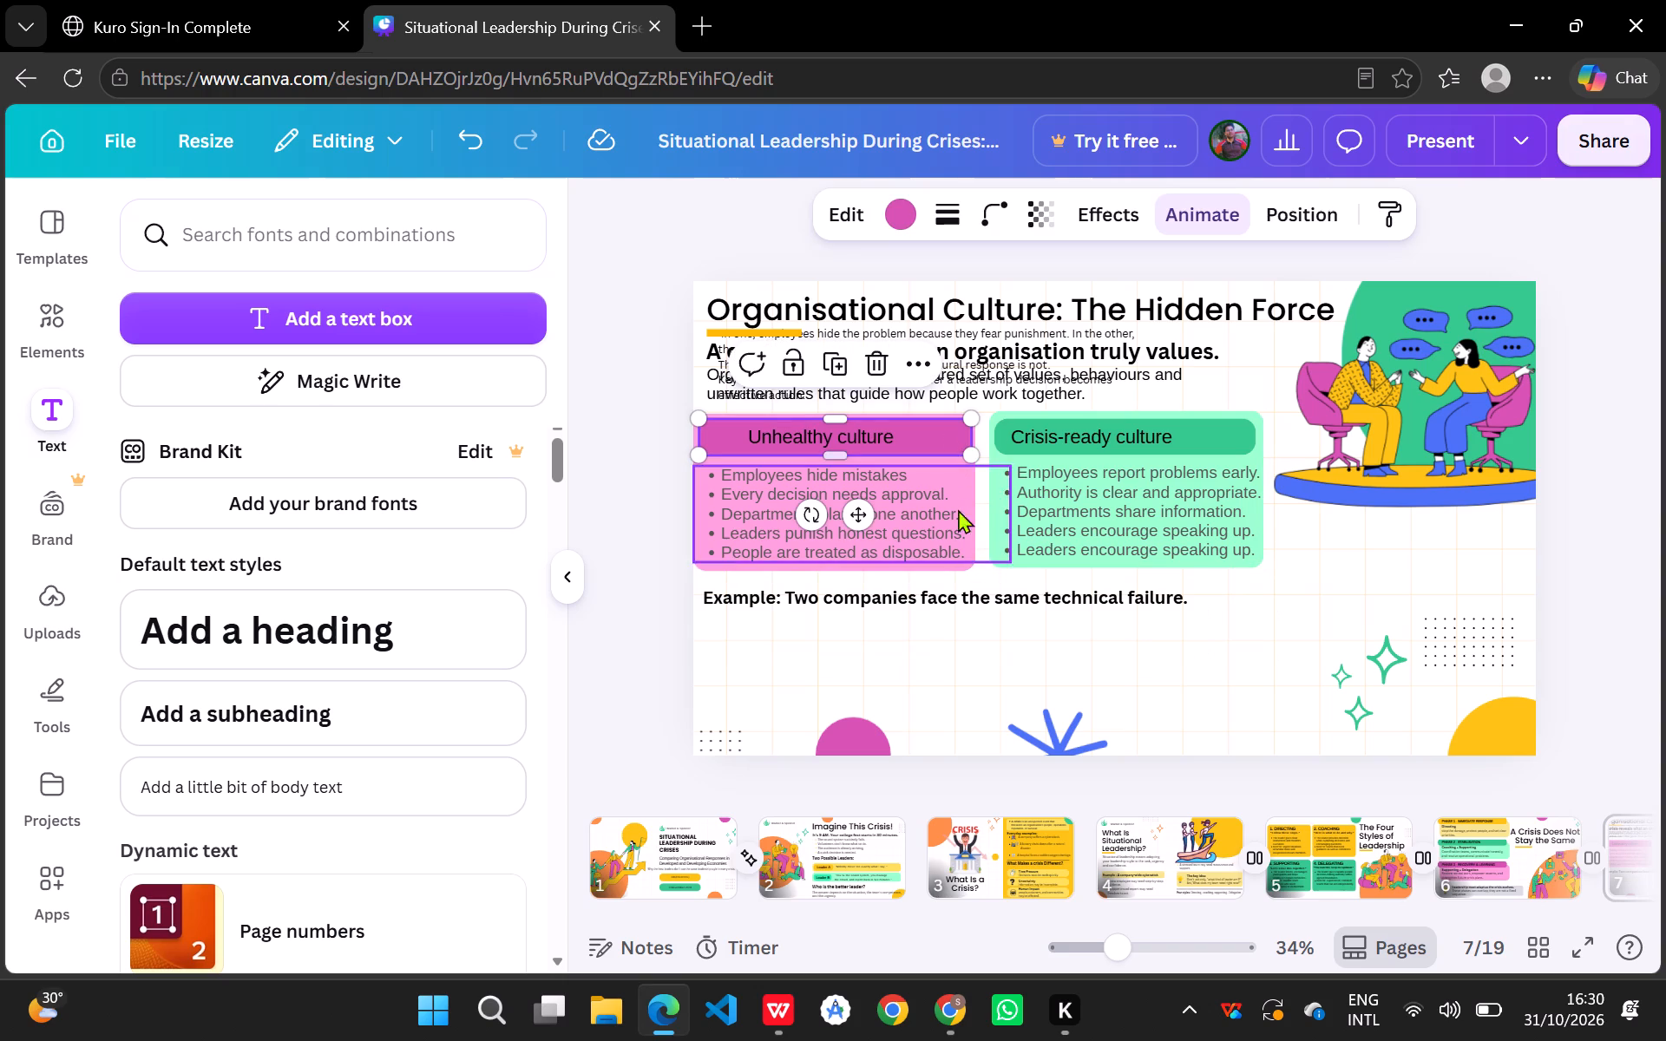
pyautogui.click(969, 680)
pyautogui.hotkey('ctrl', 'v')
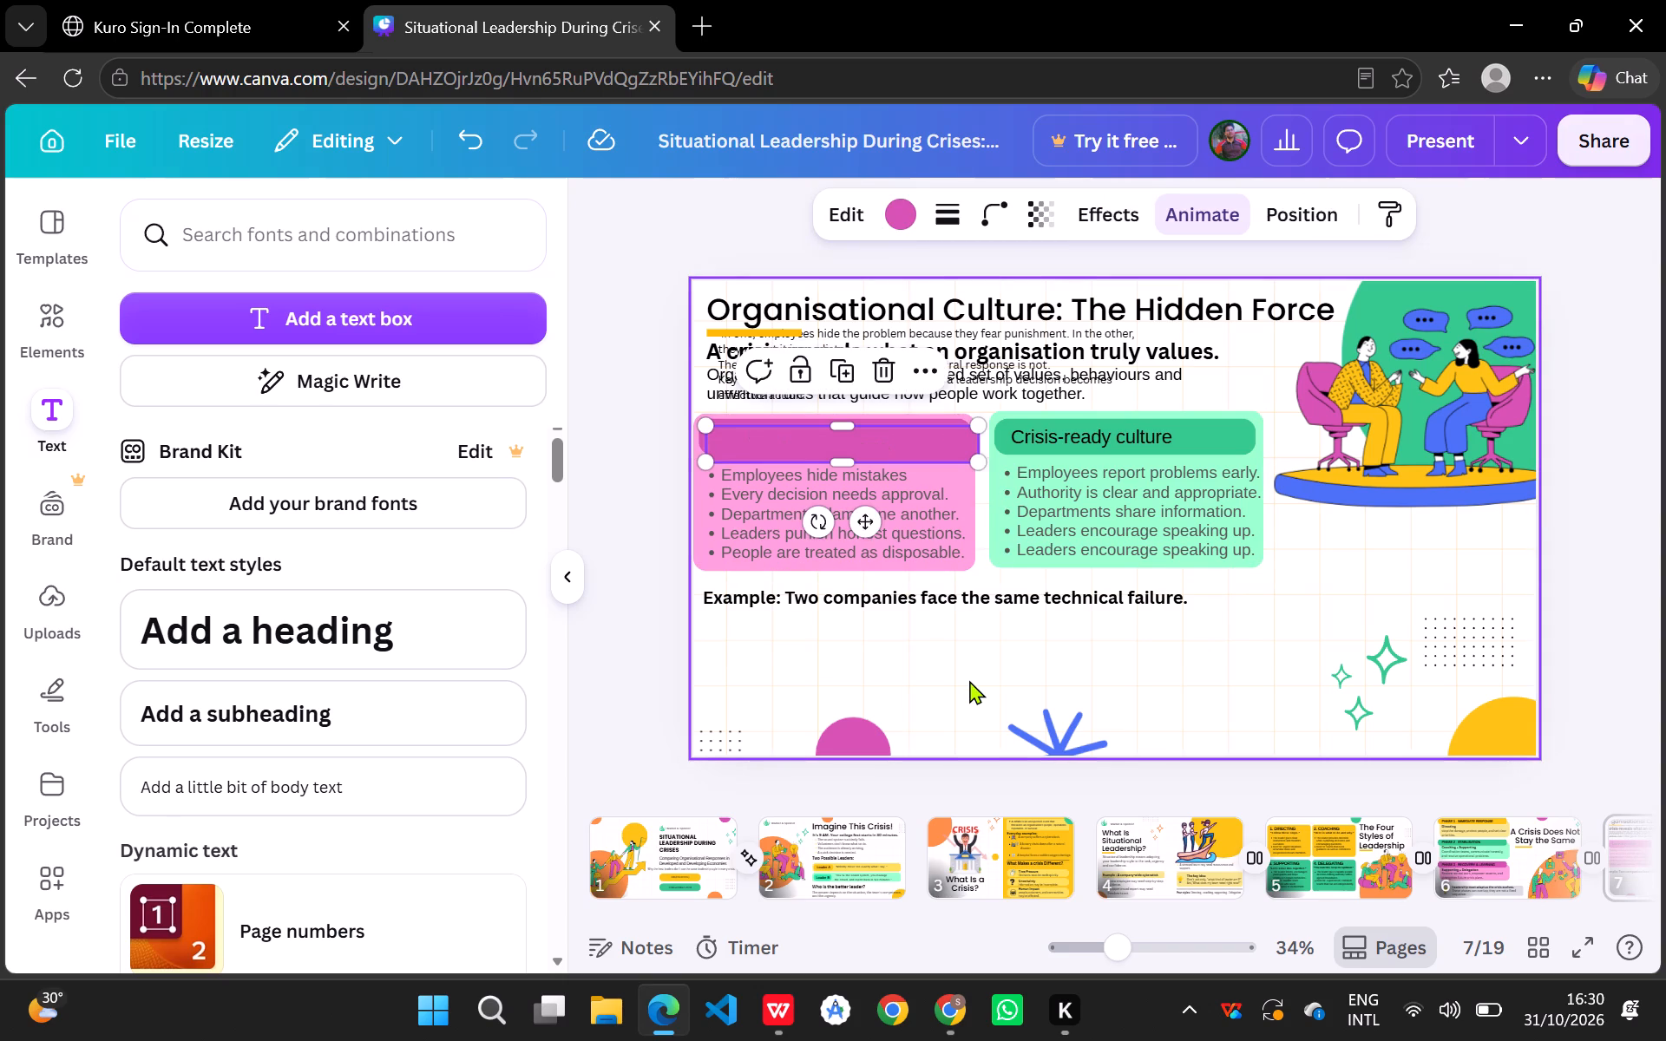
pyautogui.moveTo(919, 444); pyautogui.dragTo(941, 586)
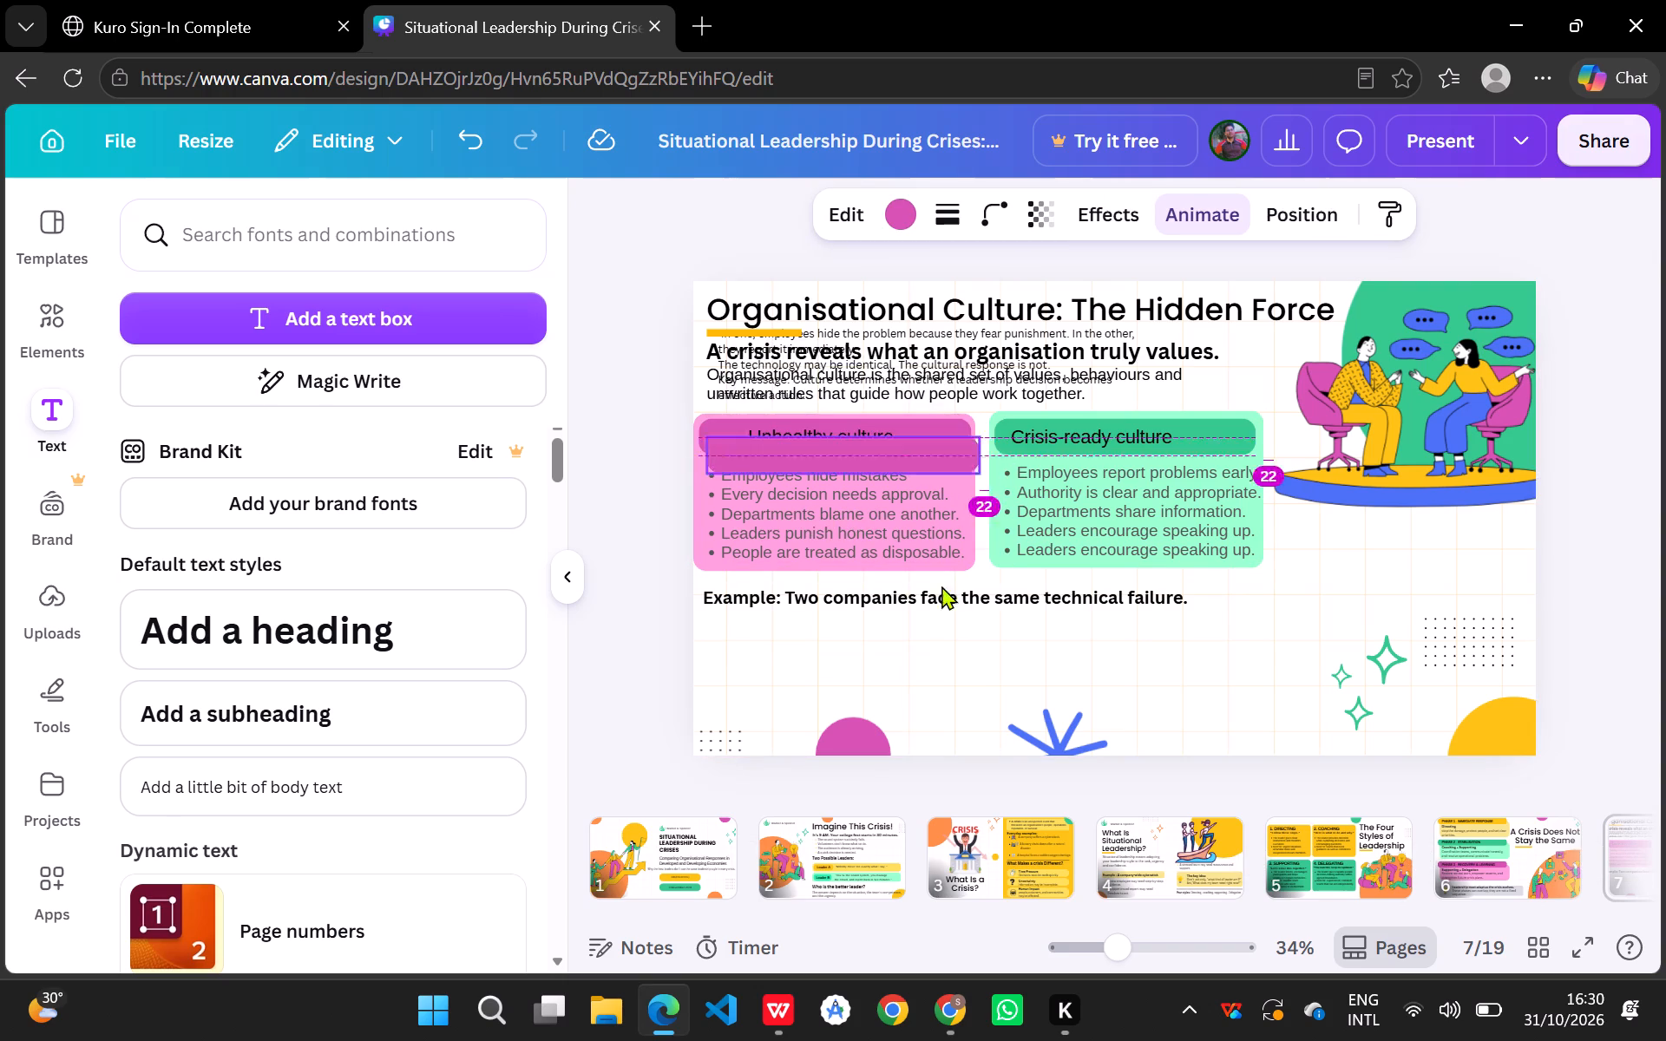
pyautogui.moveTo(941, 586); pyautogui.dragTo(920, 639)
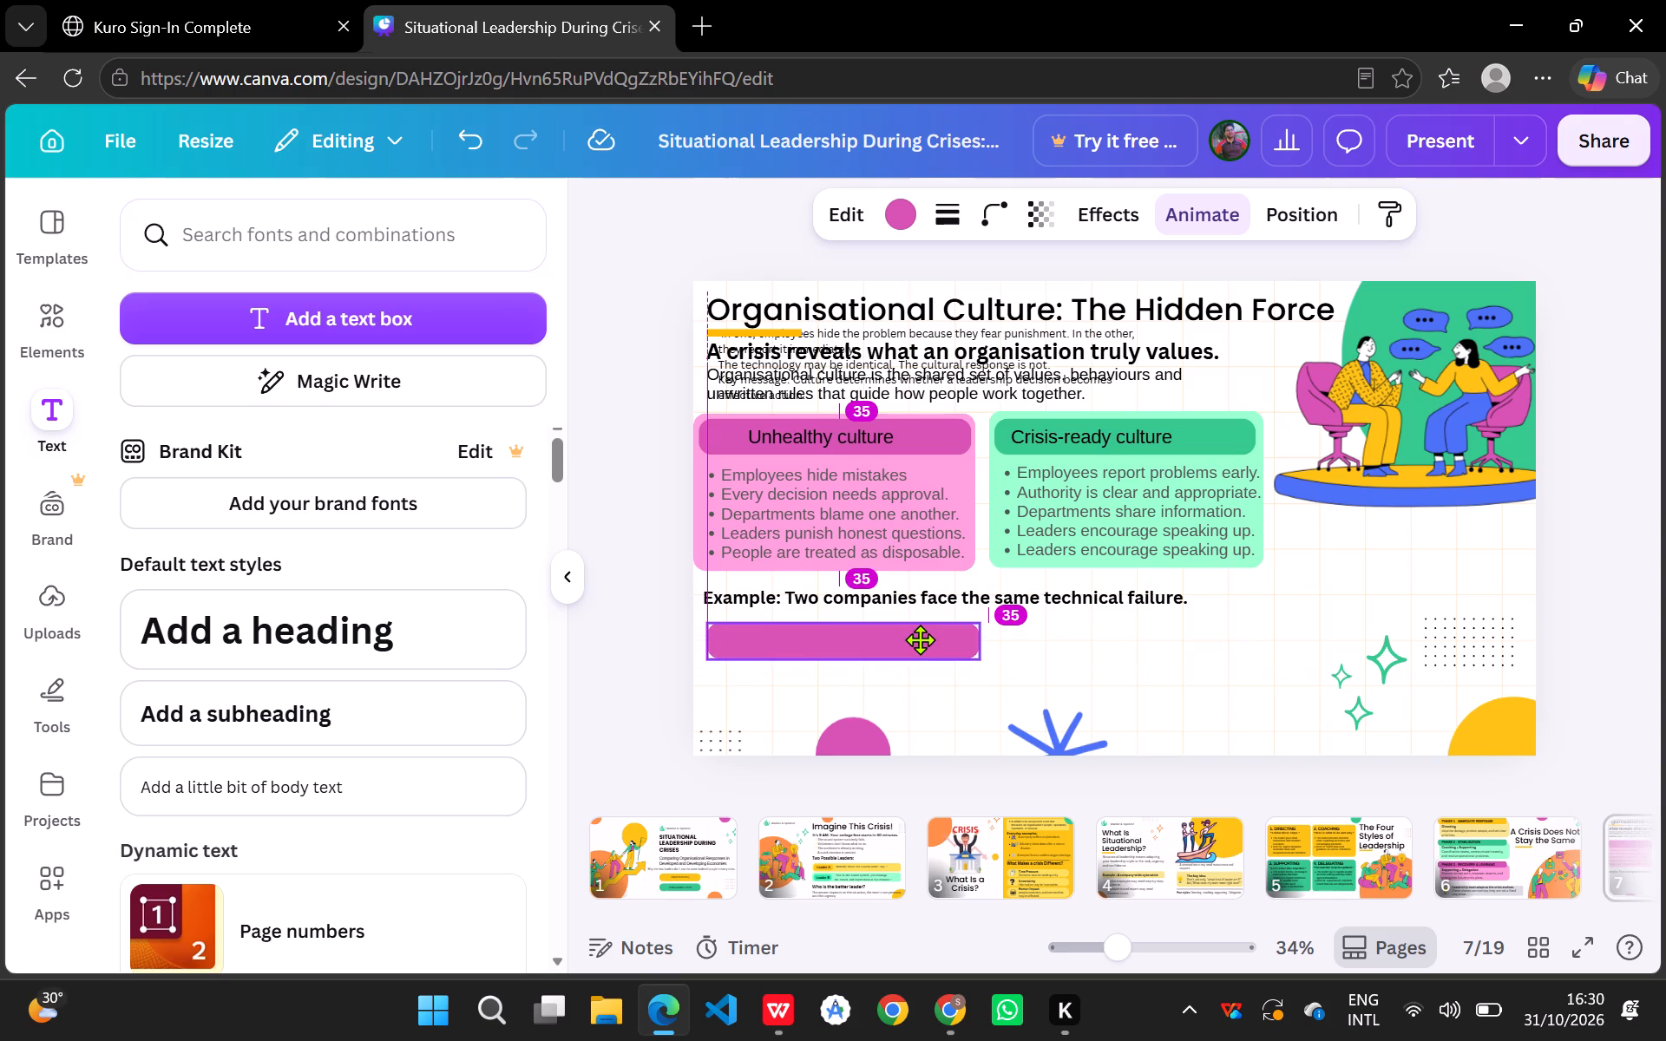
pyautogui.moveTo(920, 639); pyautogui.dragTo(915, 639)
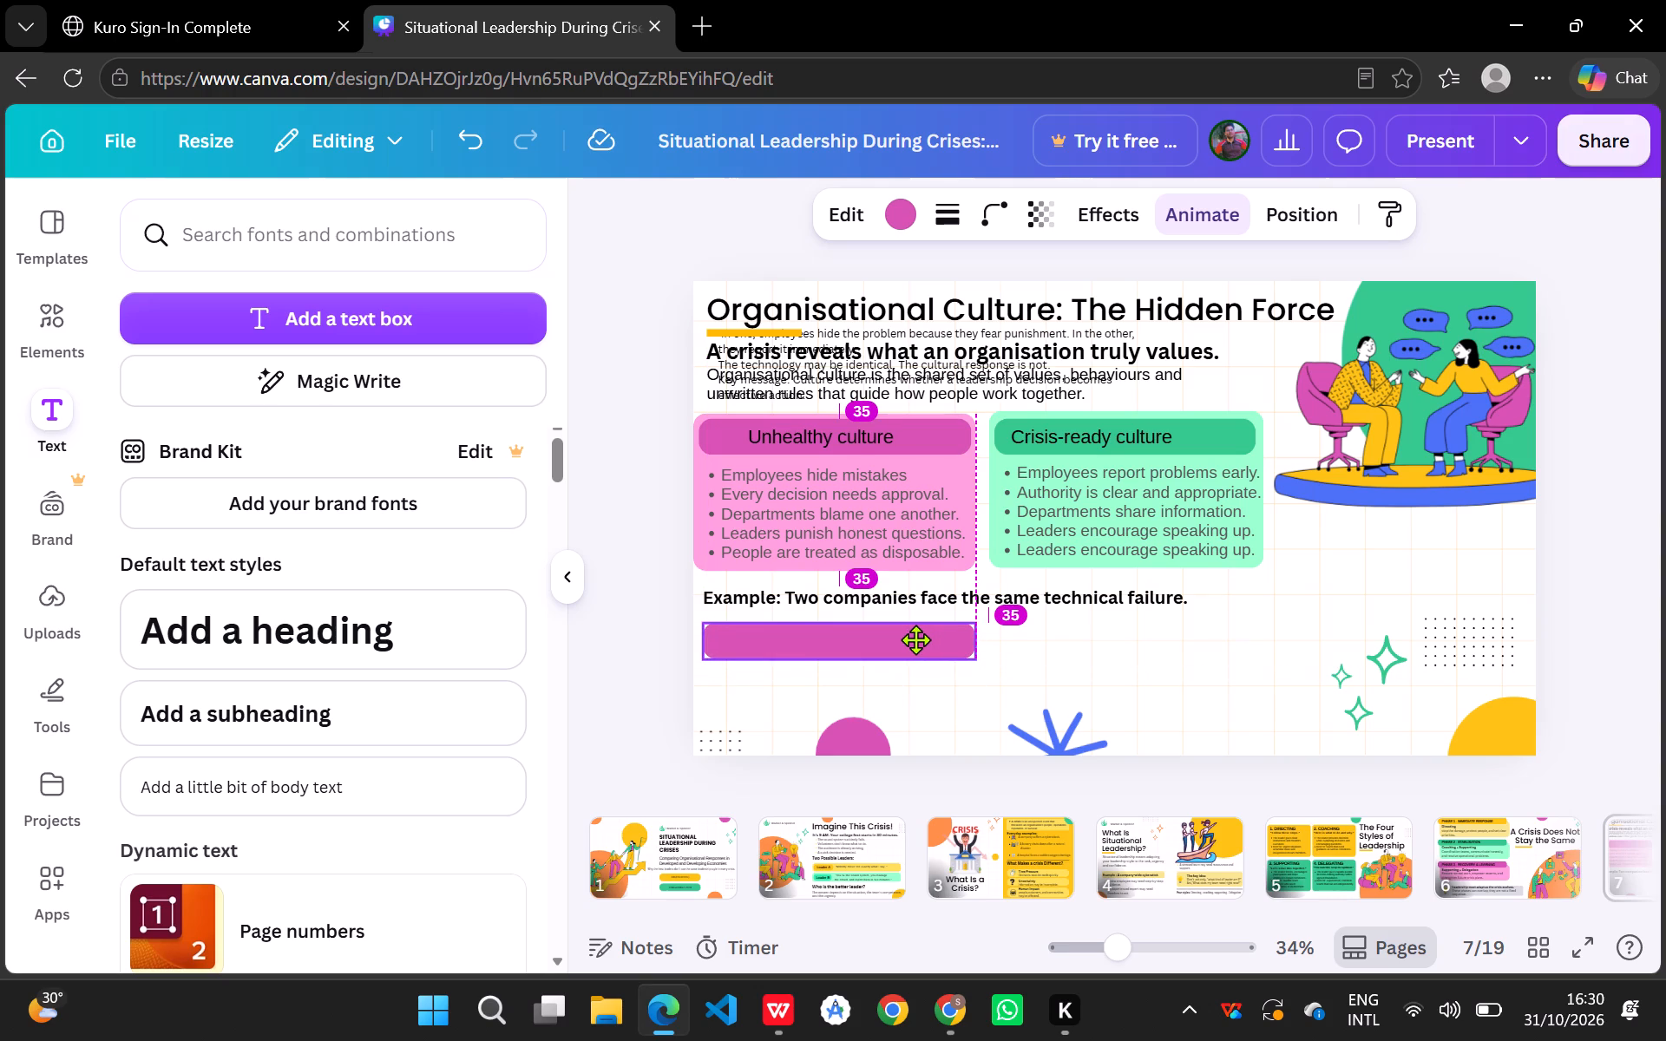
pyautogui.moveTo(915, 639); pyautogui.dragTo(917, 639)
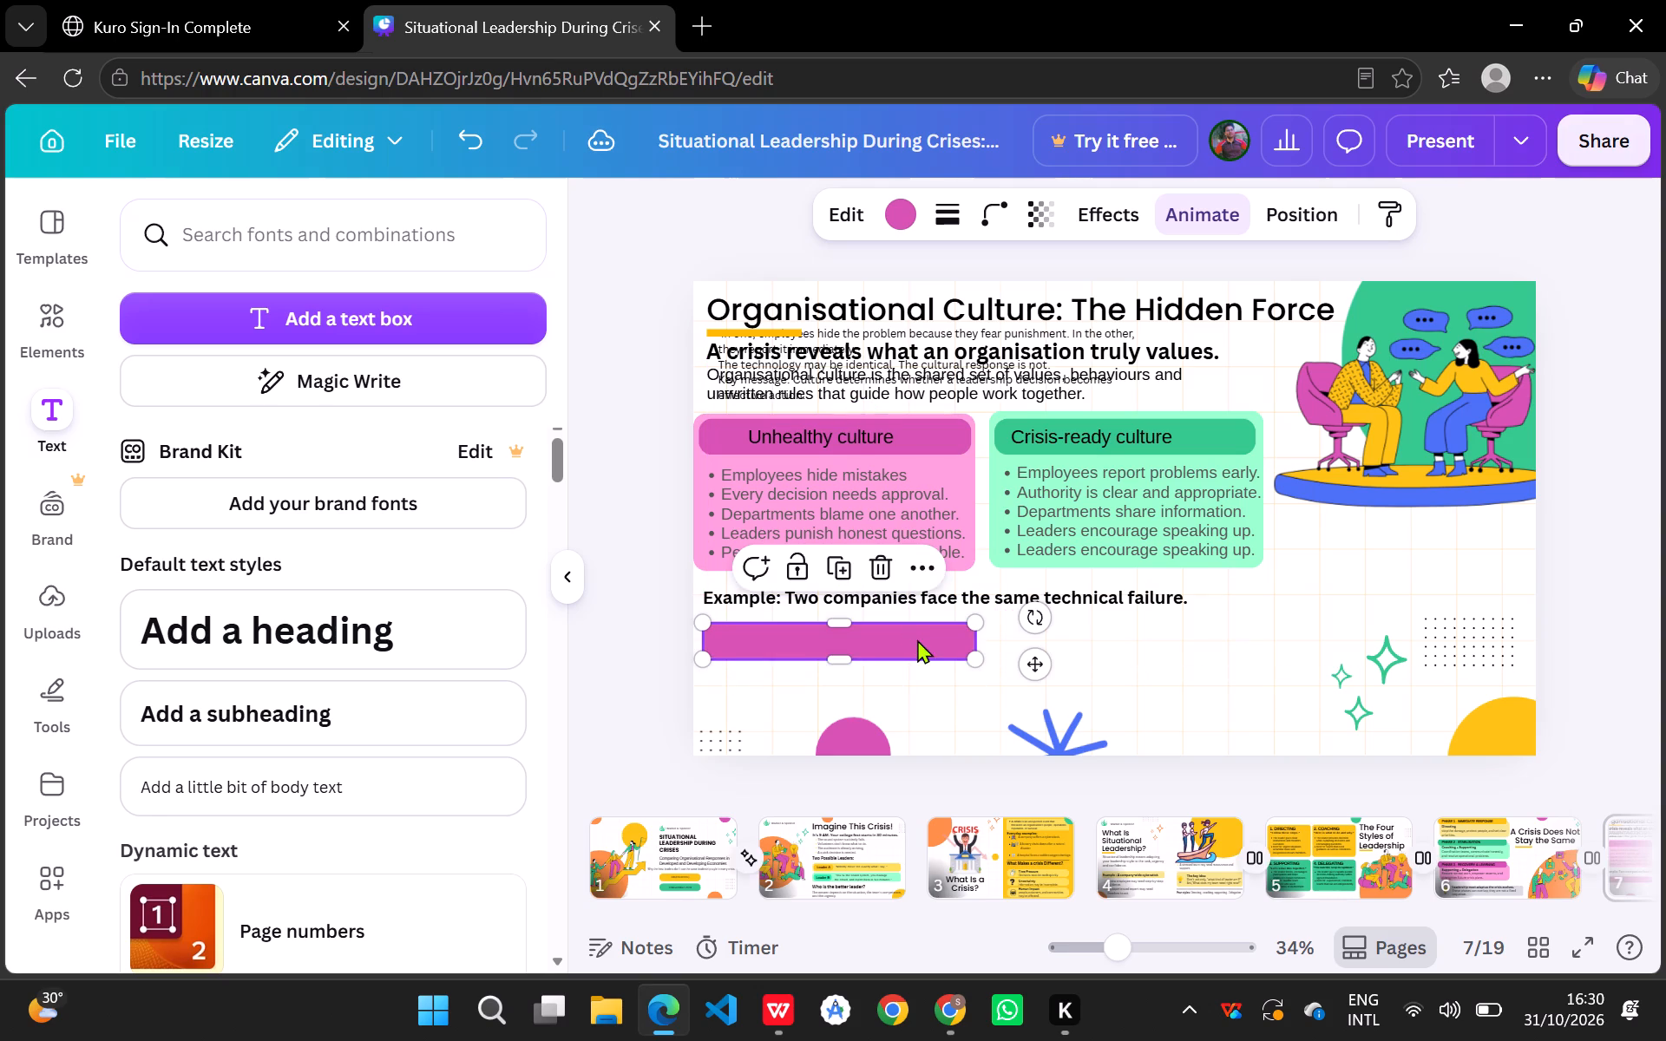
# Widen the copied pink bar to the outer edge of the green "Crisis-ready culture" column, keeping its height of 83.
pyautogui.click(973, 637)
pyautogui.moveTo(973, 637); pyautogui.dragTo(1184, 641)
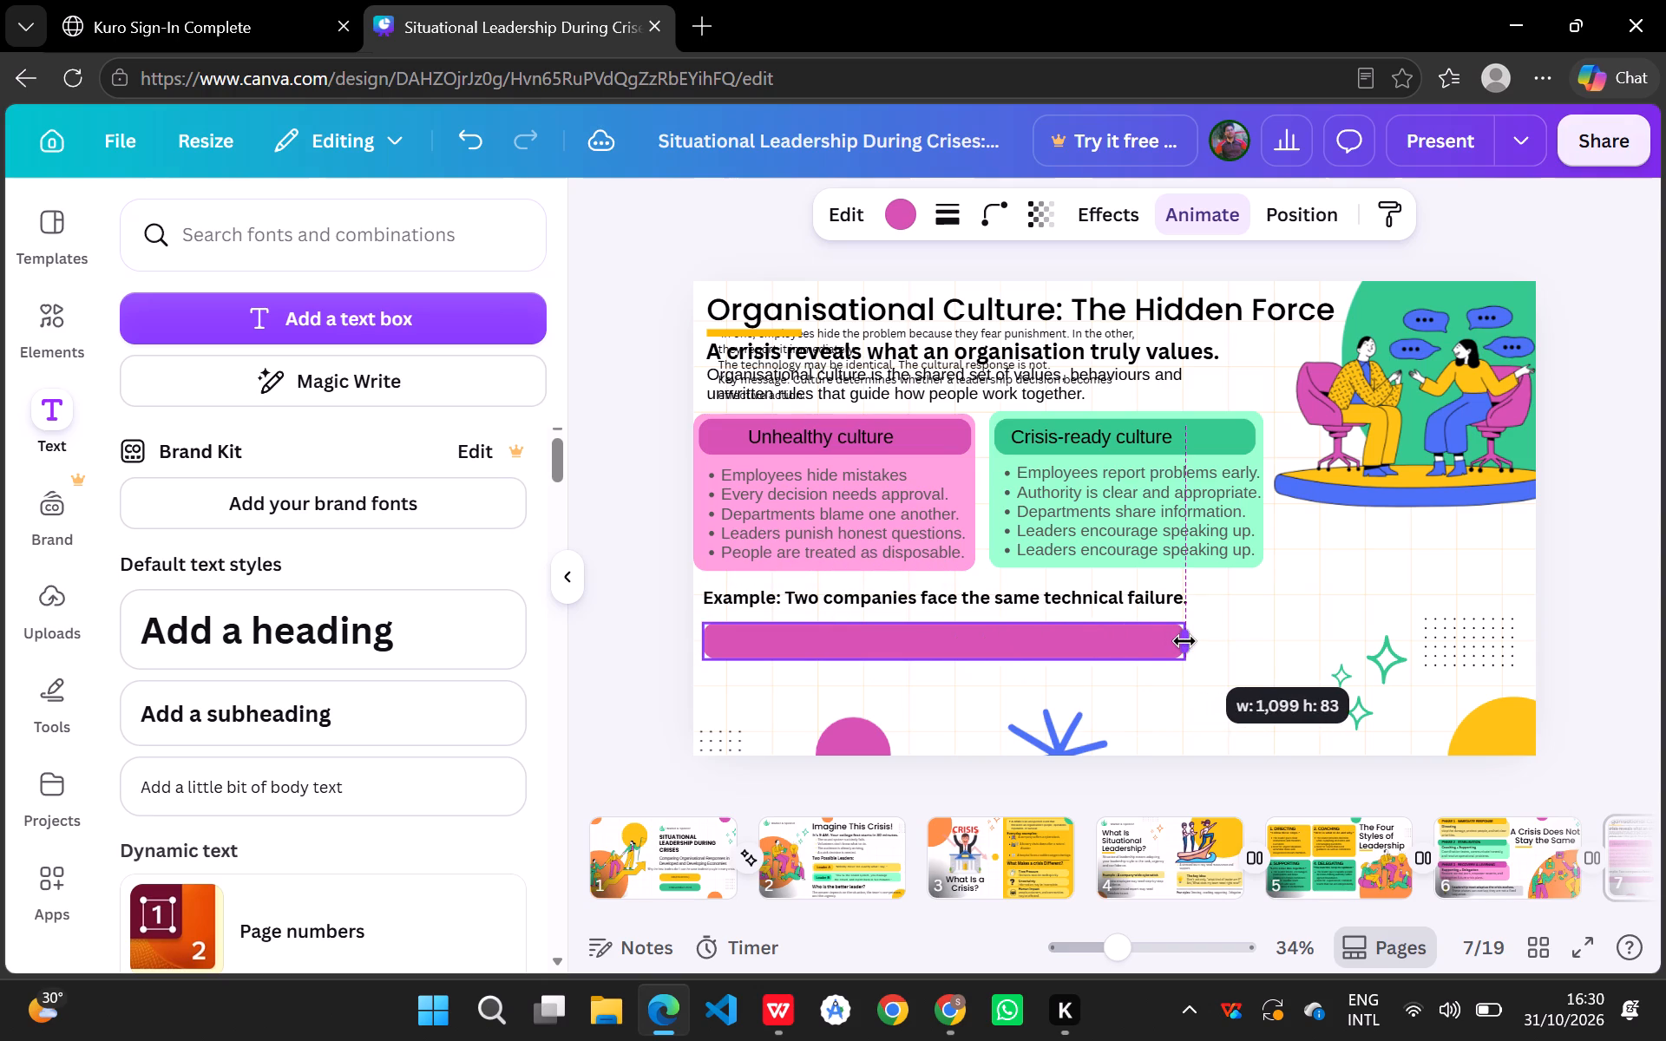
pyautogui.moveTo(1184, 641); pyautogui.dragTo(1213, 641)
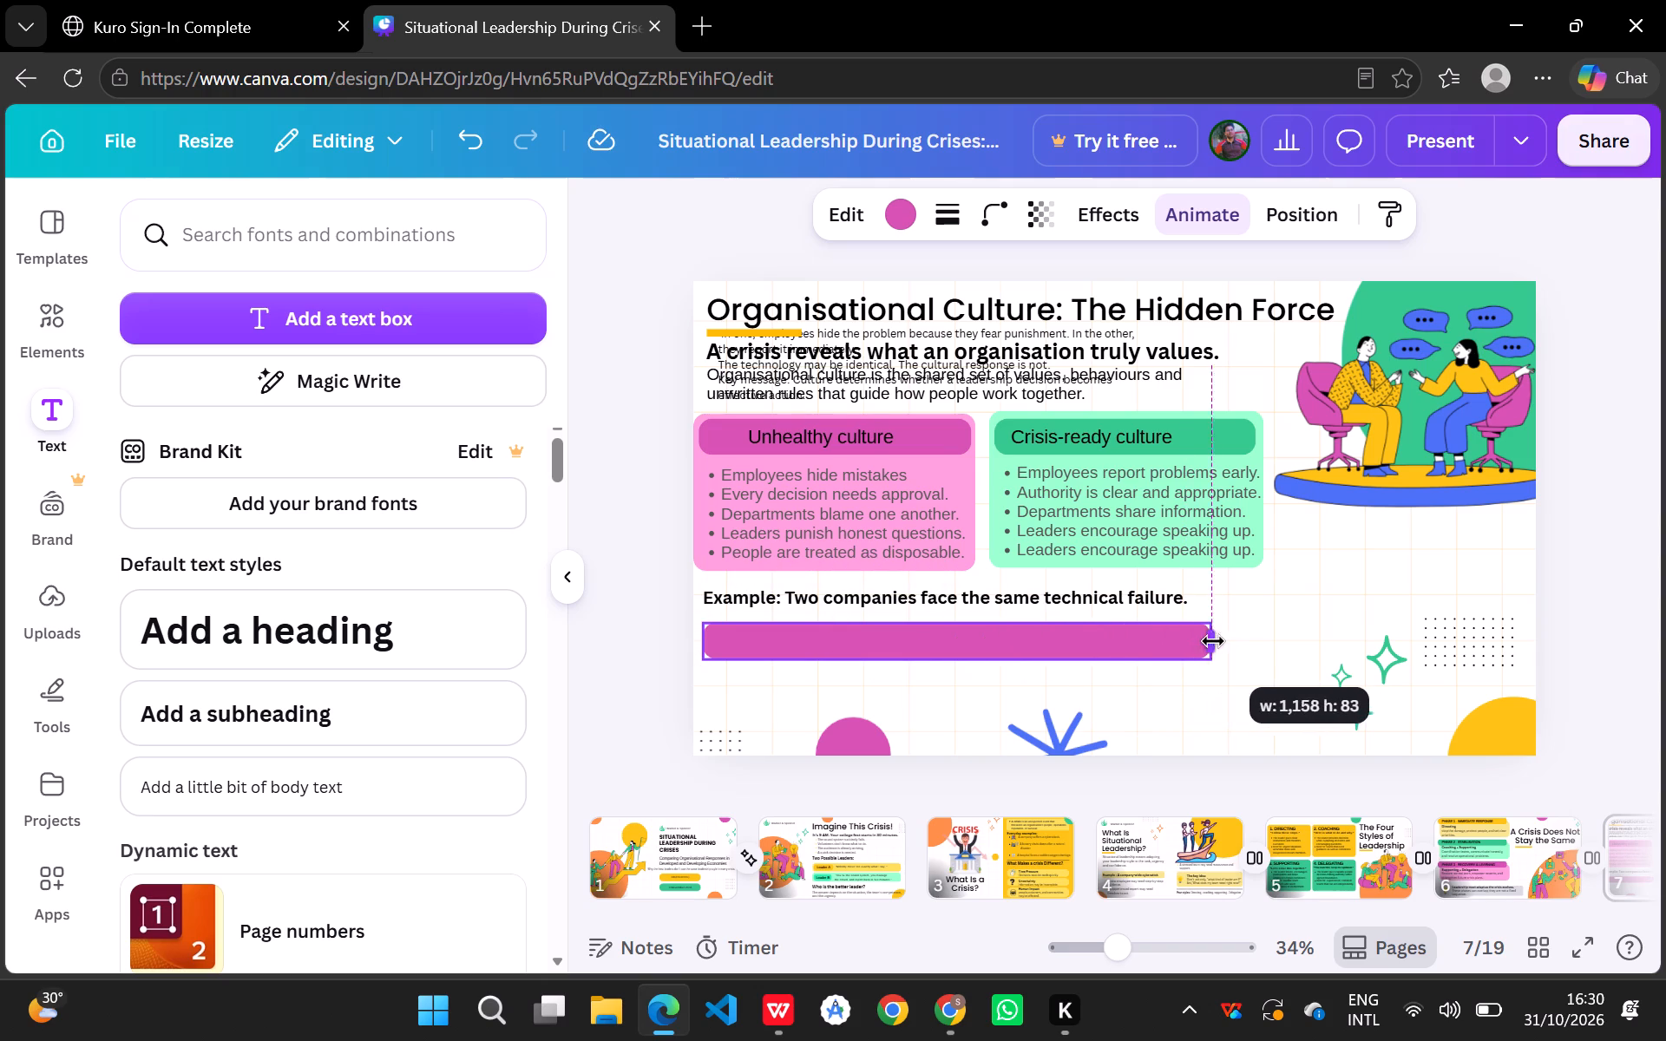
pyautogui.moveTo(1213, 641); pyautogui.dragTo(1256, 638)
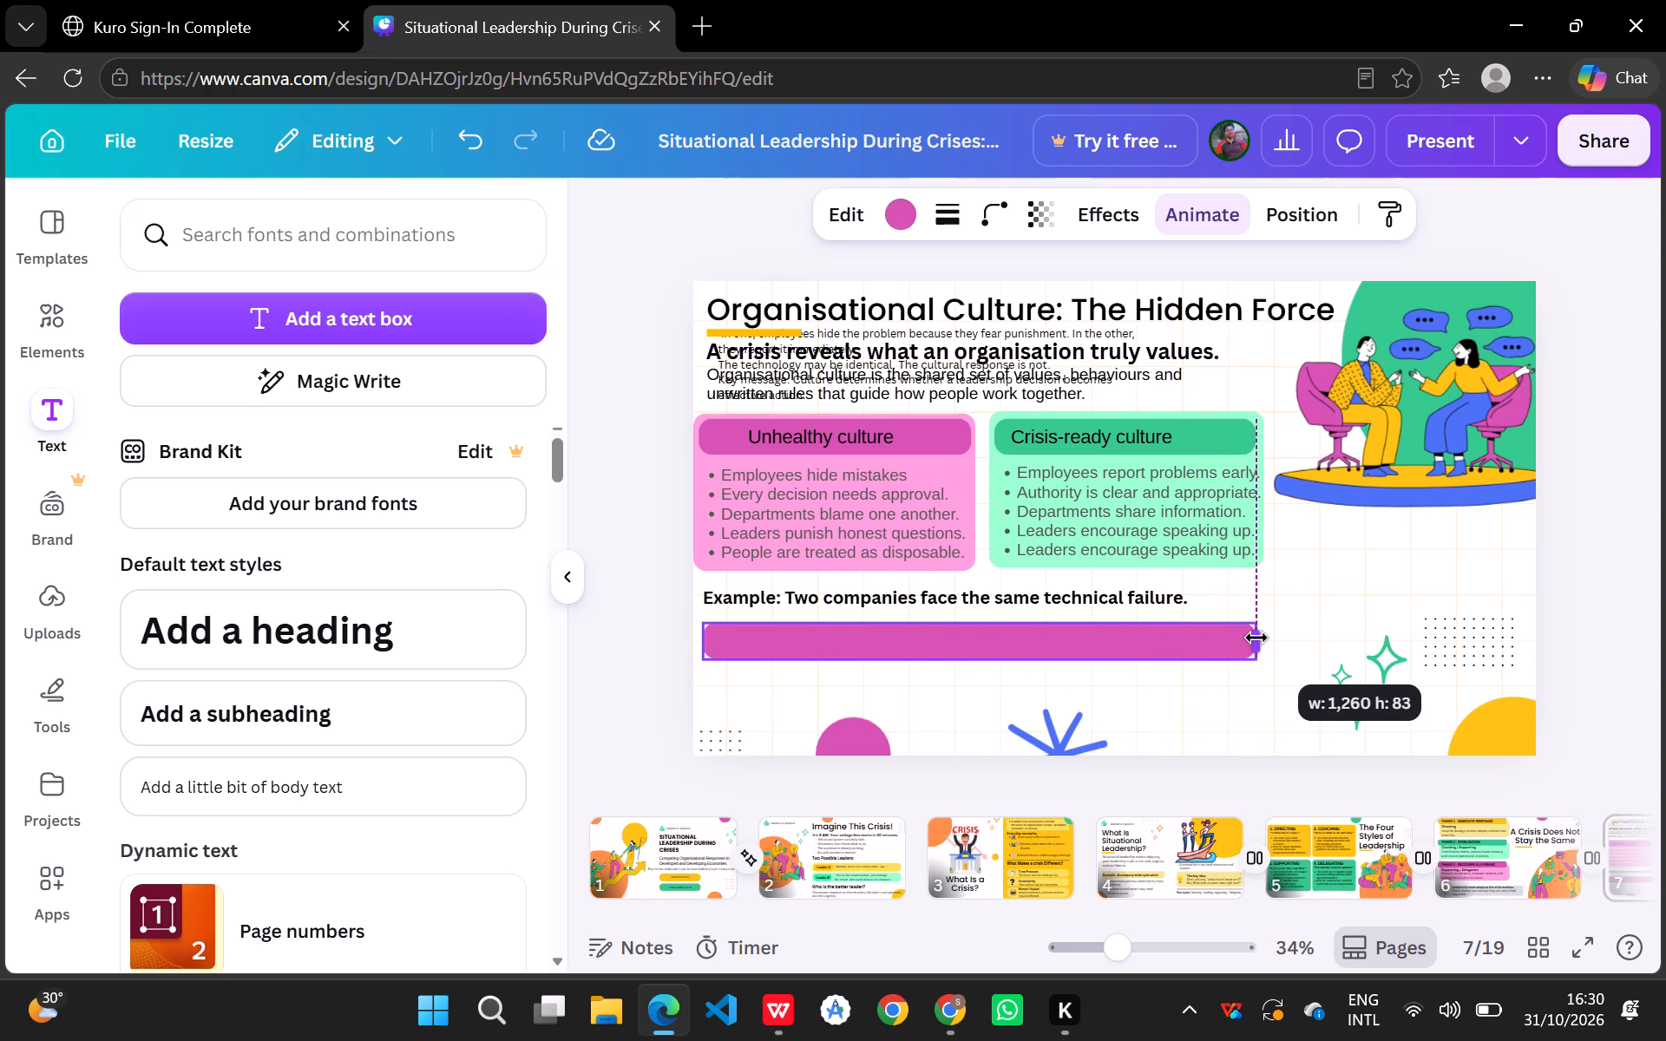
pyautogui.moveTo(1256, 638); pyautogui.dragTo(1263, 638)
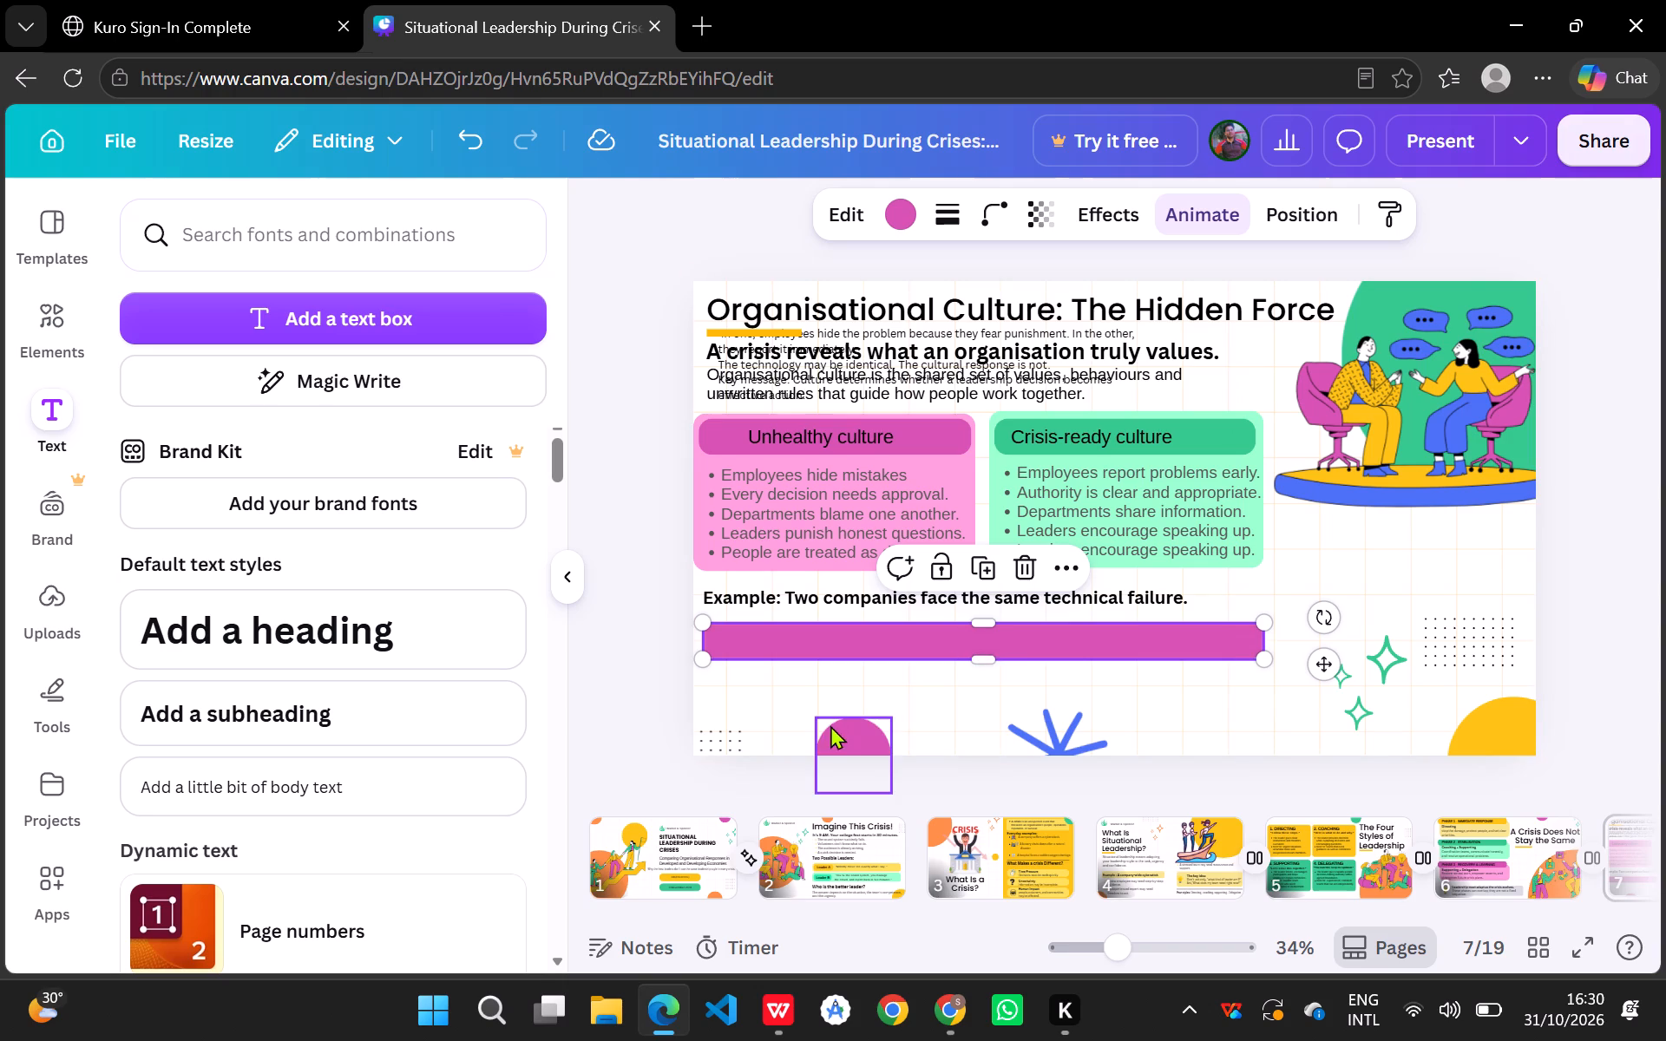
# Move the pink circle from the page's bottom edge to its top-left corner, leaving only a small part on the page.
pyautogui.click(853, 739)
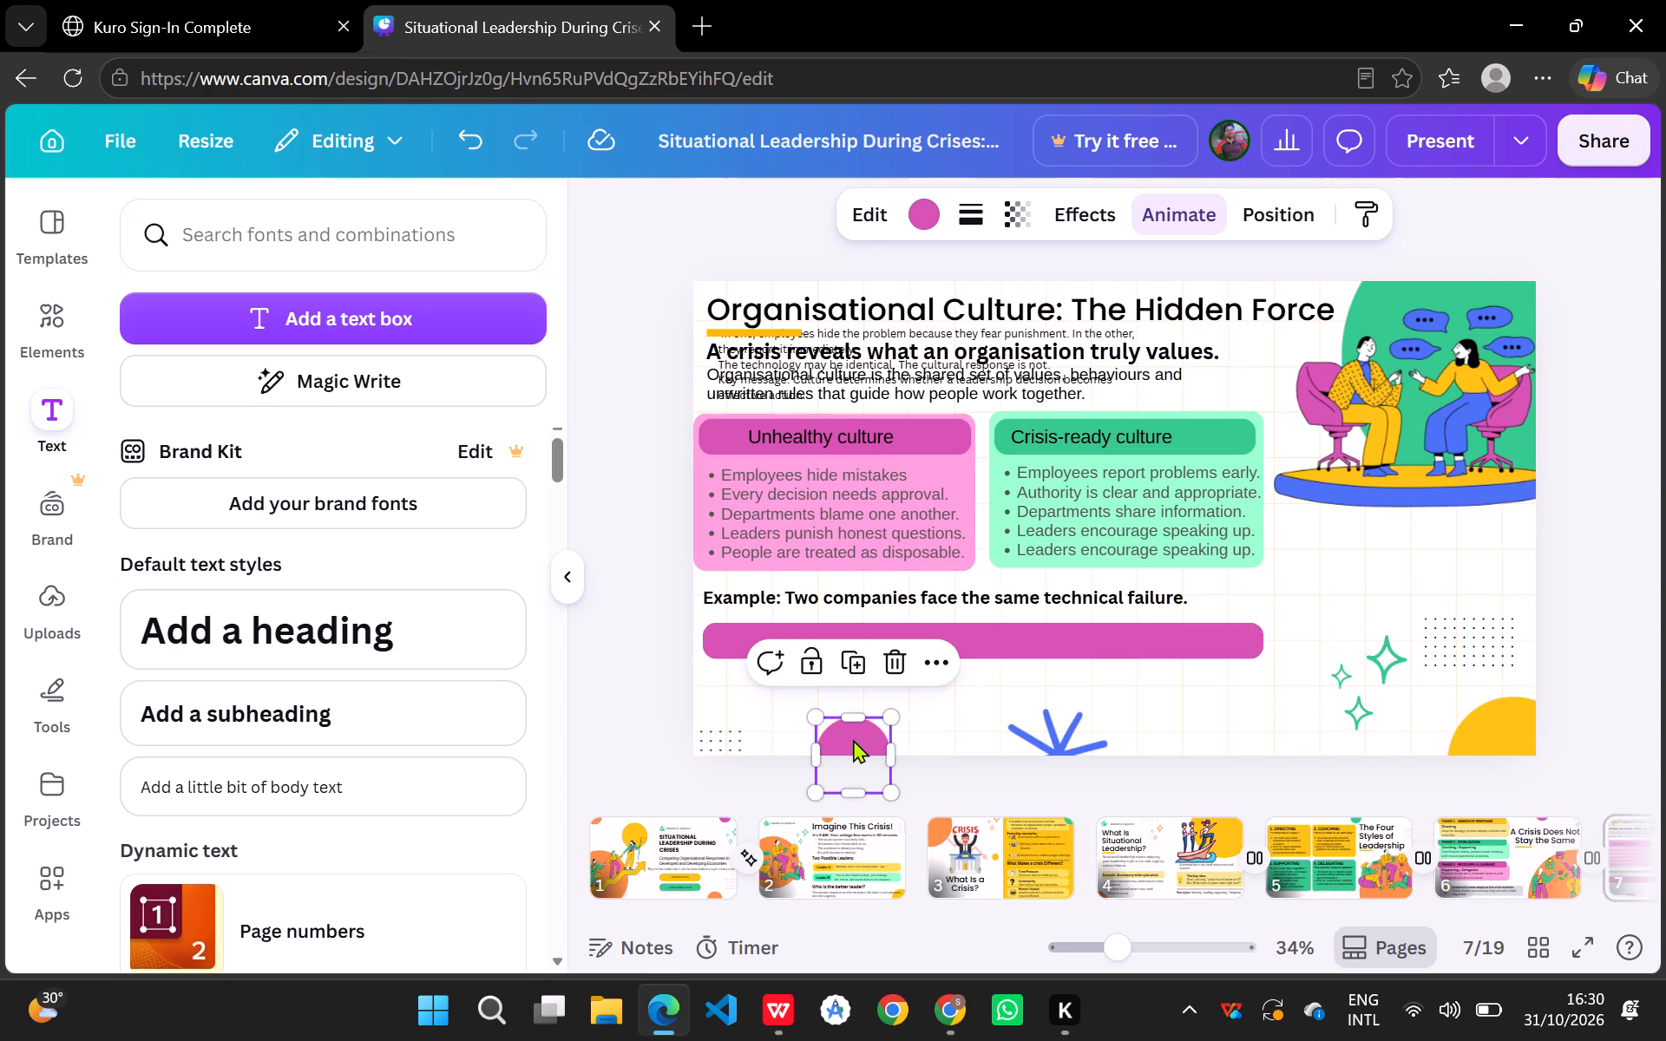
pyautogui.moveTo(853, 739); pyautogui.dragTo(1117, 281)
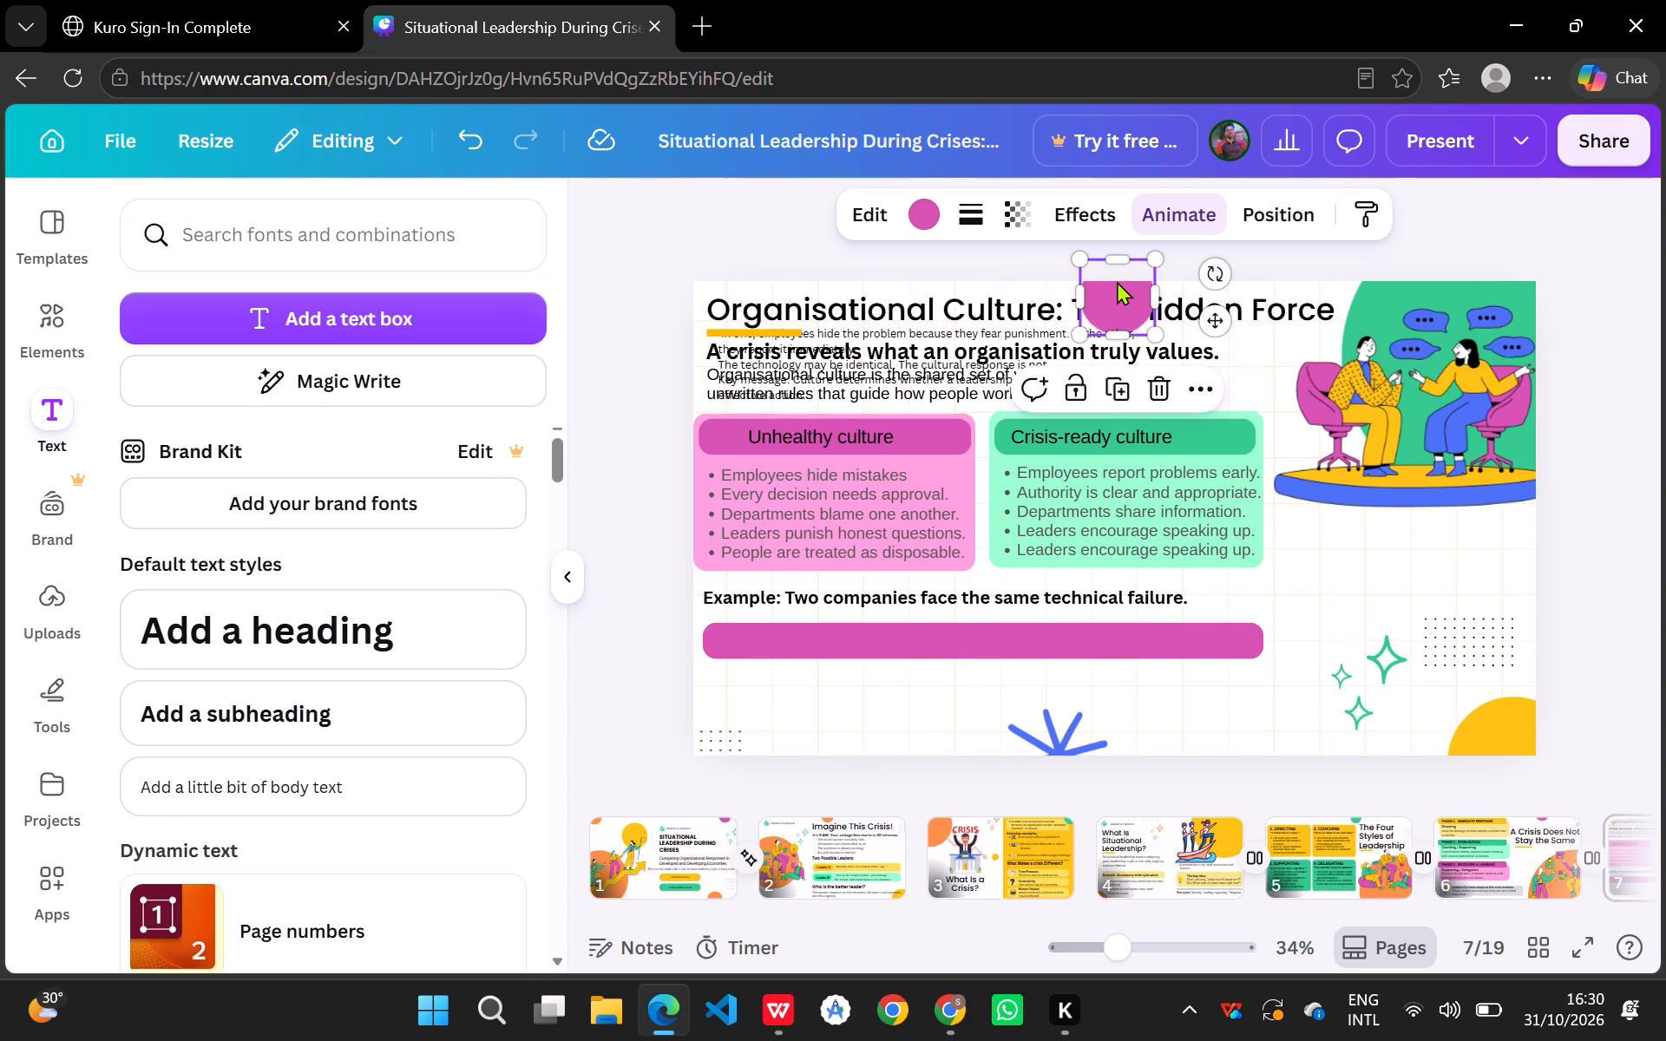
pyautogui.moveTo(1125, 298); pyautogui.dragTo(1225, 247)
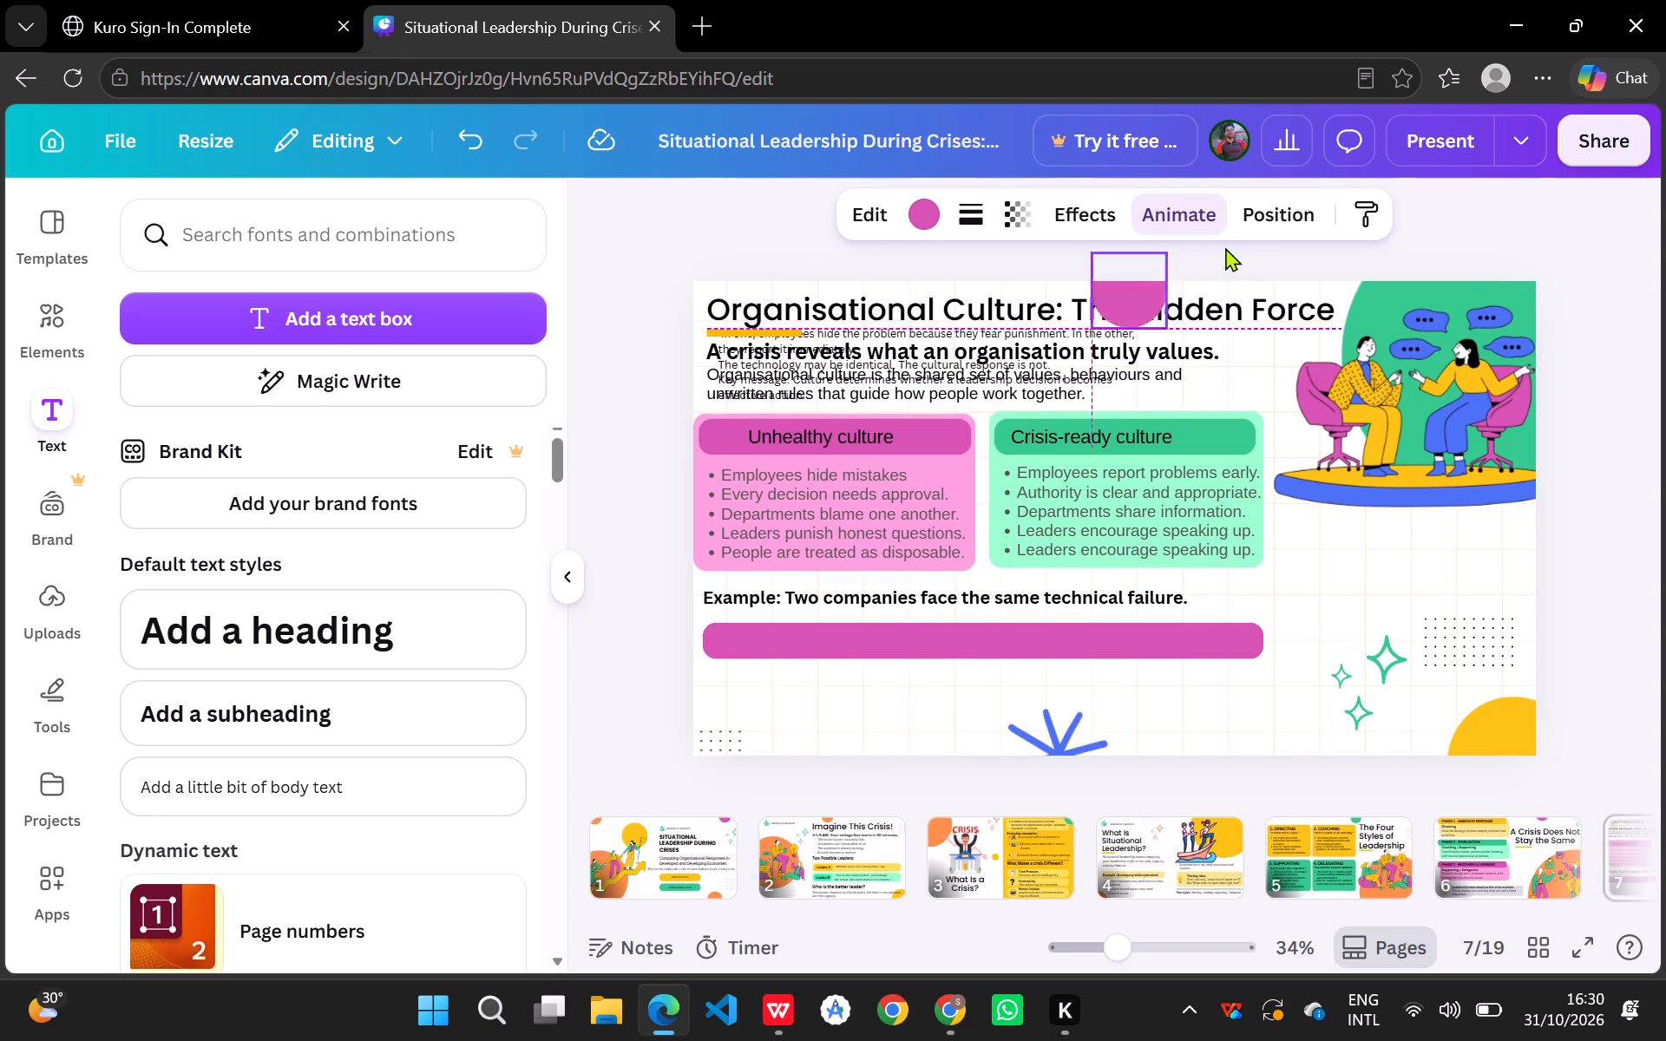
pyautogui.moveTo(1225, 247); pyautogui.dragTo(1236, 260)
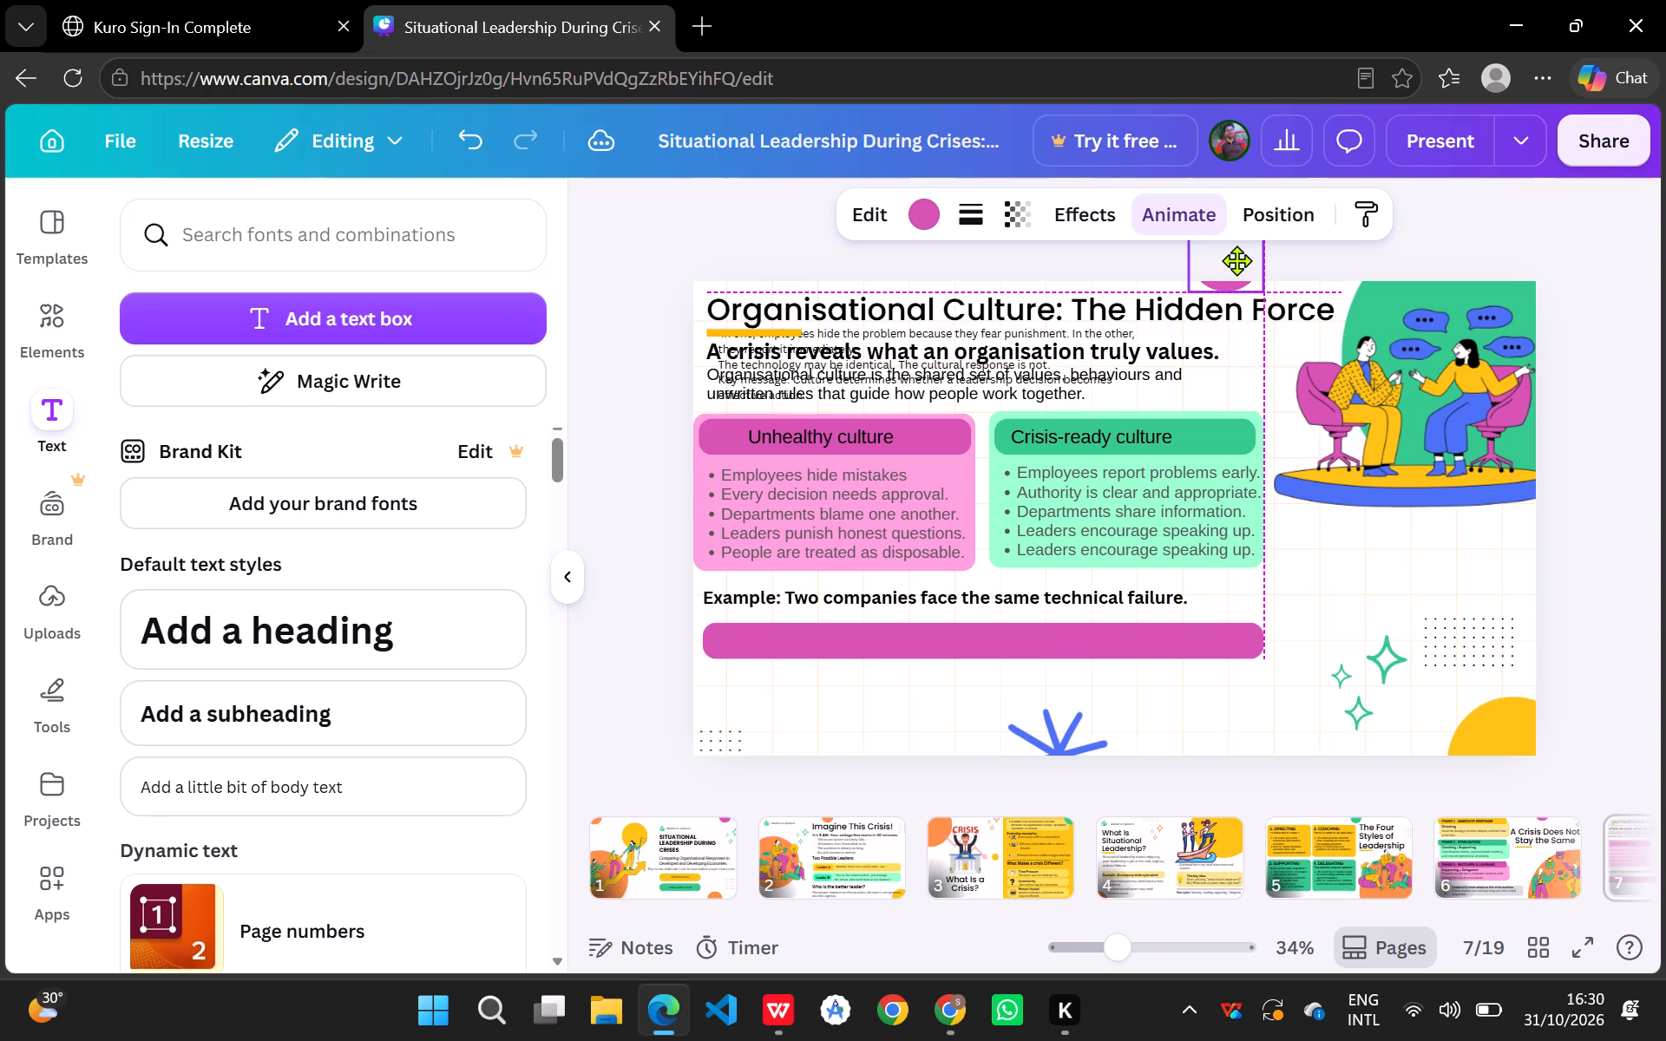
pyautogui.moveTo(1236, 260); pyautogui.dragTo(762, 264)
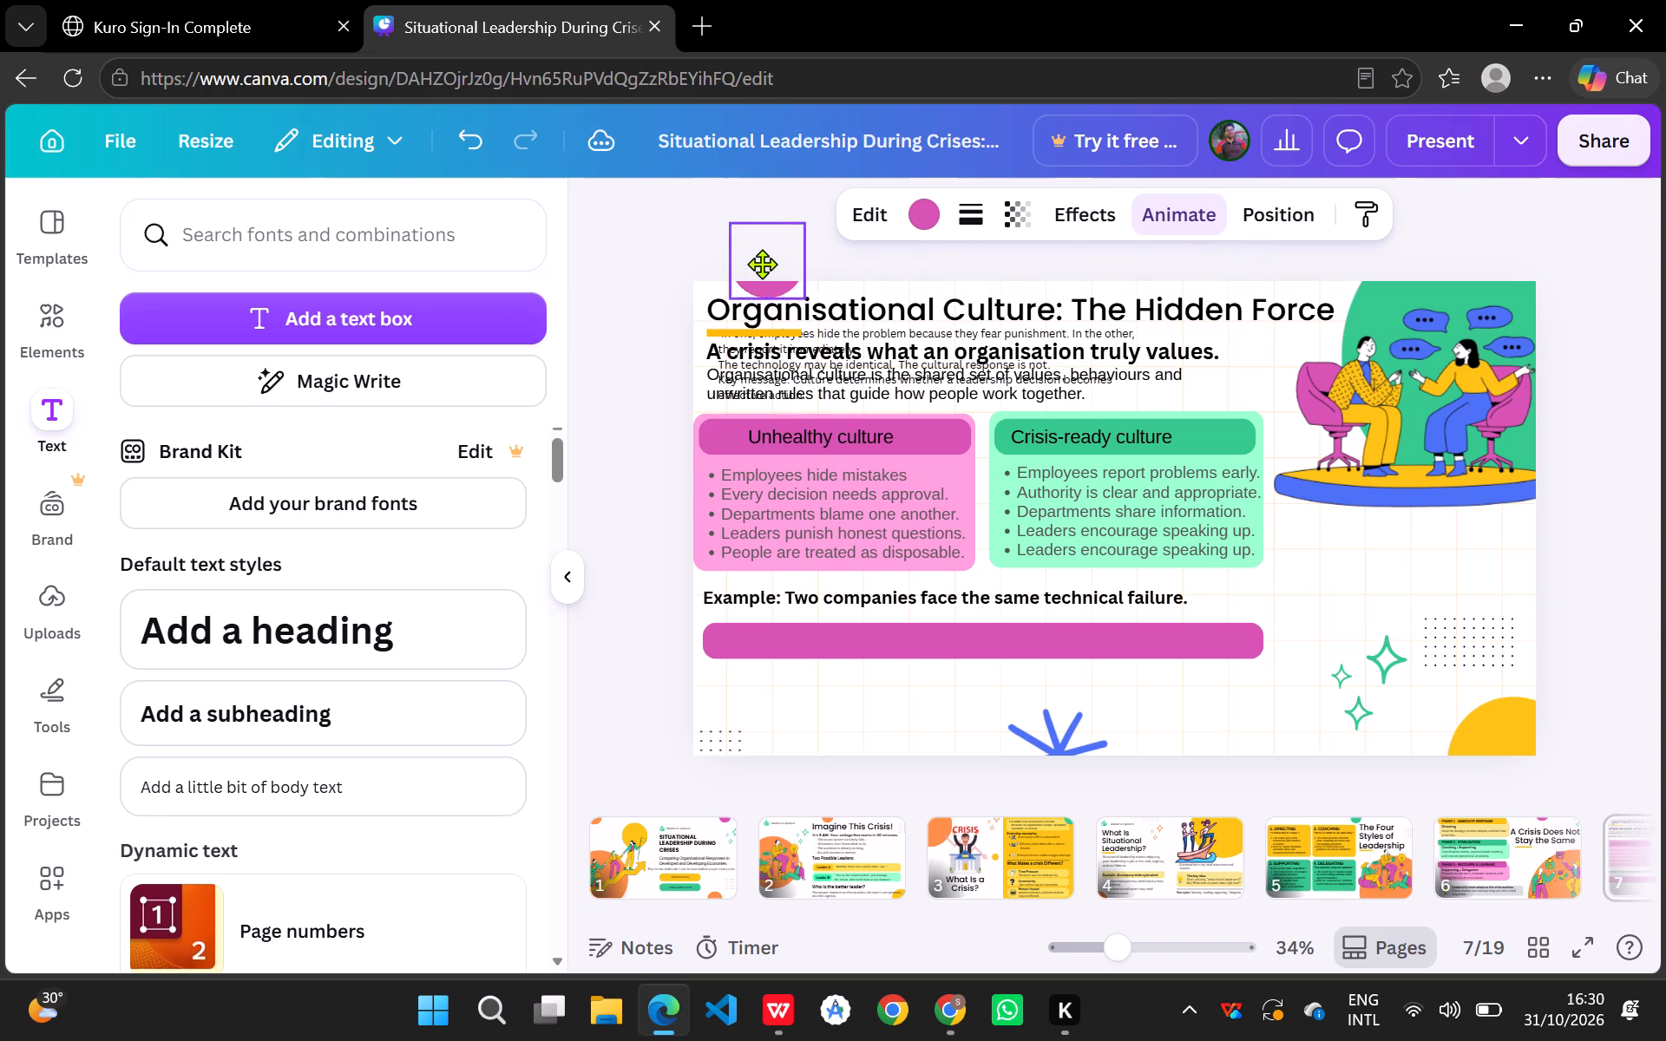
pyautogui.moveTo(762, 264); pyautogui.dragTo(706, 264)
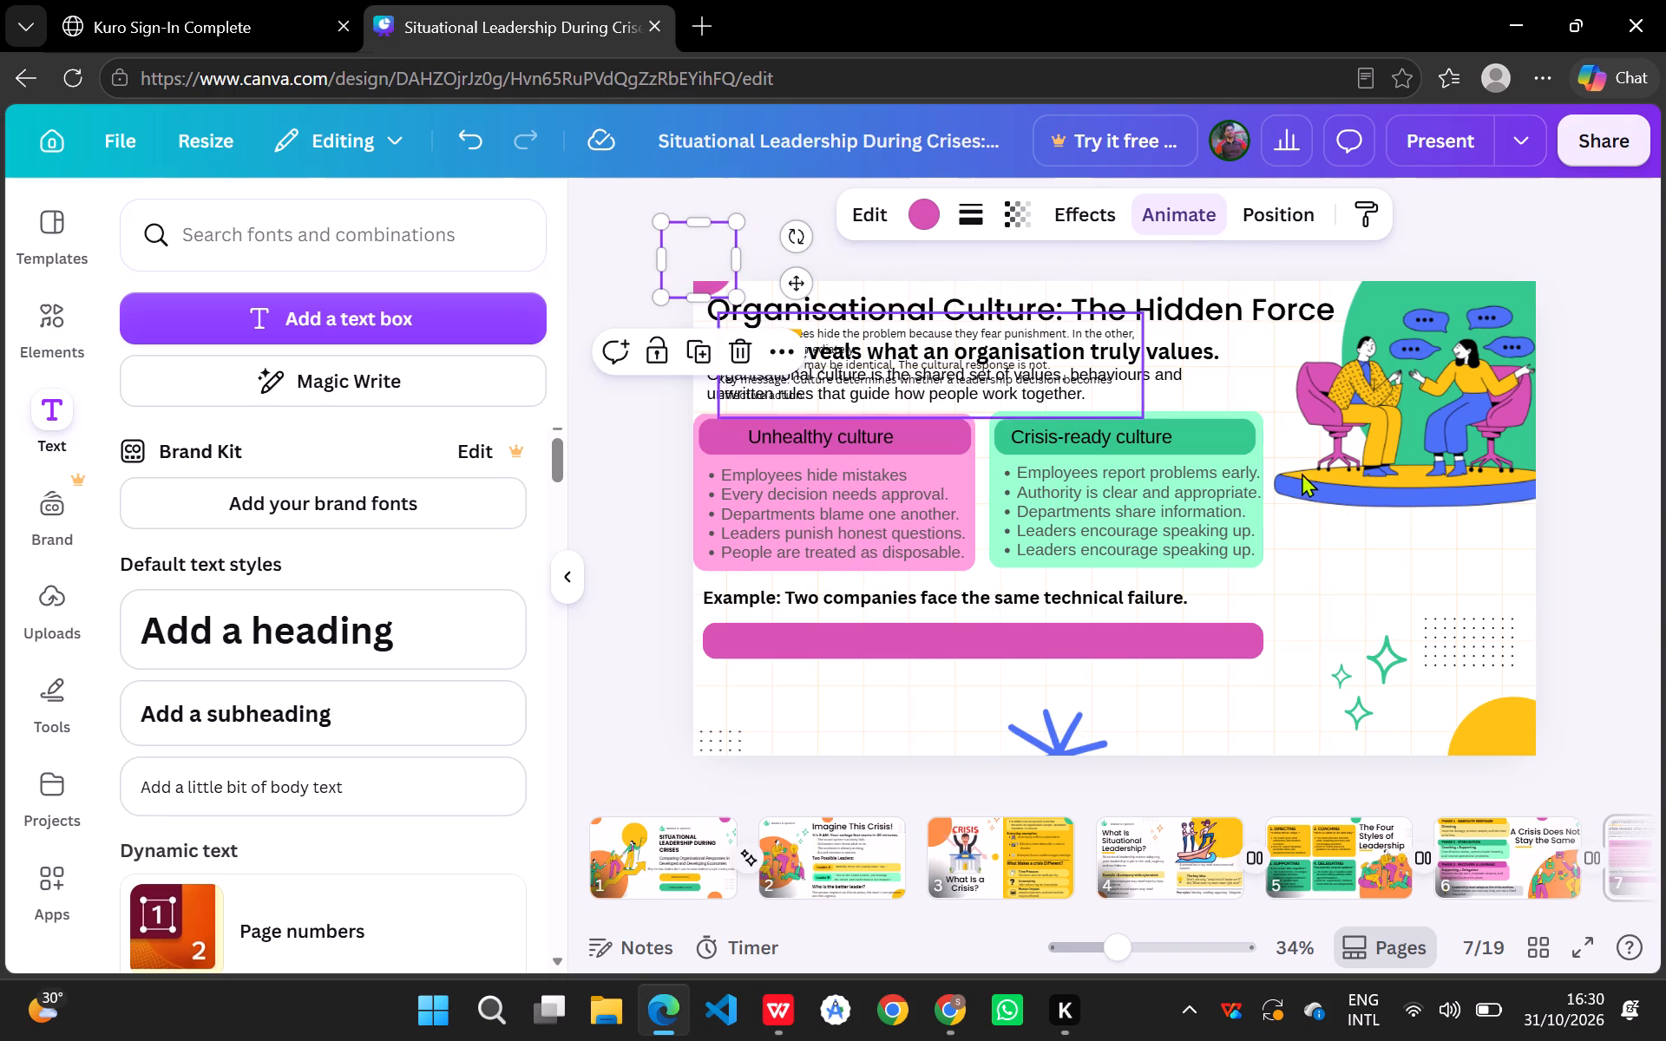
pyautogui.click(1403, 557)
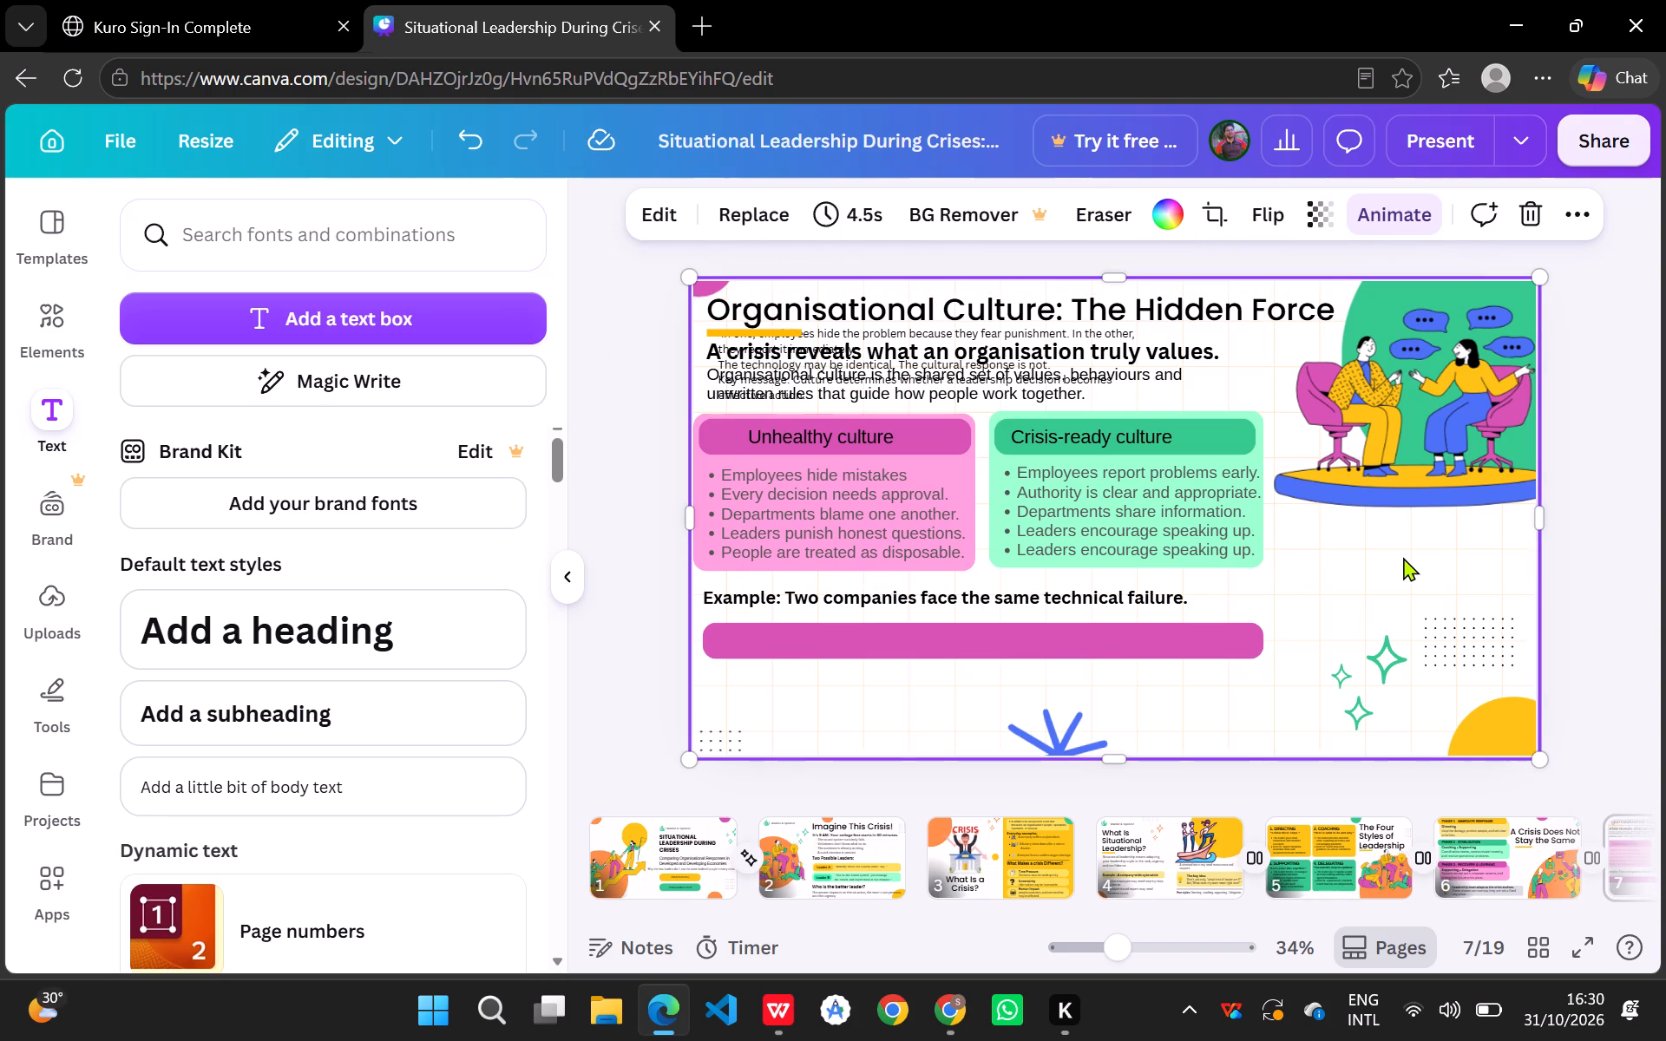
# Delete the small "In one, employees" paragraph overlapping the intro text.
pyautogui.click(973, 350)
pyautogui.press('BackSpace')
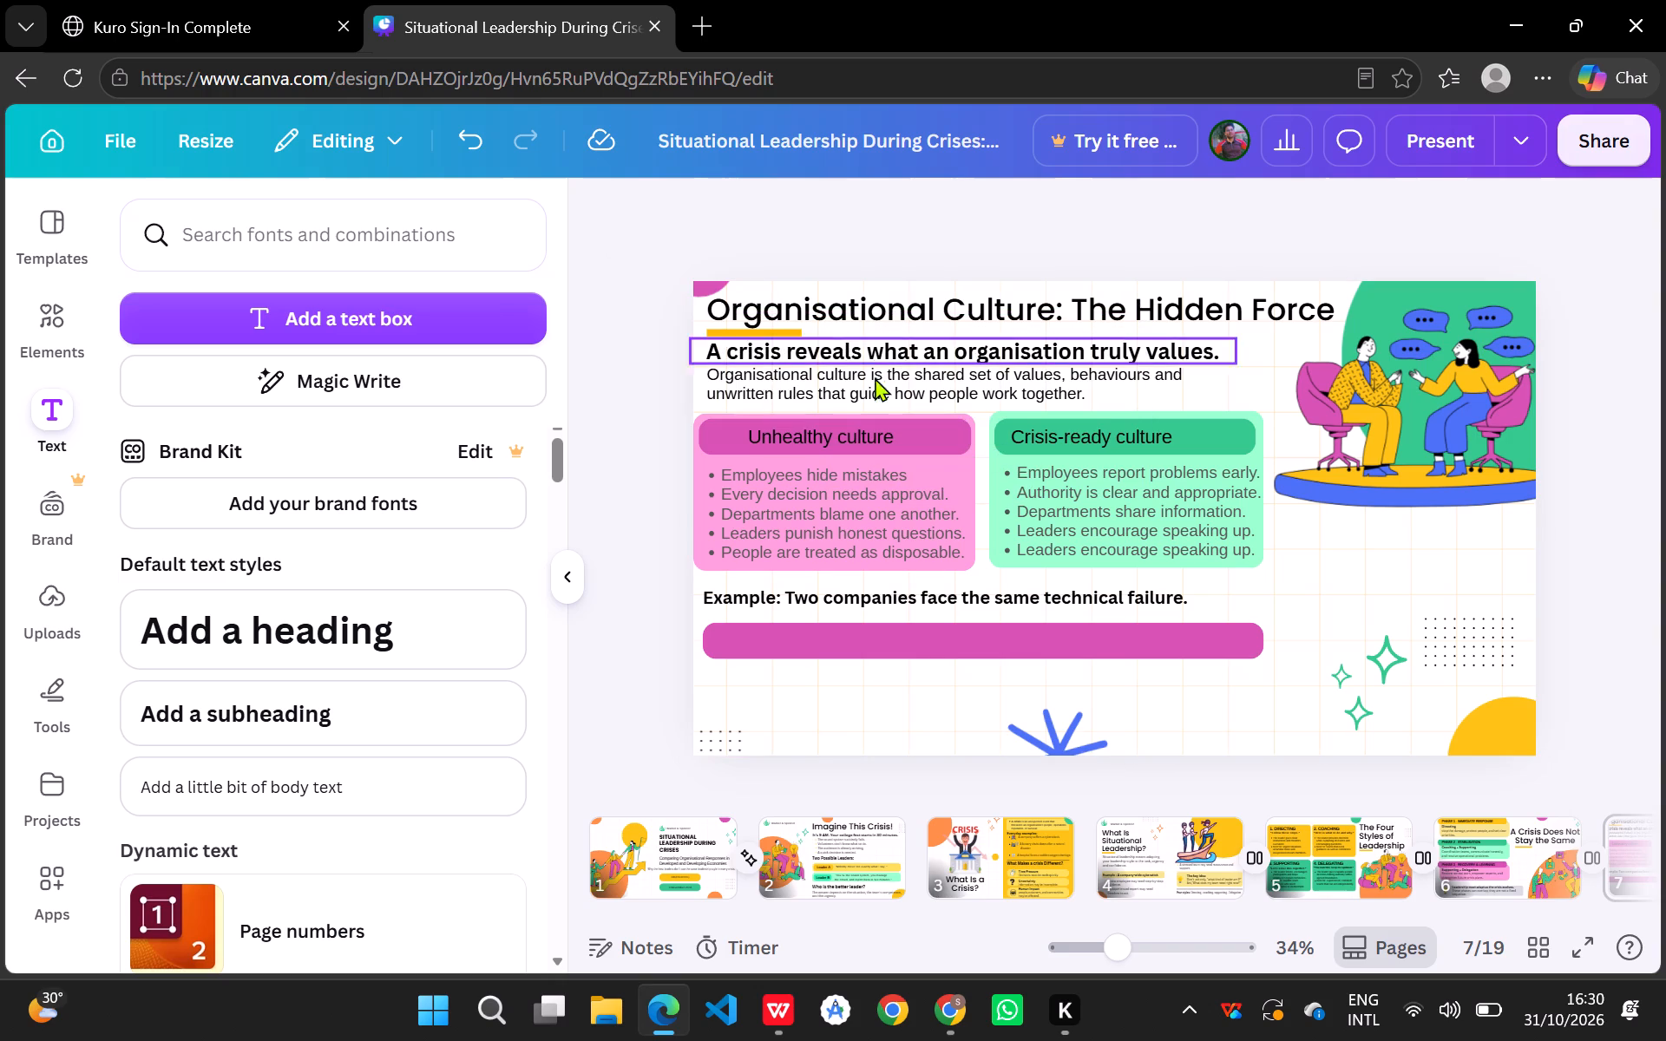
# Delete the blue burst decoration at the bottom edge of the page.
pyautogui.click(1068, 729)
pyautogui.press('BackSpace')
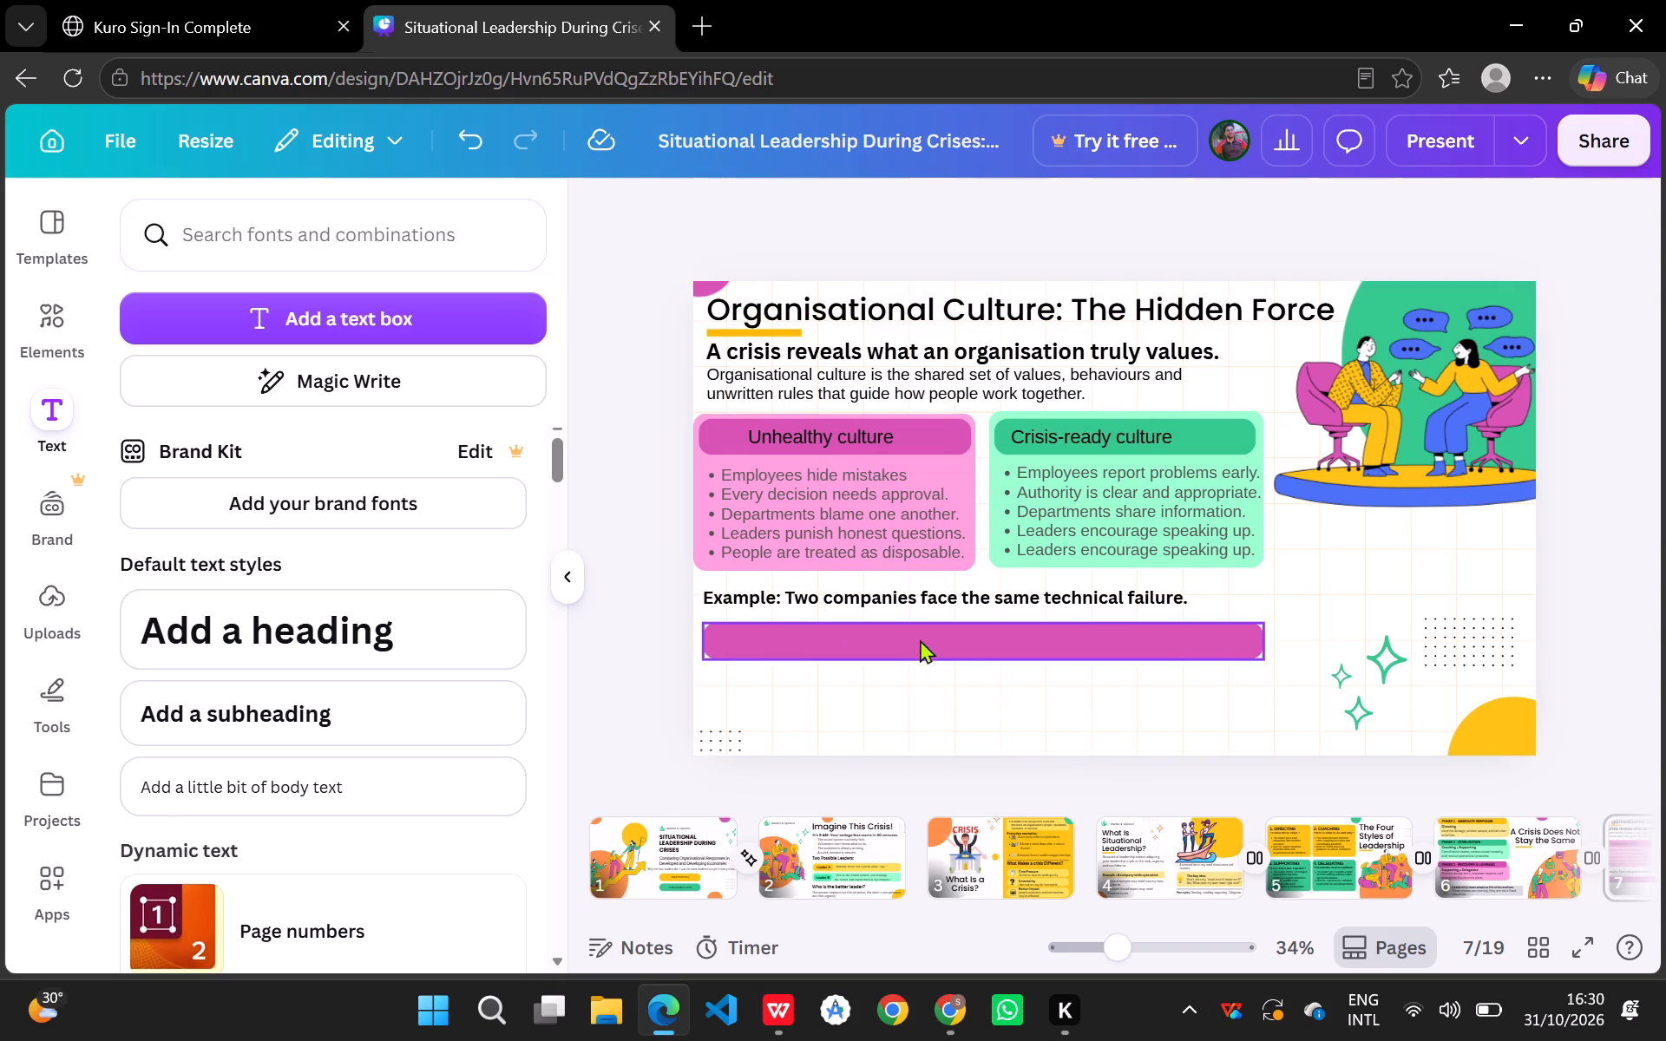
# Shift the wide pink bar slightly up, closer to the "Example" subheading.
pyautogui.click(920, 638)
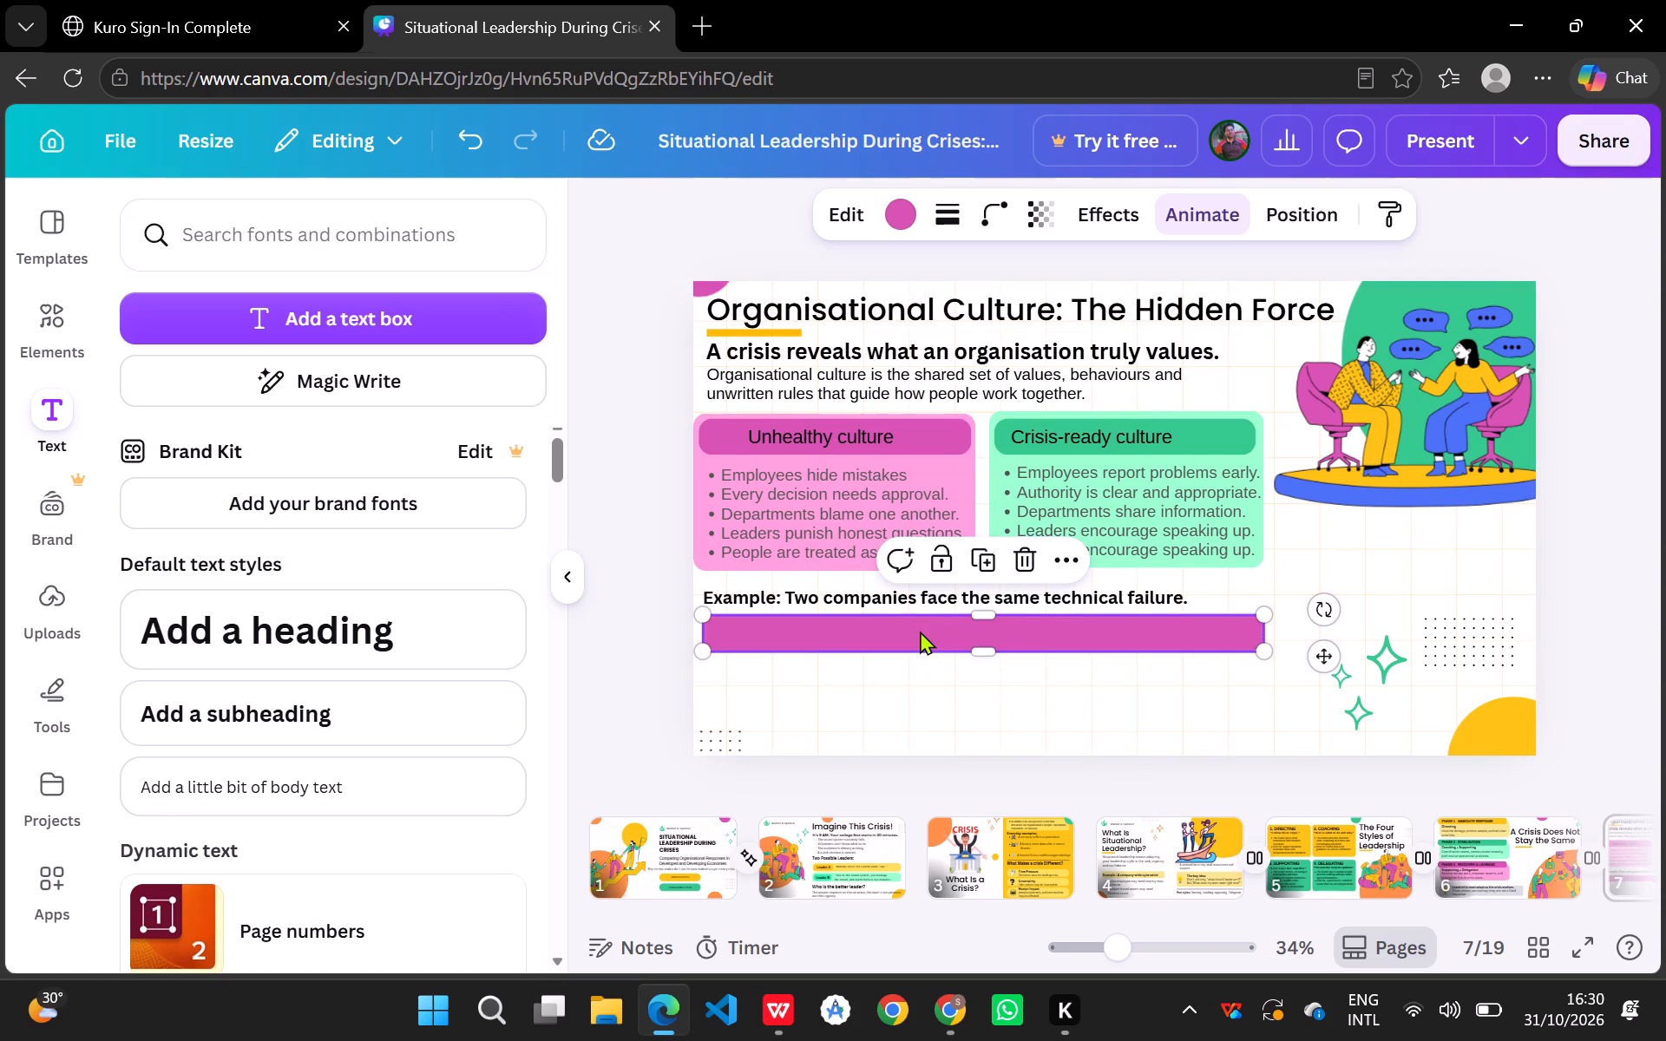
# Duplicate the green "Crisis-ready culture" header bar and place the copy just below the wide pink bar, aligned with its left end.
pyautogui.click(1241, 439)
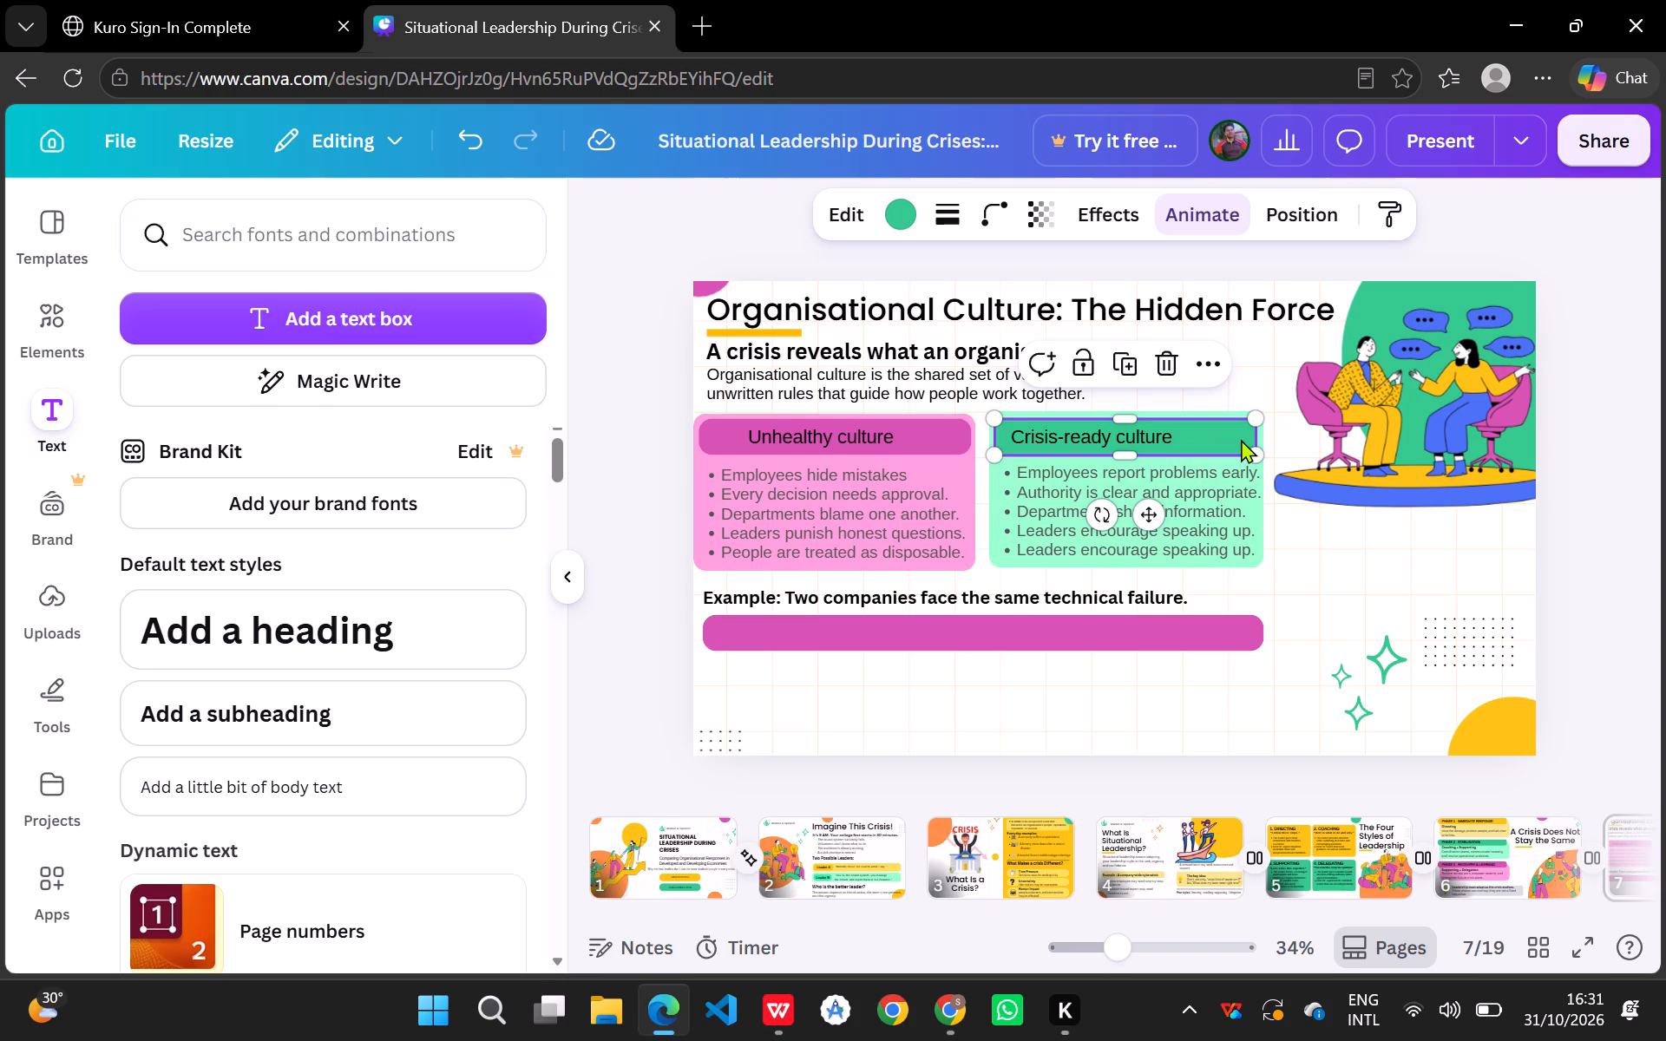
pyautogui.hotkey('ctrl', 'c')
pyautogui.click(962, 702)
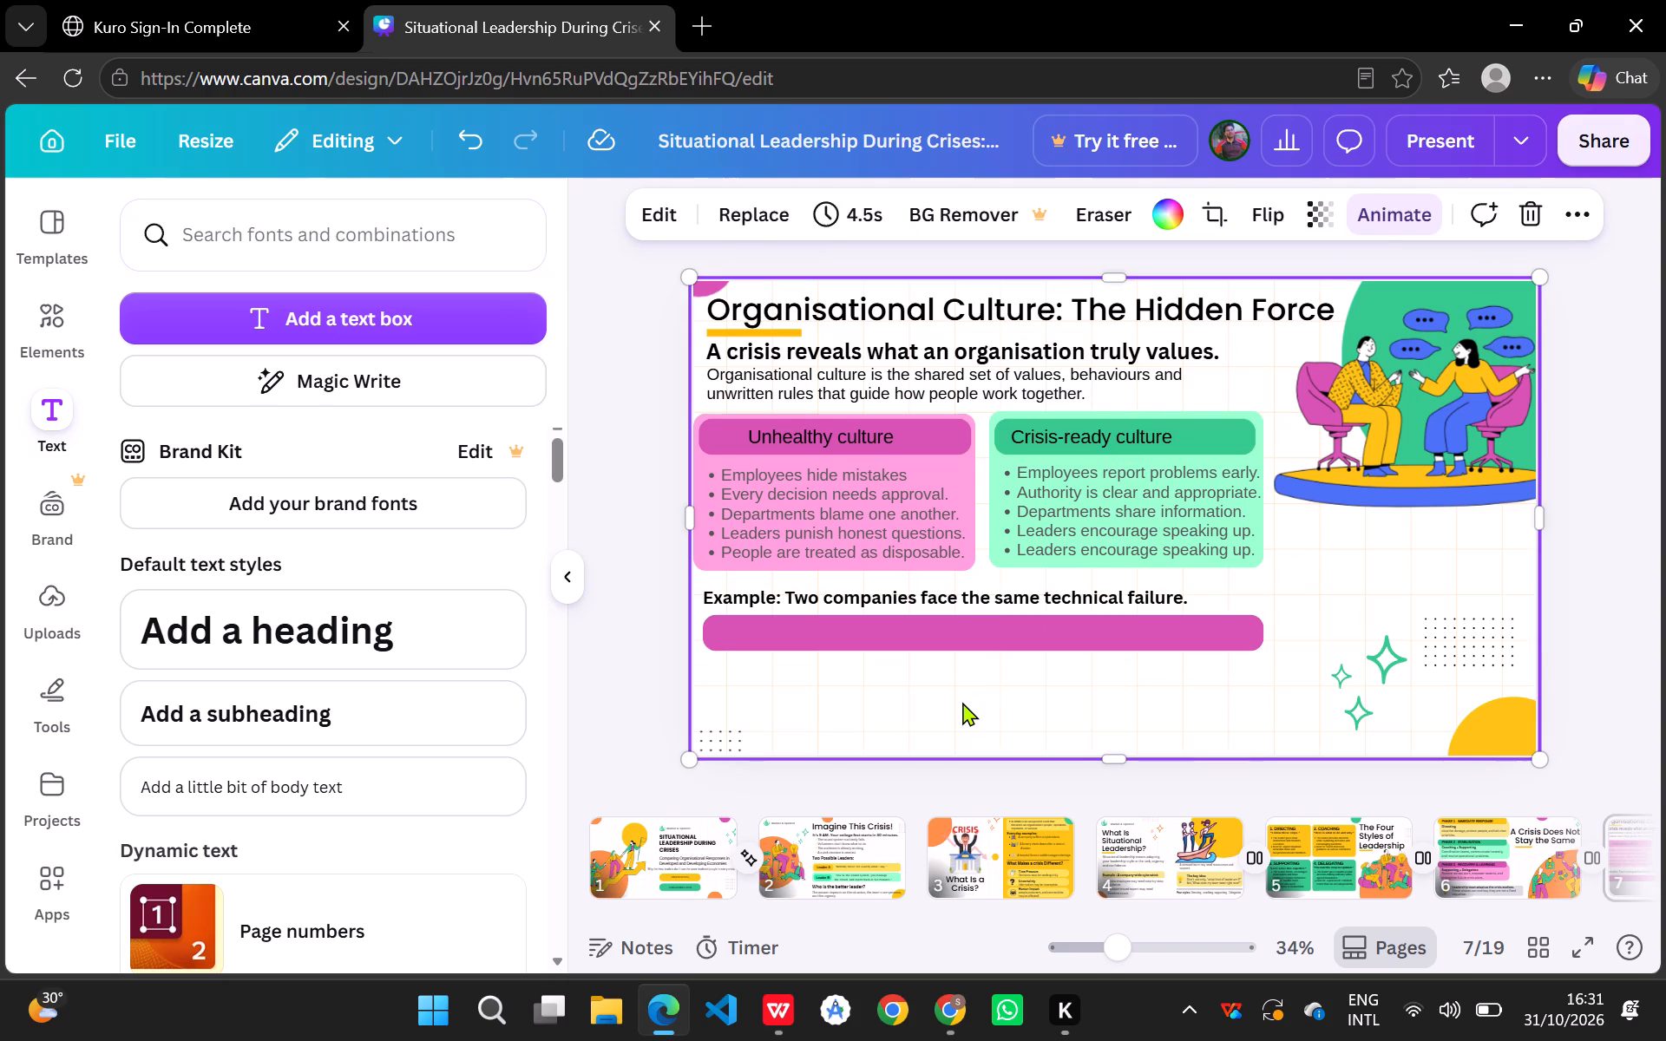
pyautogui.click(1201, 439)
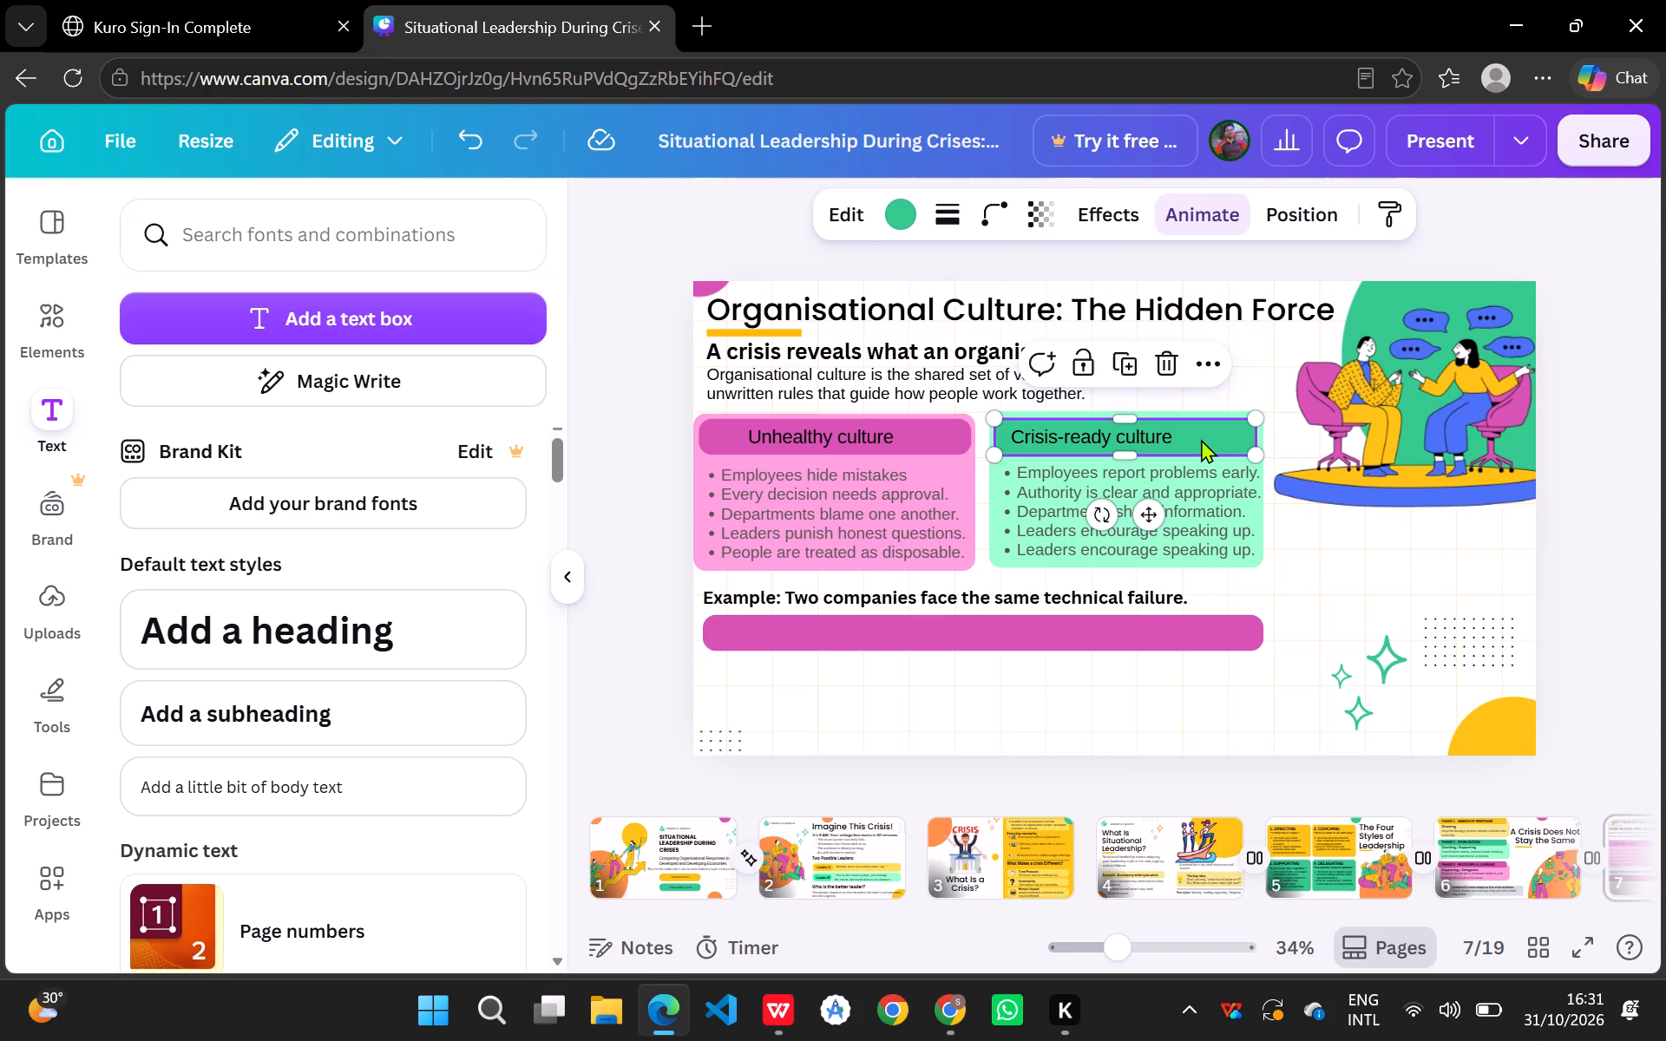
pyautogui.hotkey('ctrl', 'c')
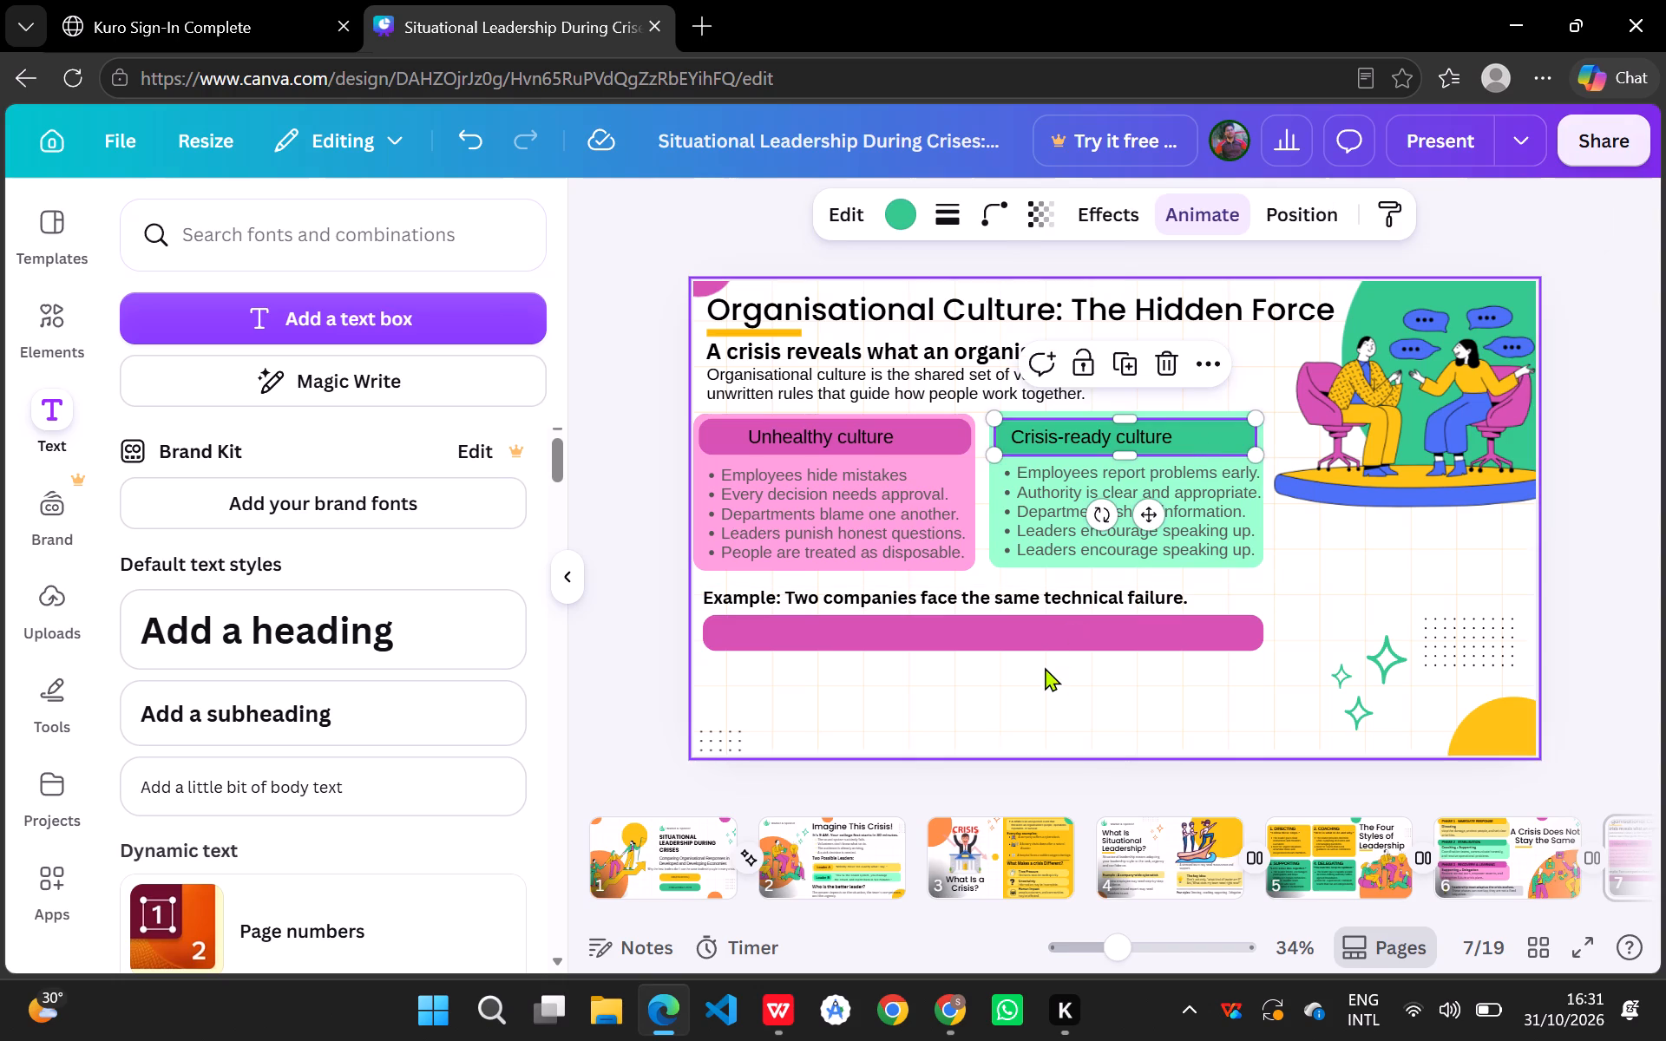
pyautogui.click(1045, 669)
pyautogui.hotkey('ctrl', 'v')
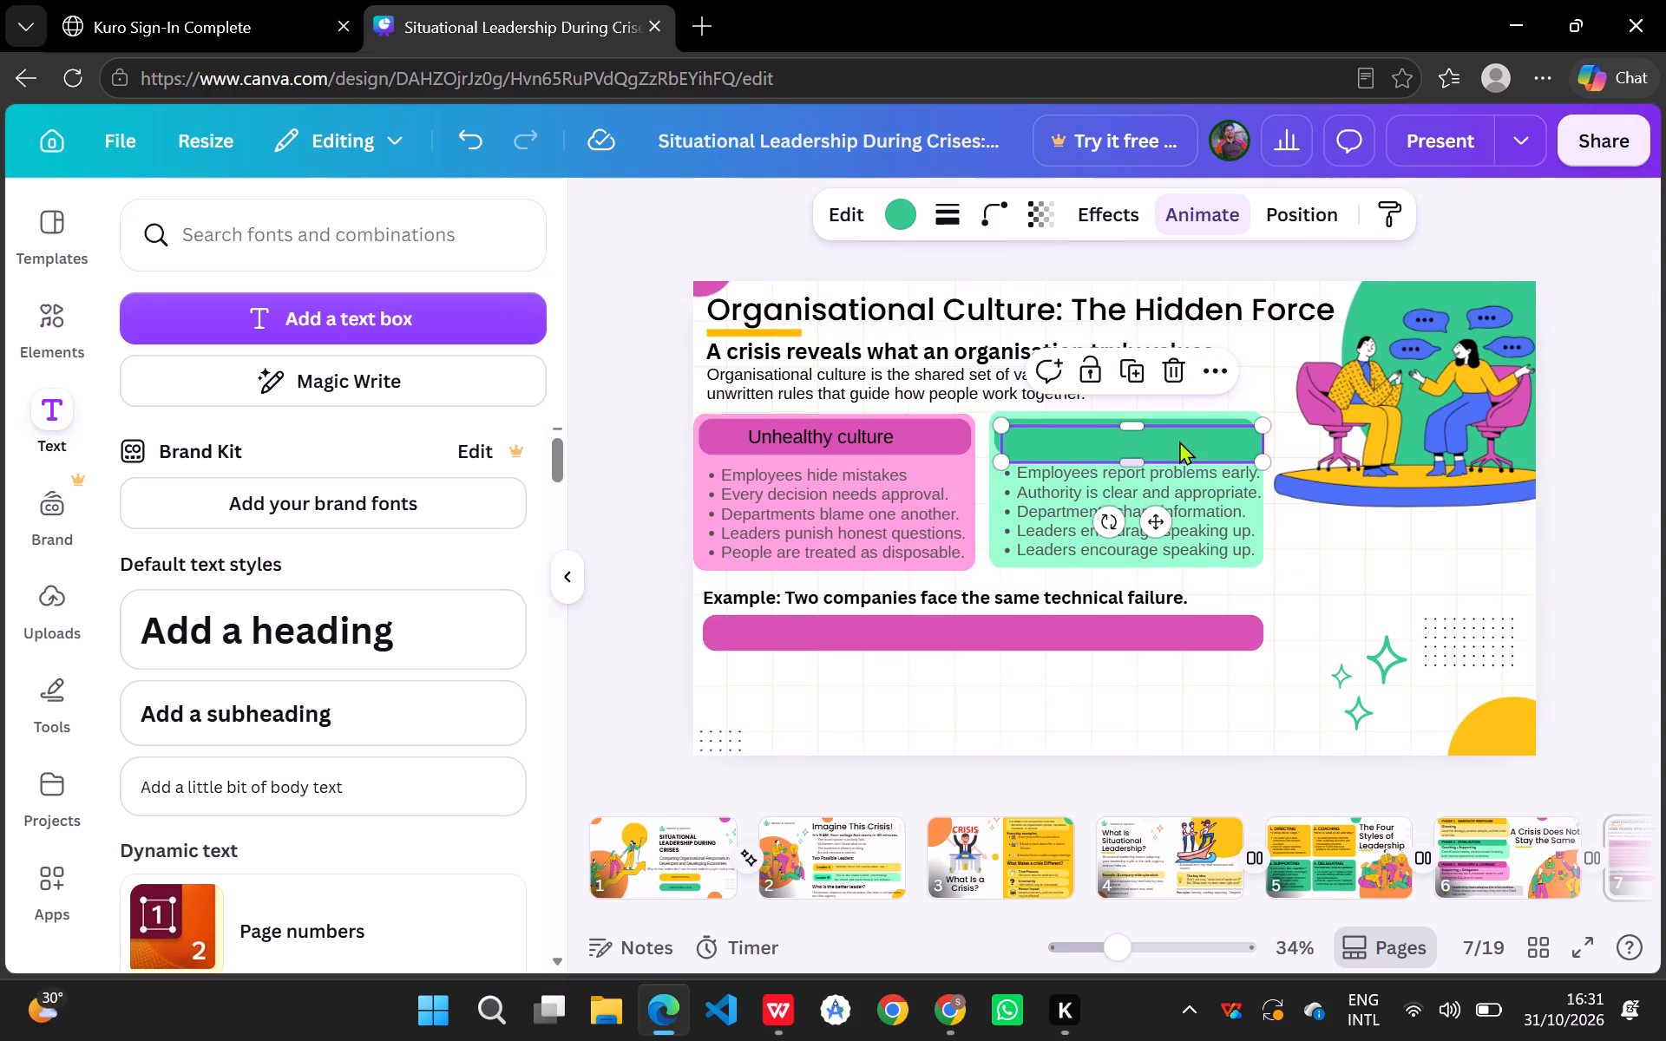
pyautogui.moveTo(1171, 445); pyautogui.dragTo(879, 691)
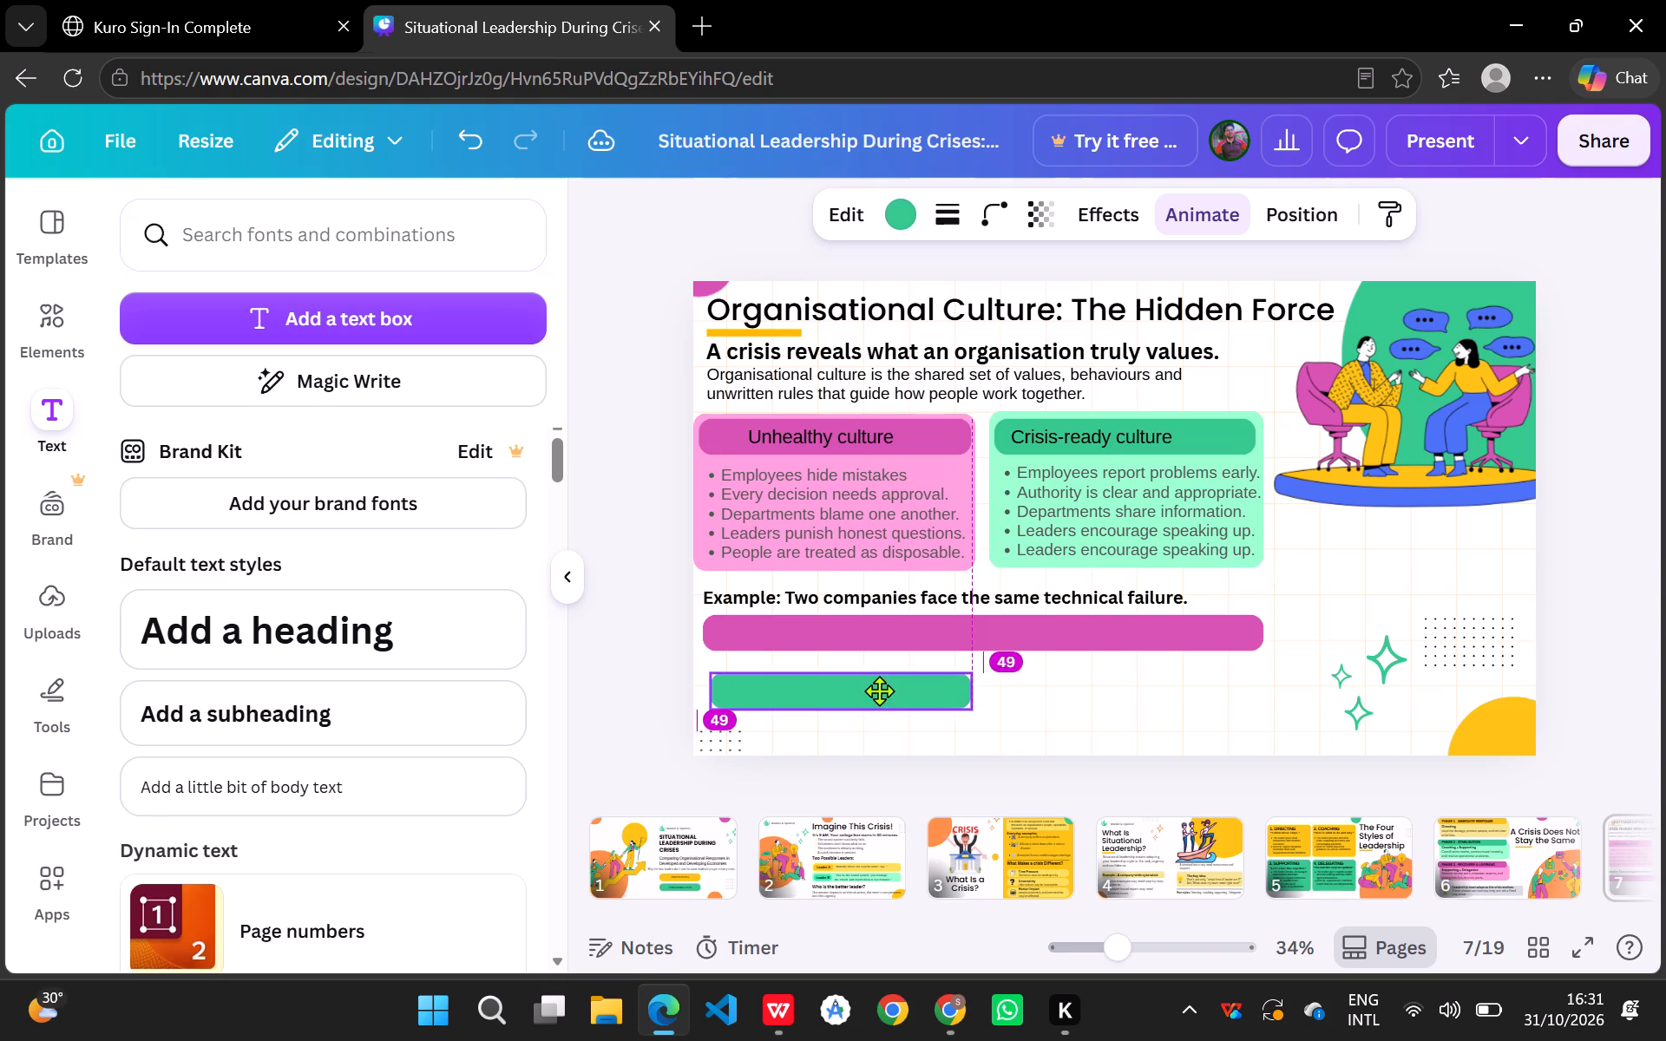
pyautogui.moveTo(879, 691); pyautogui.dragTo(876, 685)
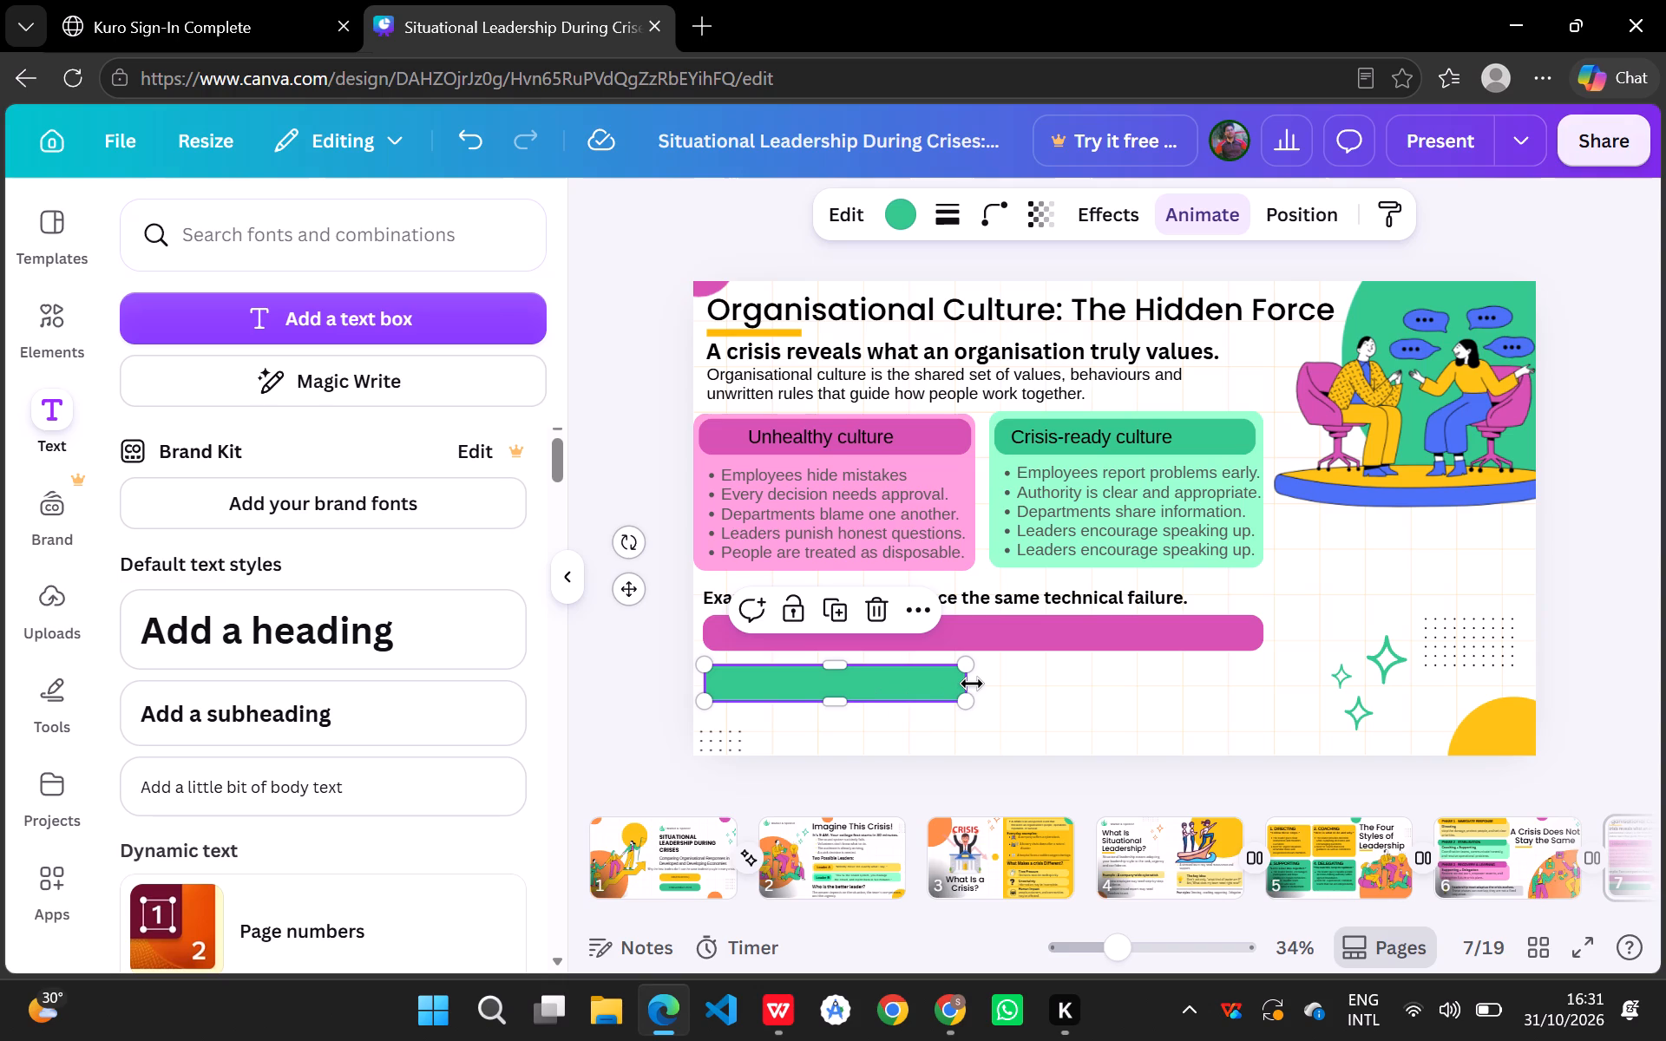
# Shorten the copied green bar from its right end to a width of about 298, keeping its left end in place.
pyautogui.moveTo(963, 684); pyautogui.dragTo(887, 689)
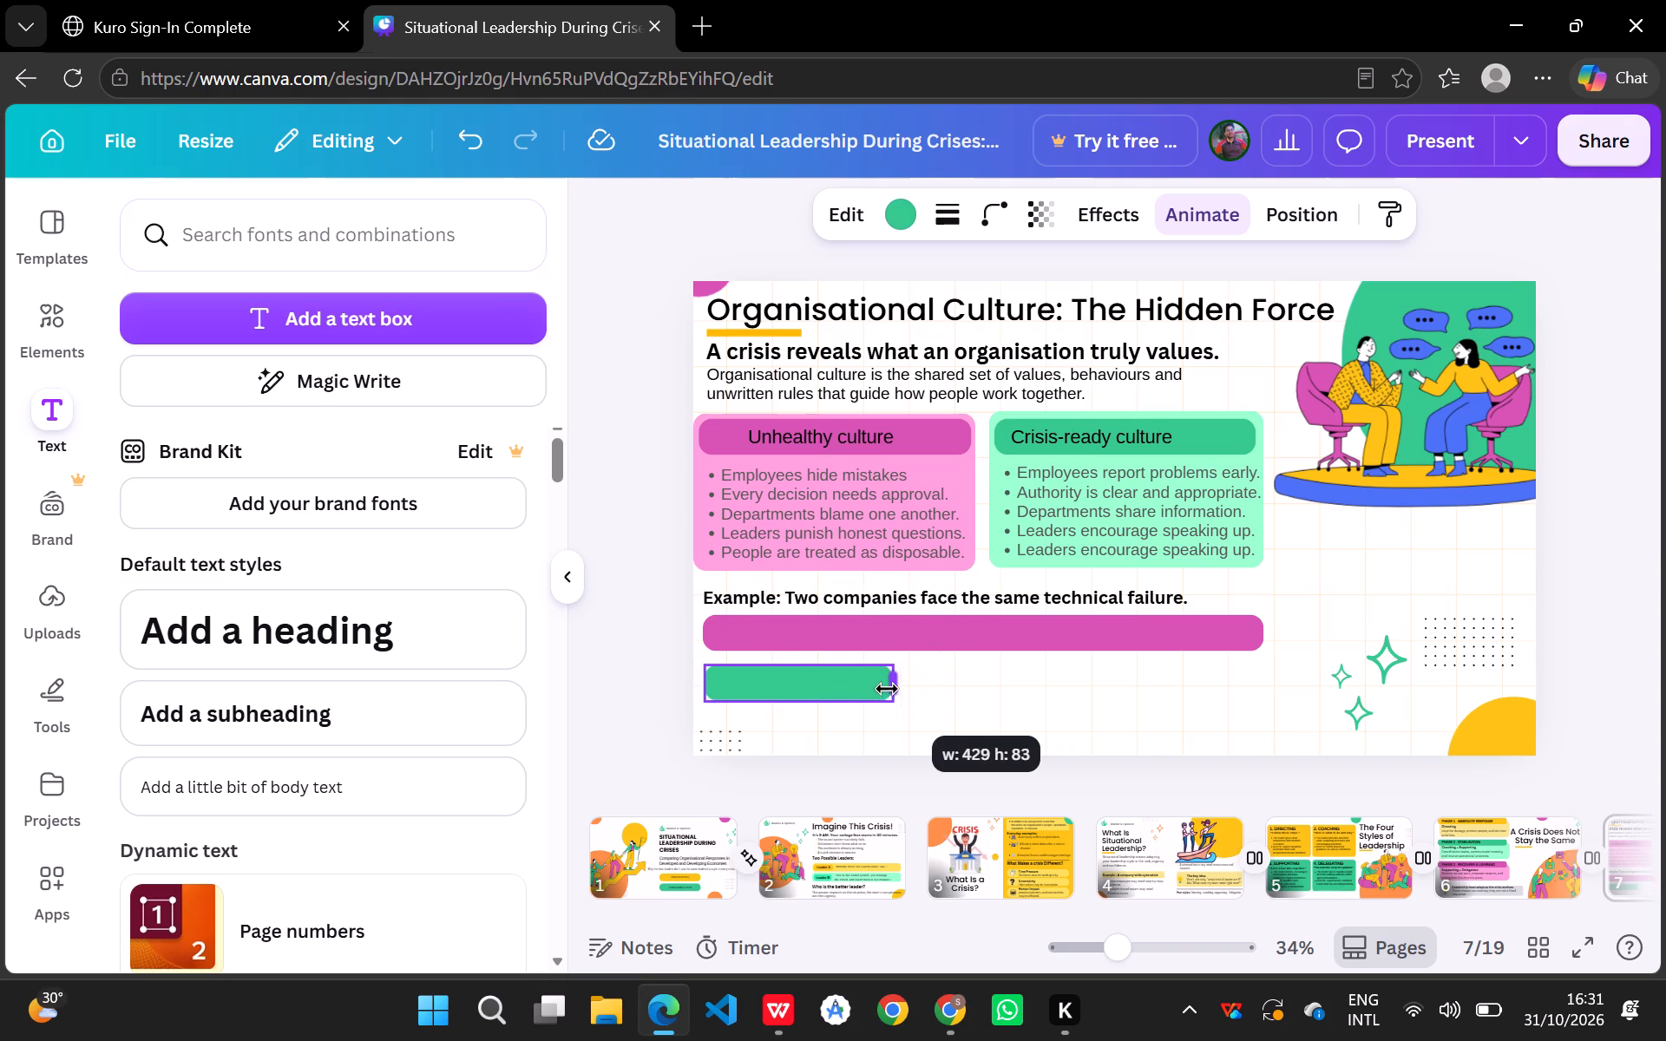
pyautogui.moveTo(887, 689); pyautogui.dragTo(870, 689)
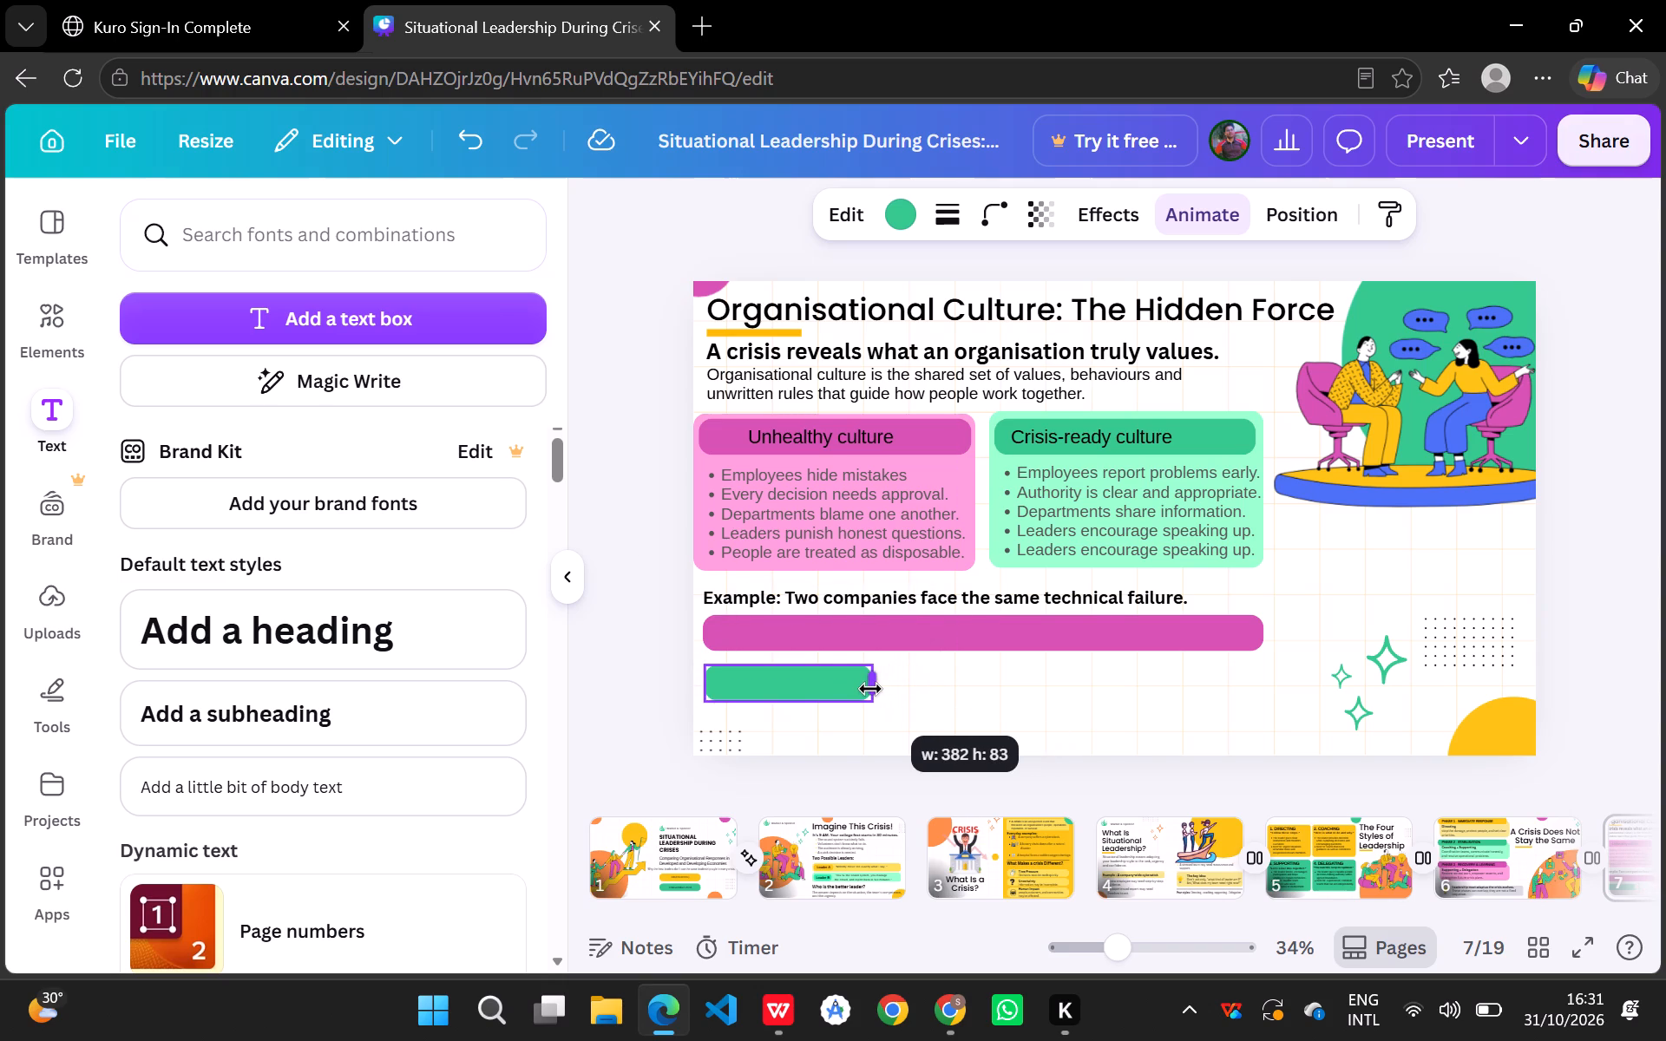
pyautogui.moveTo(870, 689); pyautogui.dragTo(846, 695)
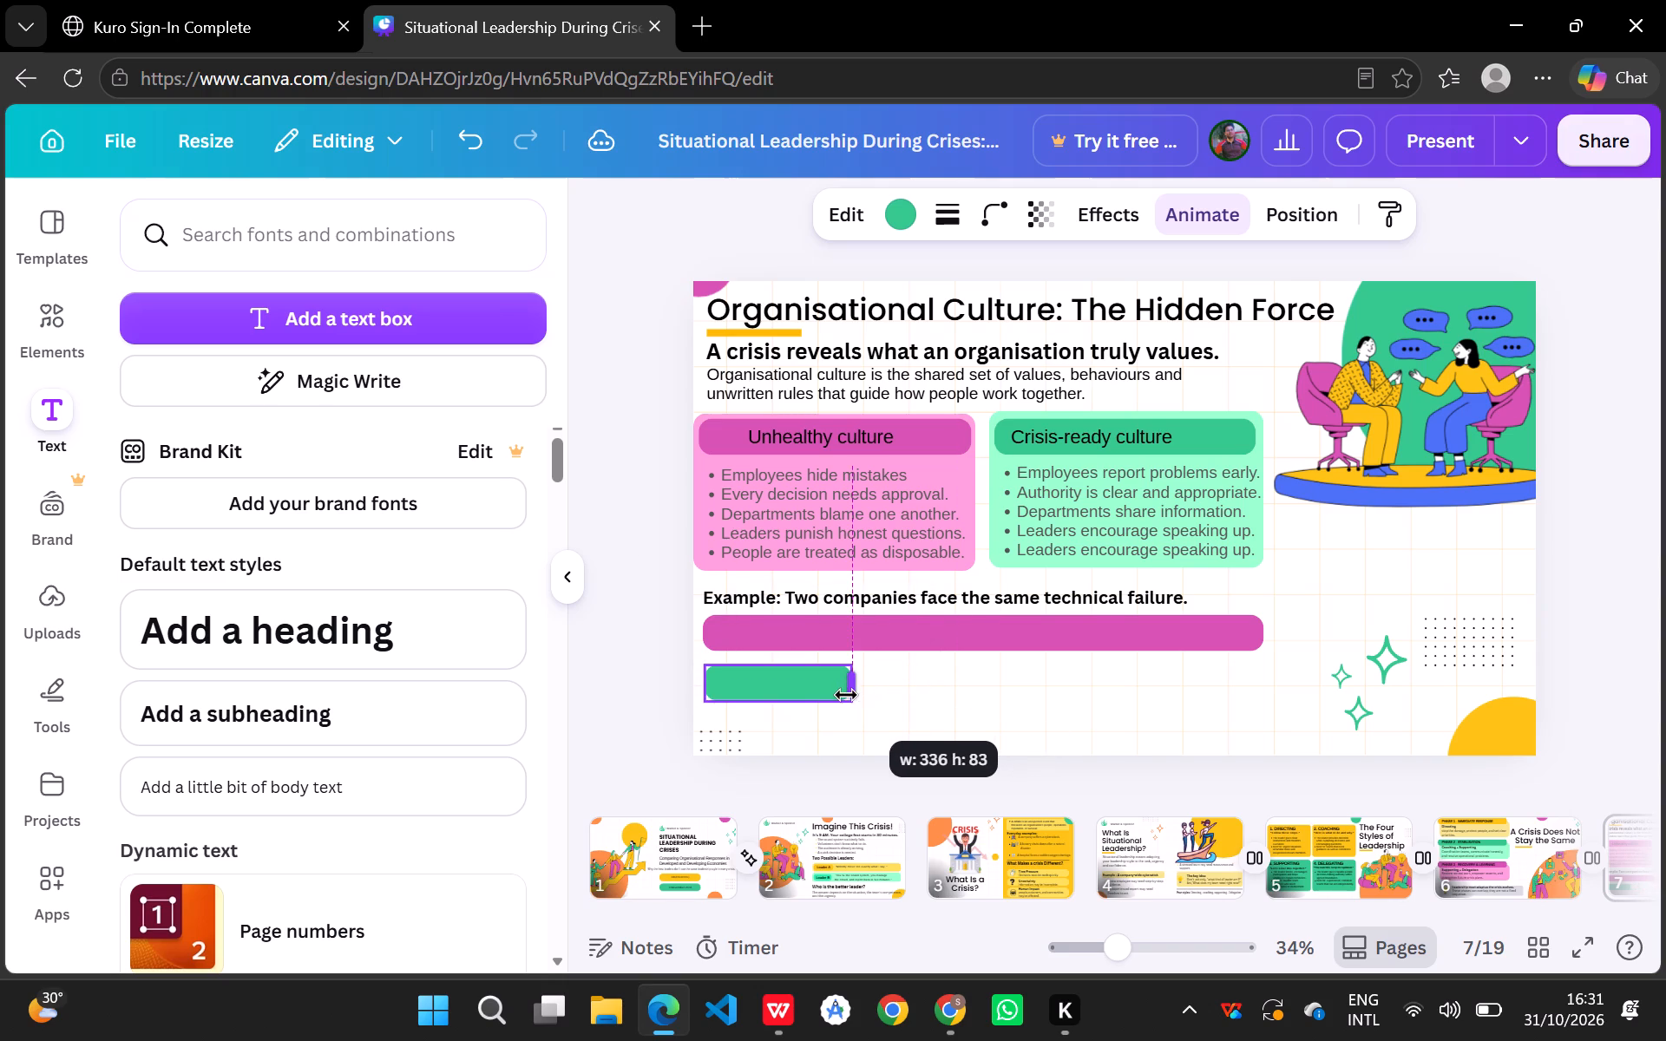
pyautogui.moveTo(846, 695); pyautogui.dragTo(837, 695)
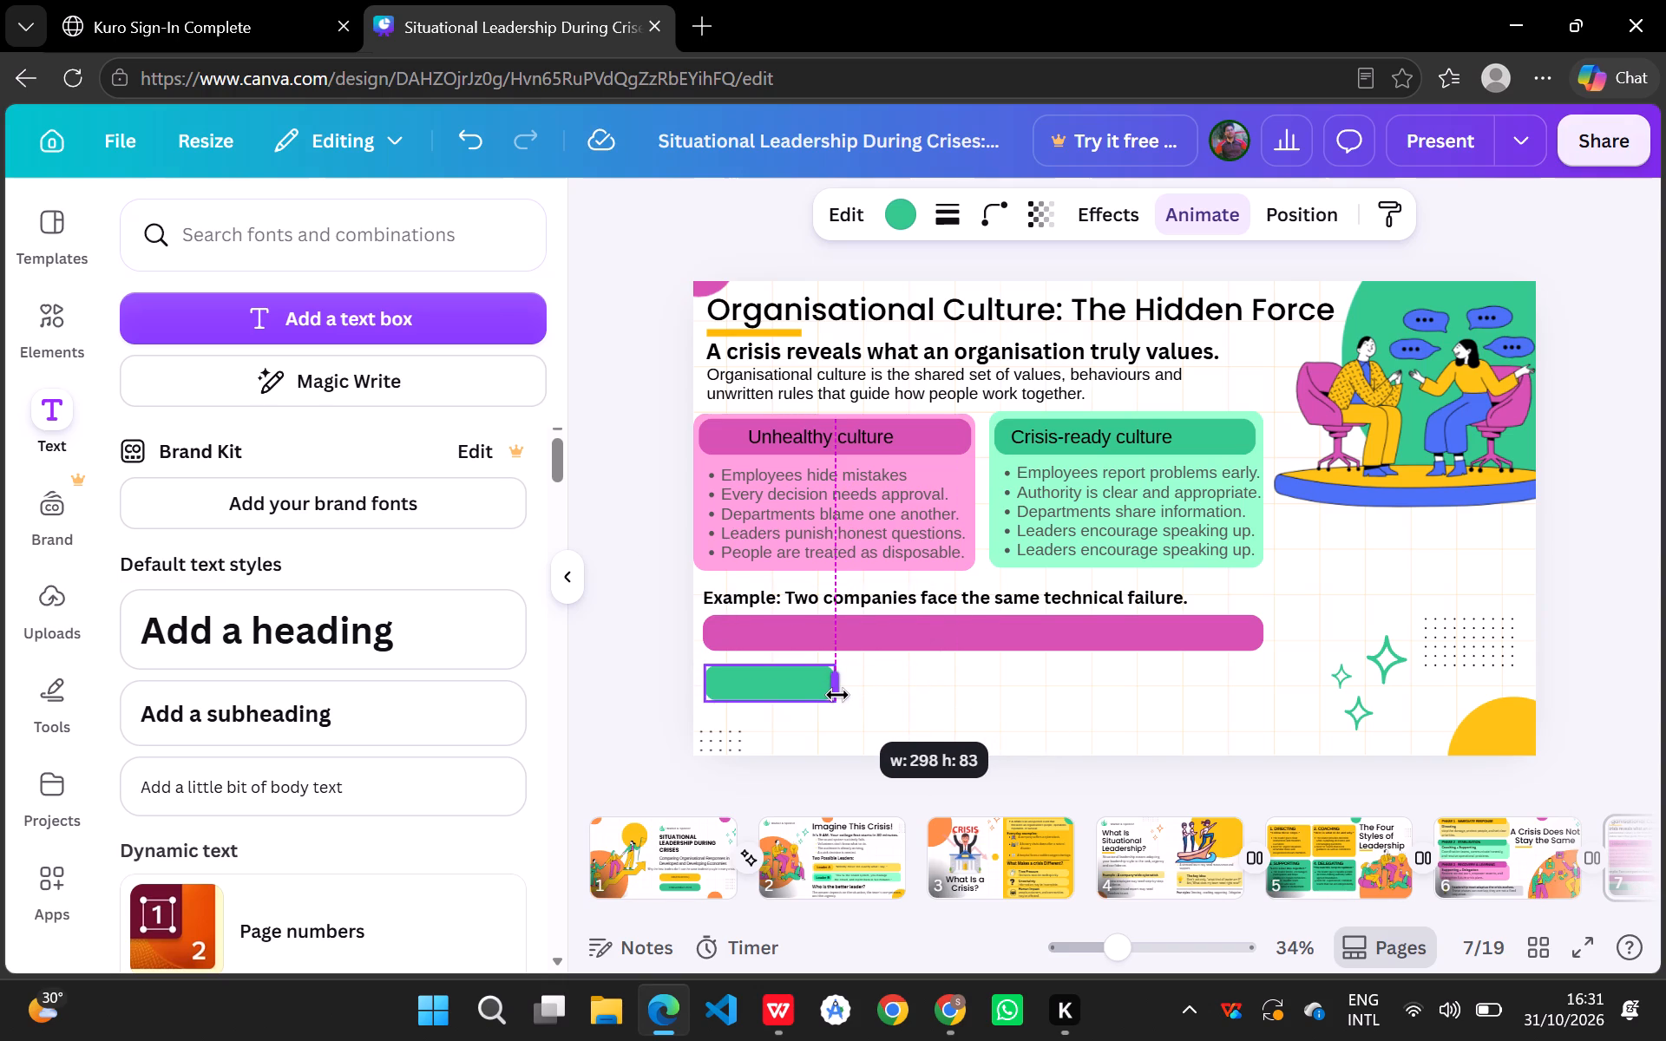
pyautogui.moveTo(837, 695); pyautogui.dragTo(836, 695)
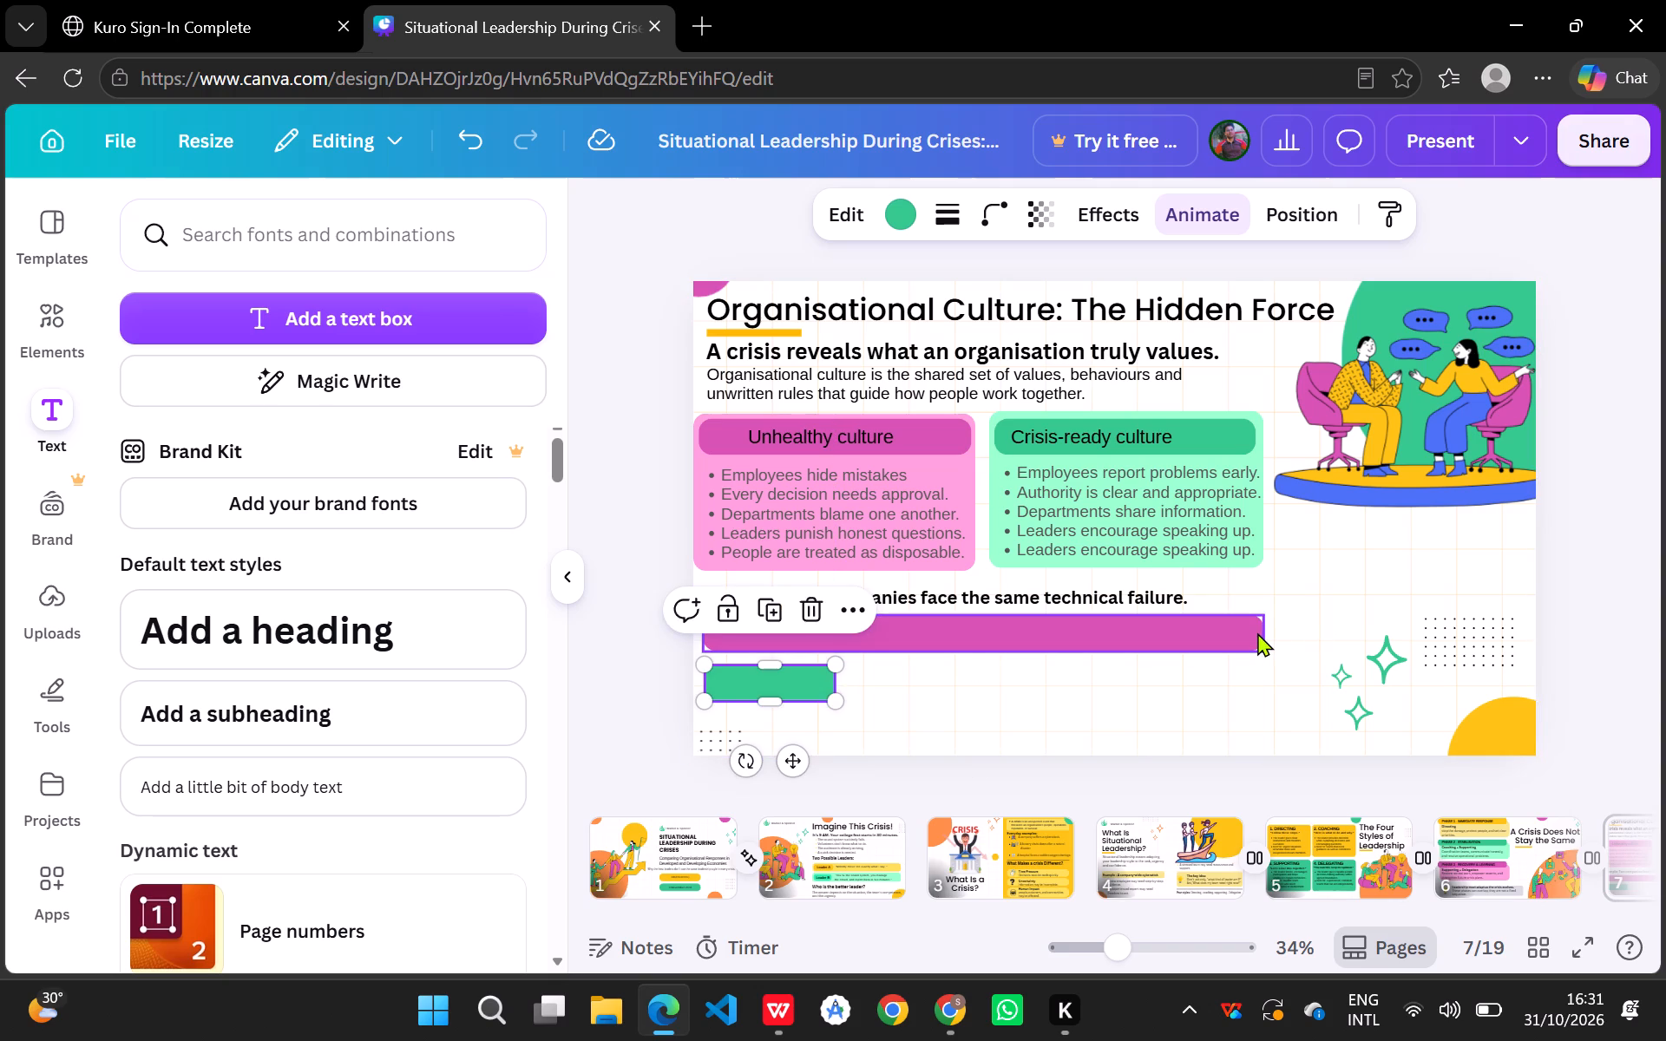
# Shorten the wide pink bar under the "Example" subheading to match the width of the short green bar.
pyautogui.click(1257, 632)
pyautogui.moveTo(1268, 632); pyautogui.dragTo(833, 660)
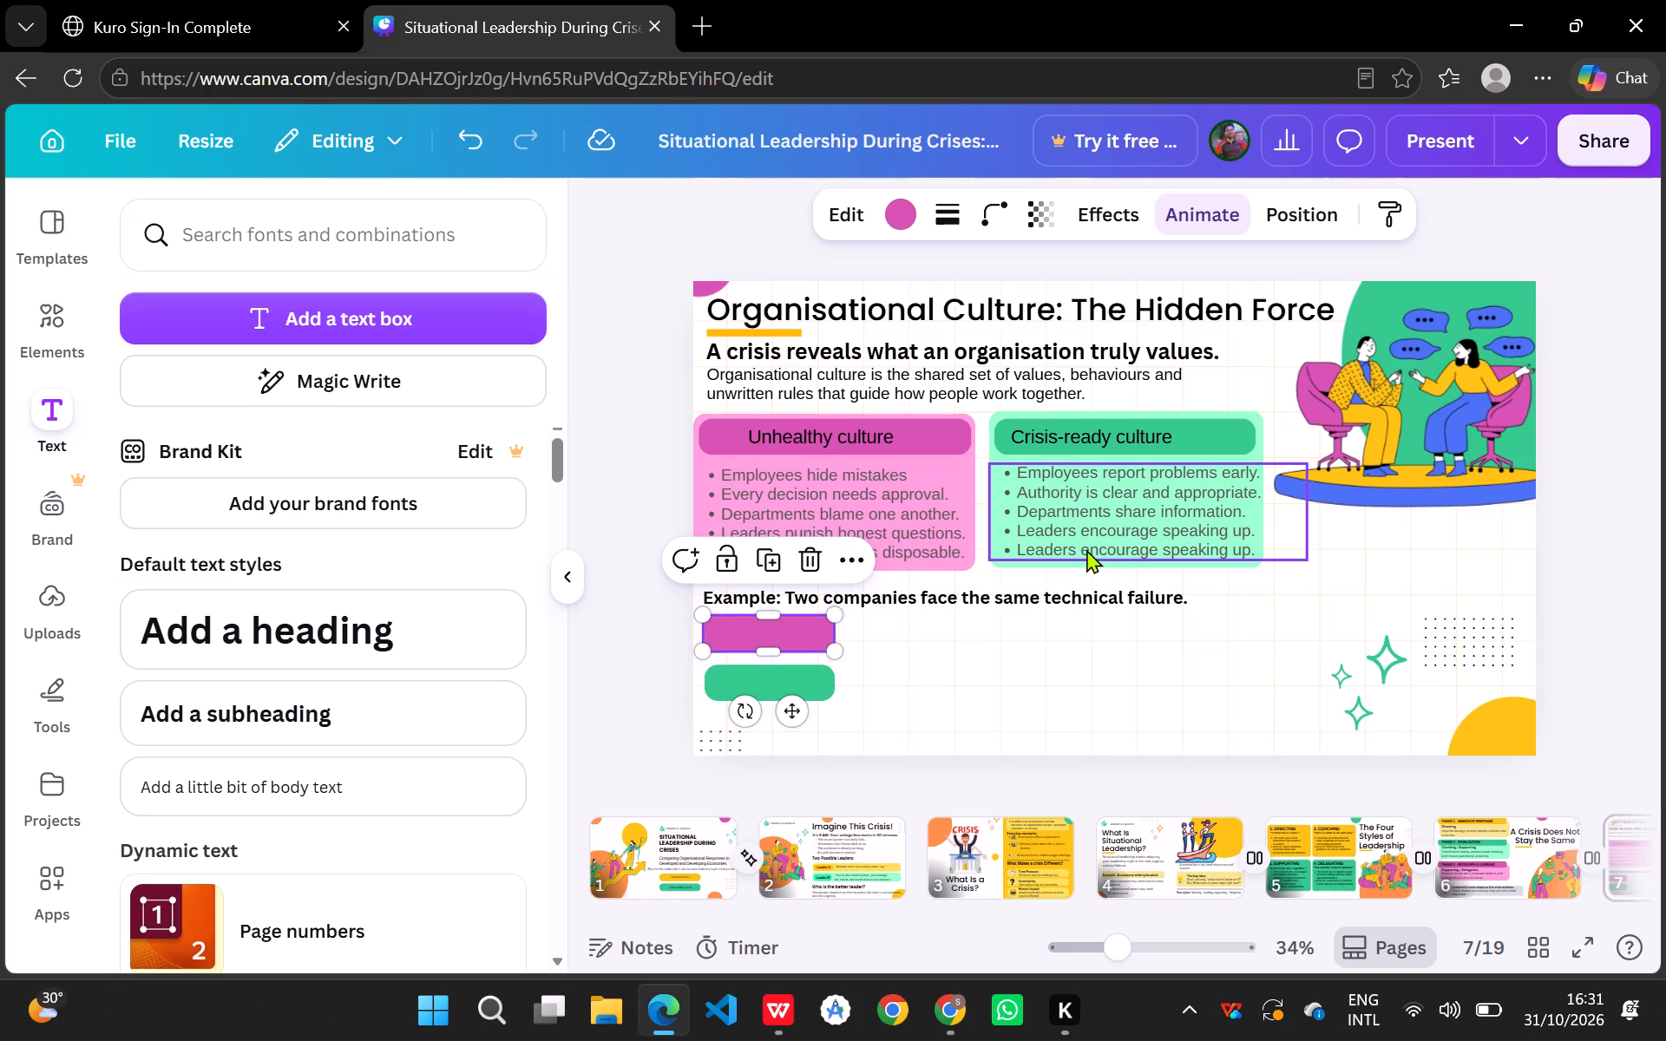
# Duplicate the light green "Crisis-ready culture" panel and reduce the copy's height to a slim bar slightly taller than the header bar.
pyautogui.click(1000, 460)
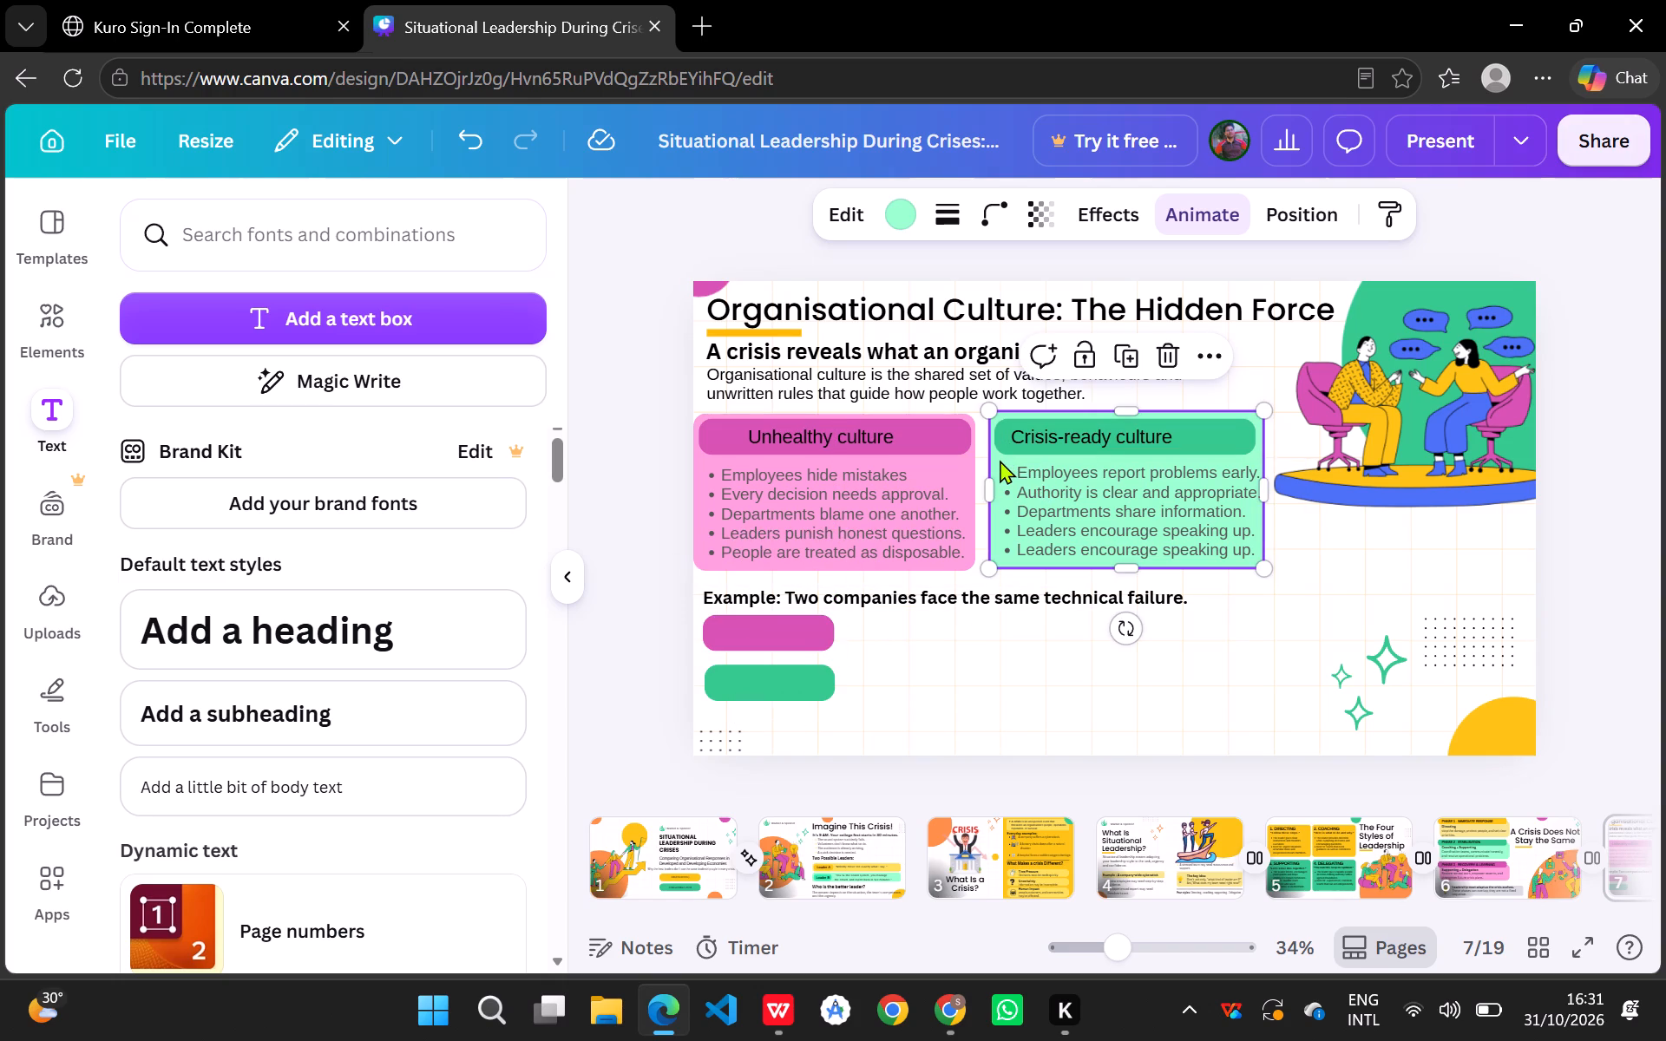
pyautogui.hotkey('ctrl', 'c')
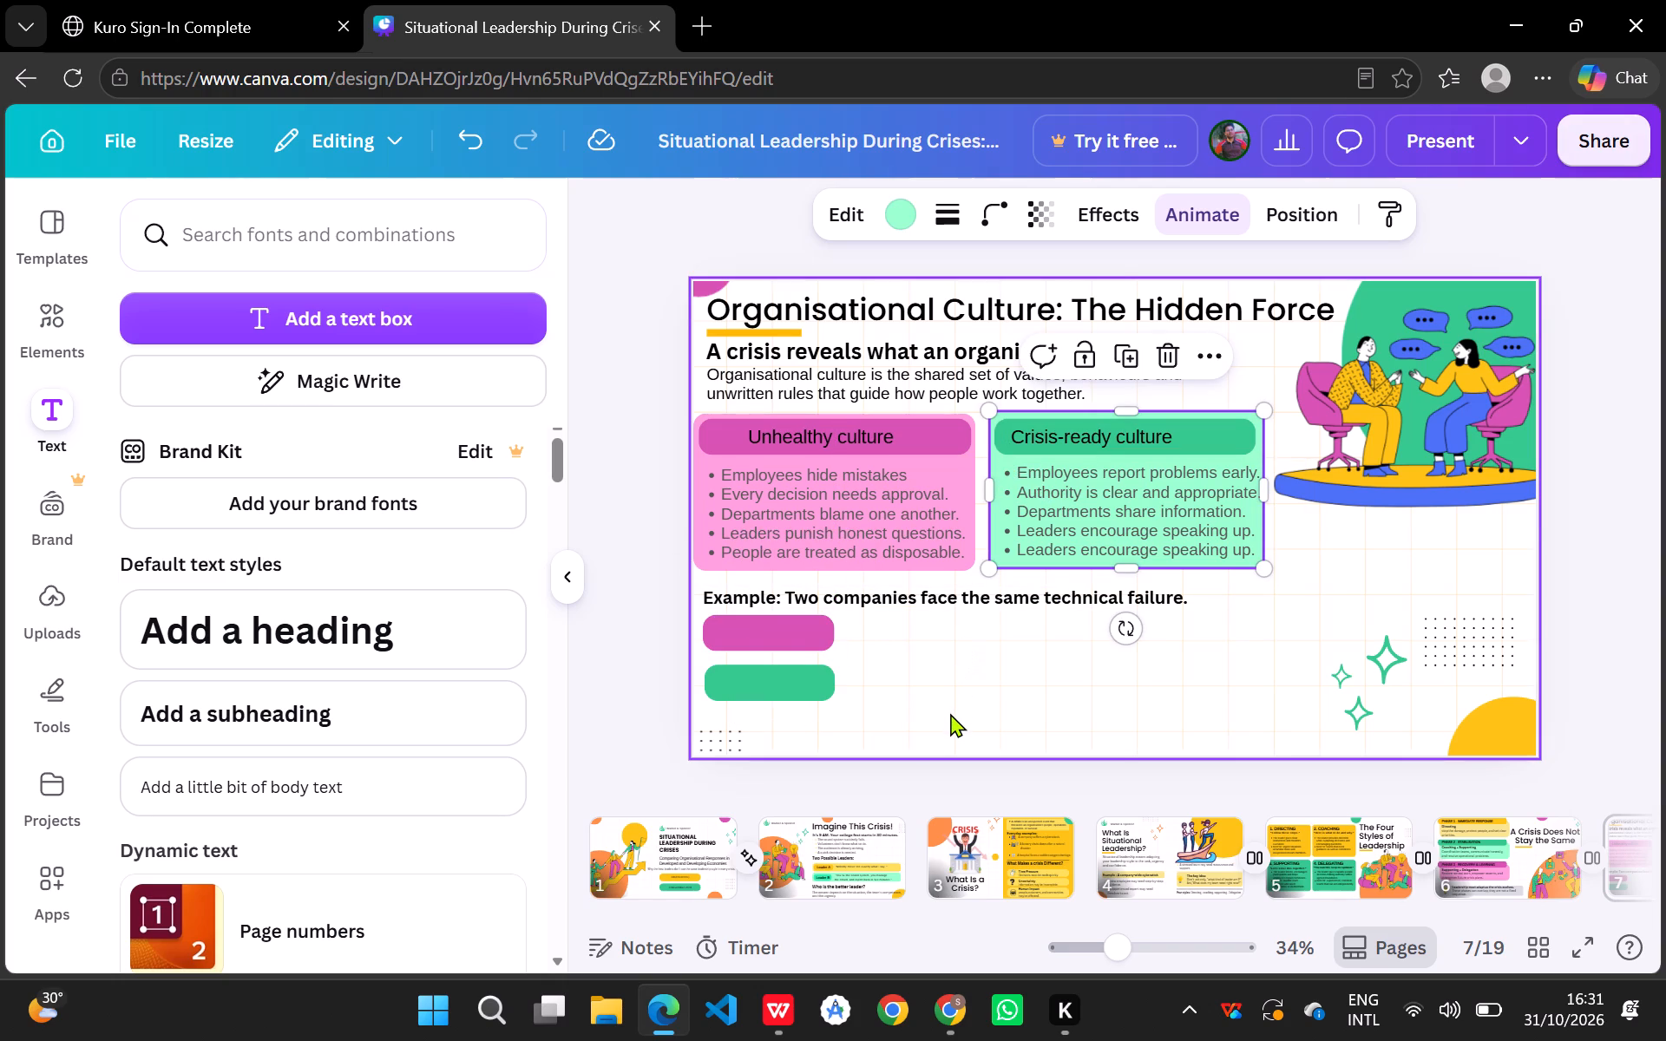
pyautogui.click(950, 713)
pyautogui.hotkey('ctrl', 'v')
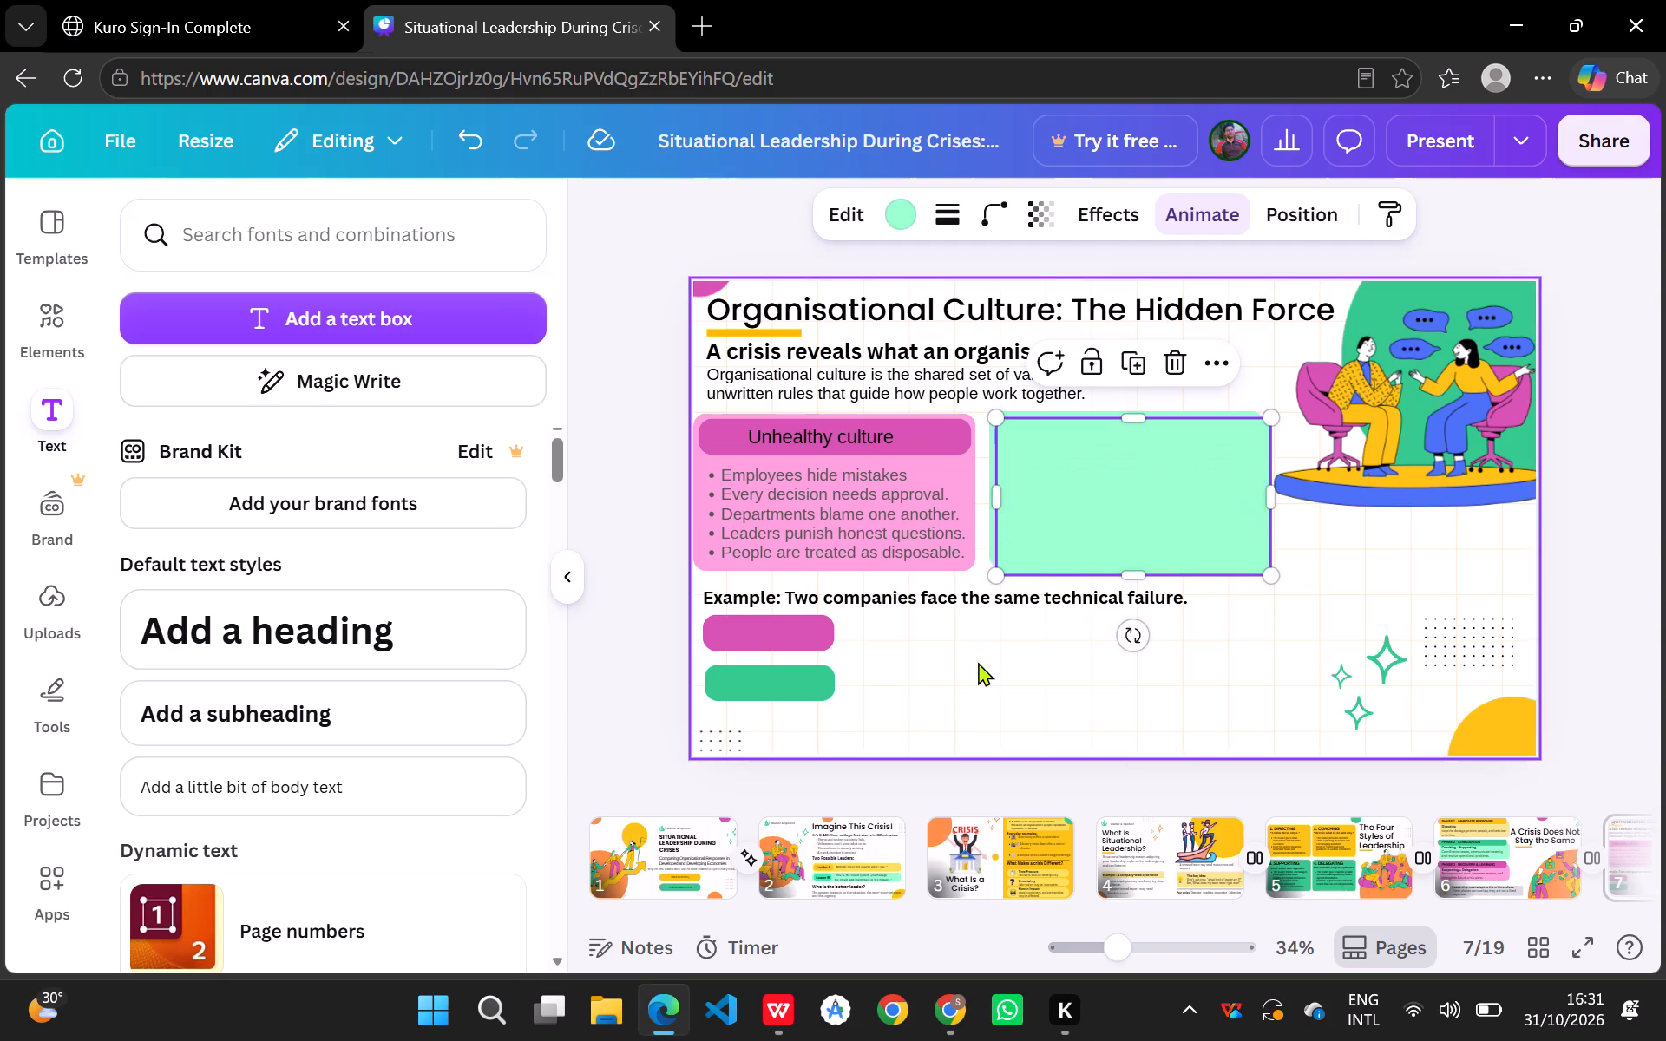
pyautogui.moveTo(1132, 577); pyautogui.dragTo(1138, 488)
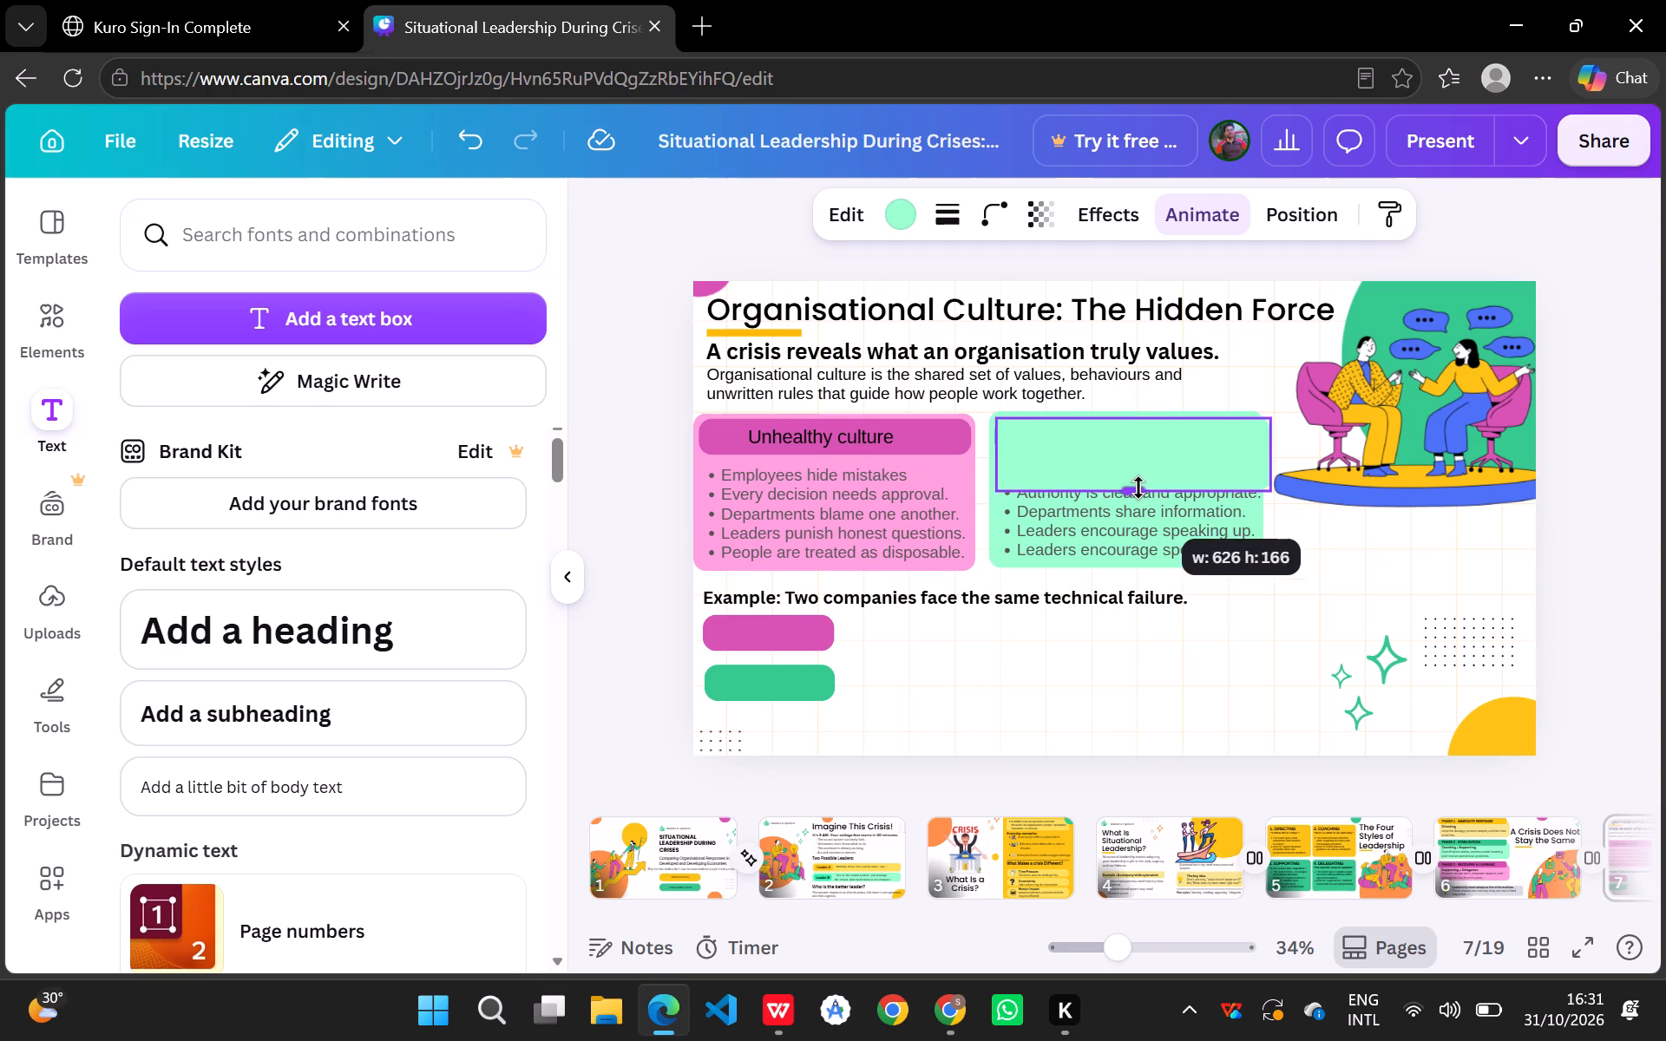
pyautogui.moveTo(1138, 488); pyautogui.dragTo(1138, 421)
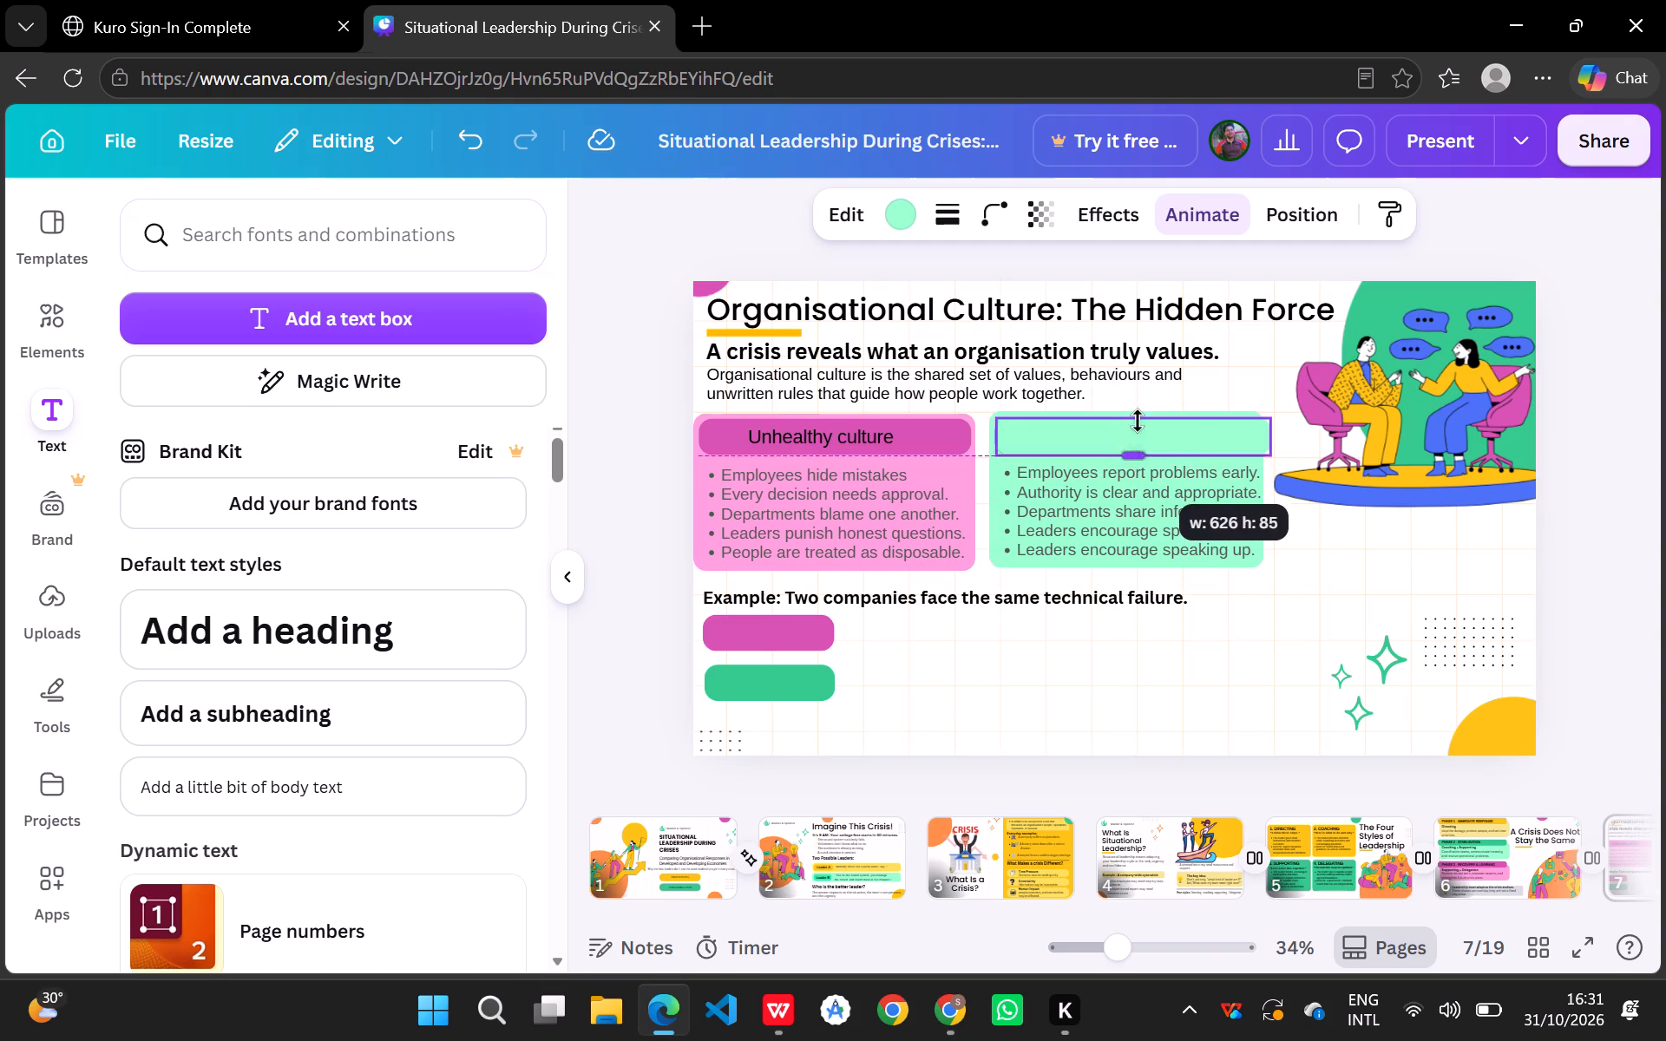
pyautogui.moveTo(1138, 421); pyautogui.dragTo(1130, 442)
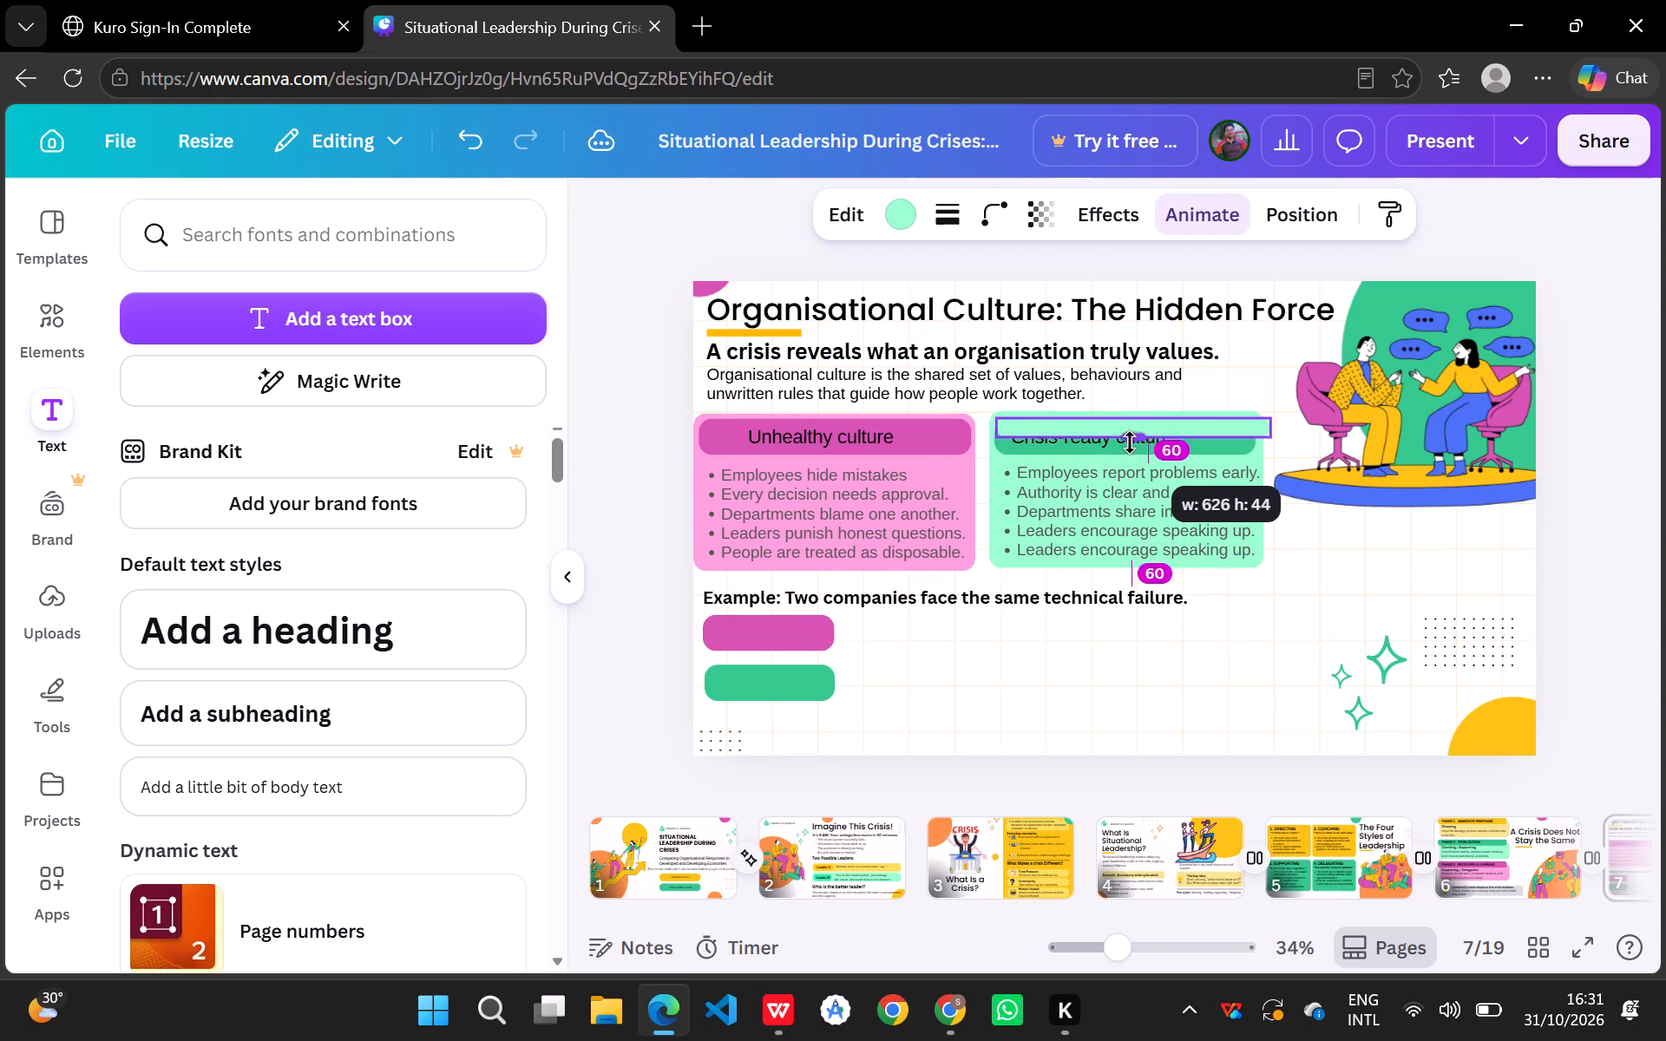
pyautogui.moveTo(1130, 442); pyautogui.dragTo(1130, 465)
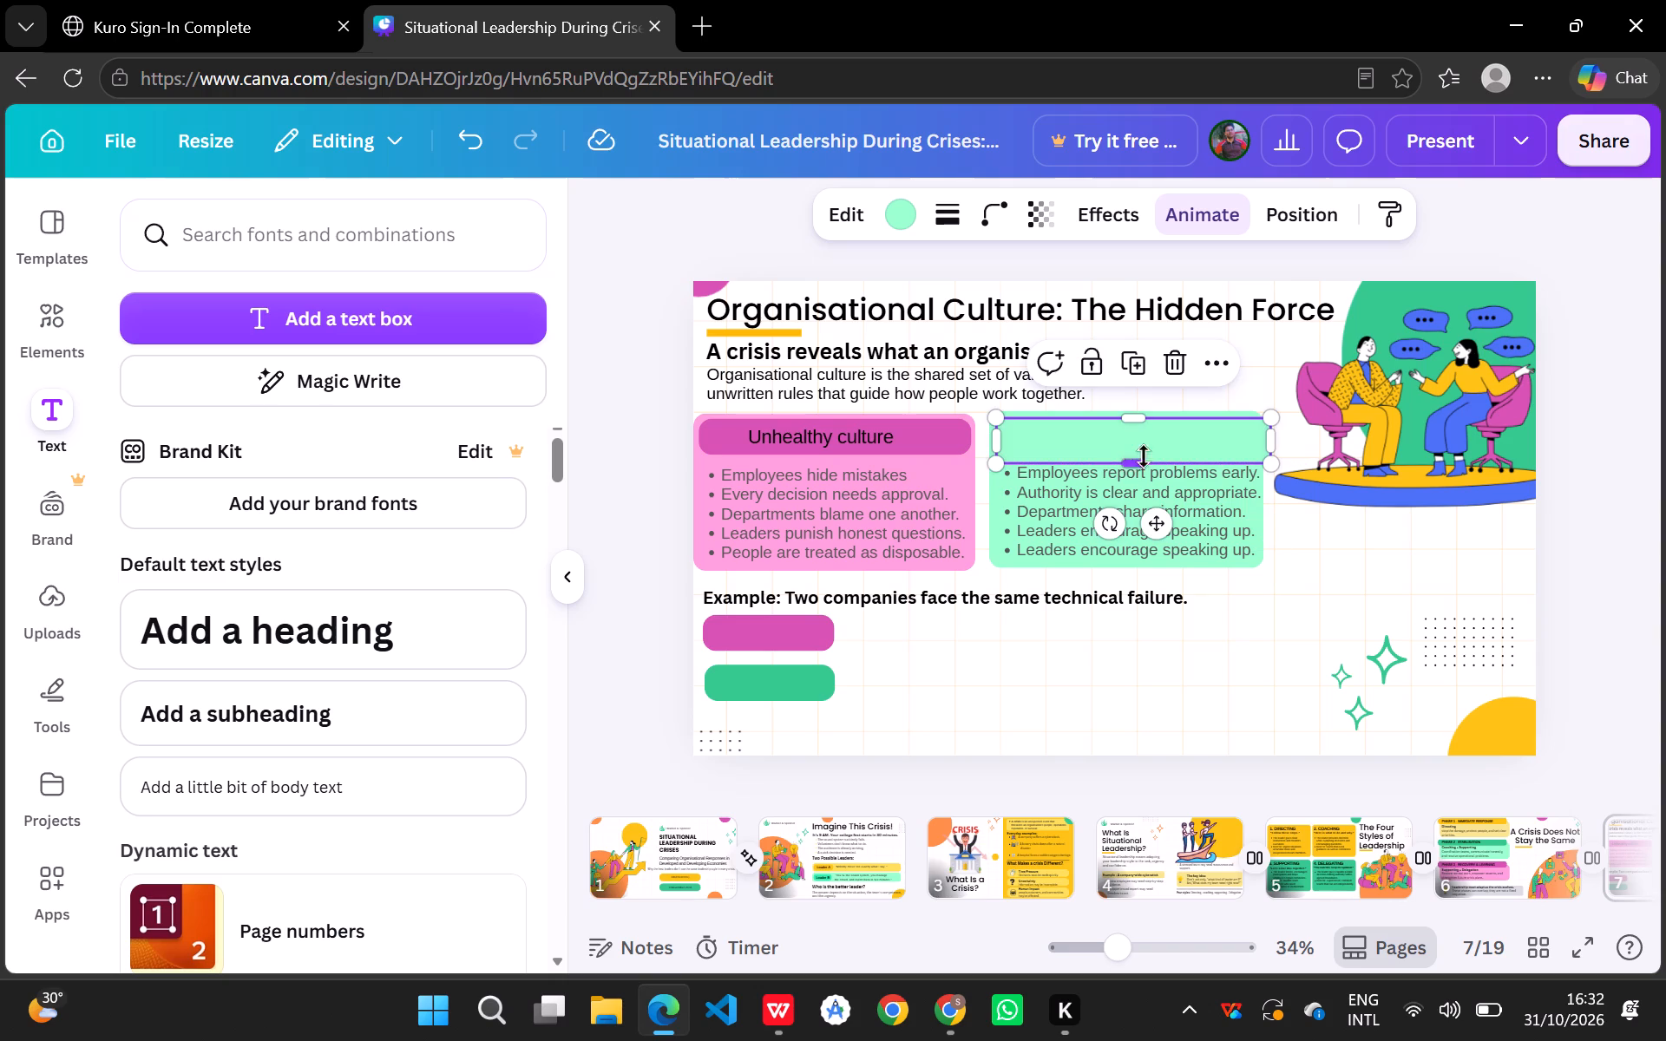
# Move the slim light green bar over the short green bar, lining up their left ends beneath the pink bar.
pyautogui.click(1178, 442)
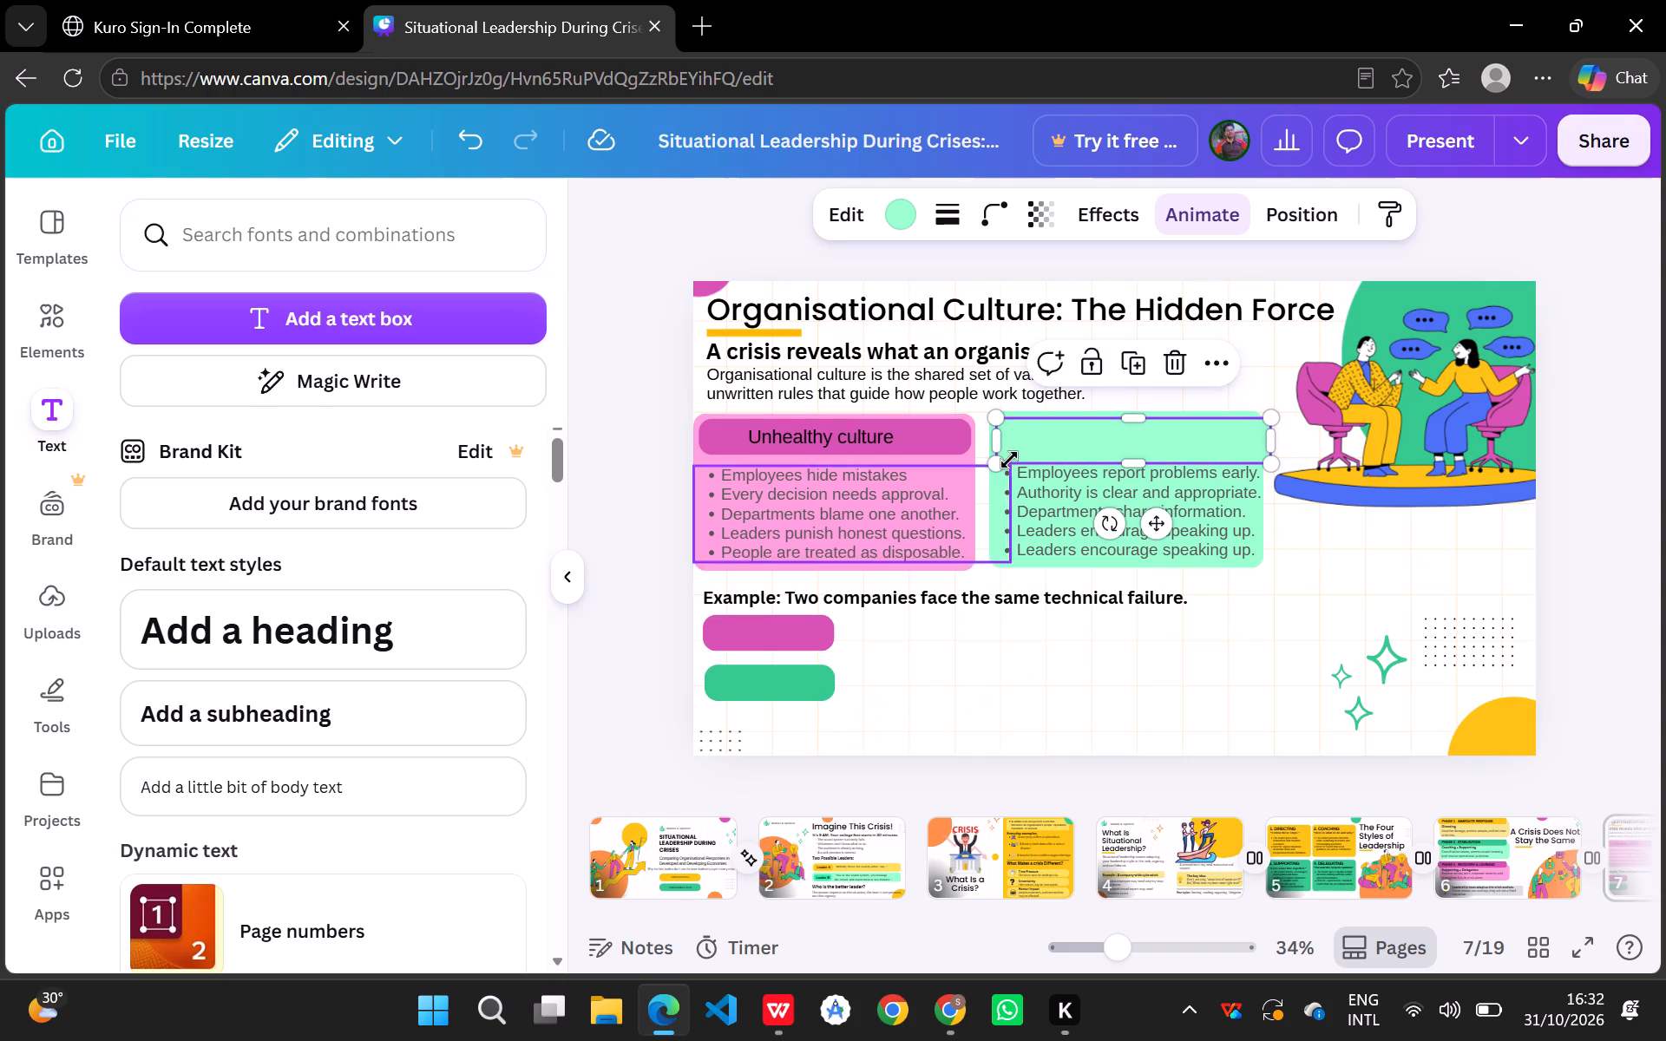
pyautogui.moveTo(1029, 446); pyautogui.dragTo(699, 701)
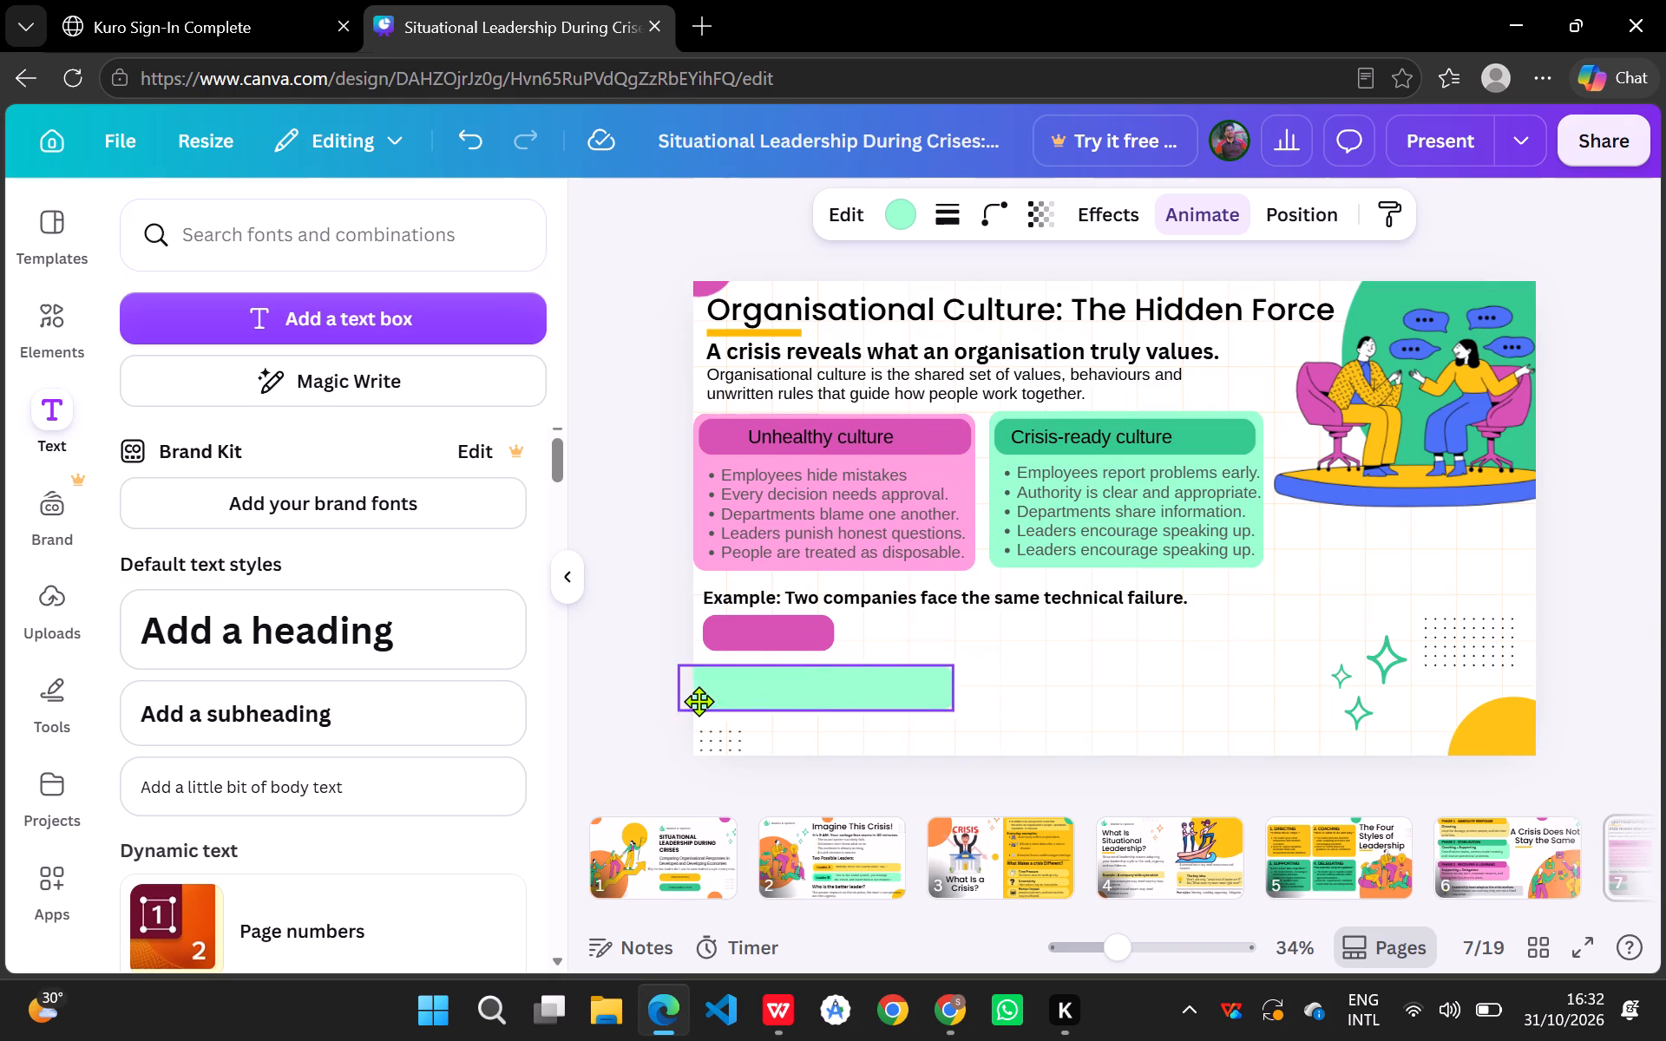
pyautogui.moveTo(699, 701); pyautogui.dragTo(733, 688)
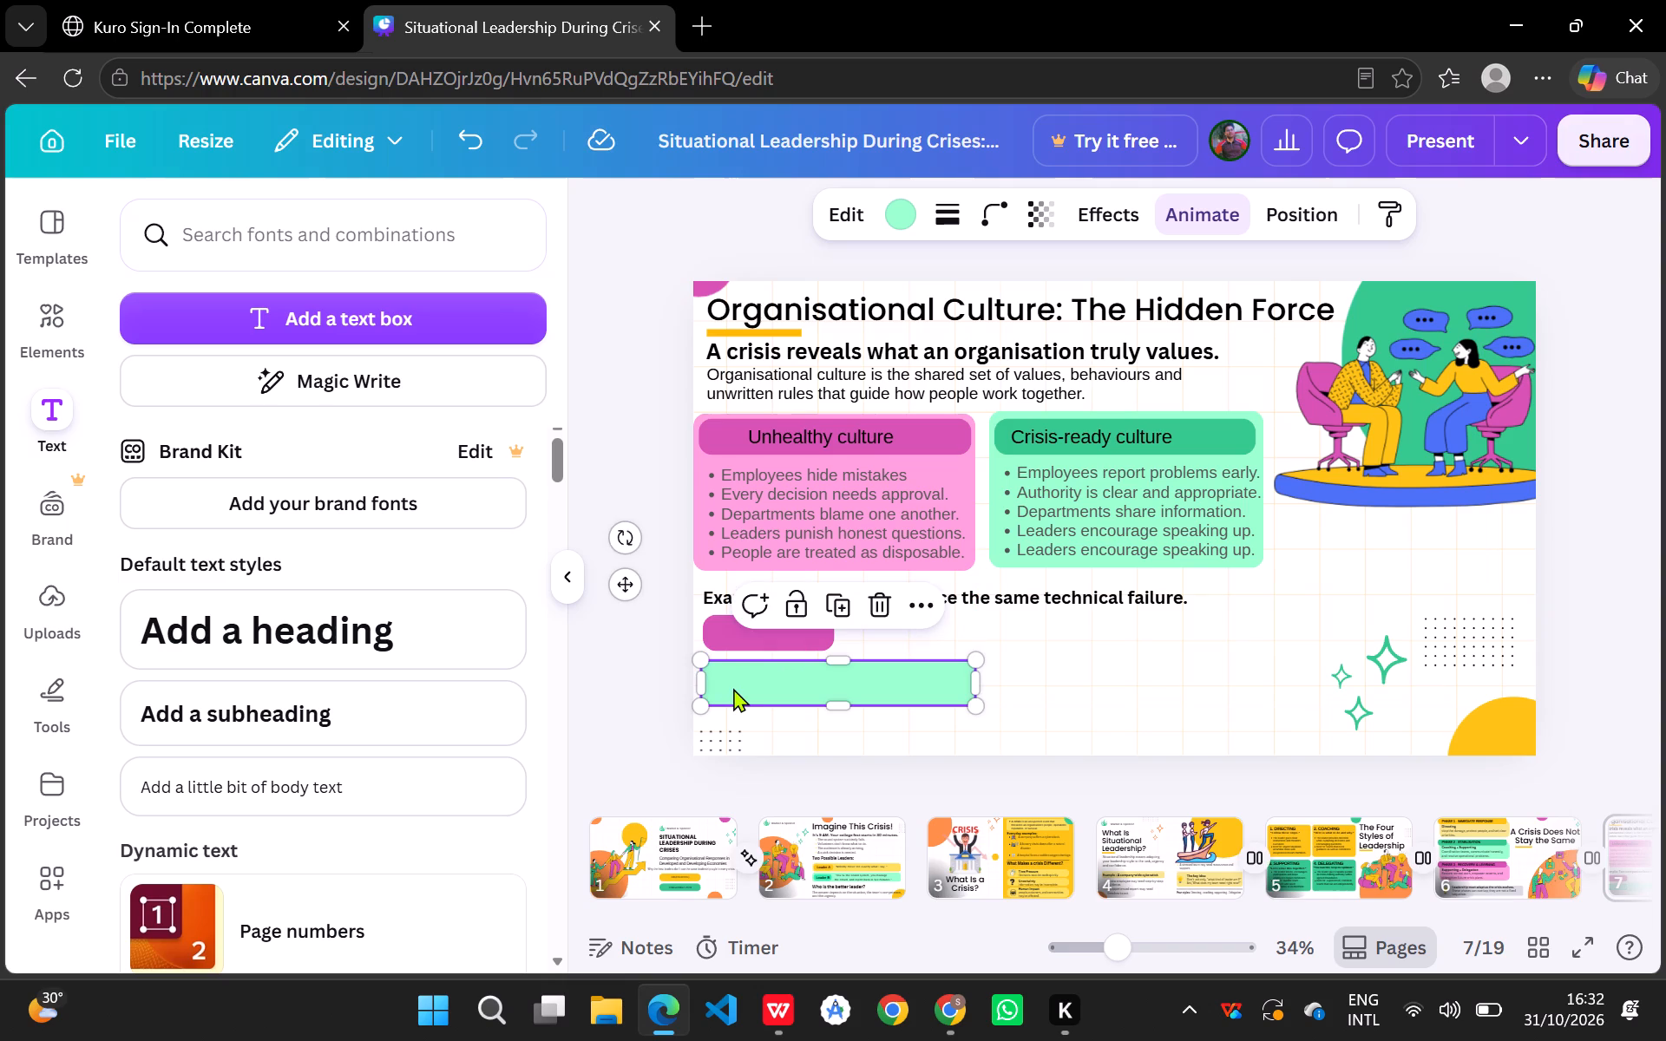
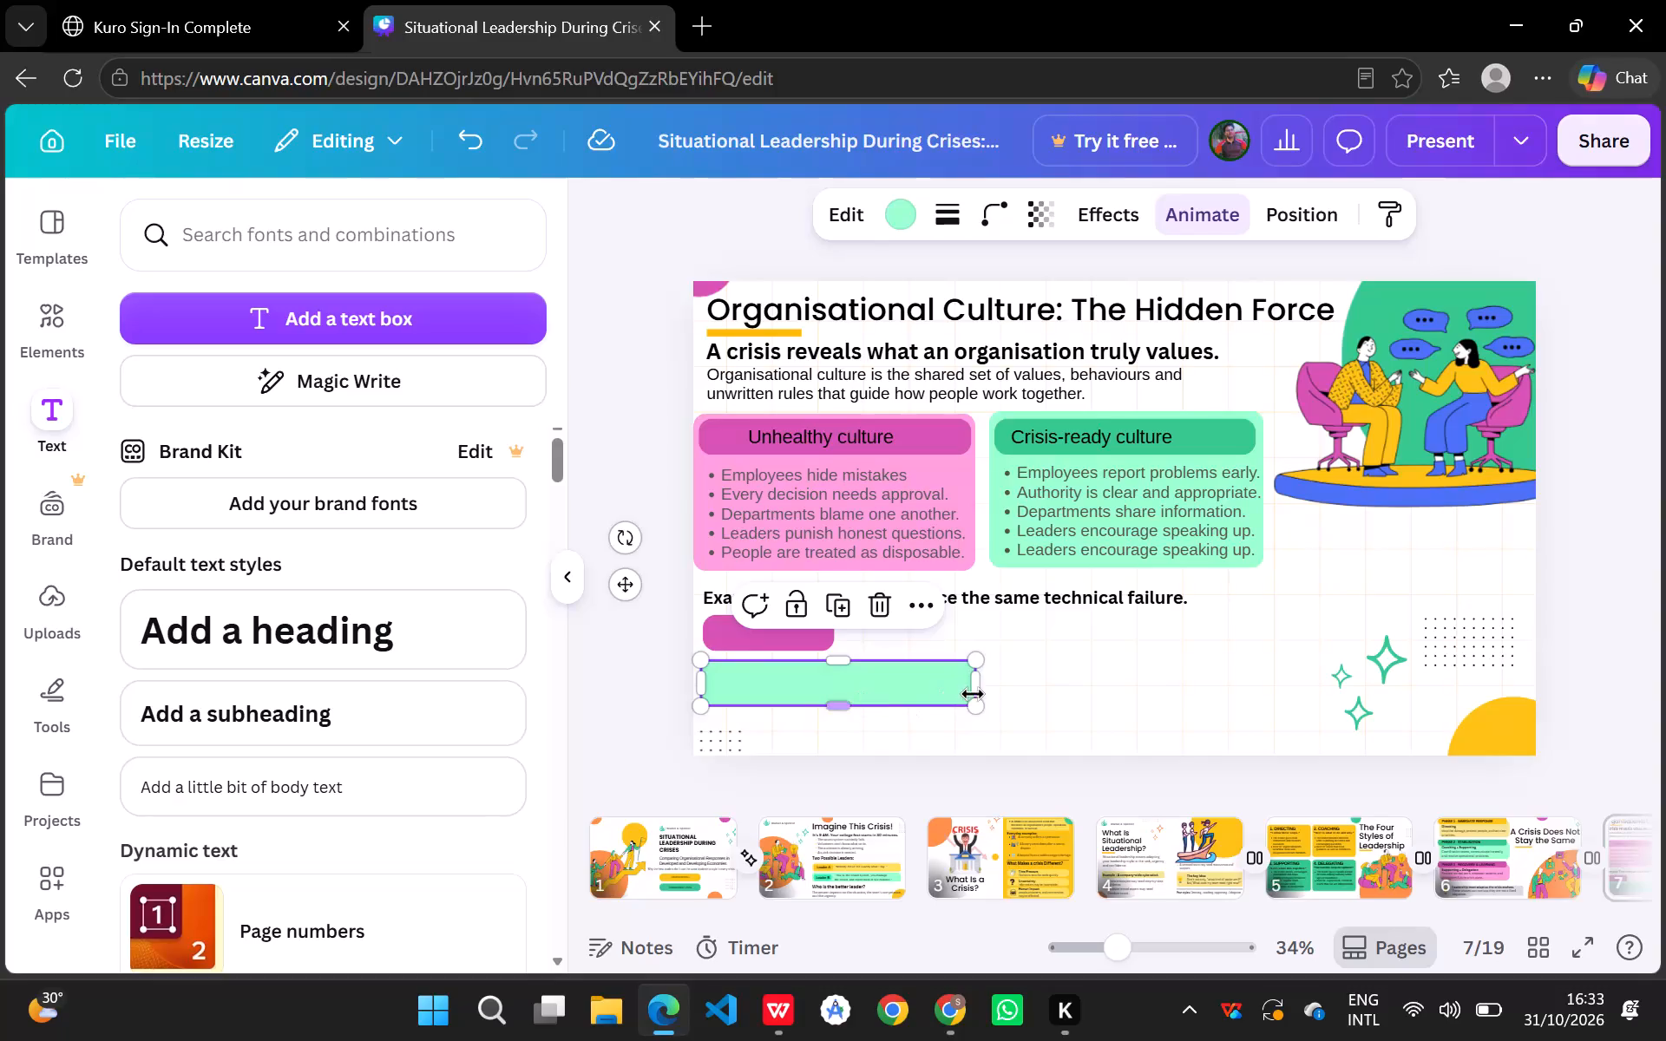
# Widen the slim light green bar until its right end lines up with the right edge of the "Crisis-ready culture" panel.
pyautogui.moveTo(980, 684); pyautogui.dragTo(1255, 678)
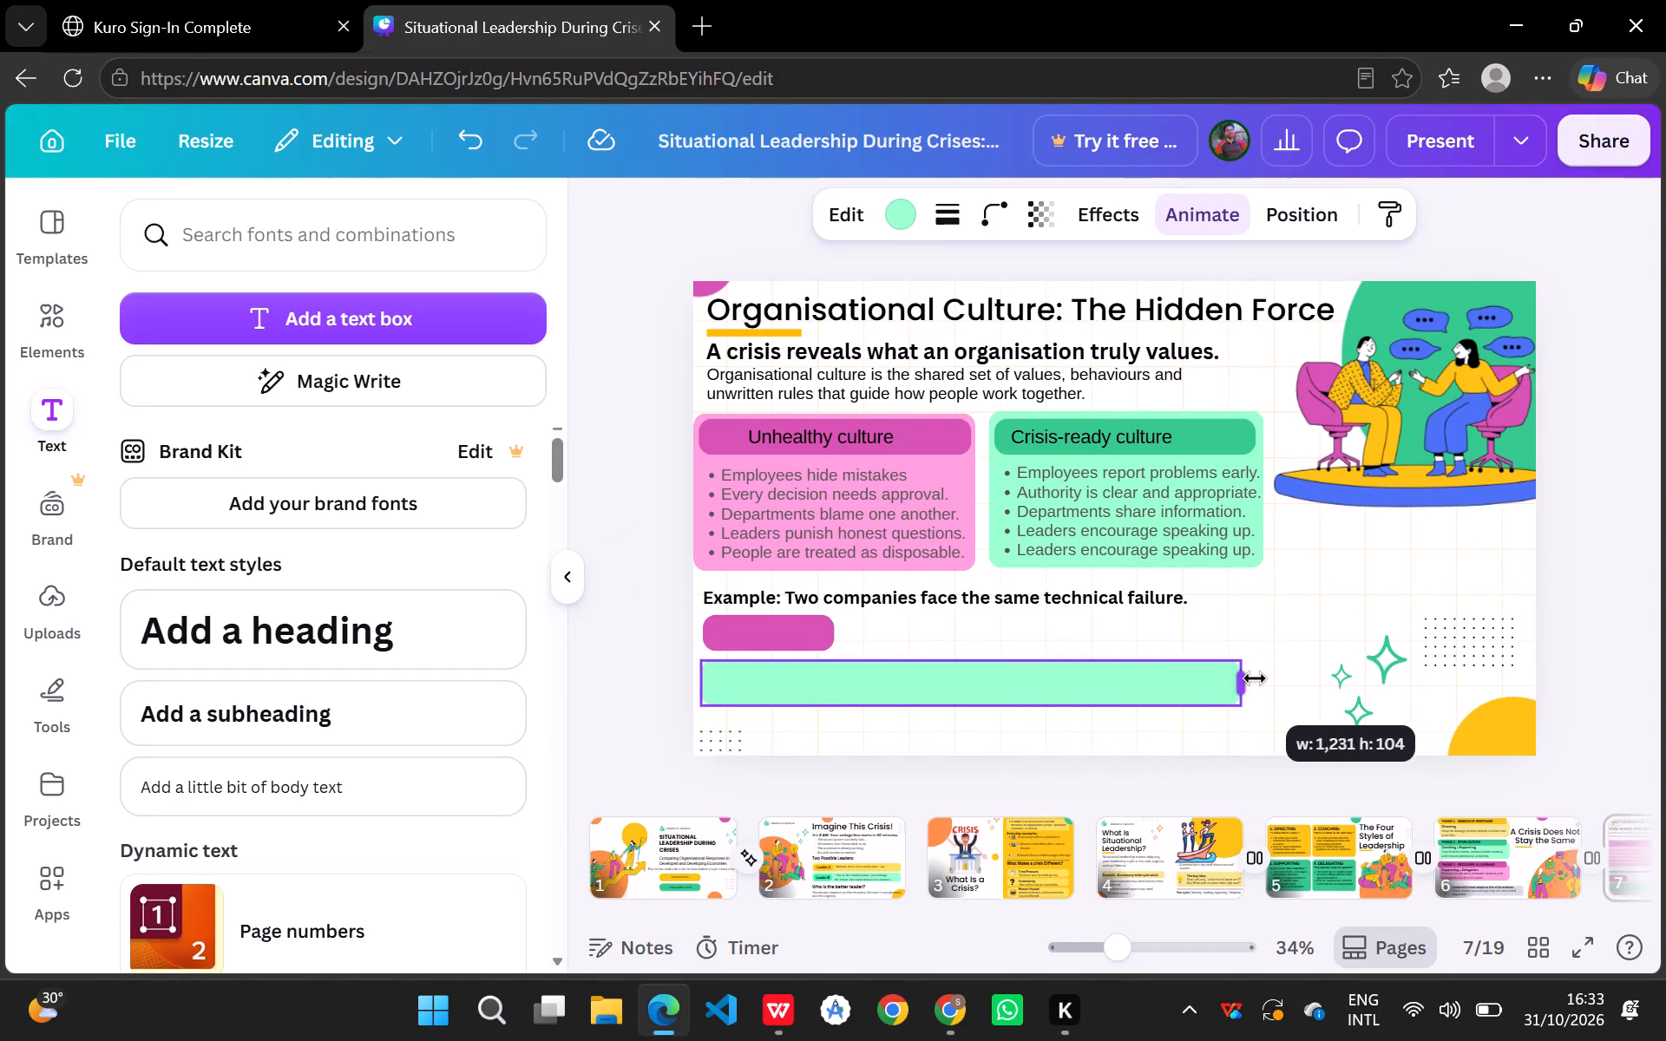
pyautogui.moveTo(1255, 678); pyautogui.dragTo(1269, 682)
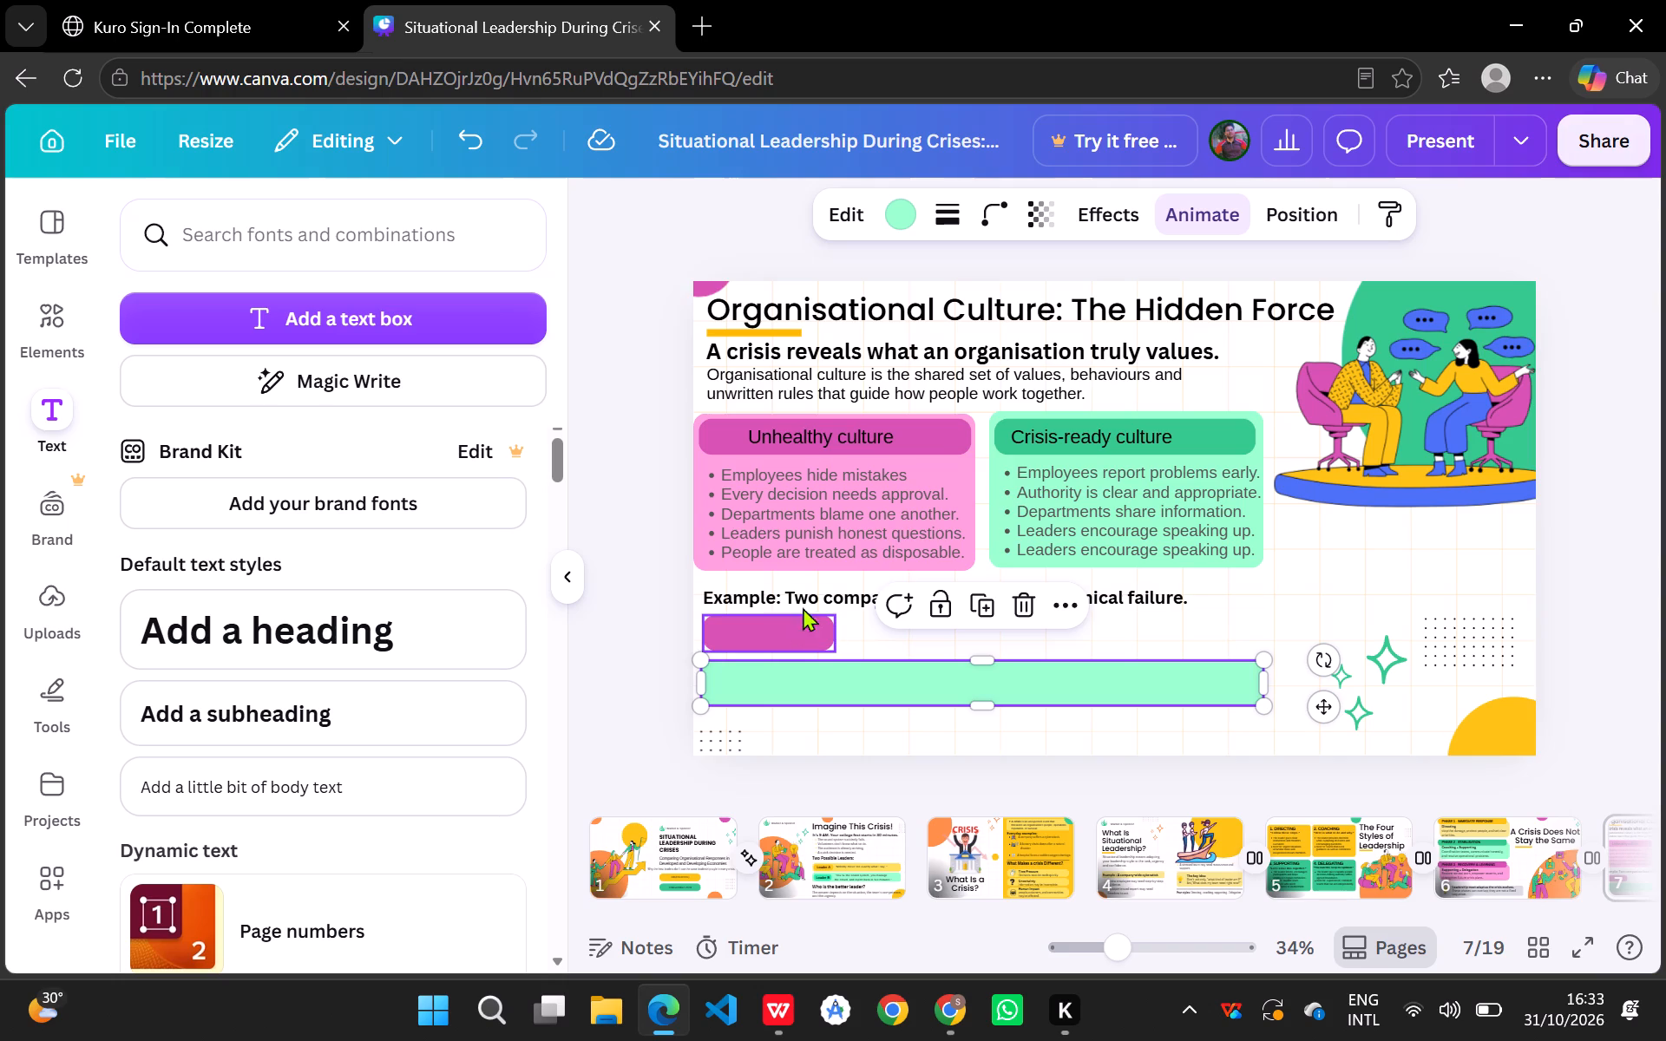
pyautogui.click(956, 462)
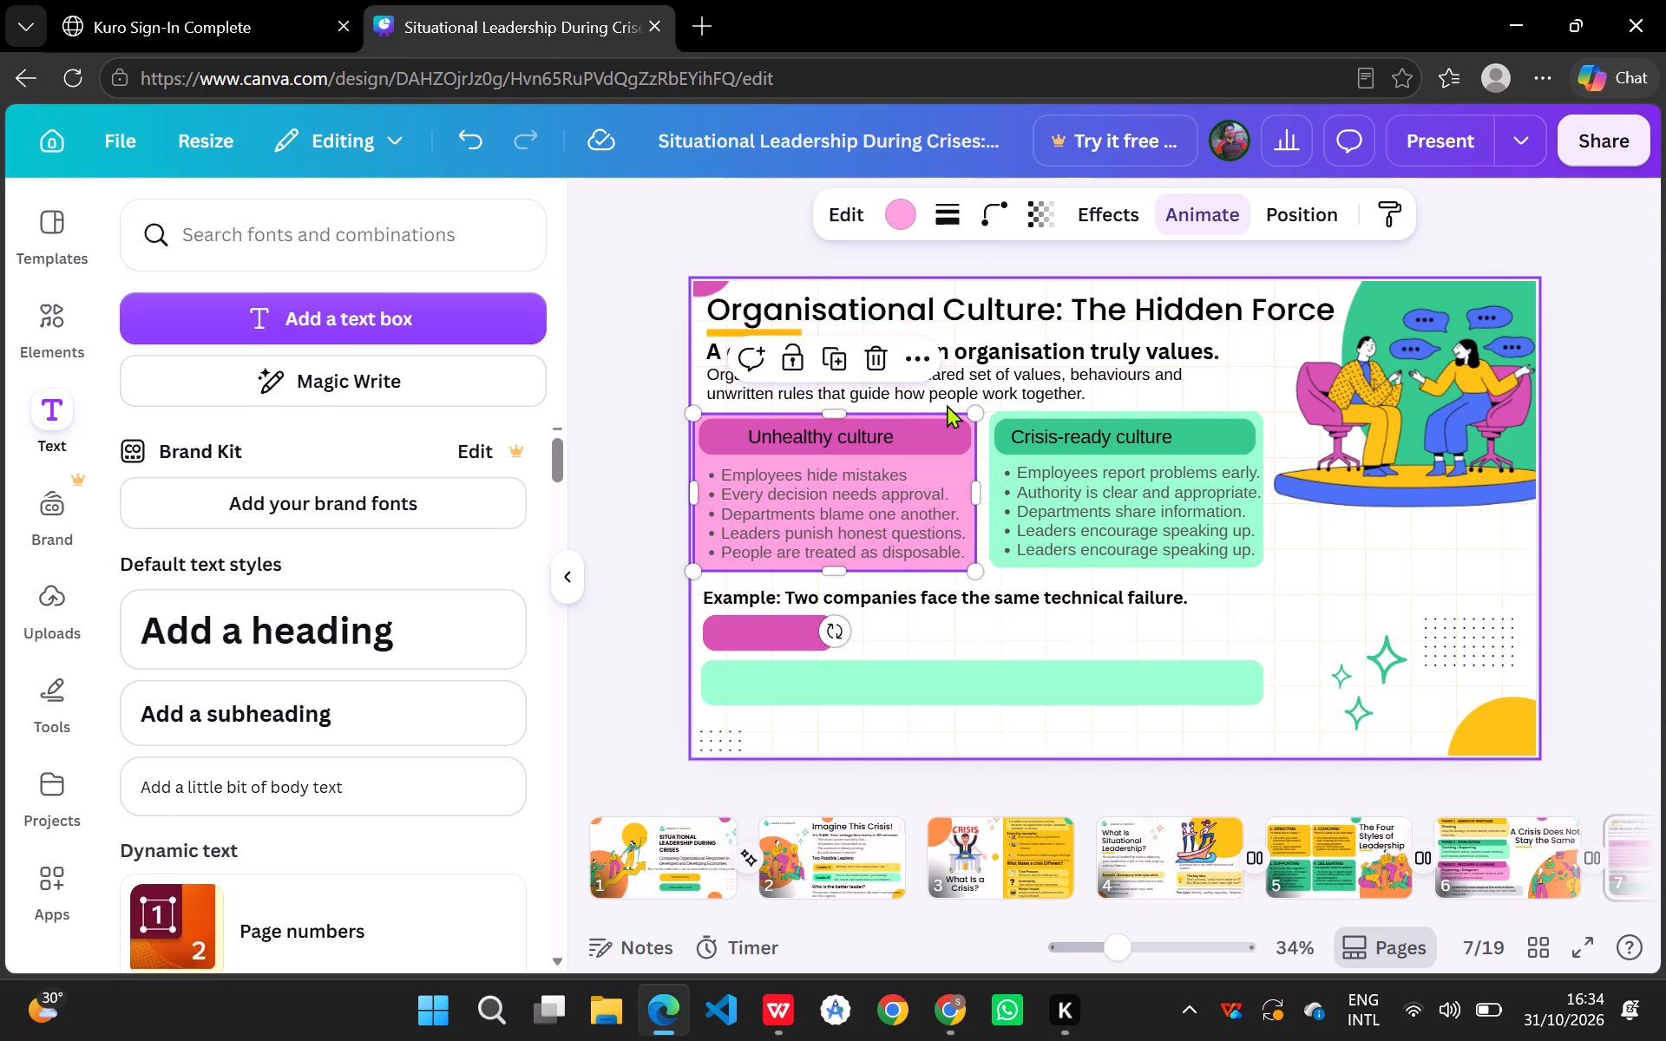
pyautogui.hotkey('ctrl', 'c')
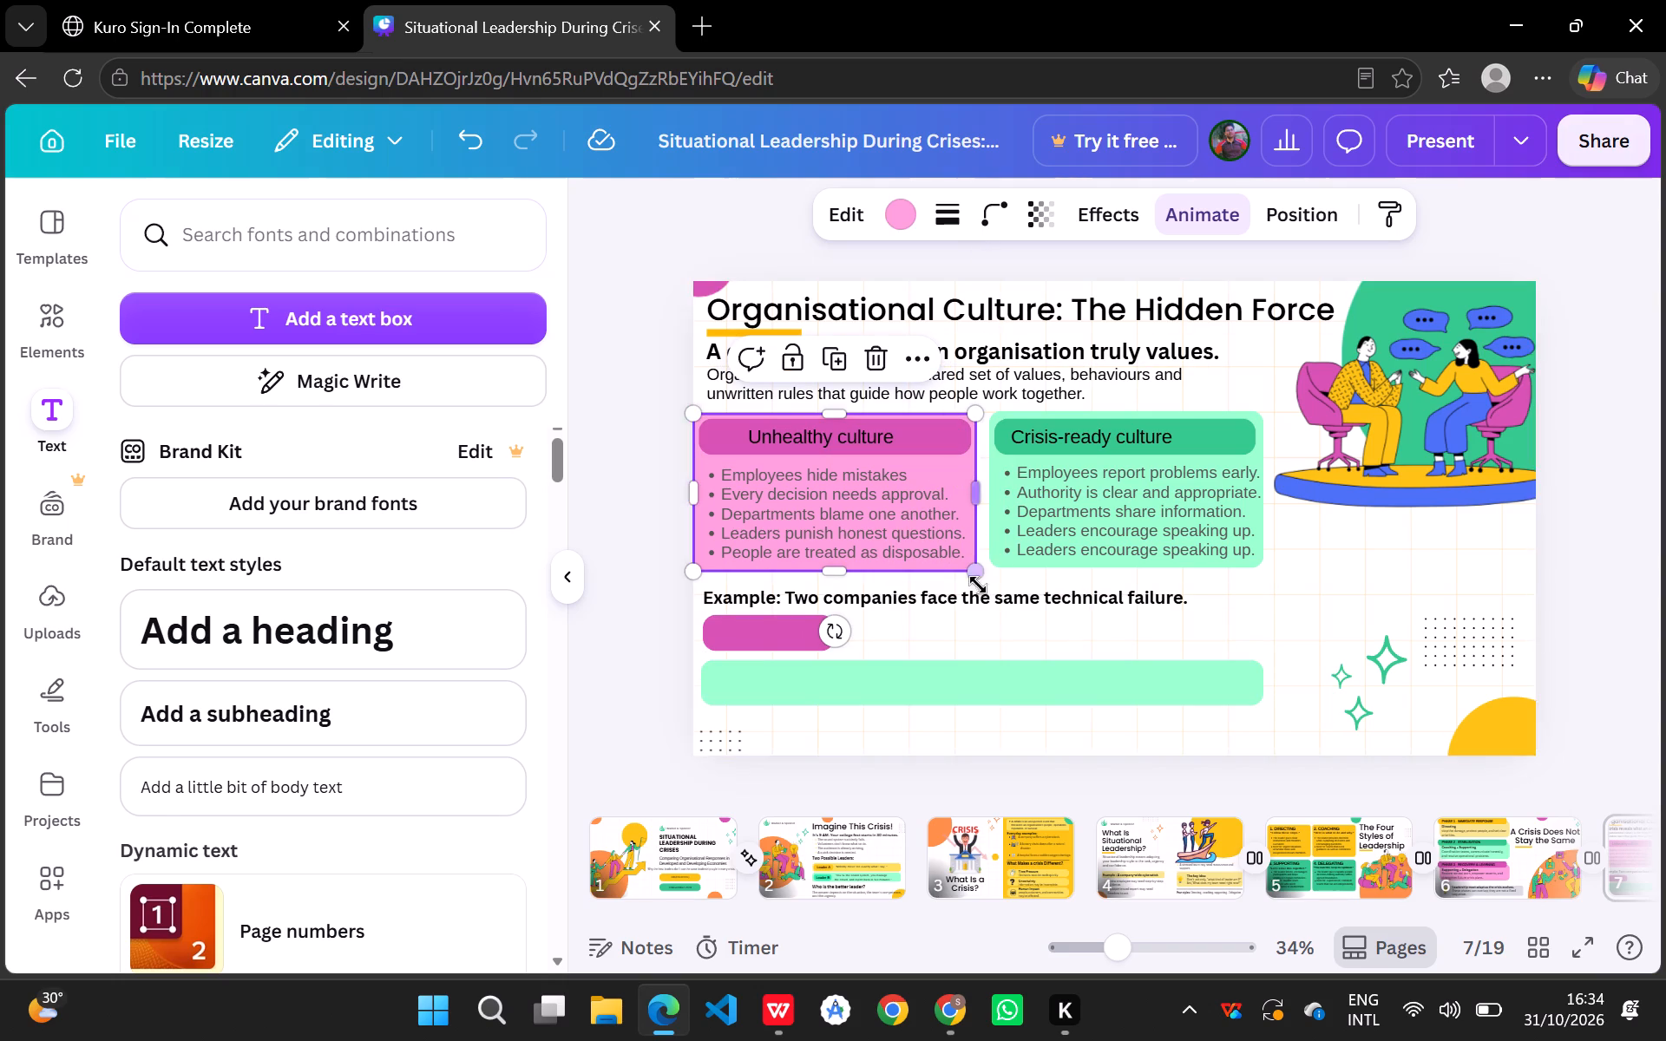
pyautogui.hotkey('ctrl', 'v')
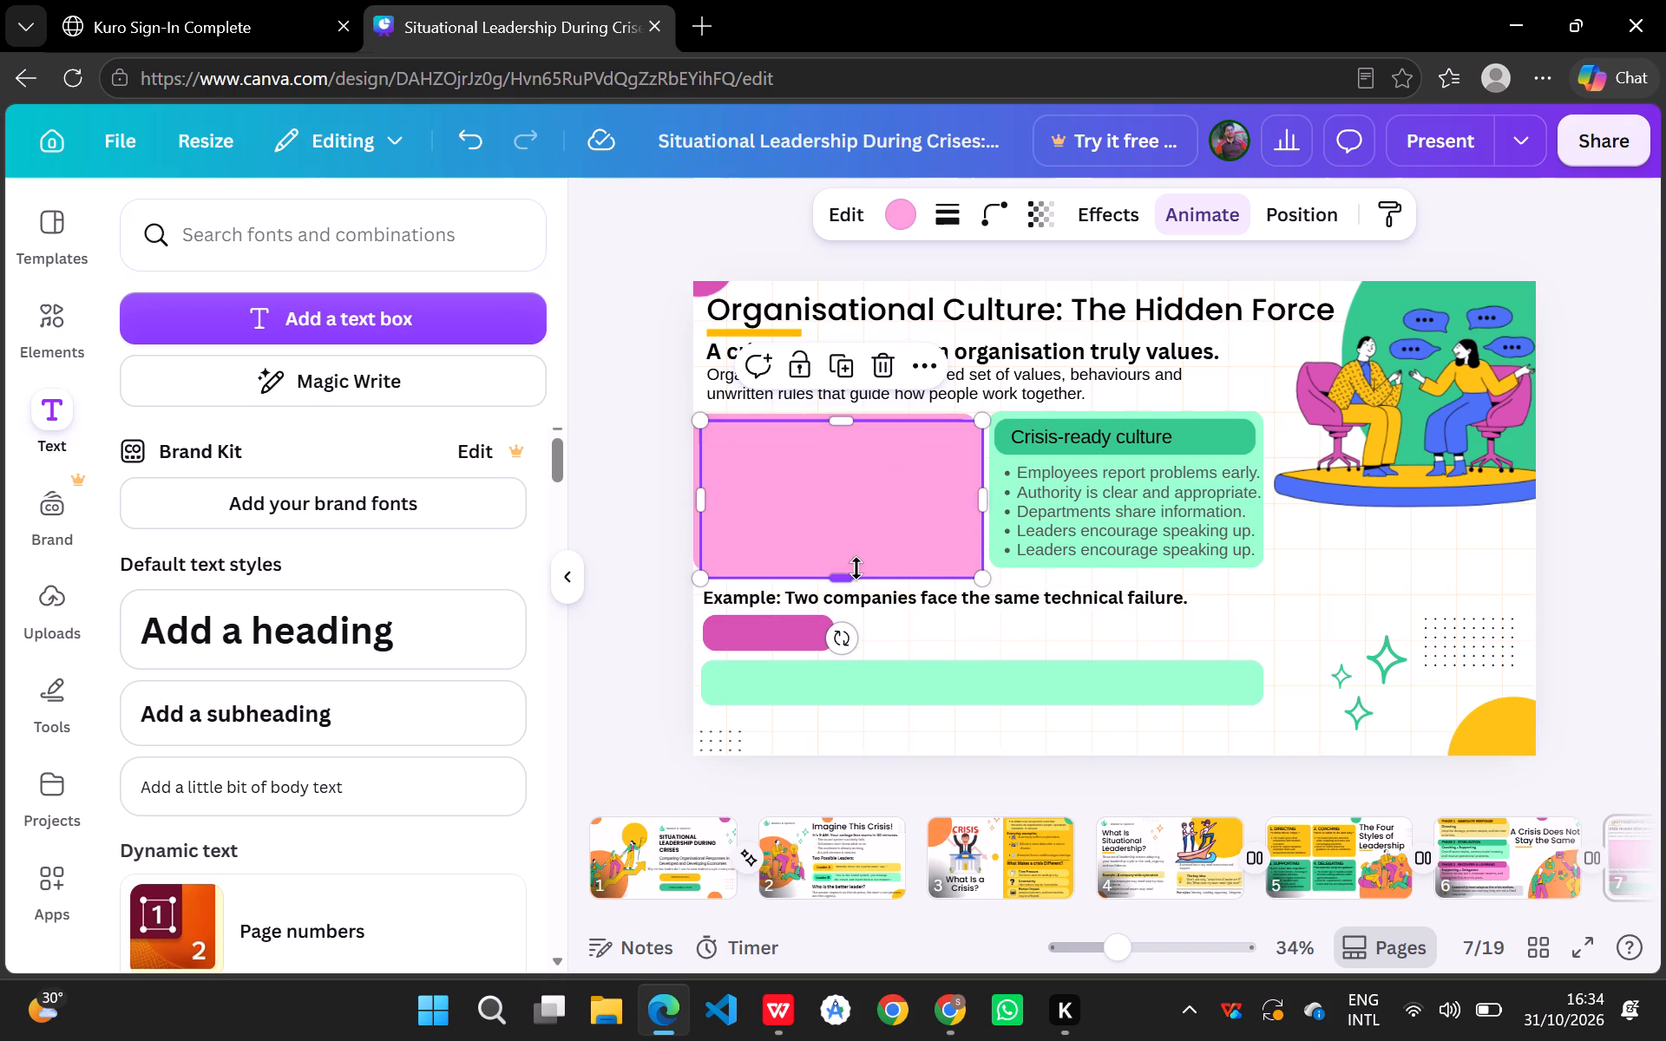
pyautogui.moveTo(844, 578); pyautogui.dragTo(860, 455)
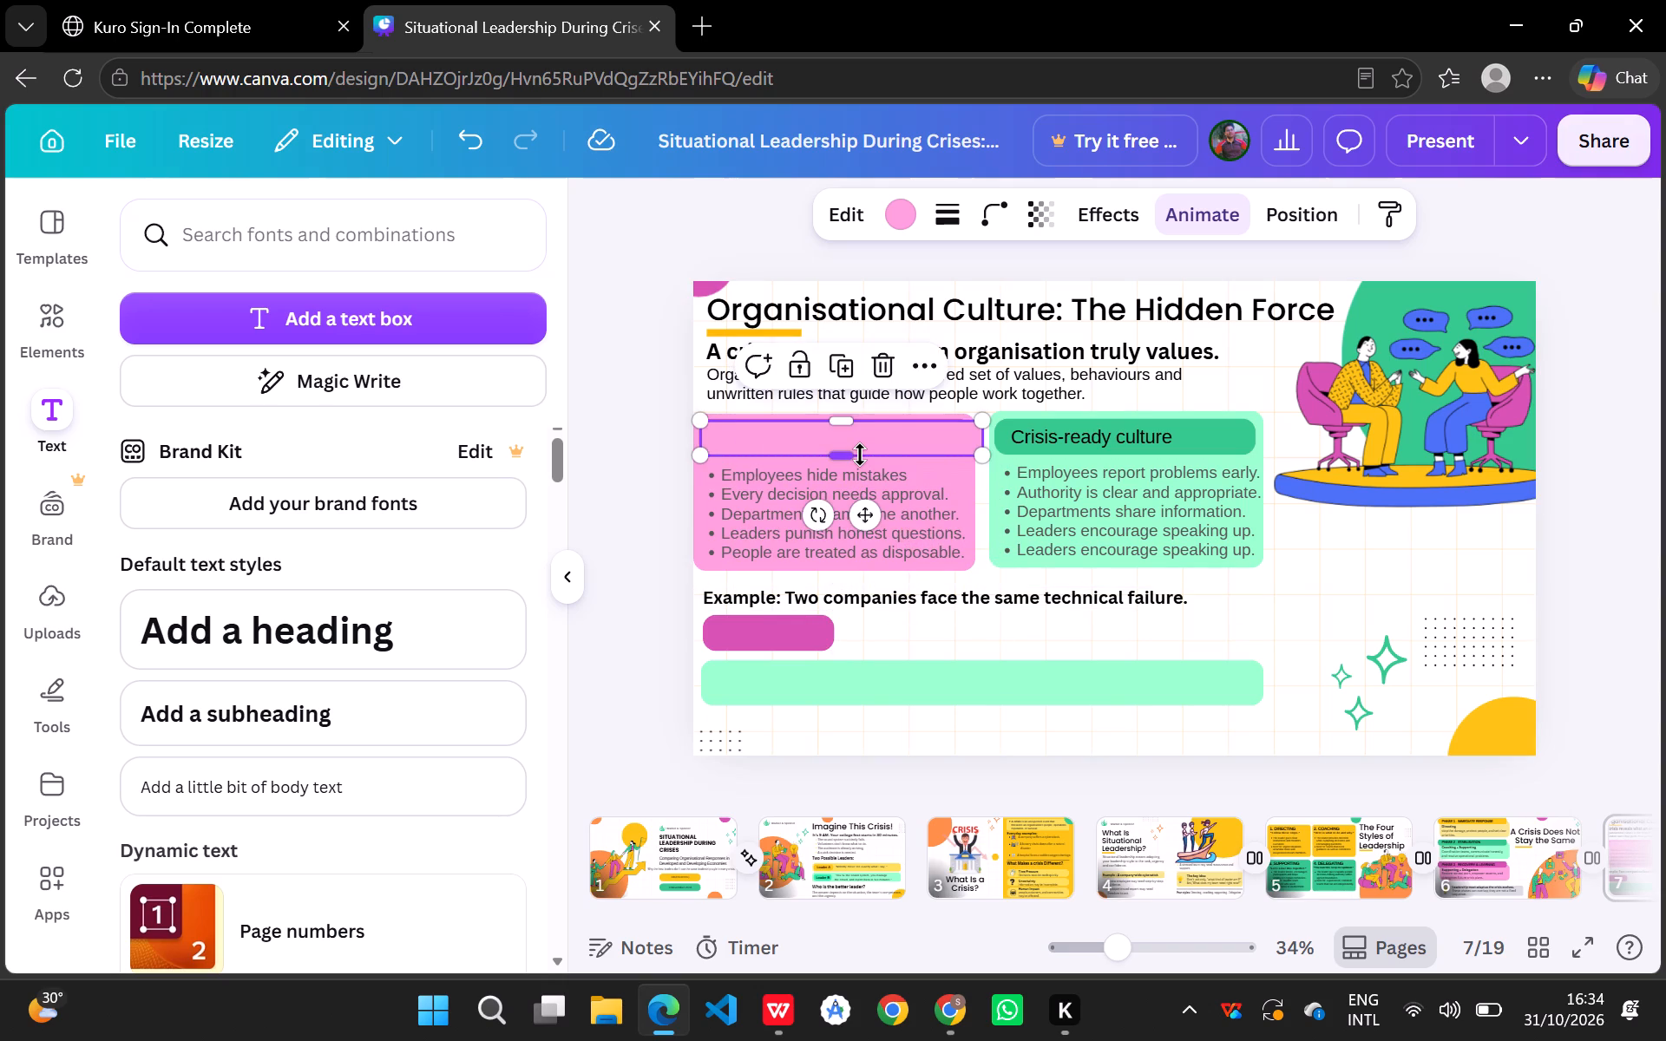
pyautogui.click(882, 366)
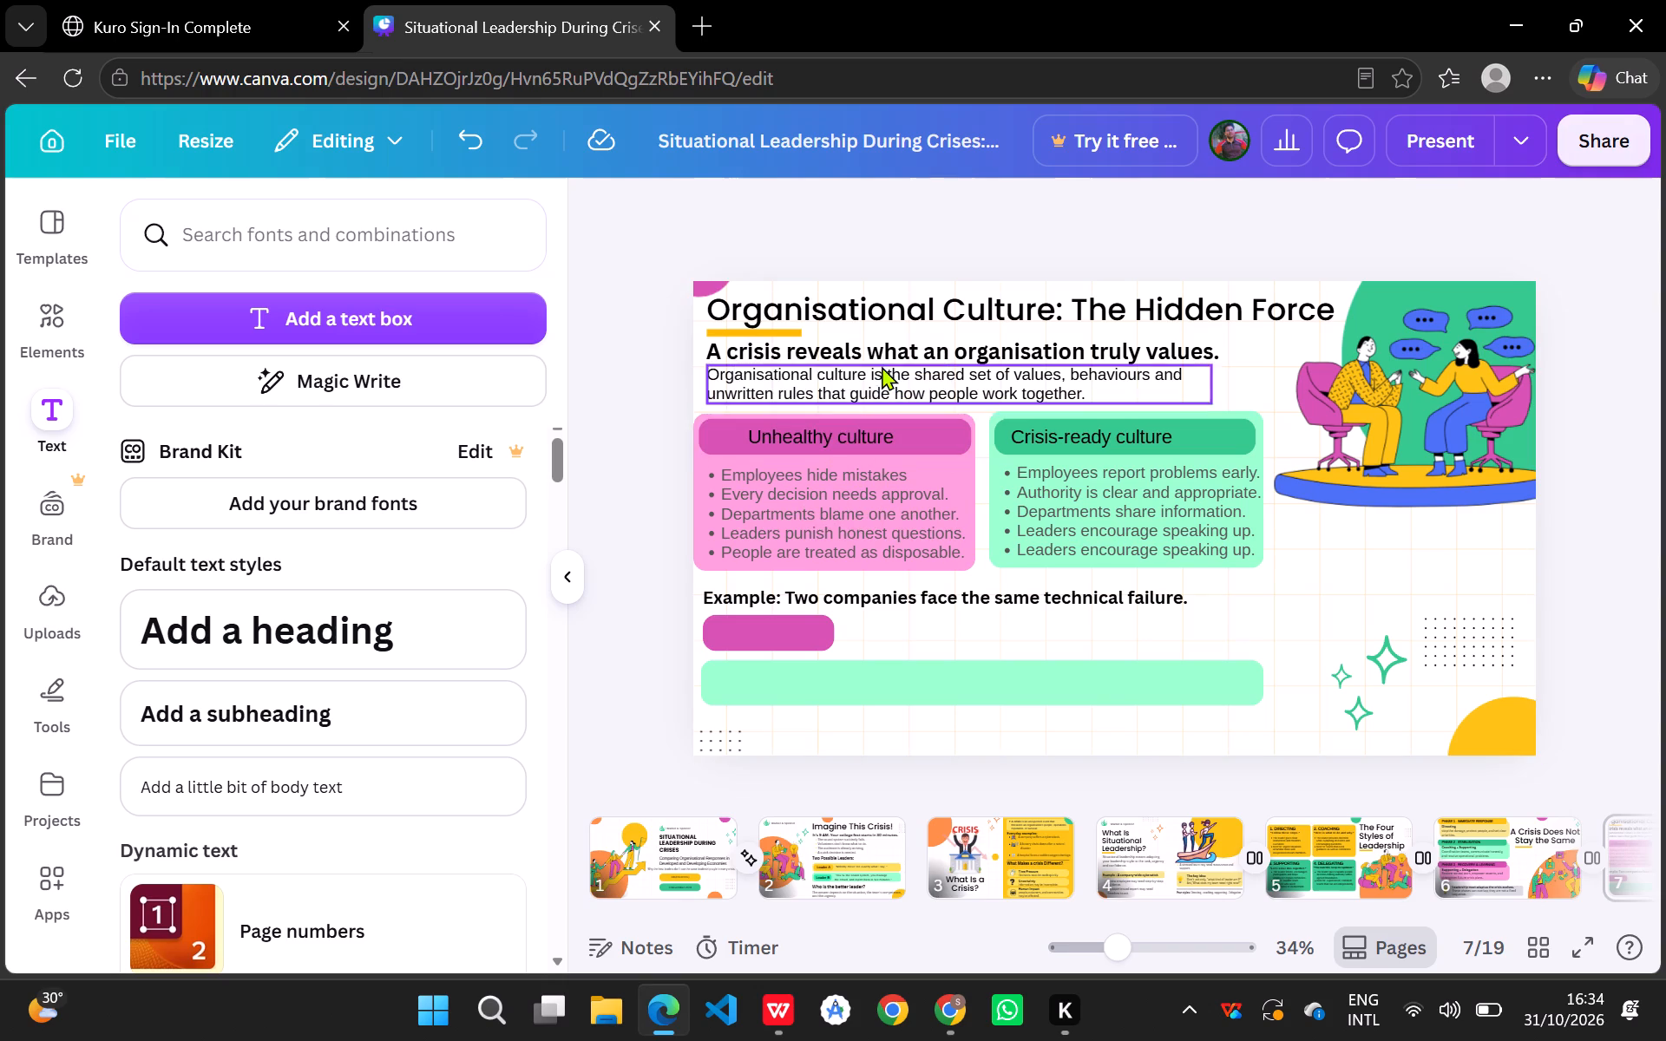
# Duplicate the wide light green bar and place the copy directly above it, over the short pink bar with left ends aligned.
pyautogui.click(893, 686)
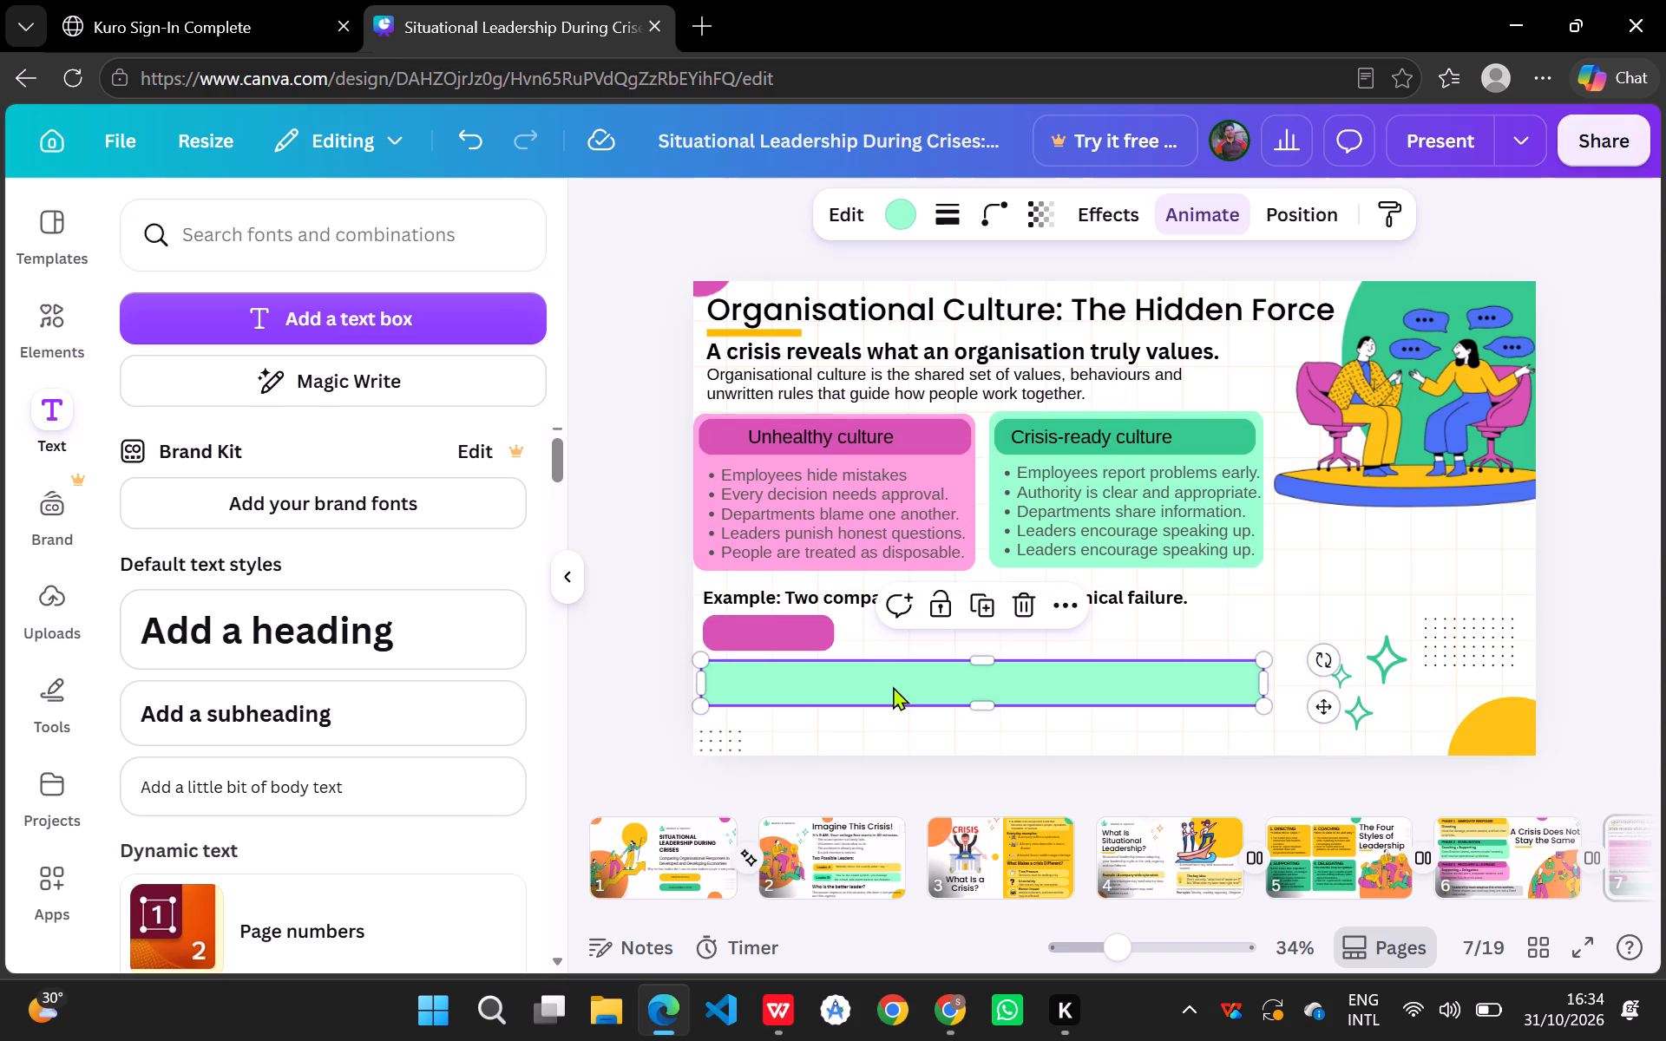
pyautogui.hotkey('ctrl', 'c')
pyautogui.click(894, 636)
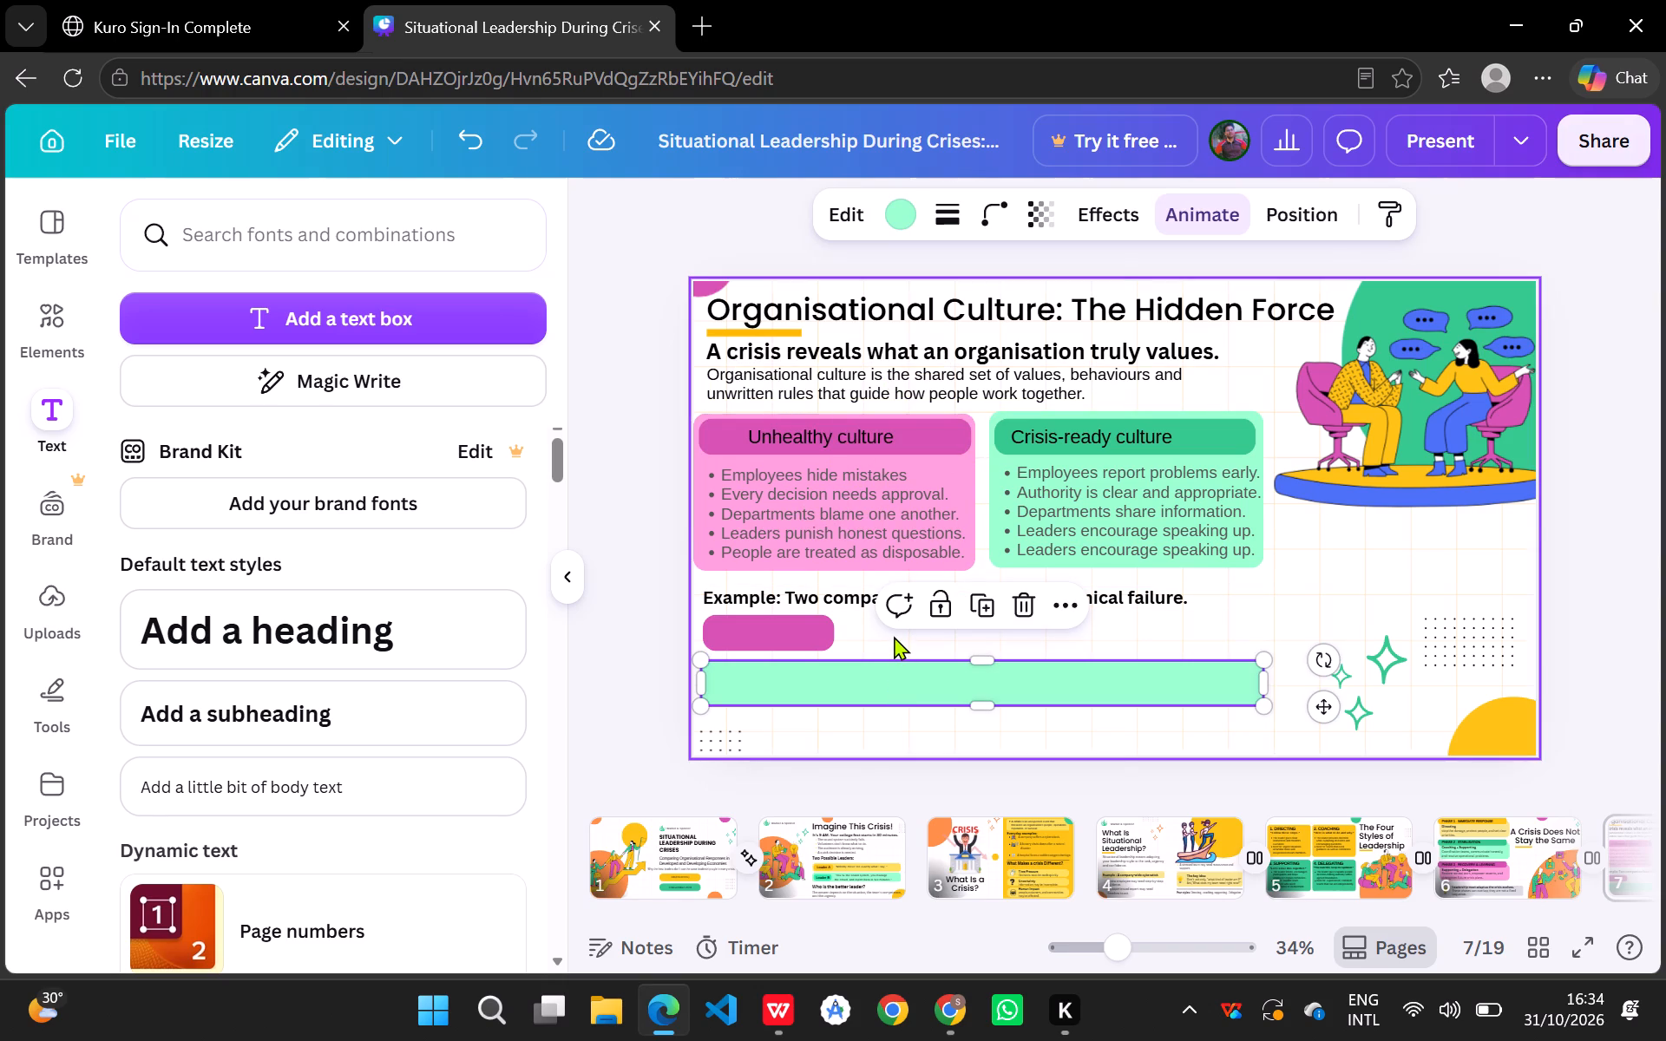
pyautogui.hotkey('ctrl', 'v')
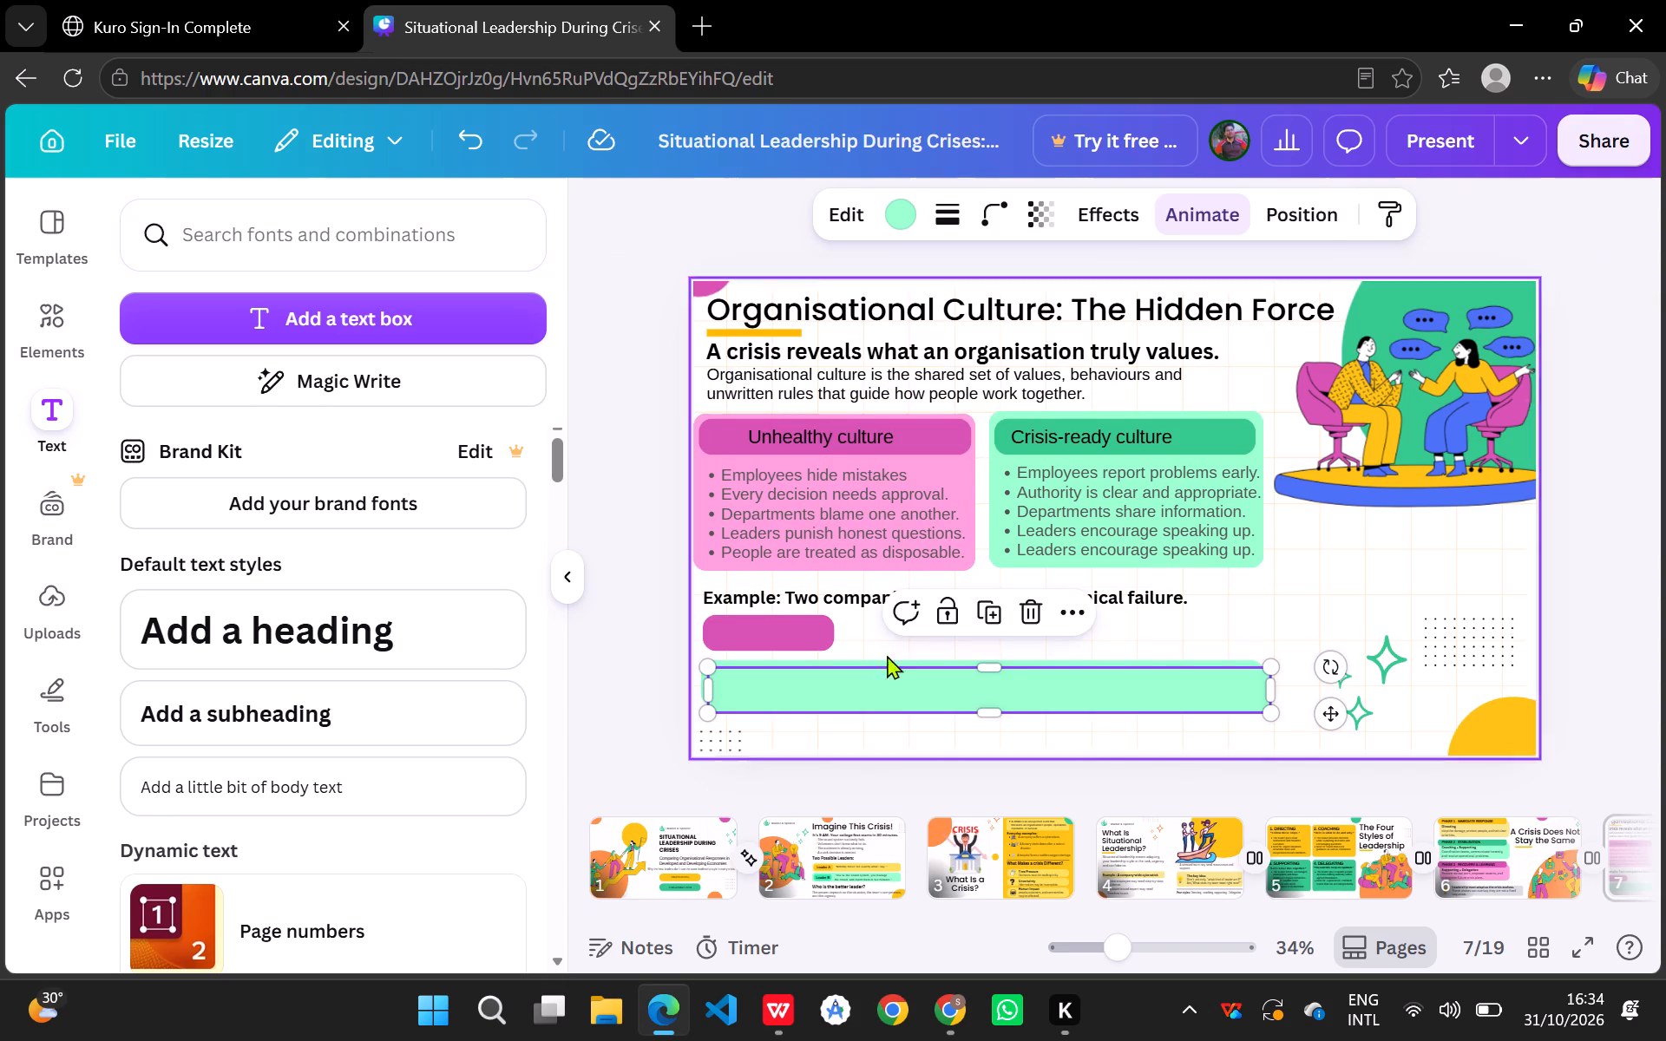
pyautogui.click(877, 676)
pyautogui.moveTo(872, 696); pyautogui.dragTo(872, 691)
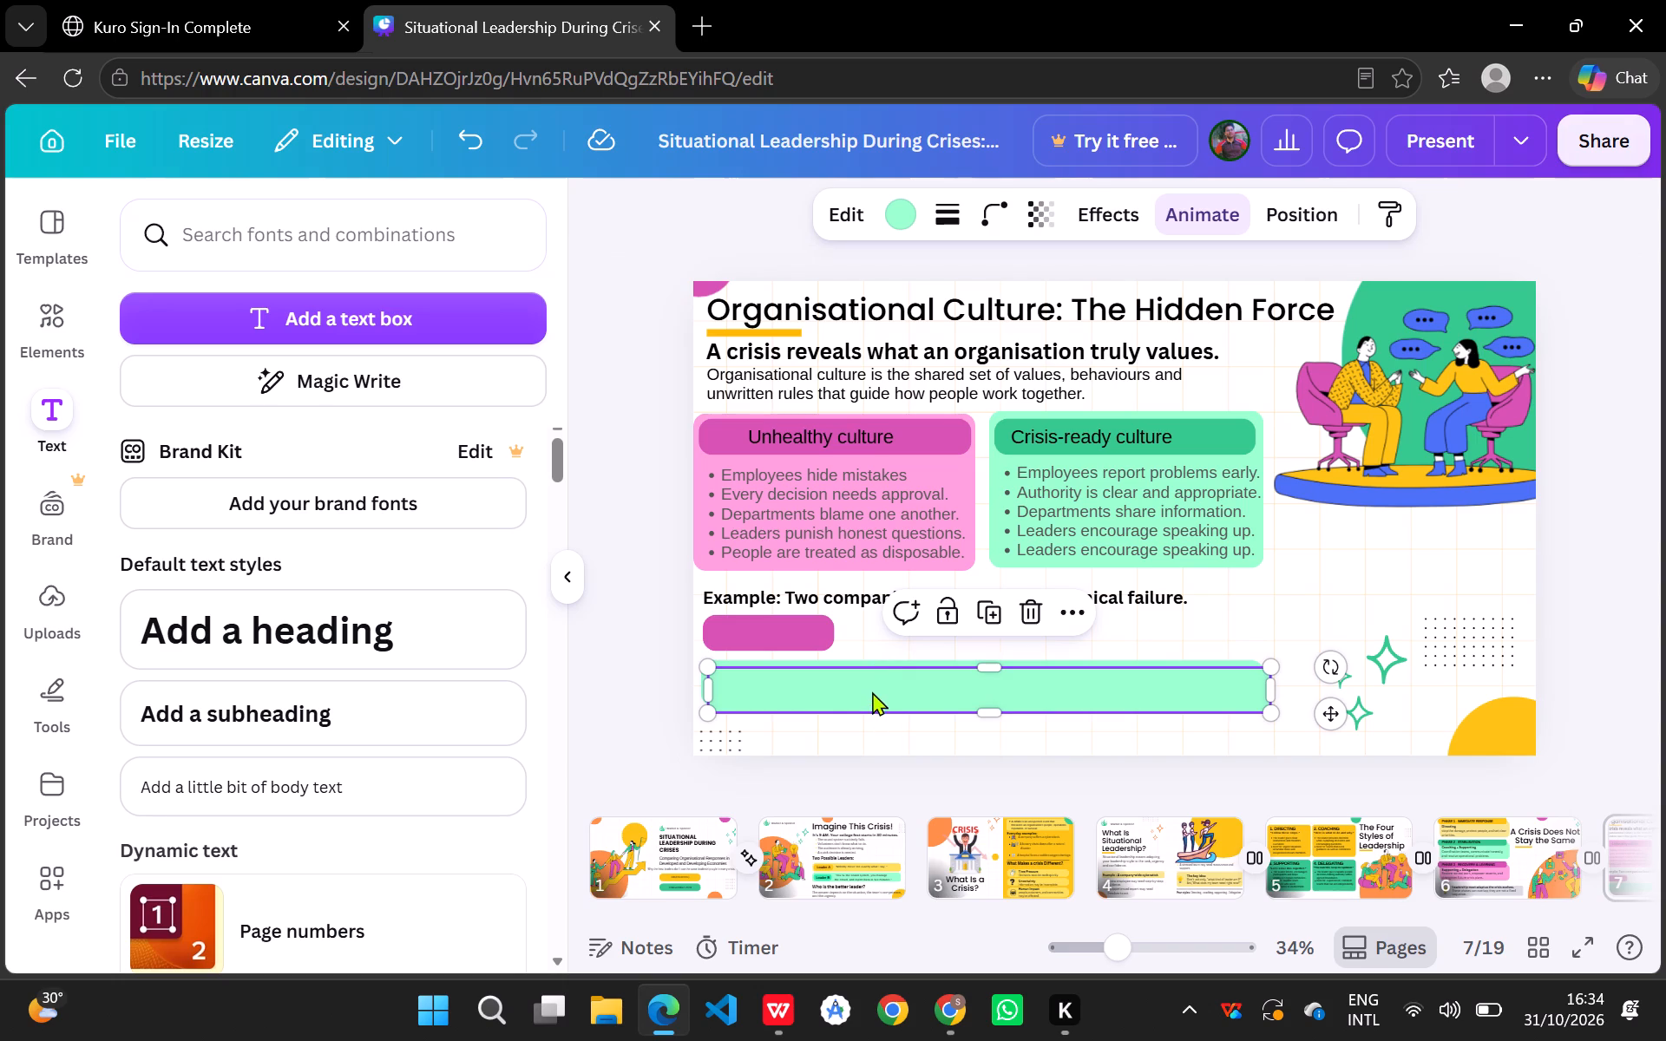
pyautogui.moveTo(872, 691); pyautogui.dragTo(863, 641)
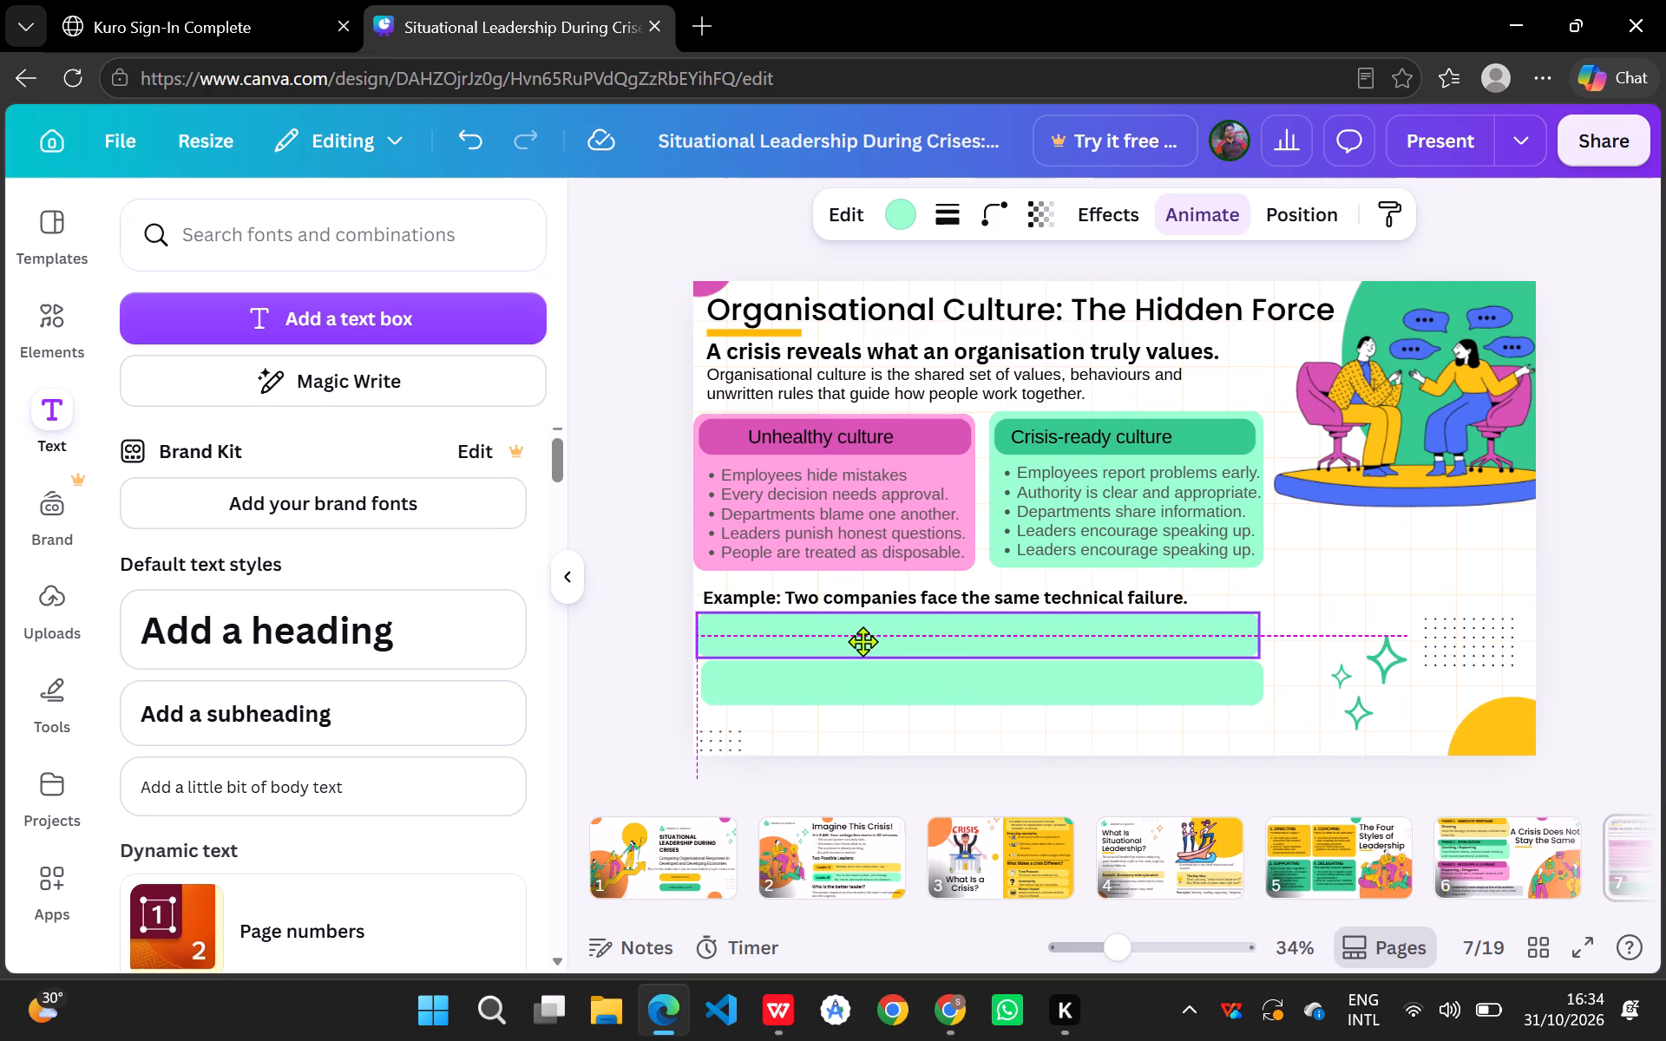
pyautogui.moveTo(863, 641); pyautogui.dragTo(865, 642)
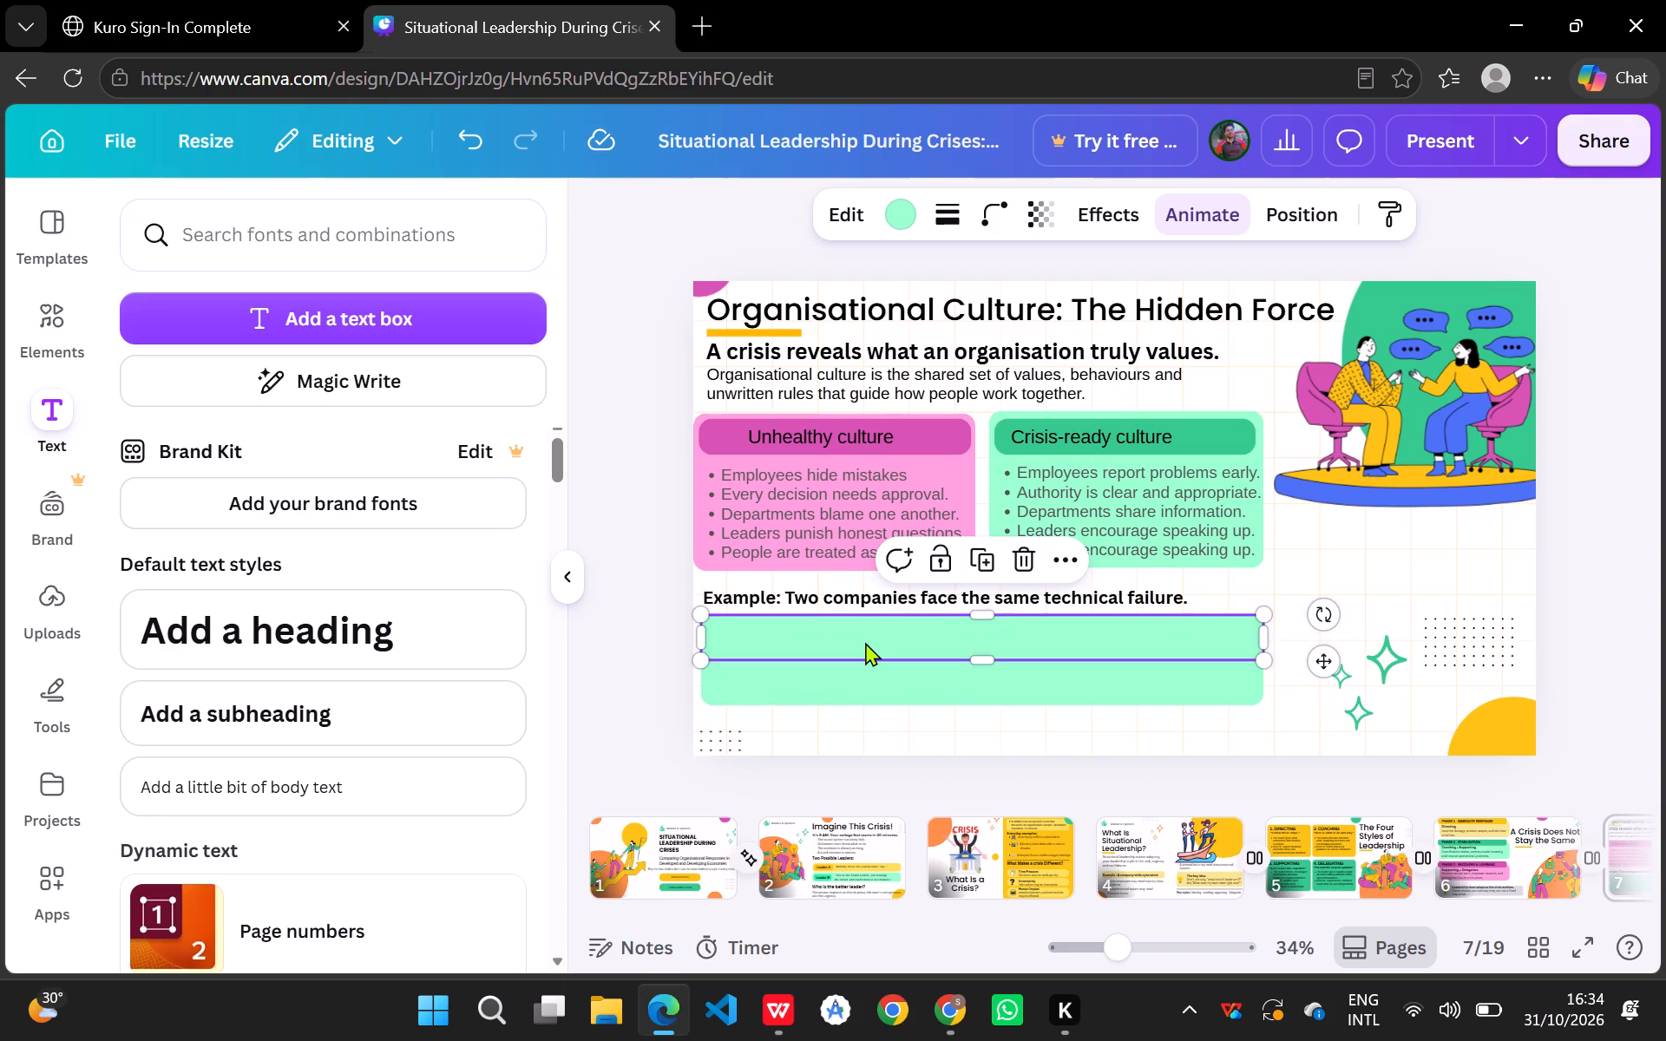
# Recolour the upper light green bar to the light pink of the "Unhealthy culture" panel.
pyautogui.click(908, 214)
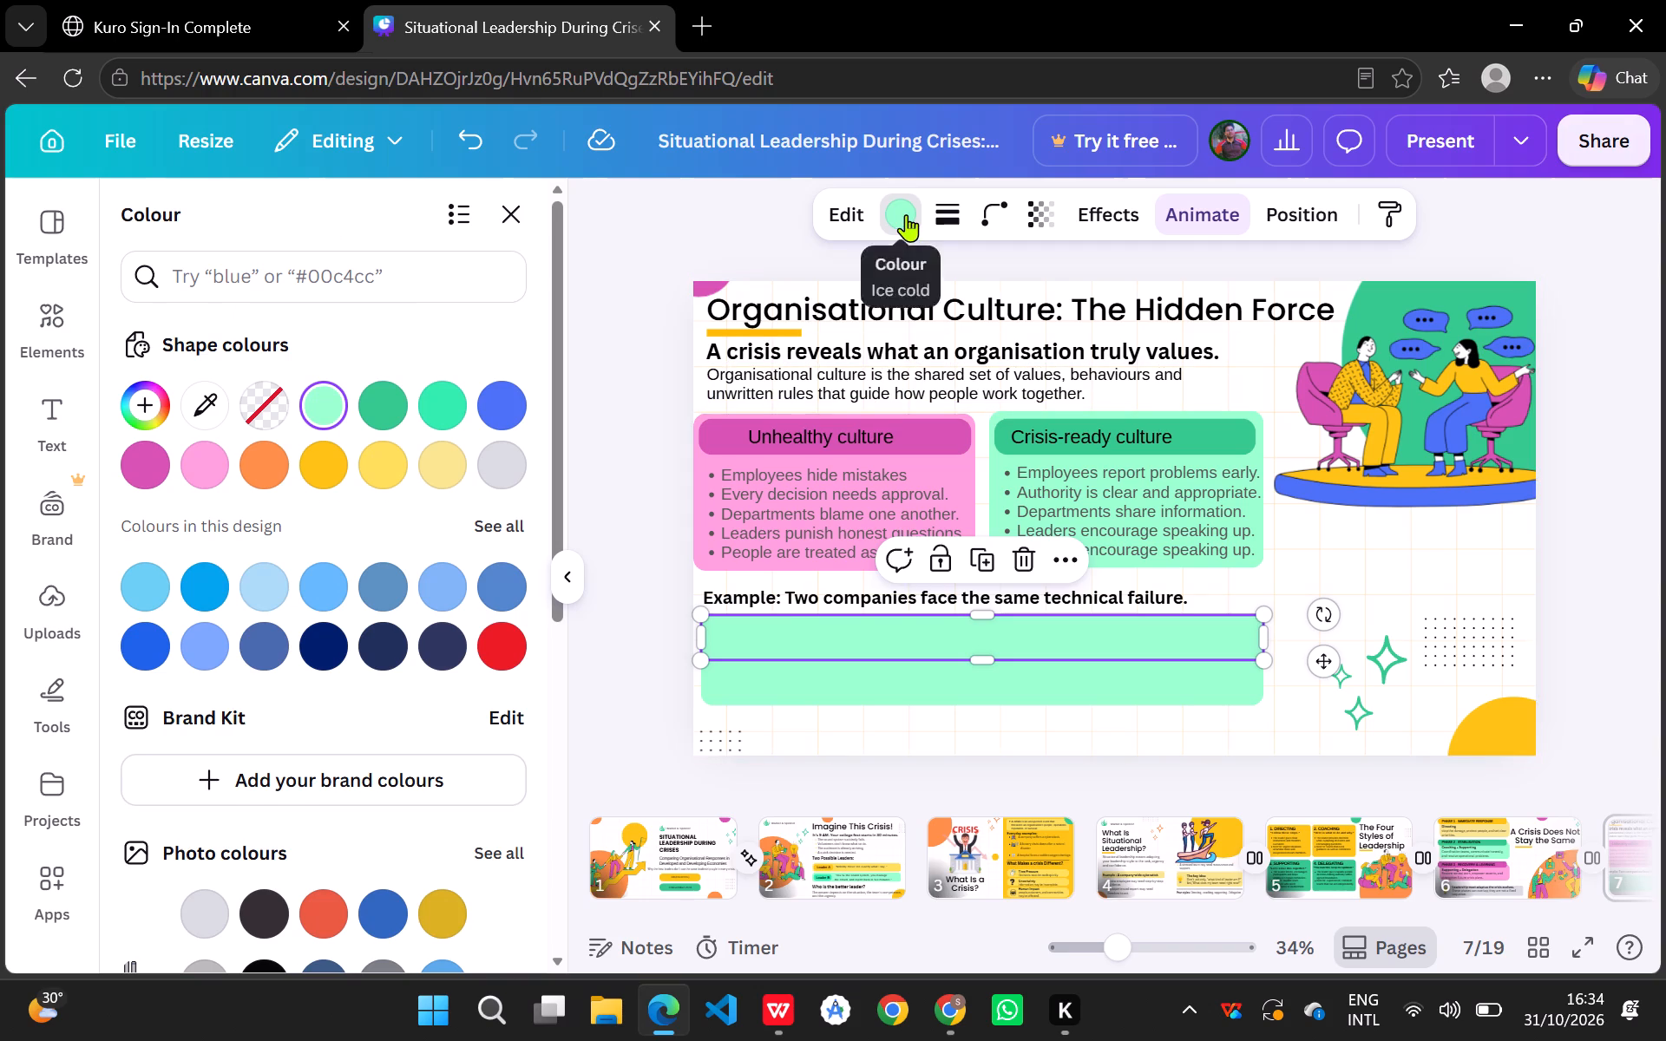
pyautogui.click(906, 214)
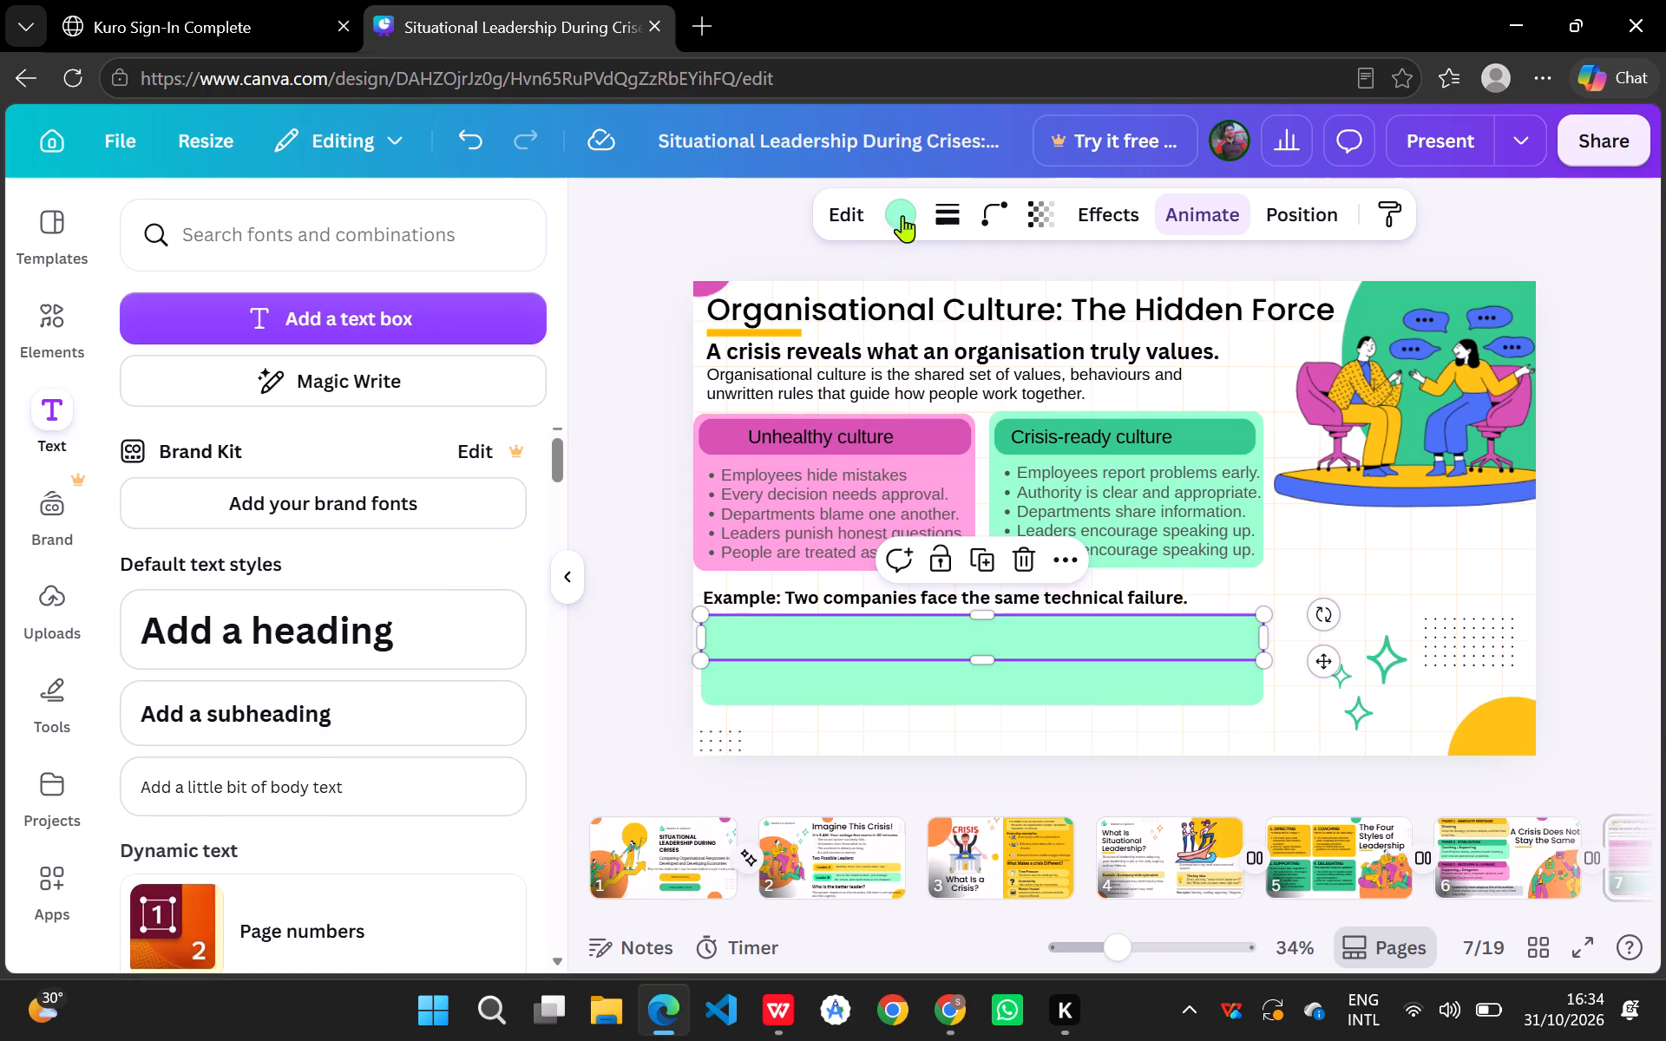
pyautogui.click(798, 641)
pyautogui.click(901, 717)
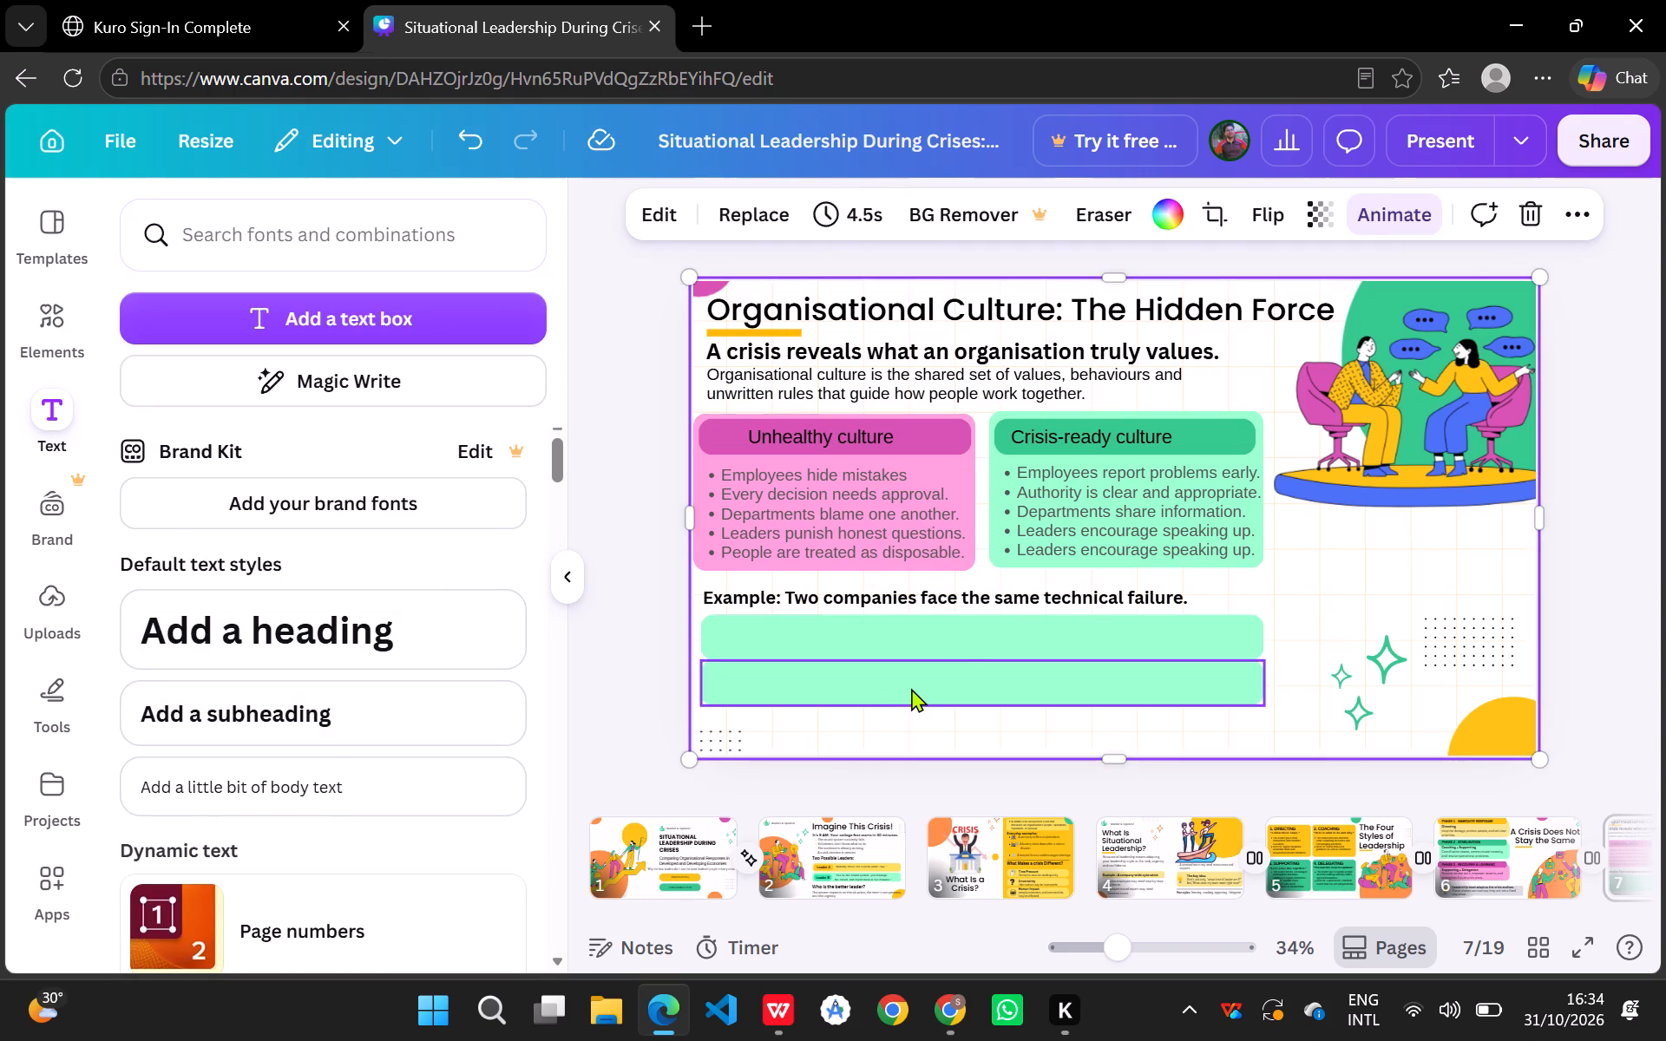
pyautogui.click(911, 688)
pyautogui.click(908, 642)
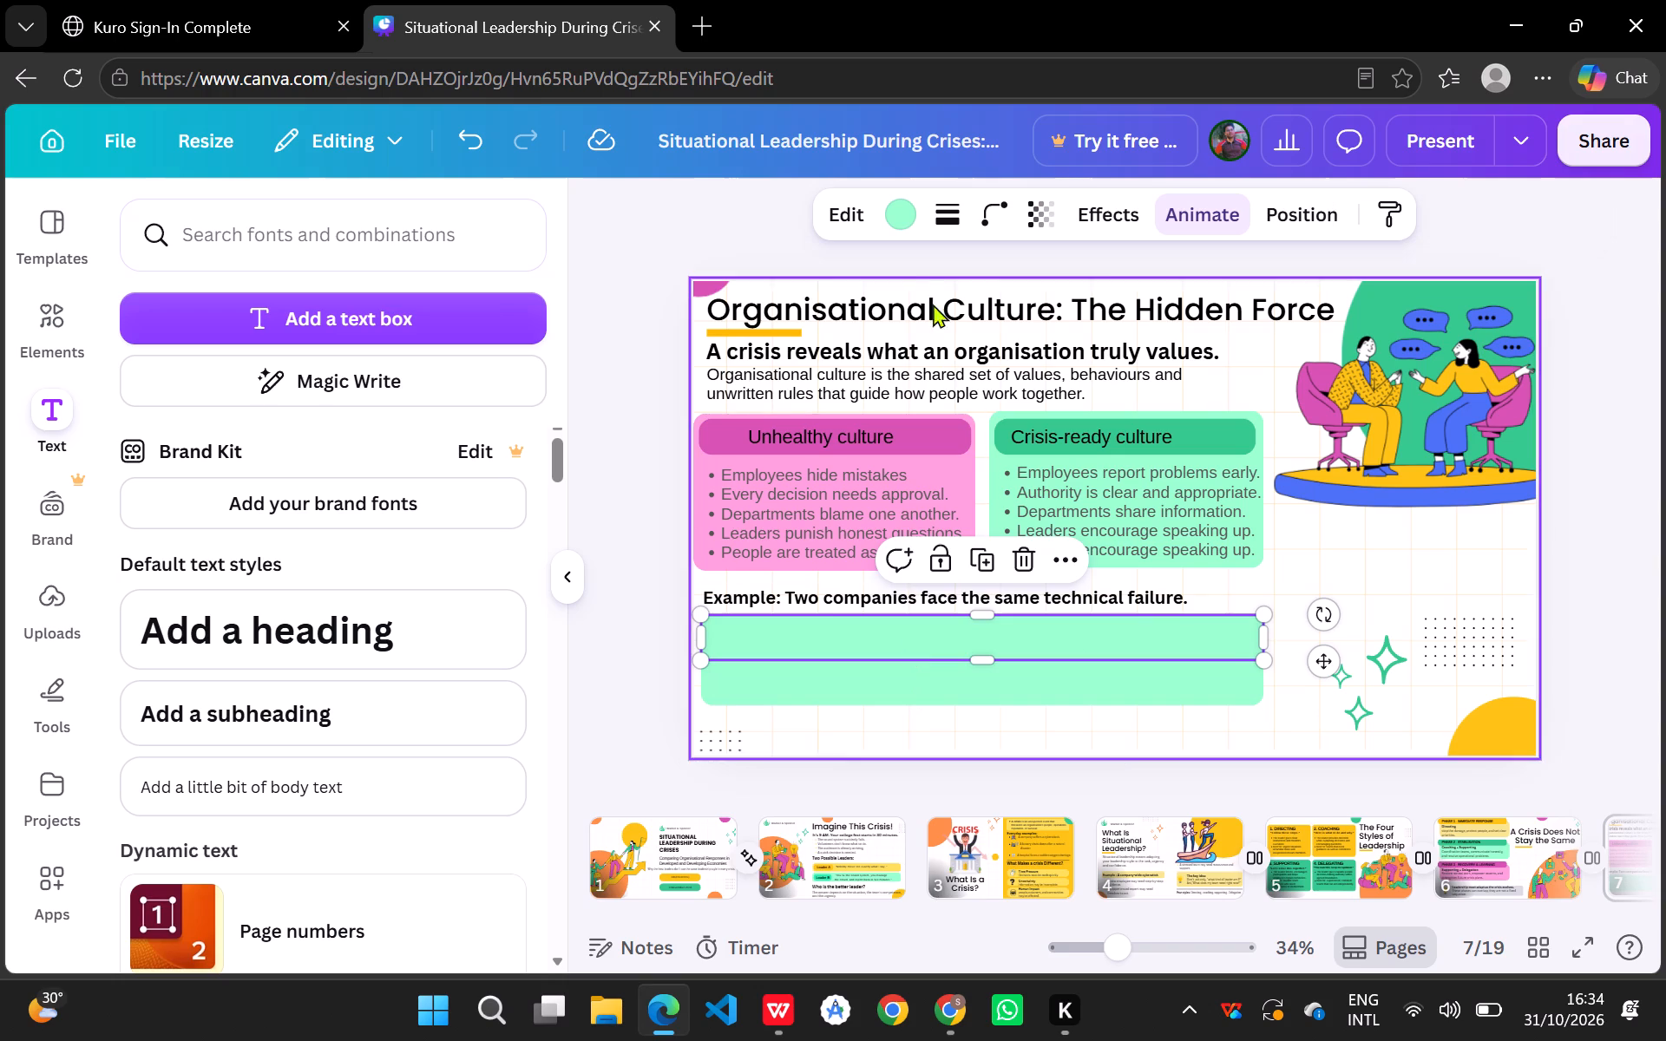
pyautogui.click(901, 221)
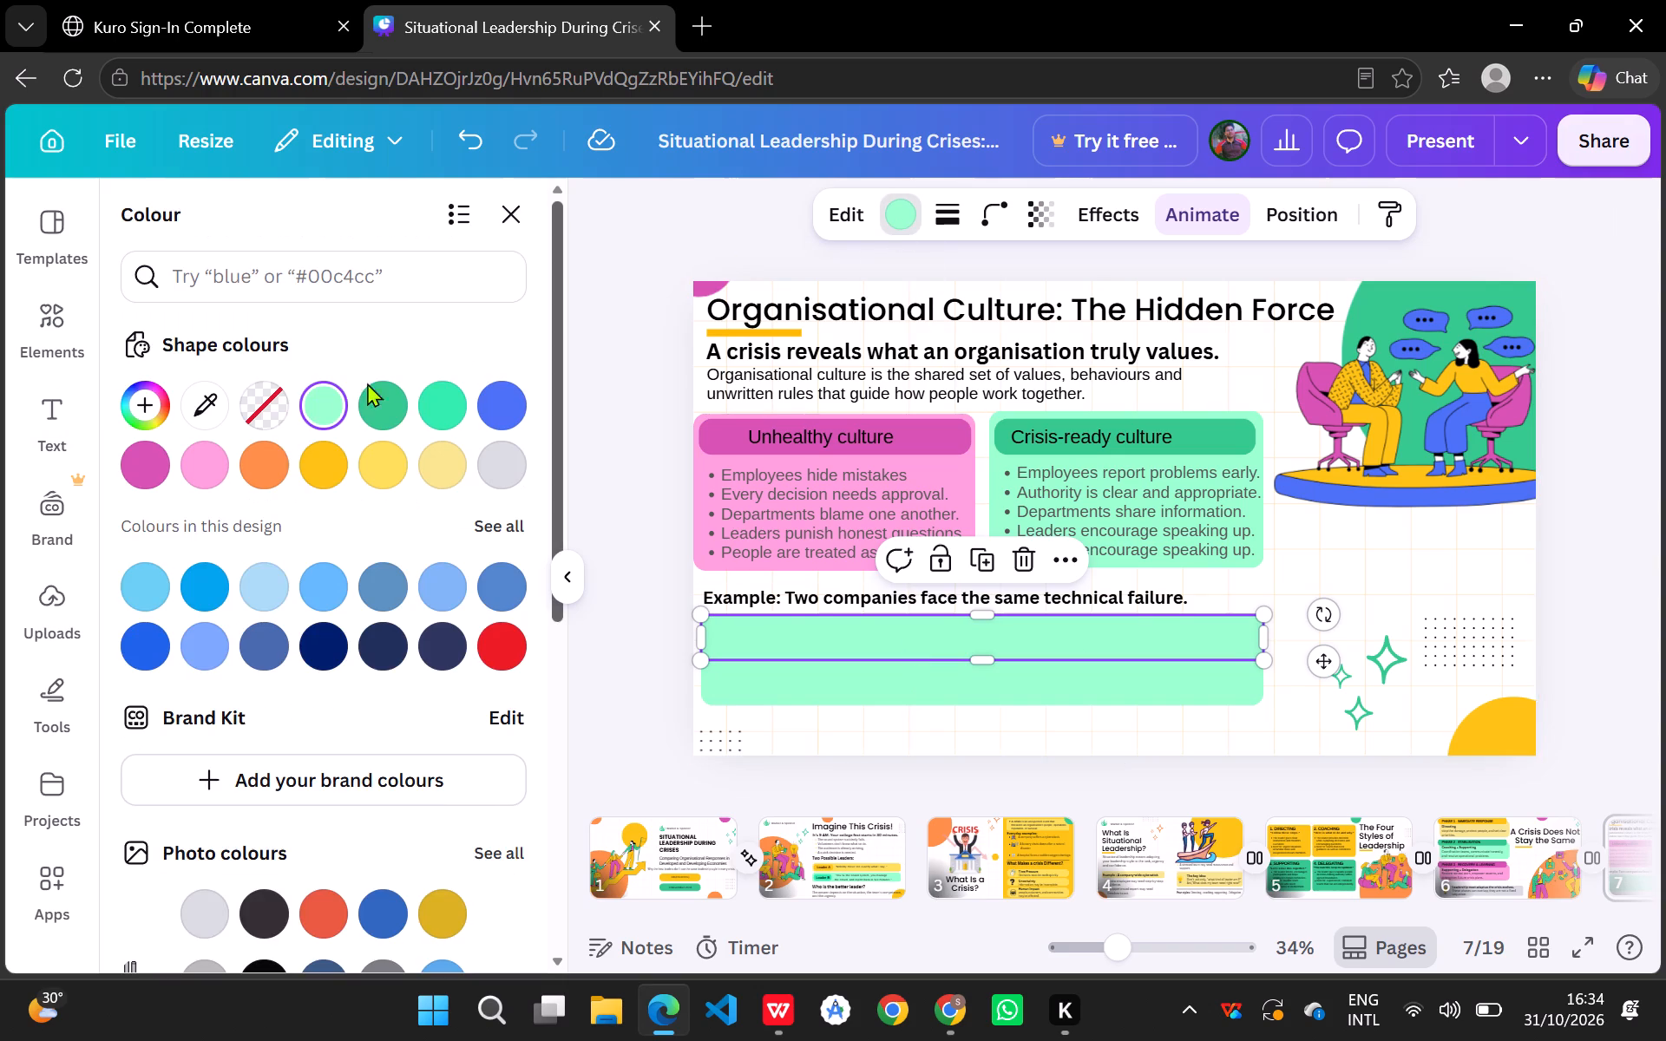
pyautogui.click(199, 471)
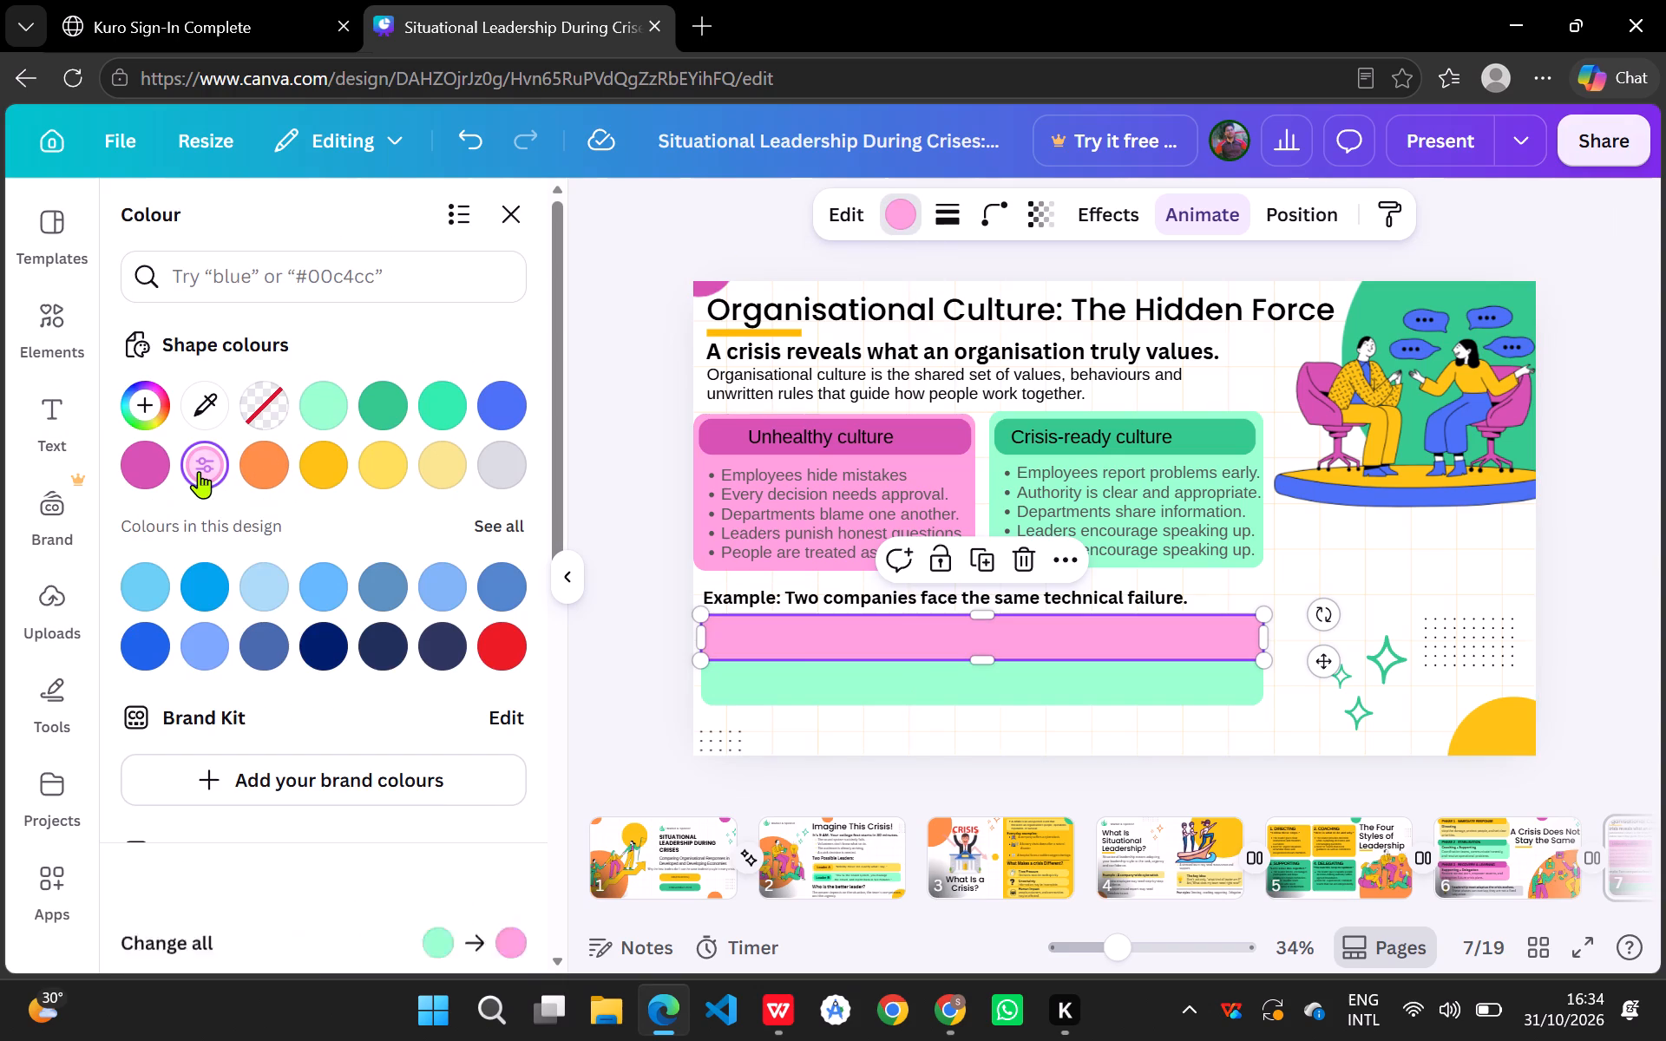
# Move the wide light green bar down slightly and centre the short green bar vertically behind its left end.
pyautogui.click(861, 690)
pyautogui.moveTo(861, 690); pyautogui.dragTo(859, 710)
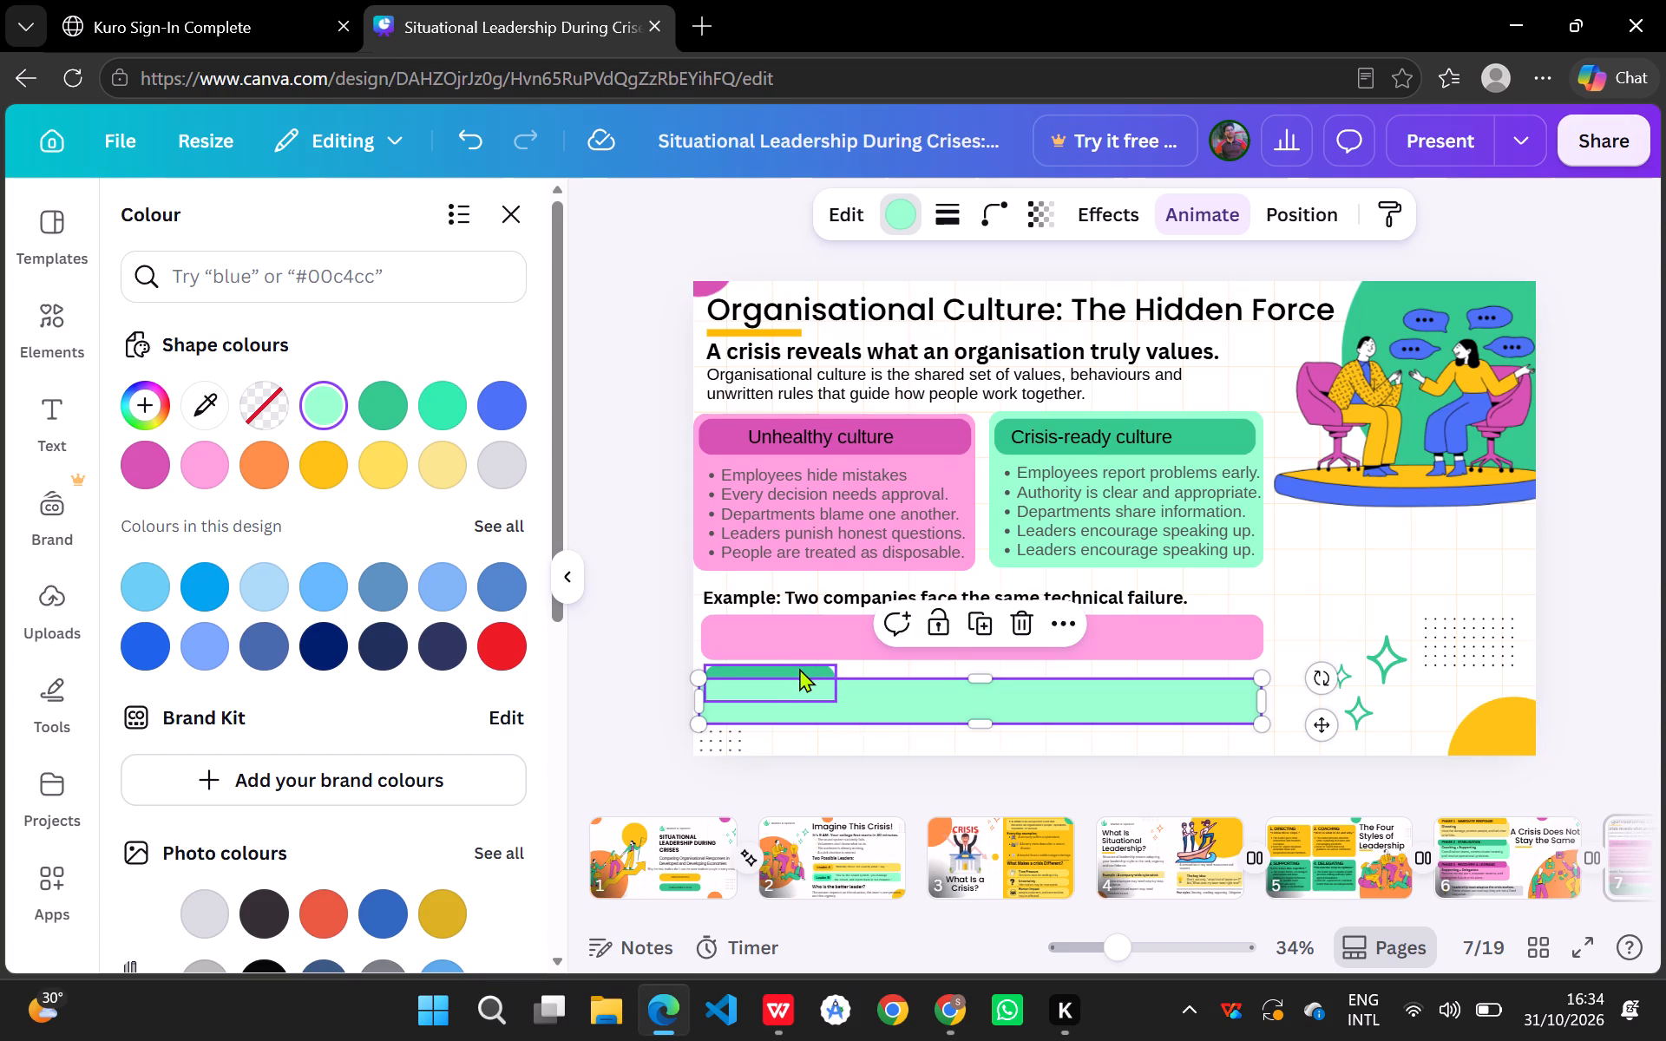
pyautogui.moveTo(799, 668); pyautogui.dragTo(803, 686)
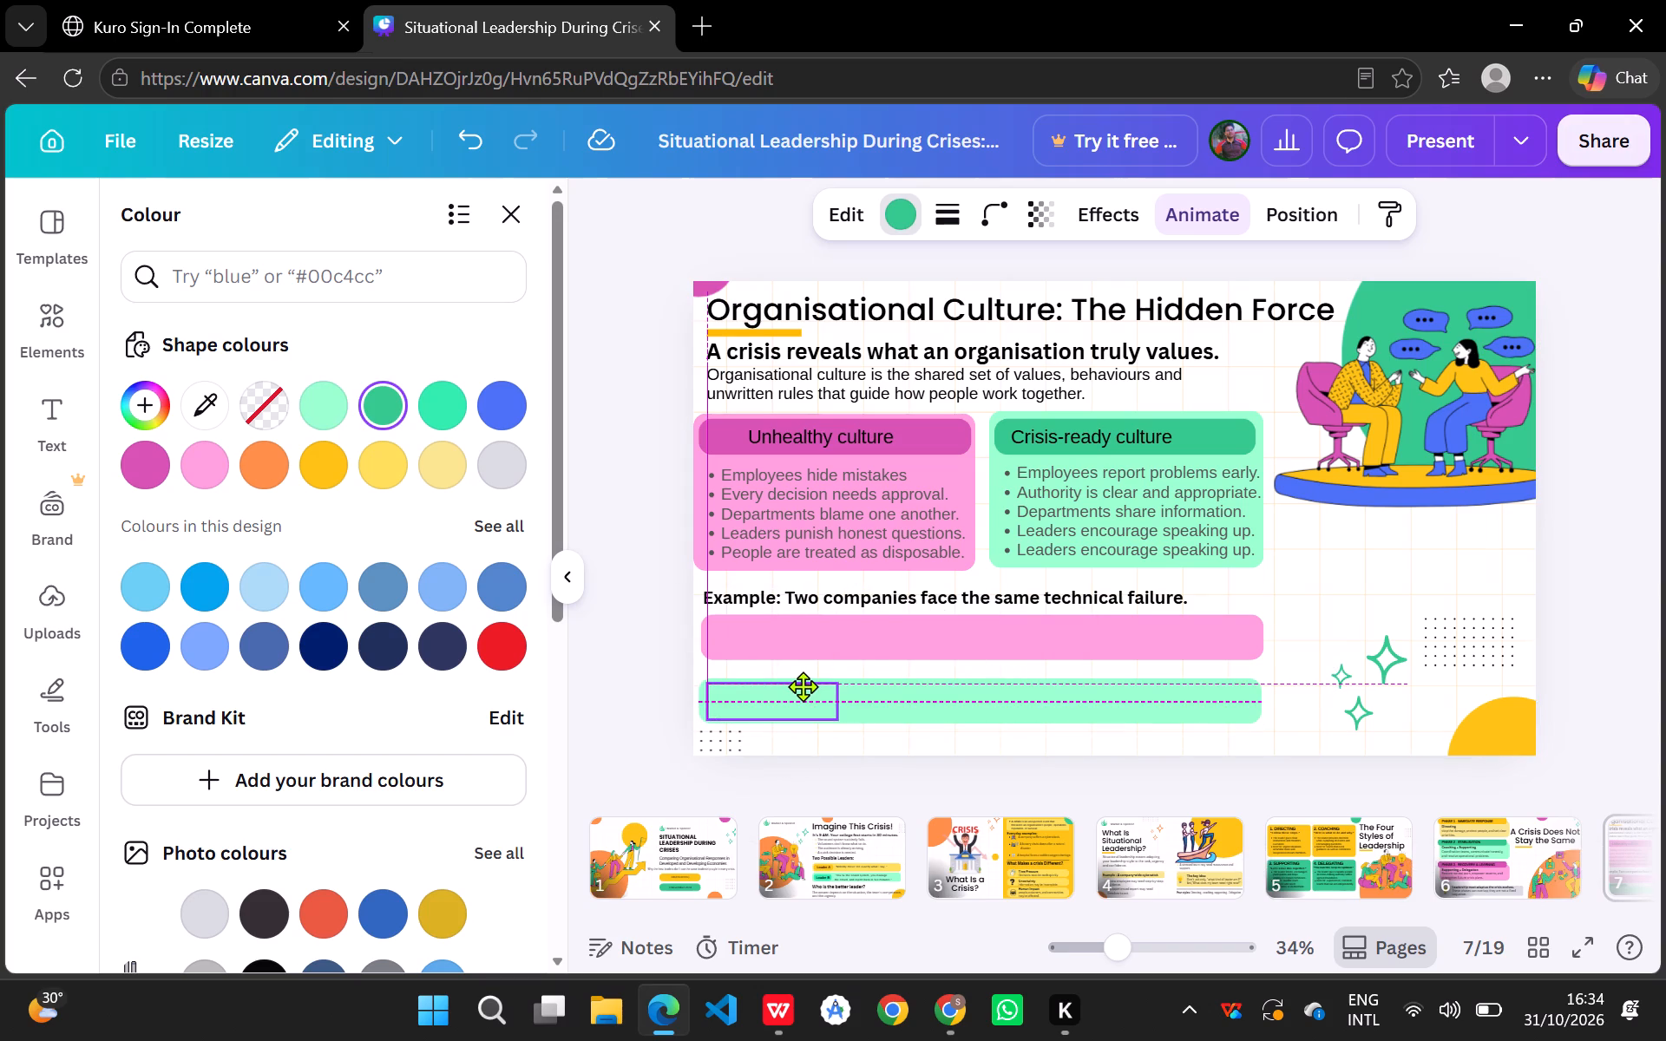
pyautogui.moveTo(803, 686); pyautogui.dragTo(801, 686)
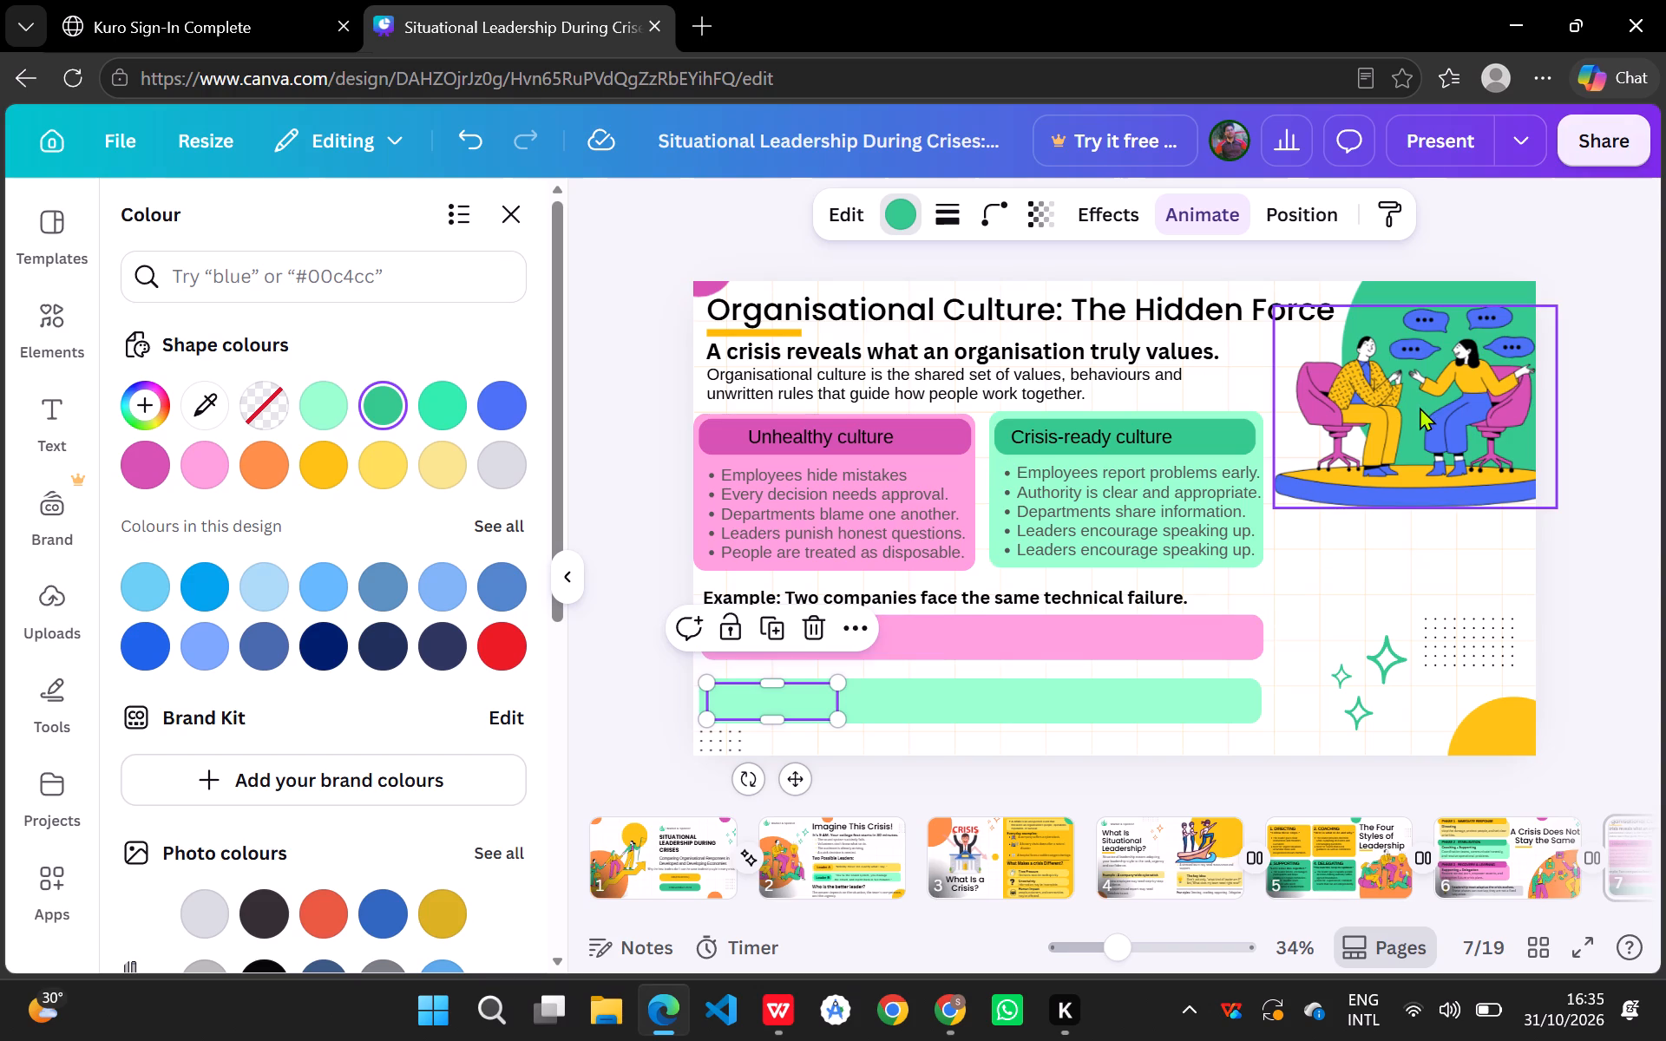
# Move the illustration of the two seated people down so its base sits level with the bottom of the "Crisis-ready culture" panel.
pyautogui.moveTo(1420, 407); pyautogui.dragTo(1441, 439)
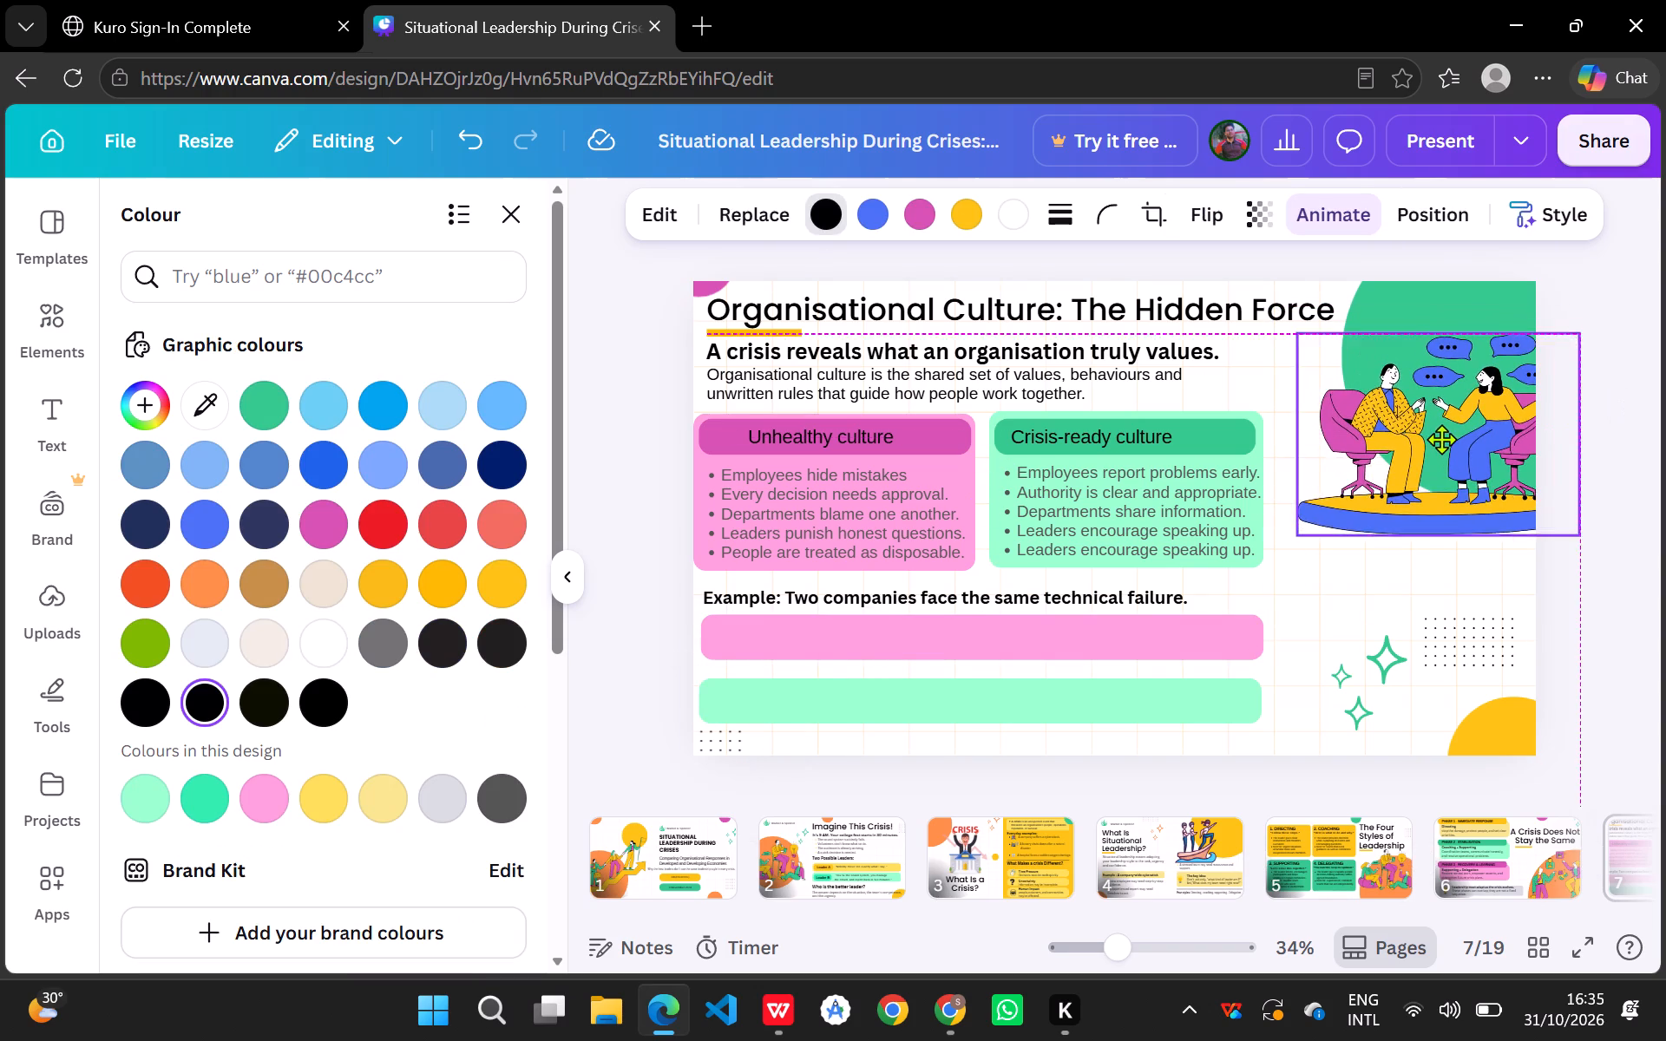
pyautogui.moveTo(1441, 439); pyautogui.dragTo(1441, 451)
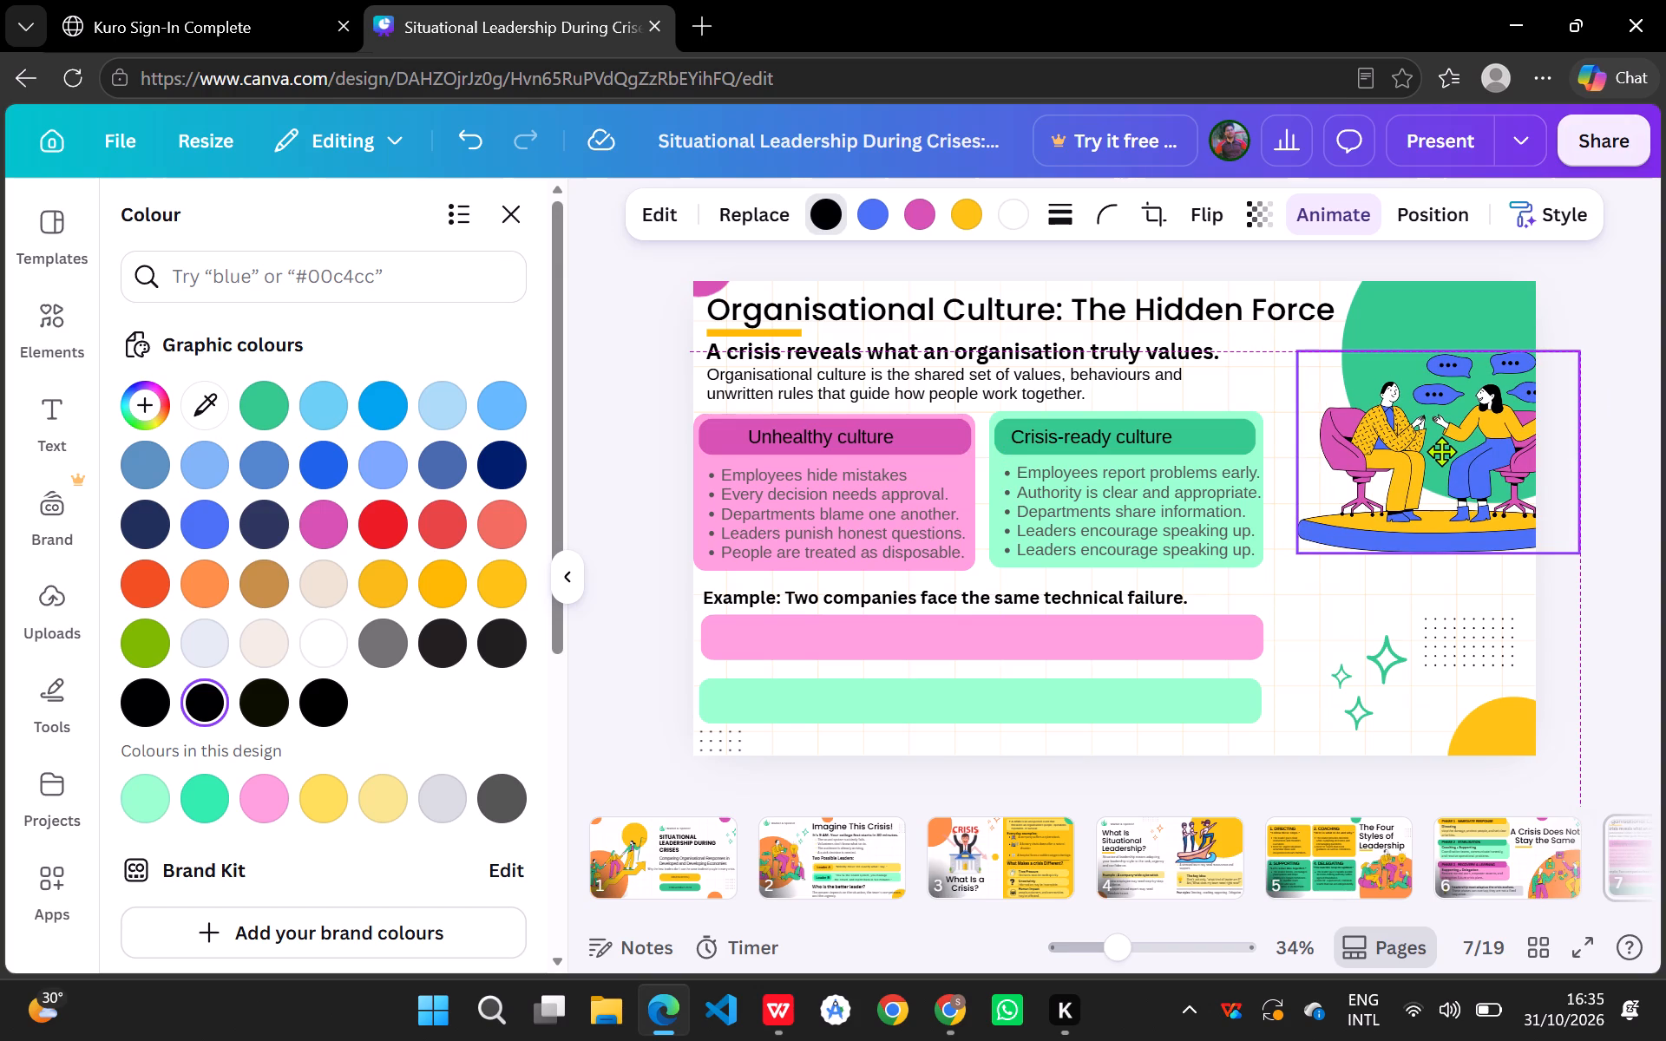
pyautogui.moveTo(1441, 451); pyautogui.dragTo(1427, 460)
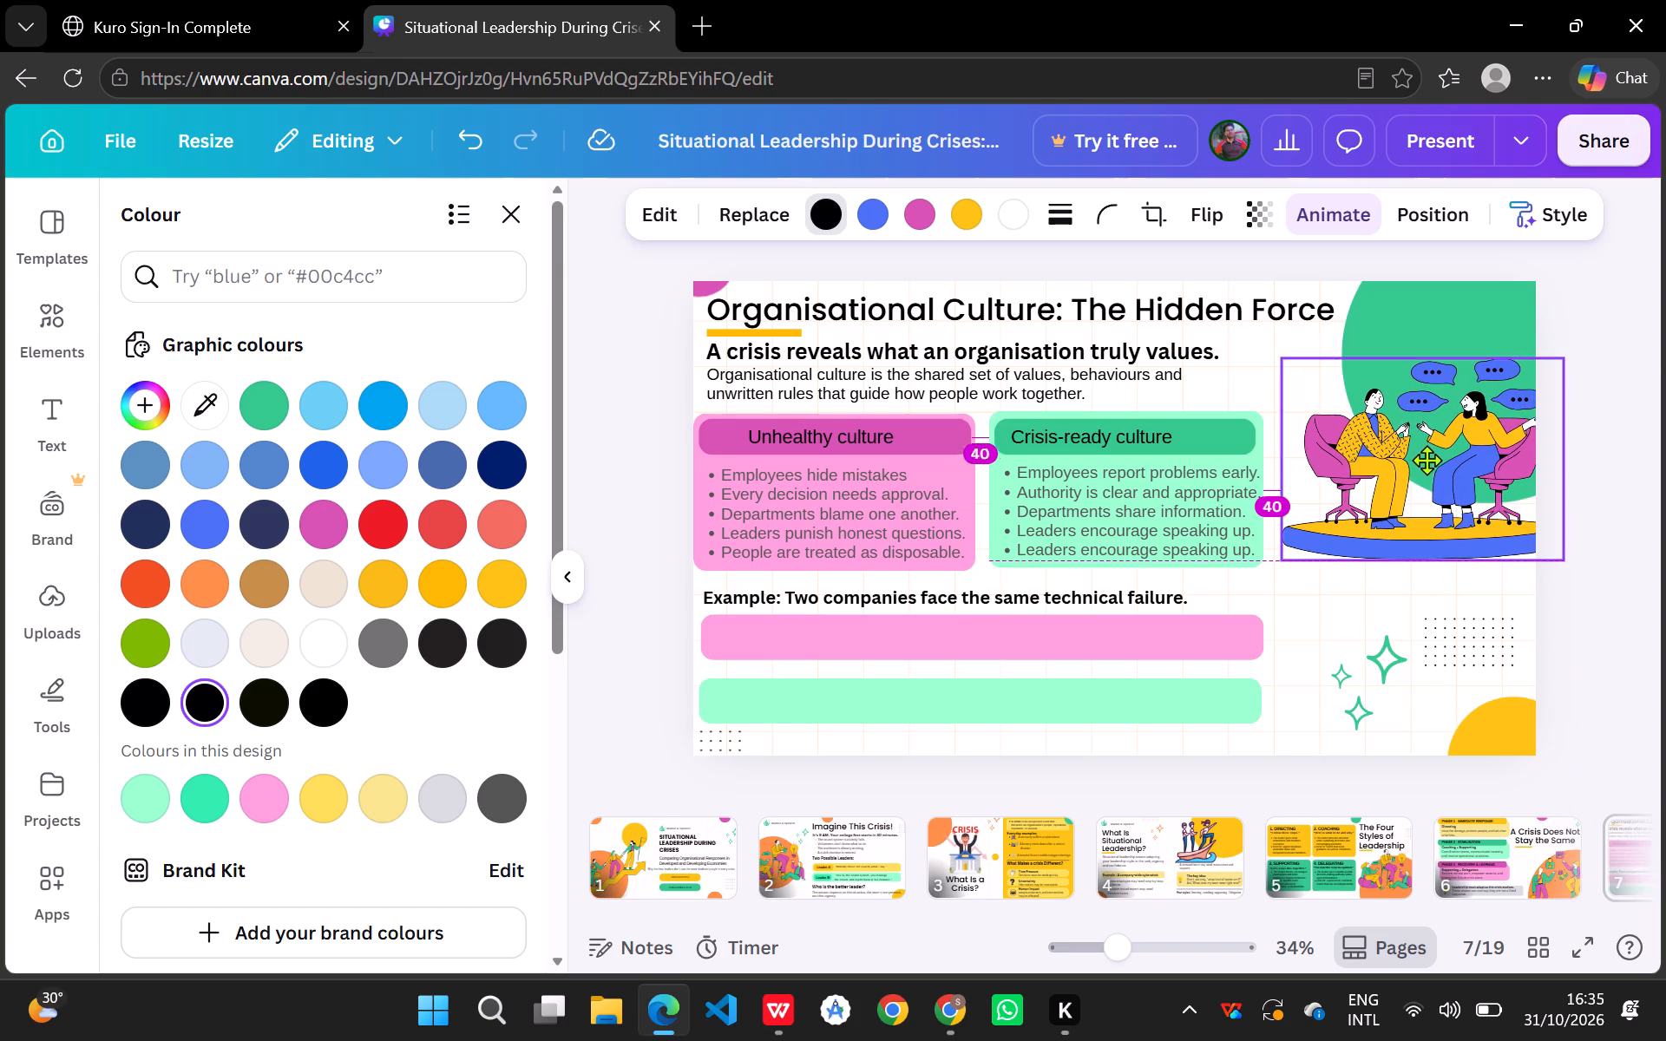
pyautogui.moveTo(1427, 460); pyautogui.dragTo(1422, 461)
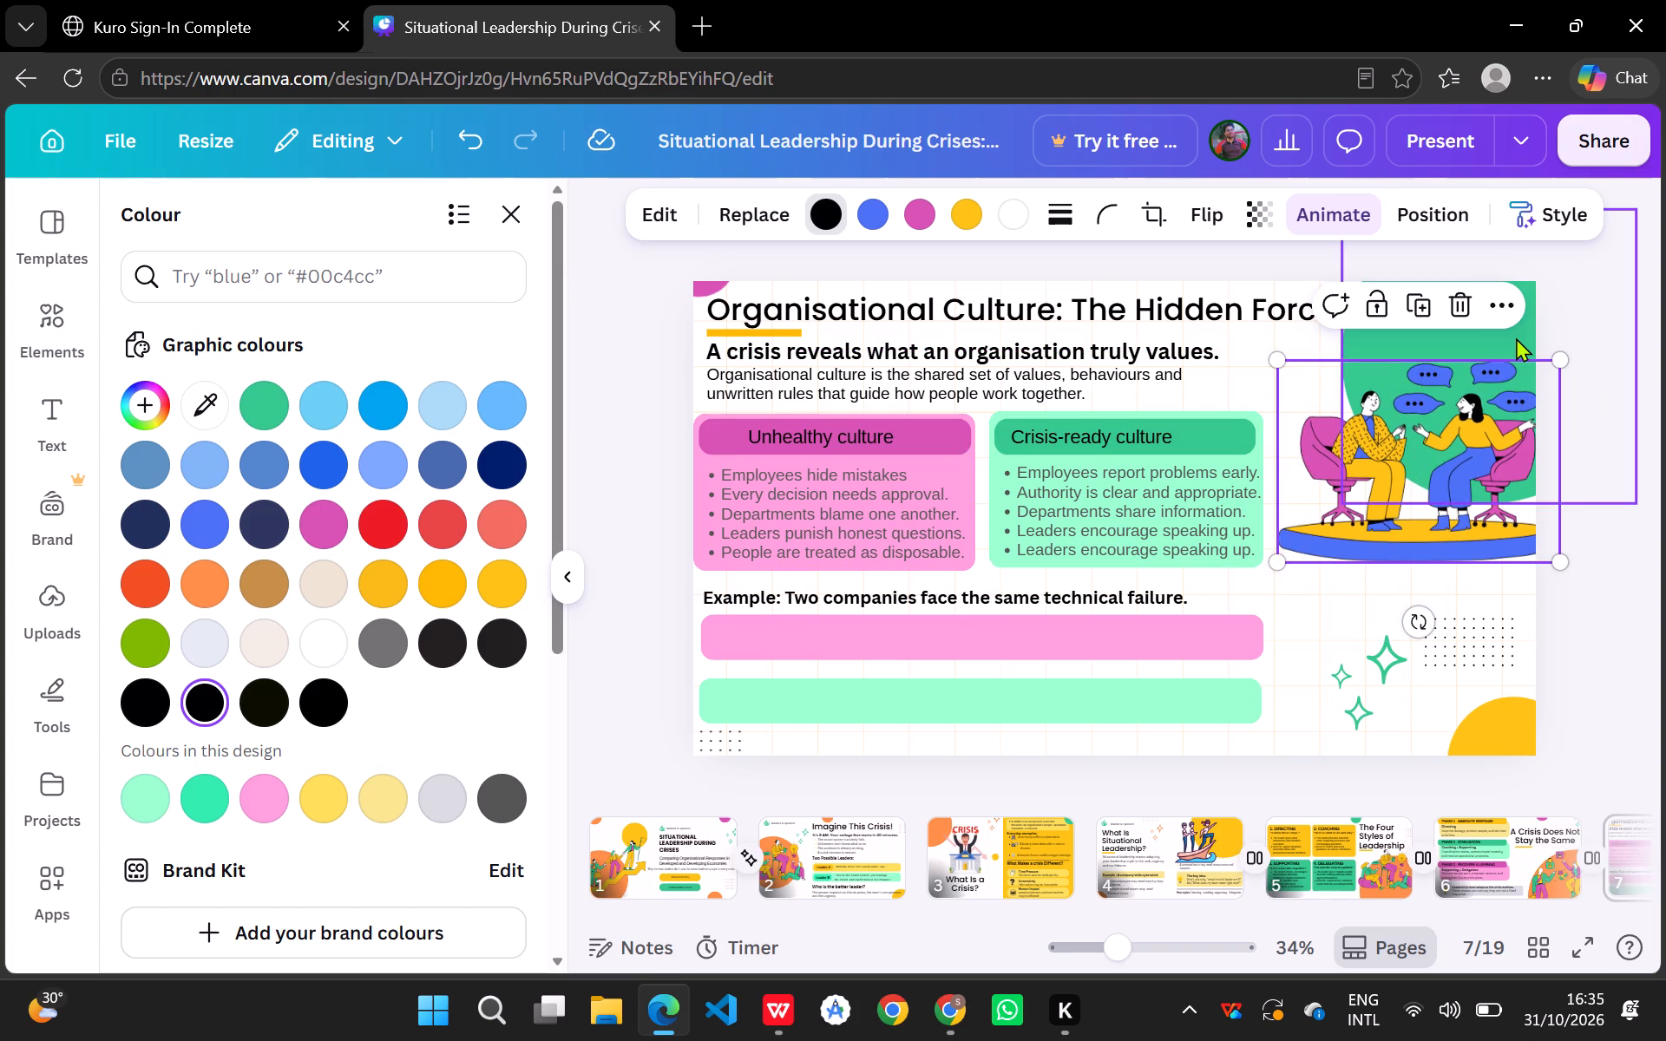
# Move the large green circle down slightly behind the illustration of the seated people.
pyautogui.click(1516, 337)
pyautogui.moveTo(1516, 337); pyautogui.dragTo(1512, 376)
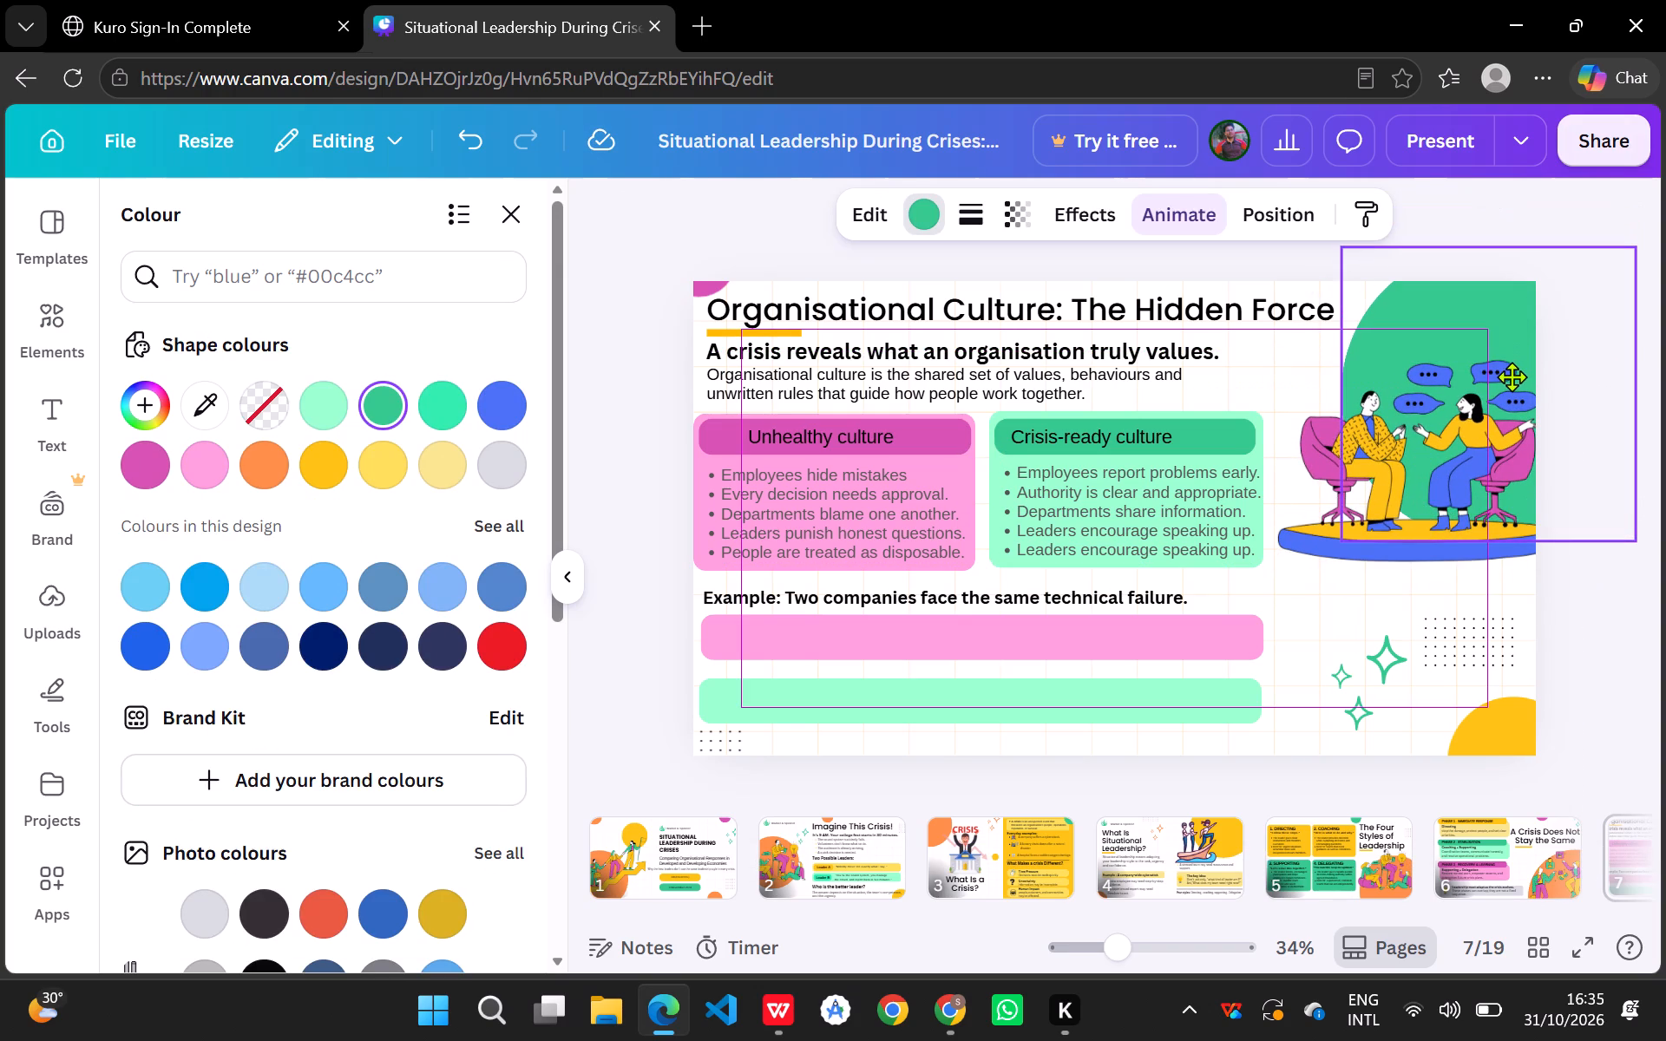
pyautogui.moveTo(1512, 376); pyautogui.dragTo(1517, 380)
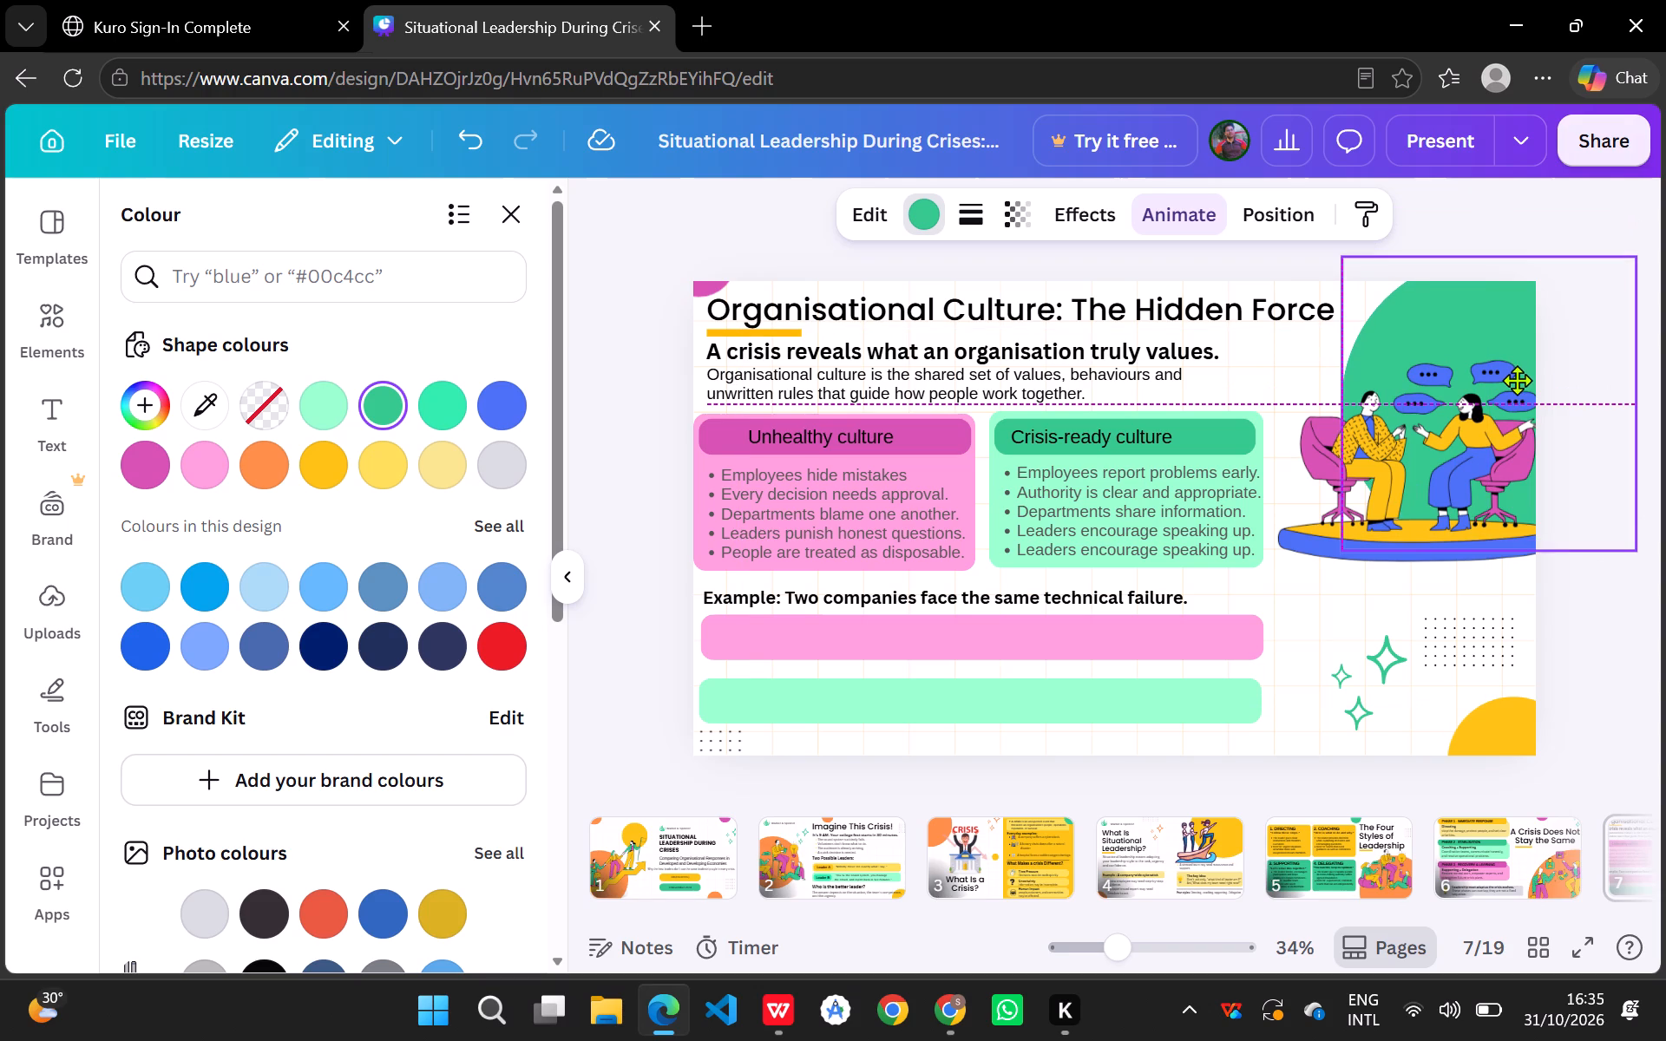
pyautogui.moveTo(1517, 380); pyautogui.dragTo(1518, 383)
pyautogui.moveTo(1518, 383); pyautogui.dragTo(1519, 383)
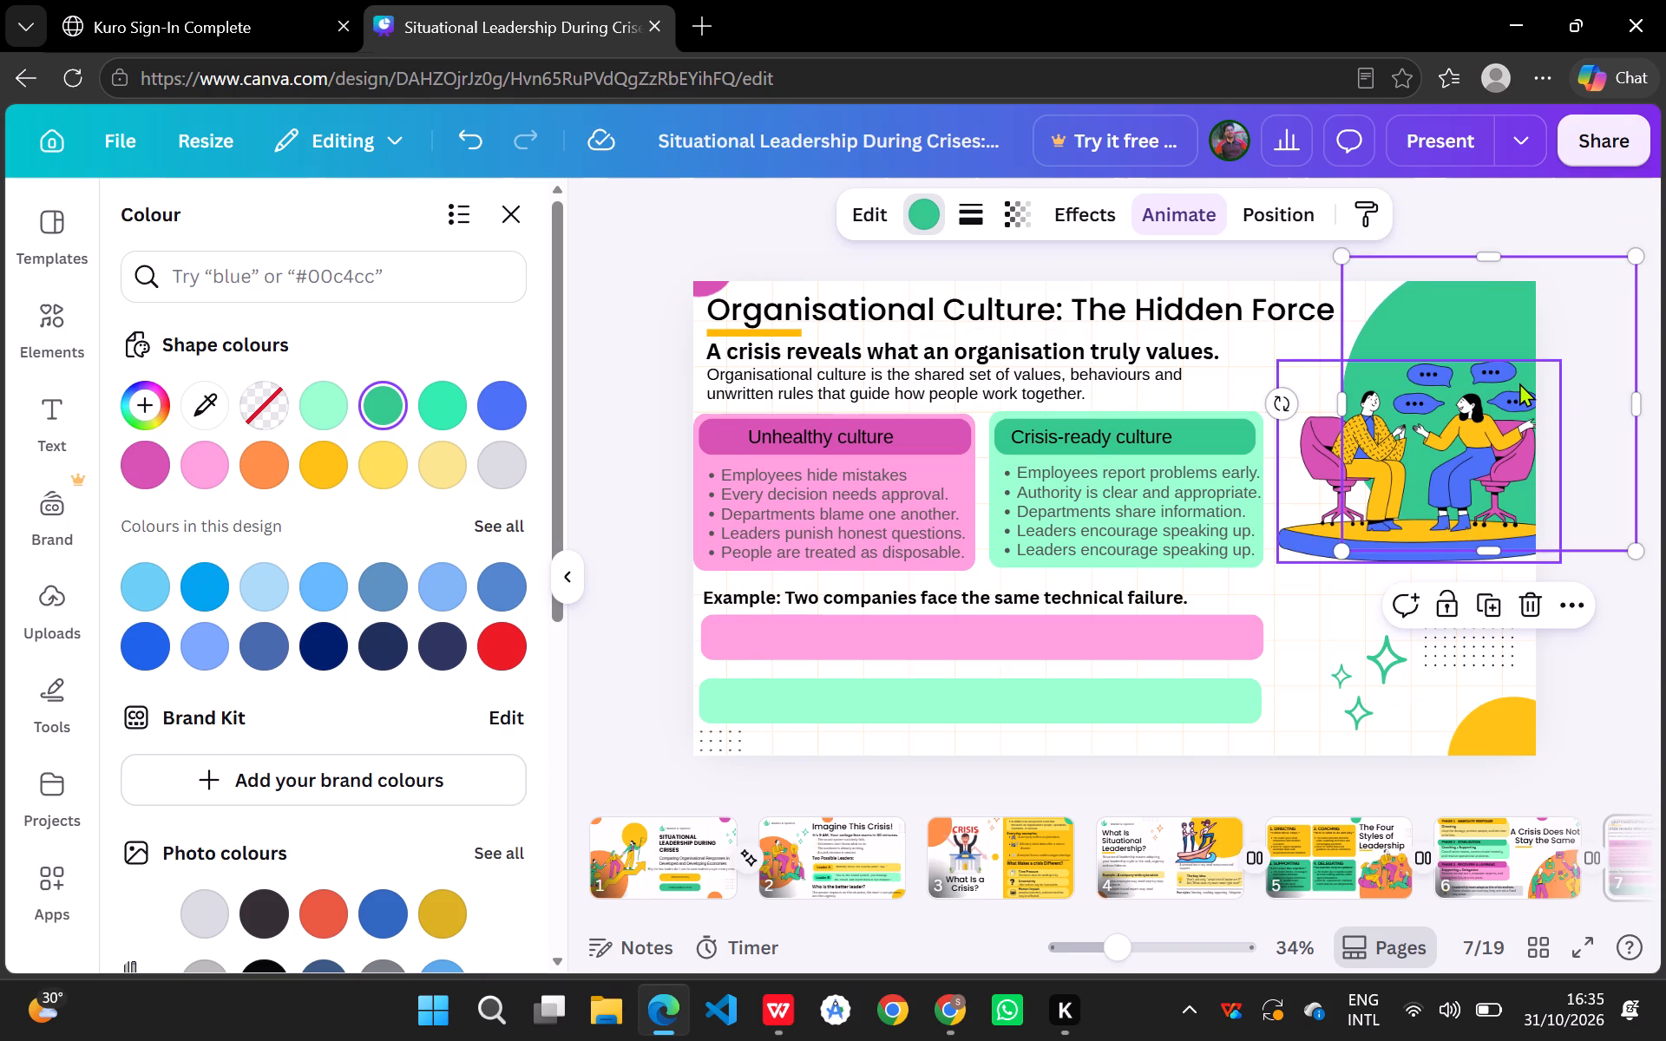
# Tighten the lower section by nudging the "Example" subheading, the light pink bar and the light green bar slightly upwards.
pyautogui.click(995, 599)
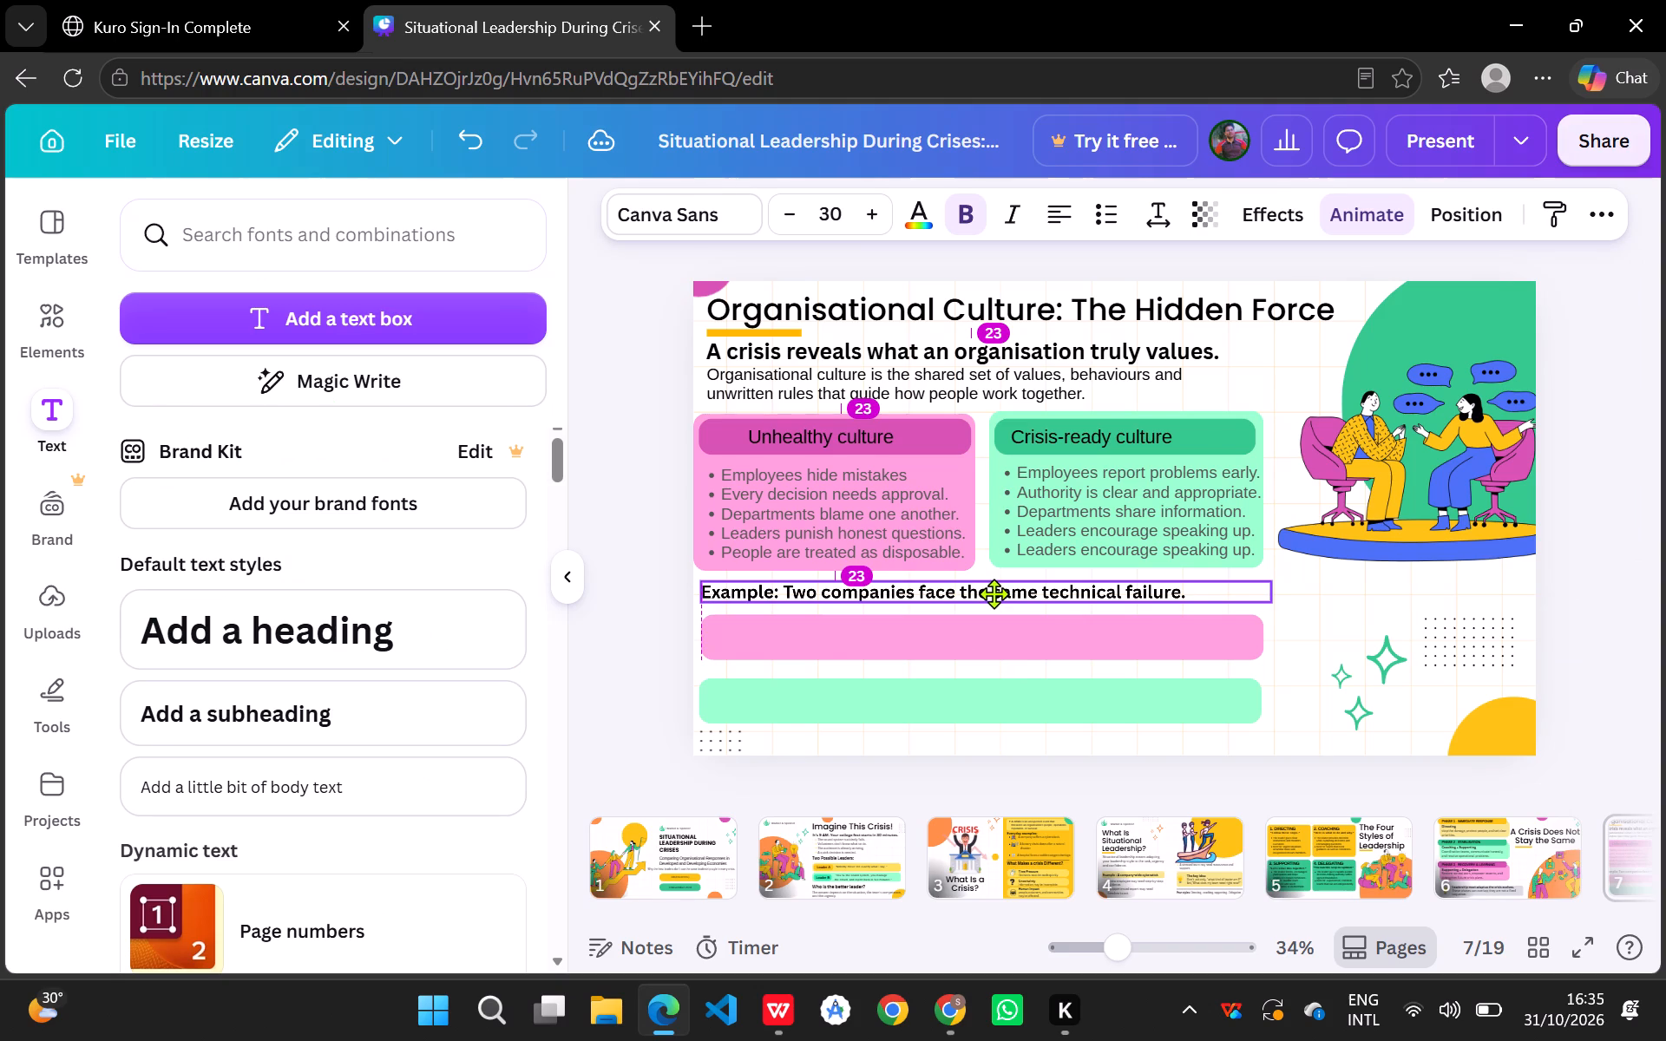
pyautogui.click(908, 645)
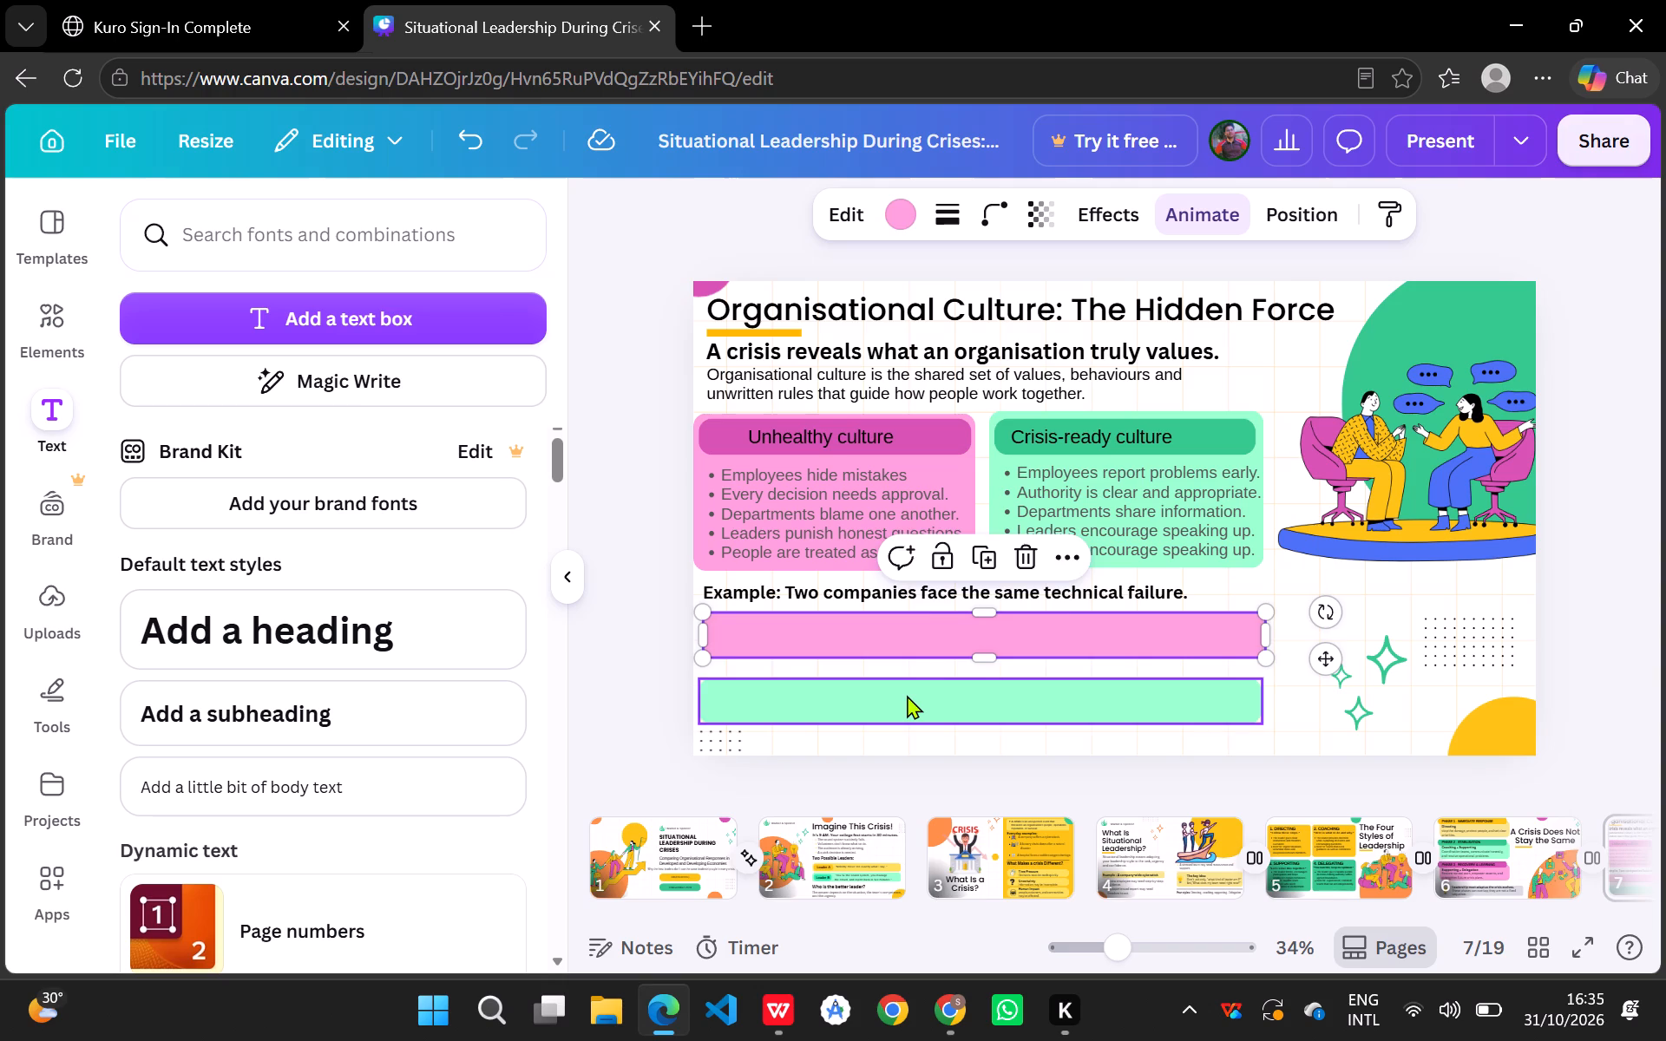
pyautogui.moveTo(907, 695); pyautogui.dragTo(915, 688)
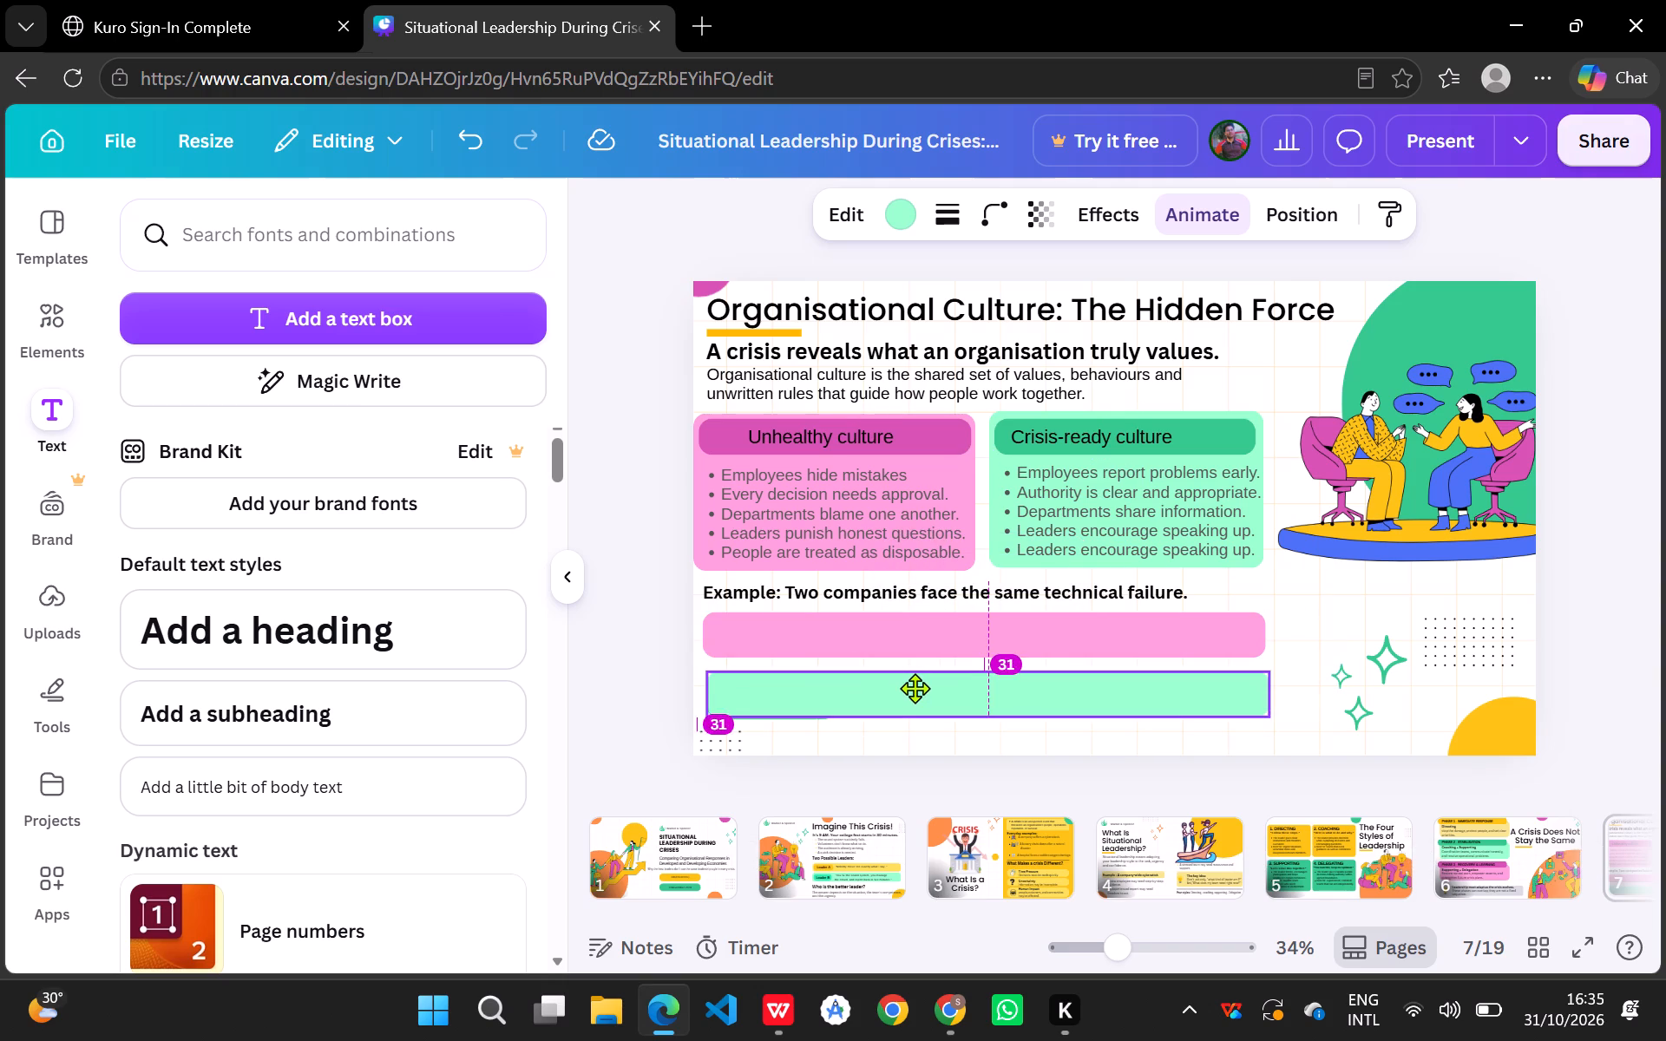
pyautogui.moveTo(915, 688); pyautogui.dragTo(915, 689)
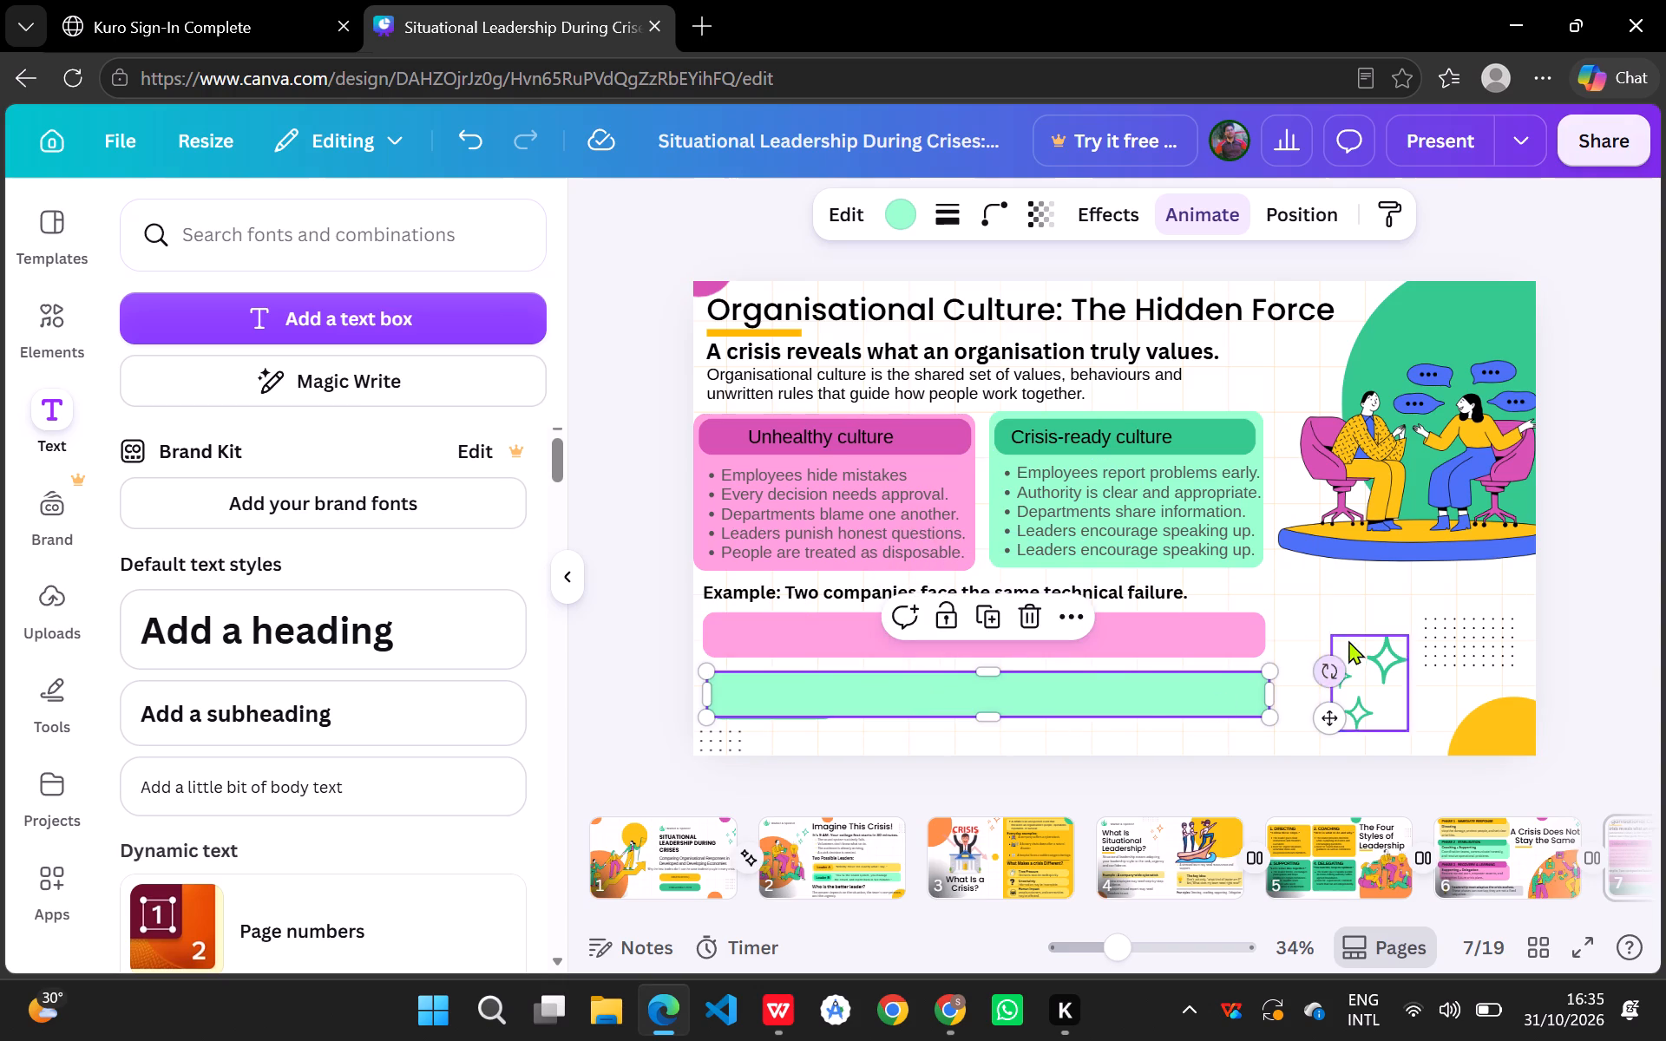
# Shift the light green bar slightly so its ends align with the light pink bar above it.
pyautogui.click(1333, 611)
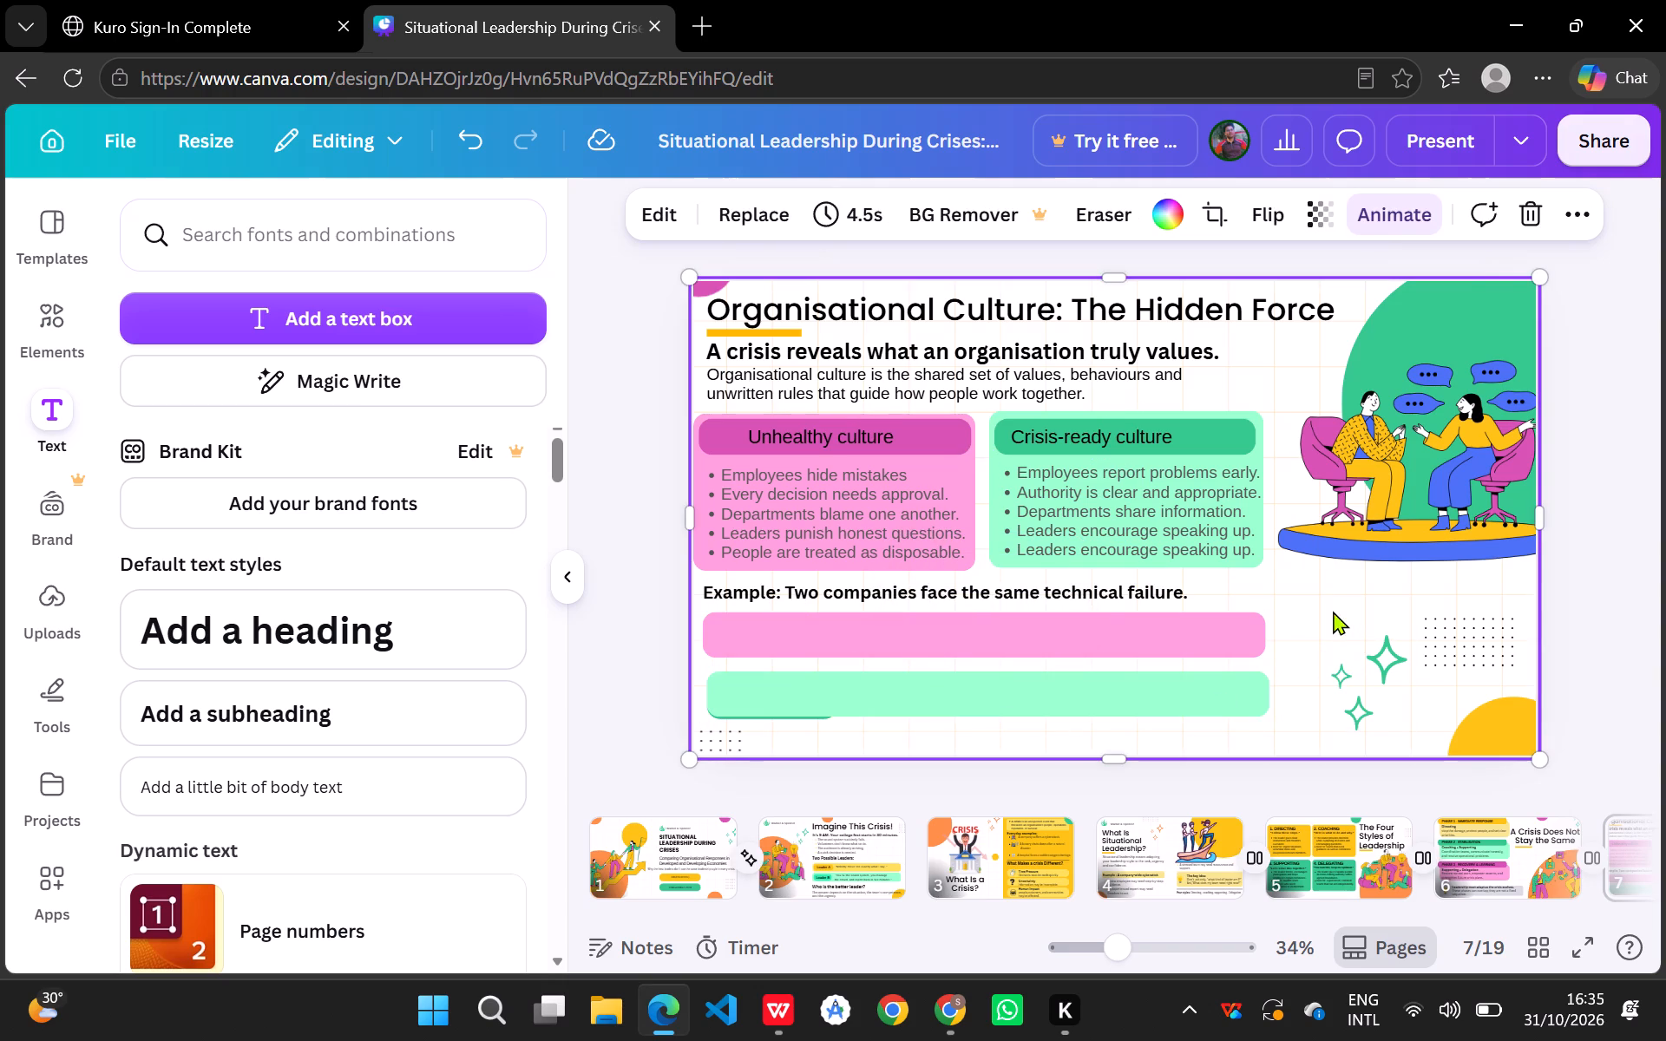
pyautogui.click(1020, 707)
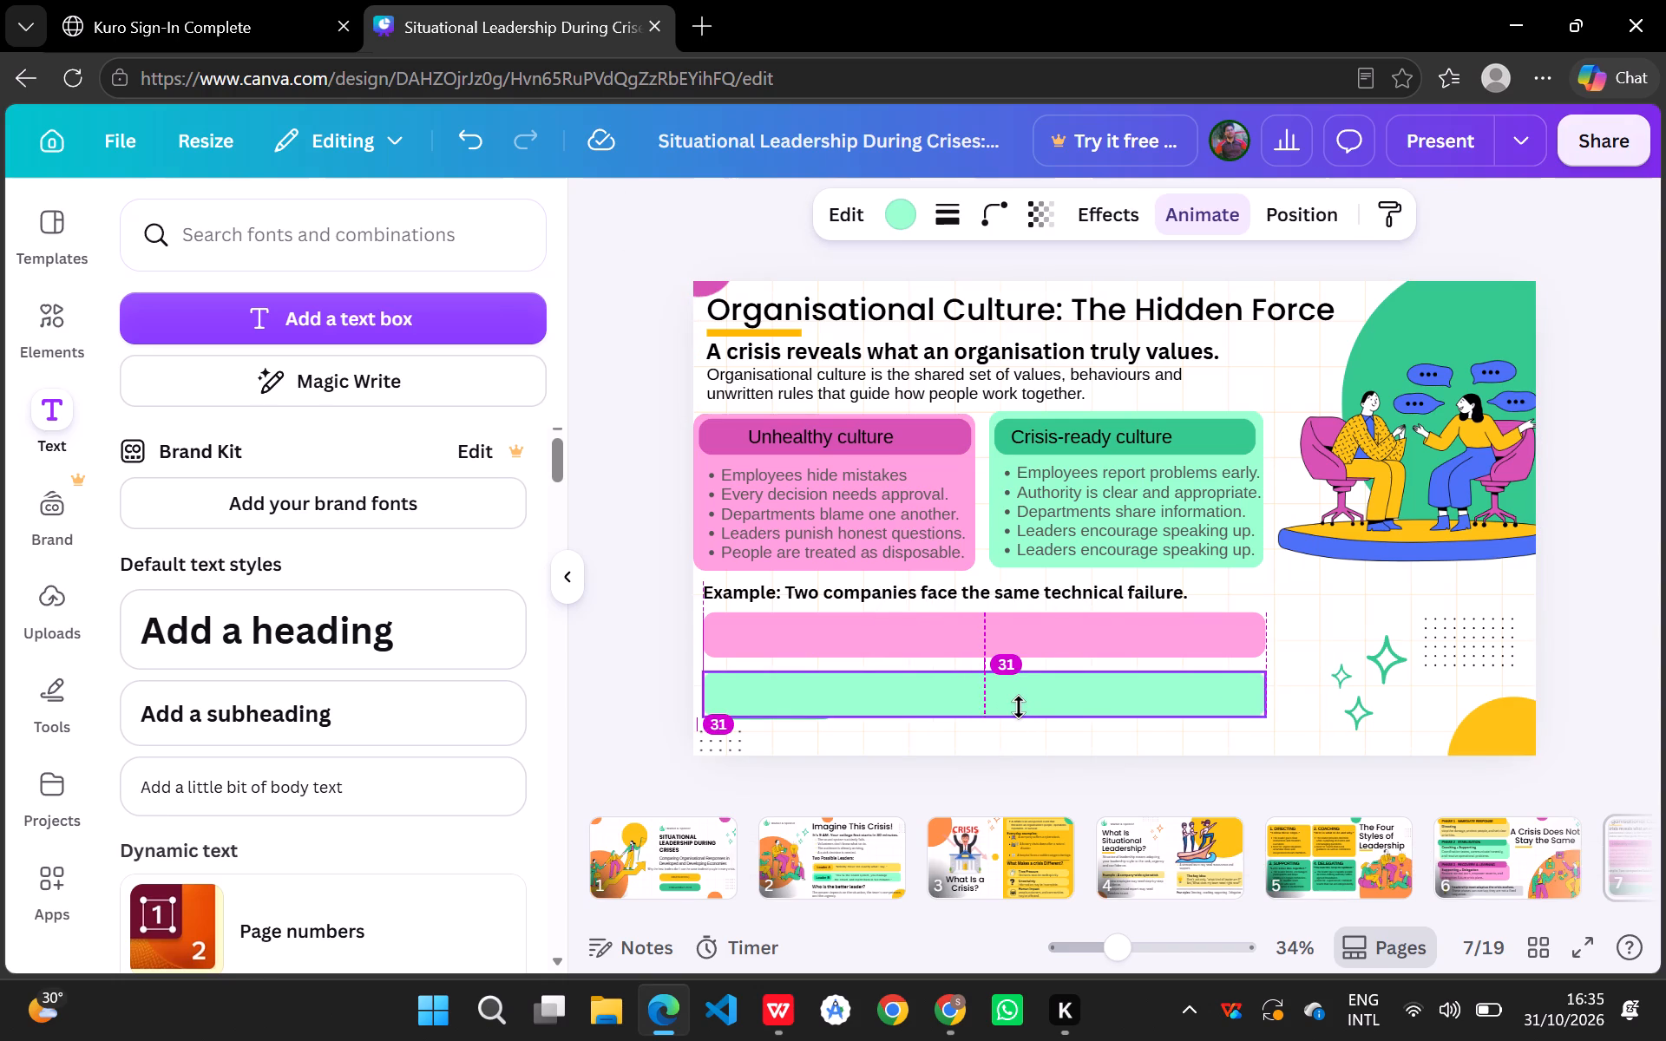
pyautogui.click(1309, 617)
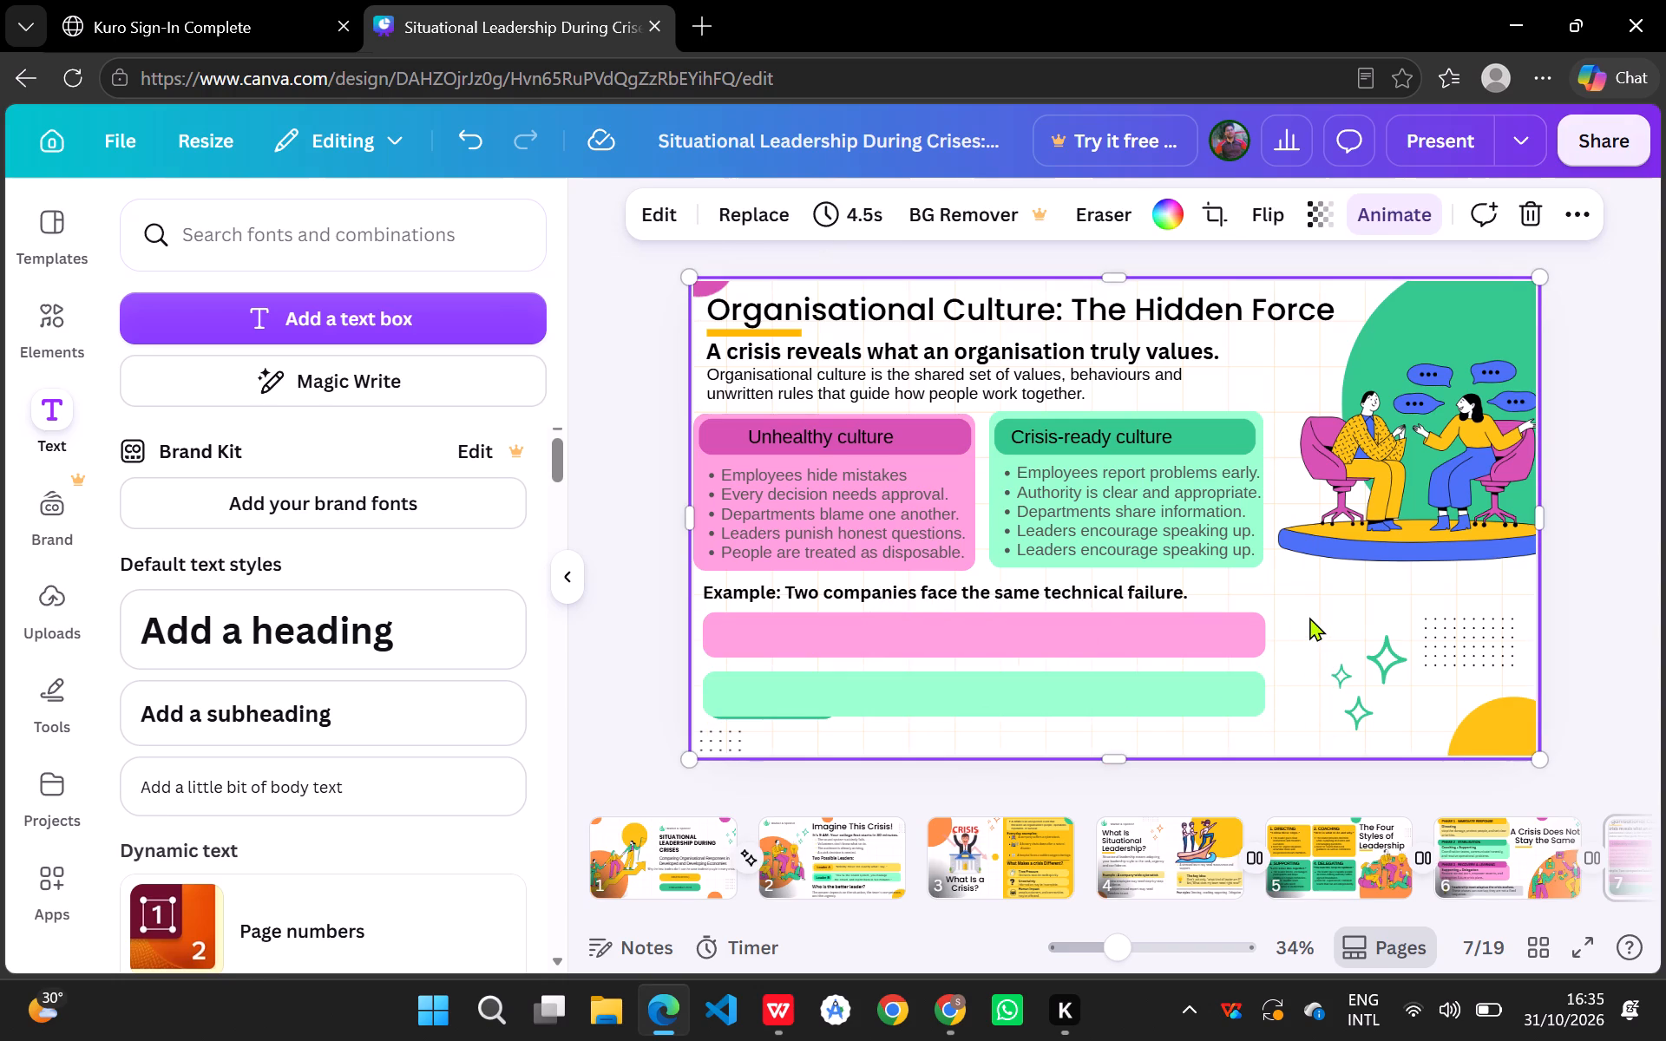
# Bring the short dark pink bar in front of the light pink bar in the layer order.
pyautogui.click(877, 645)
pyautogui.click(1298, 219)
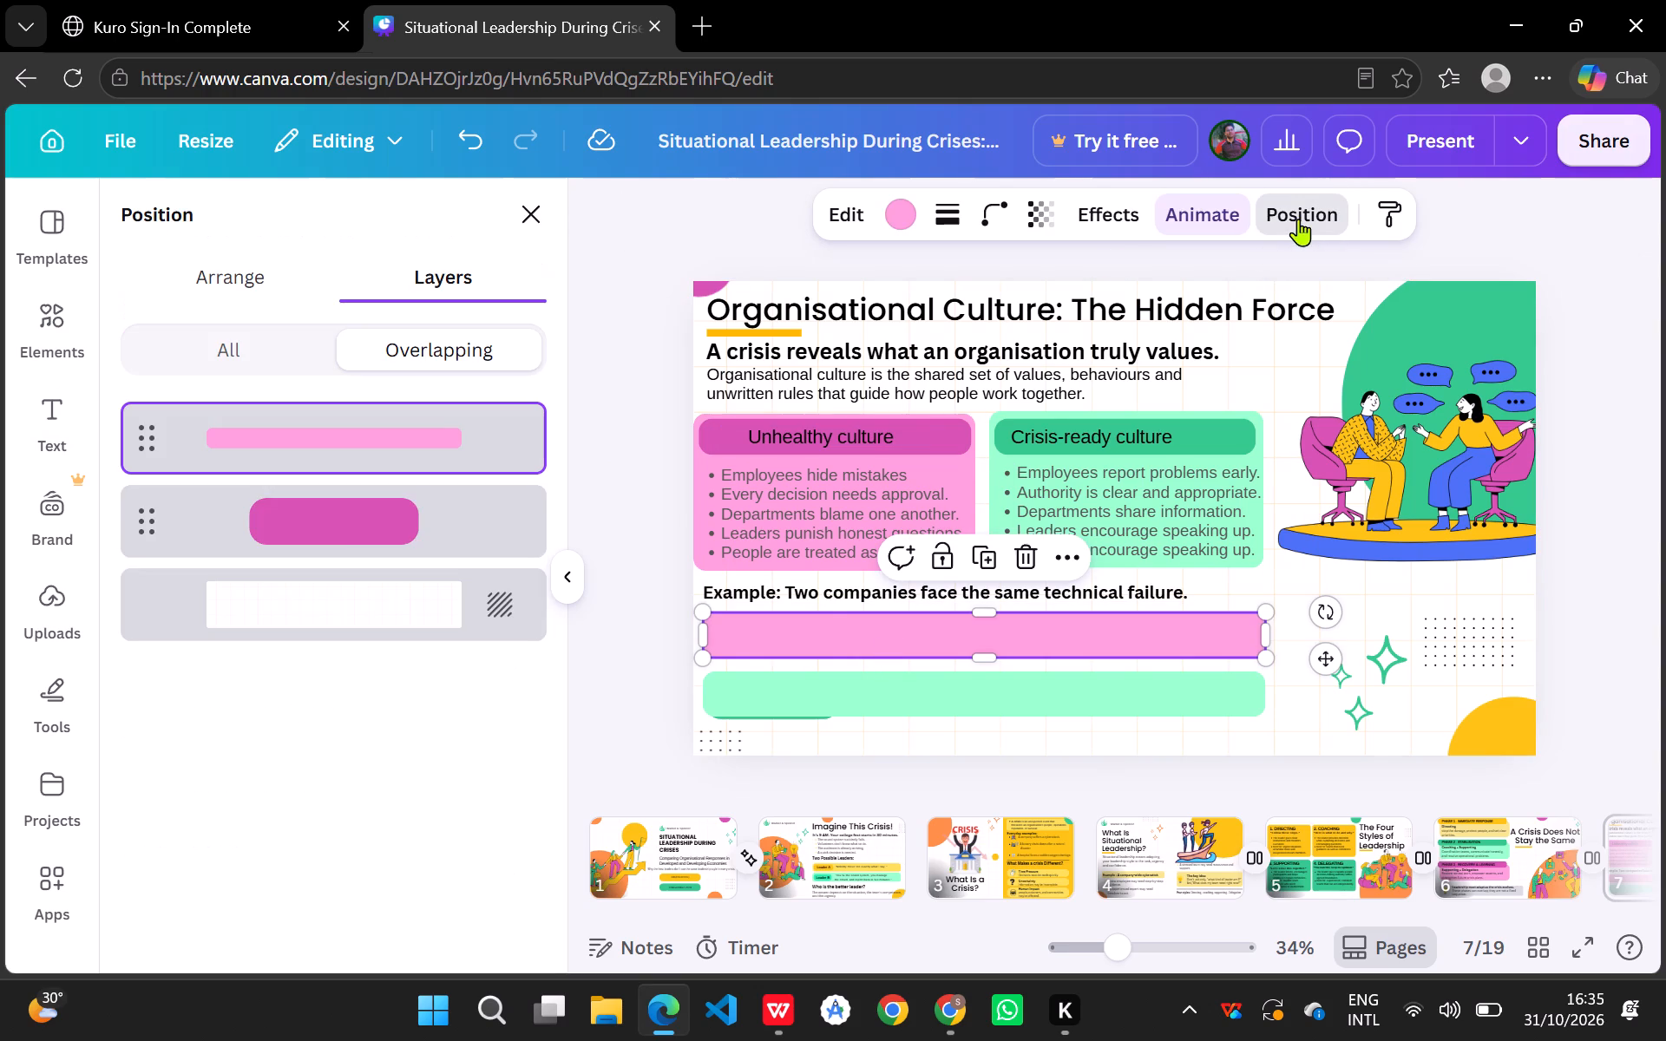
pyautogui.moveTo(345, 521); pyautogui.dragTo(350, 432)
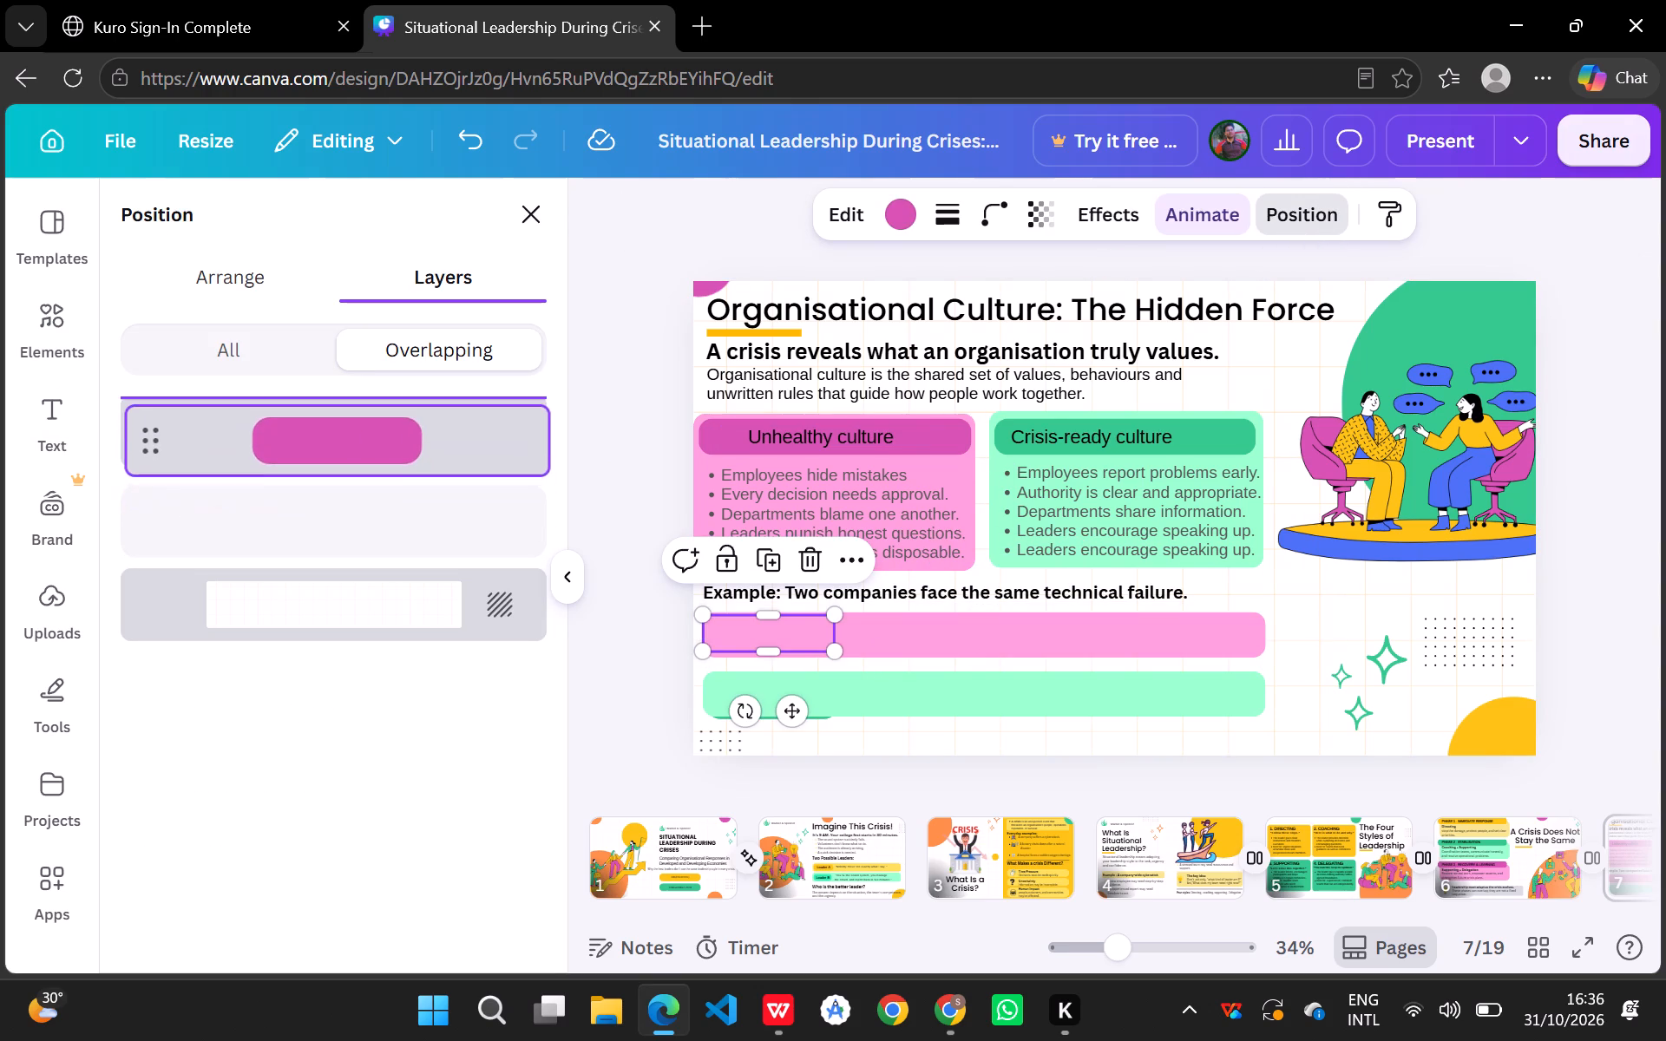
pyautogui.moveTo(350, 432); pyautogui.dragTo(344, 406)
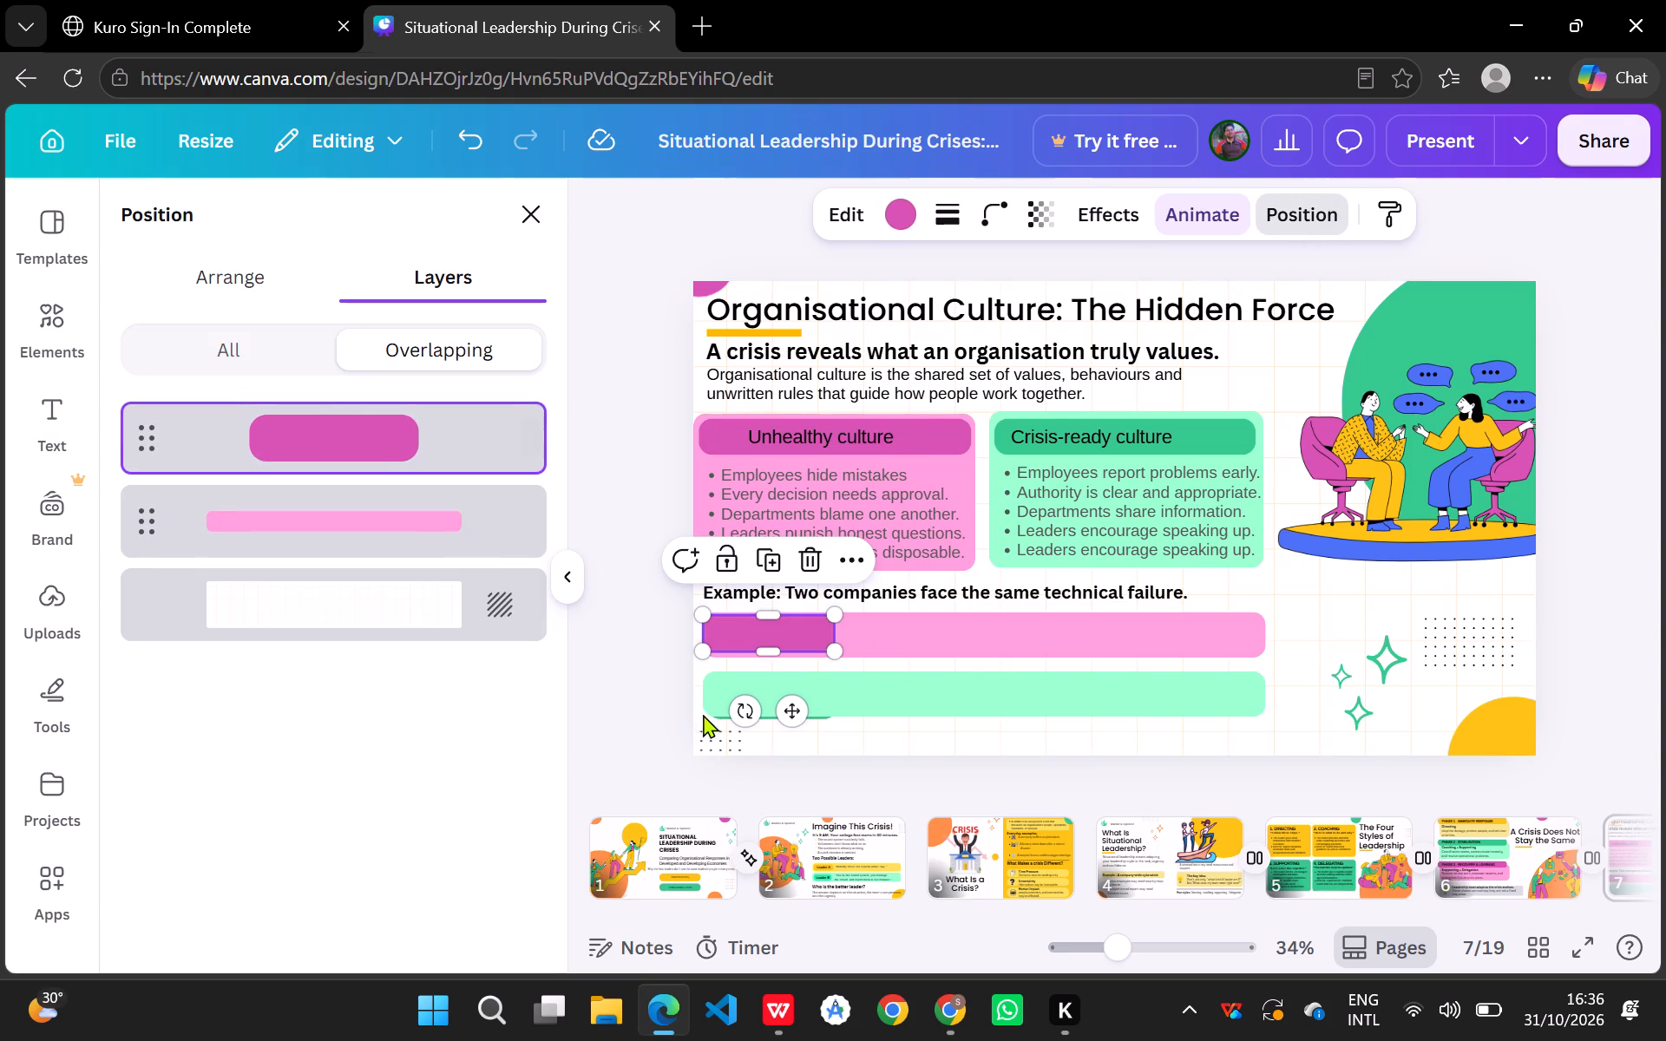
# Bring the short dark green bar in front of the light green bar in the layer order.
pyautogui.click(890, 696)
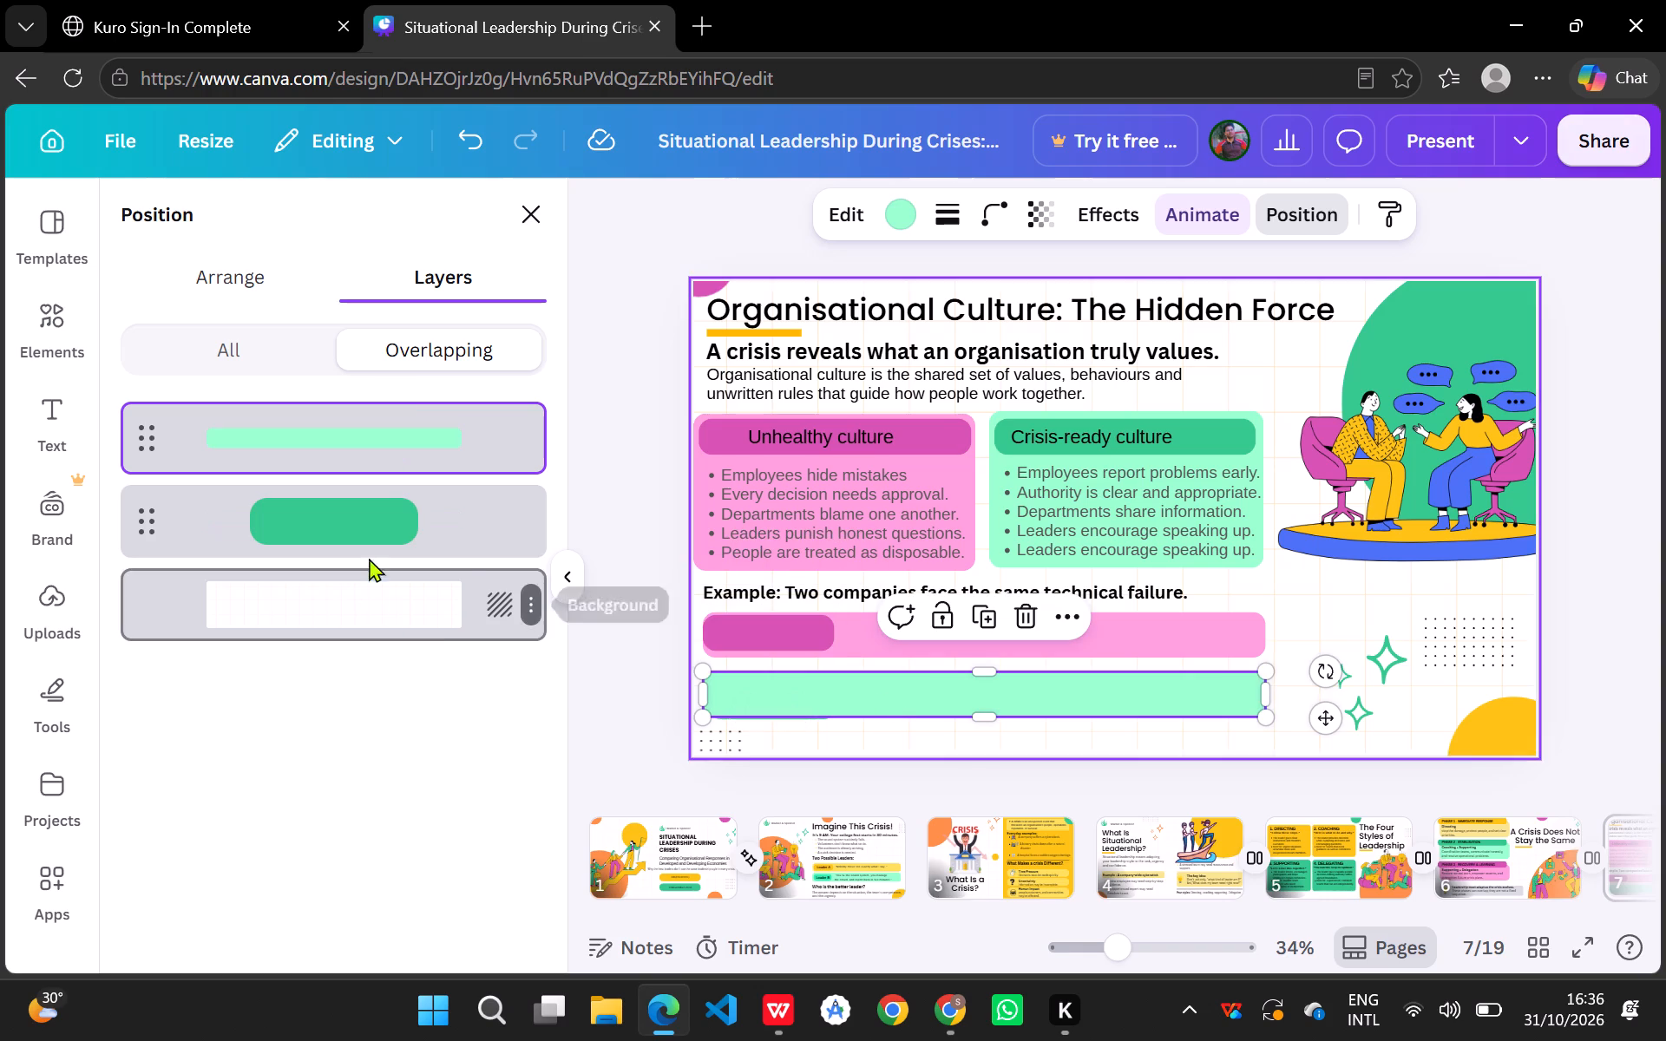
pyautogui.moveTo(364, 522); pyautogui.dragTo(363, 409)
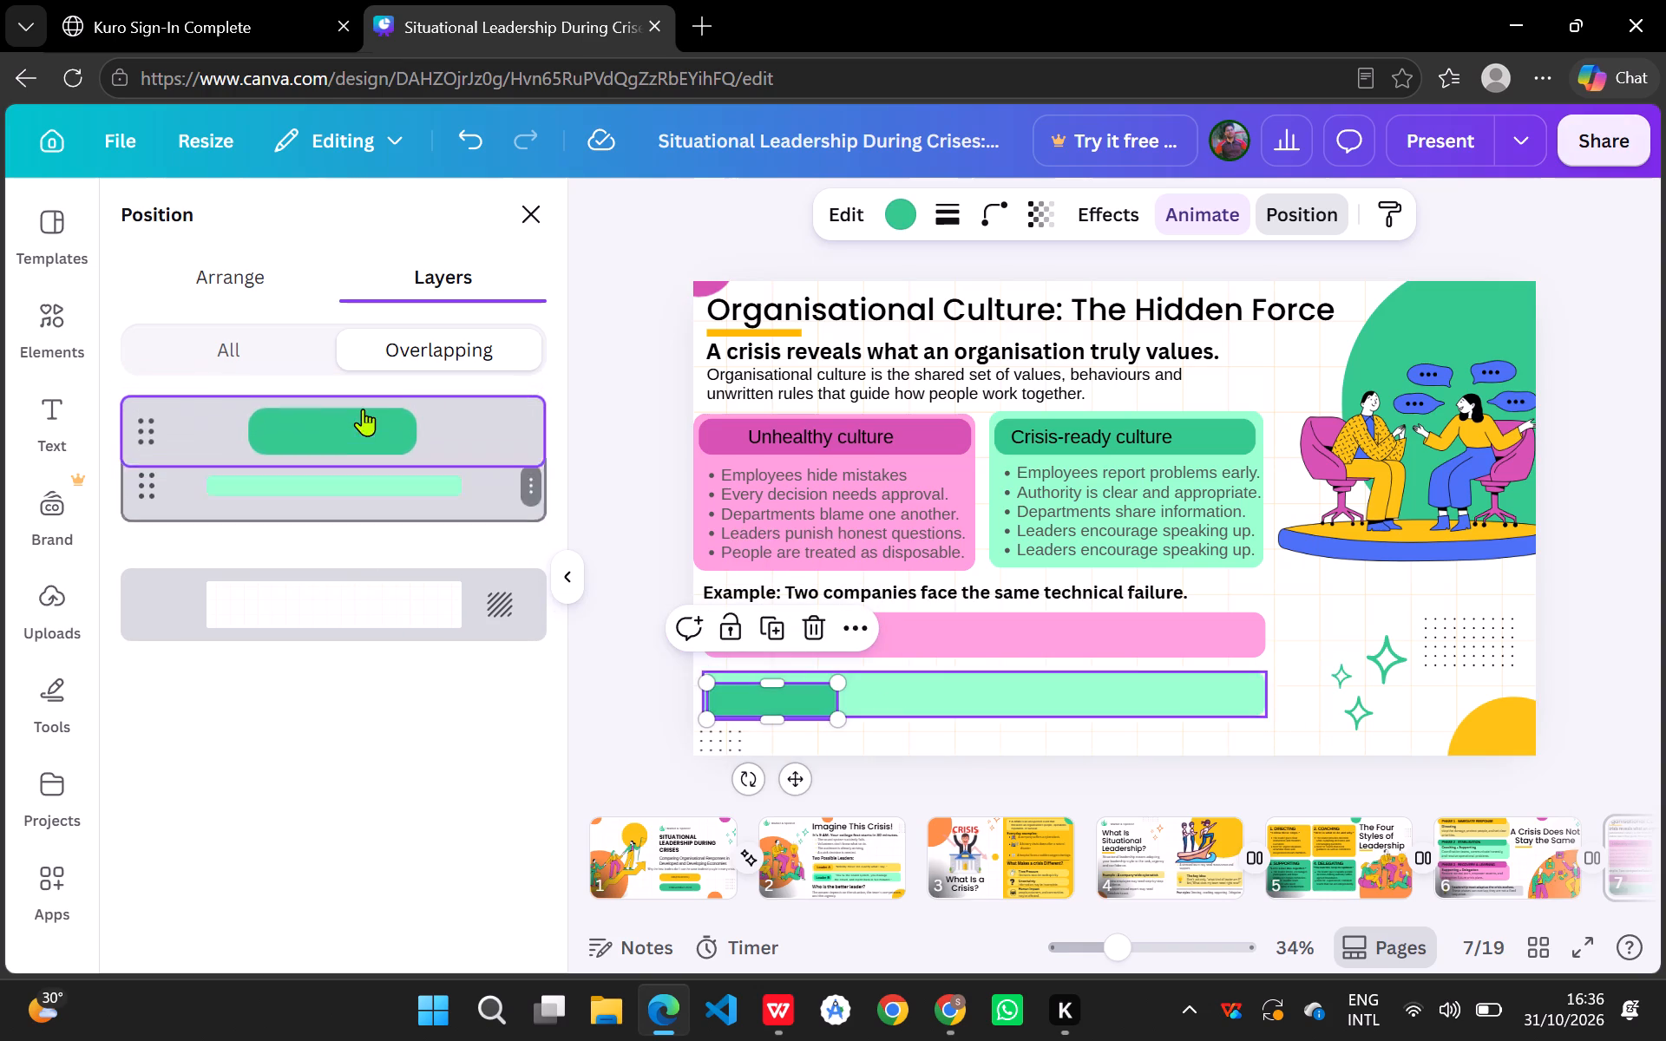
pyautogui.click(1009, 686)
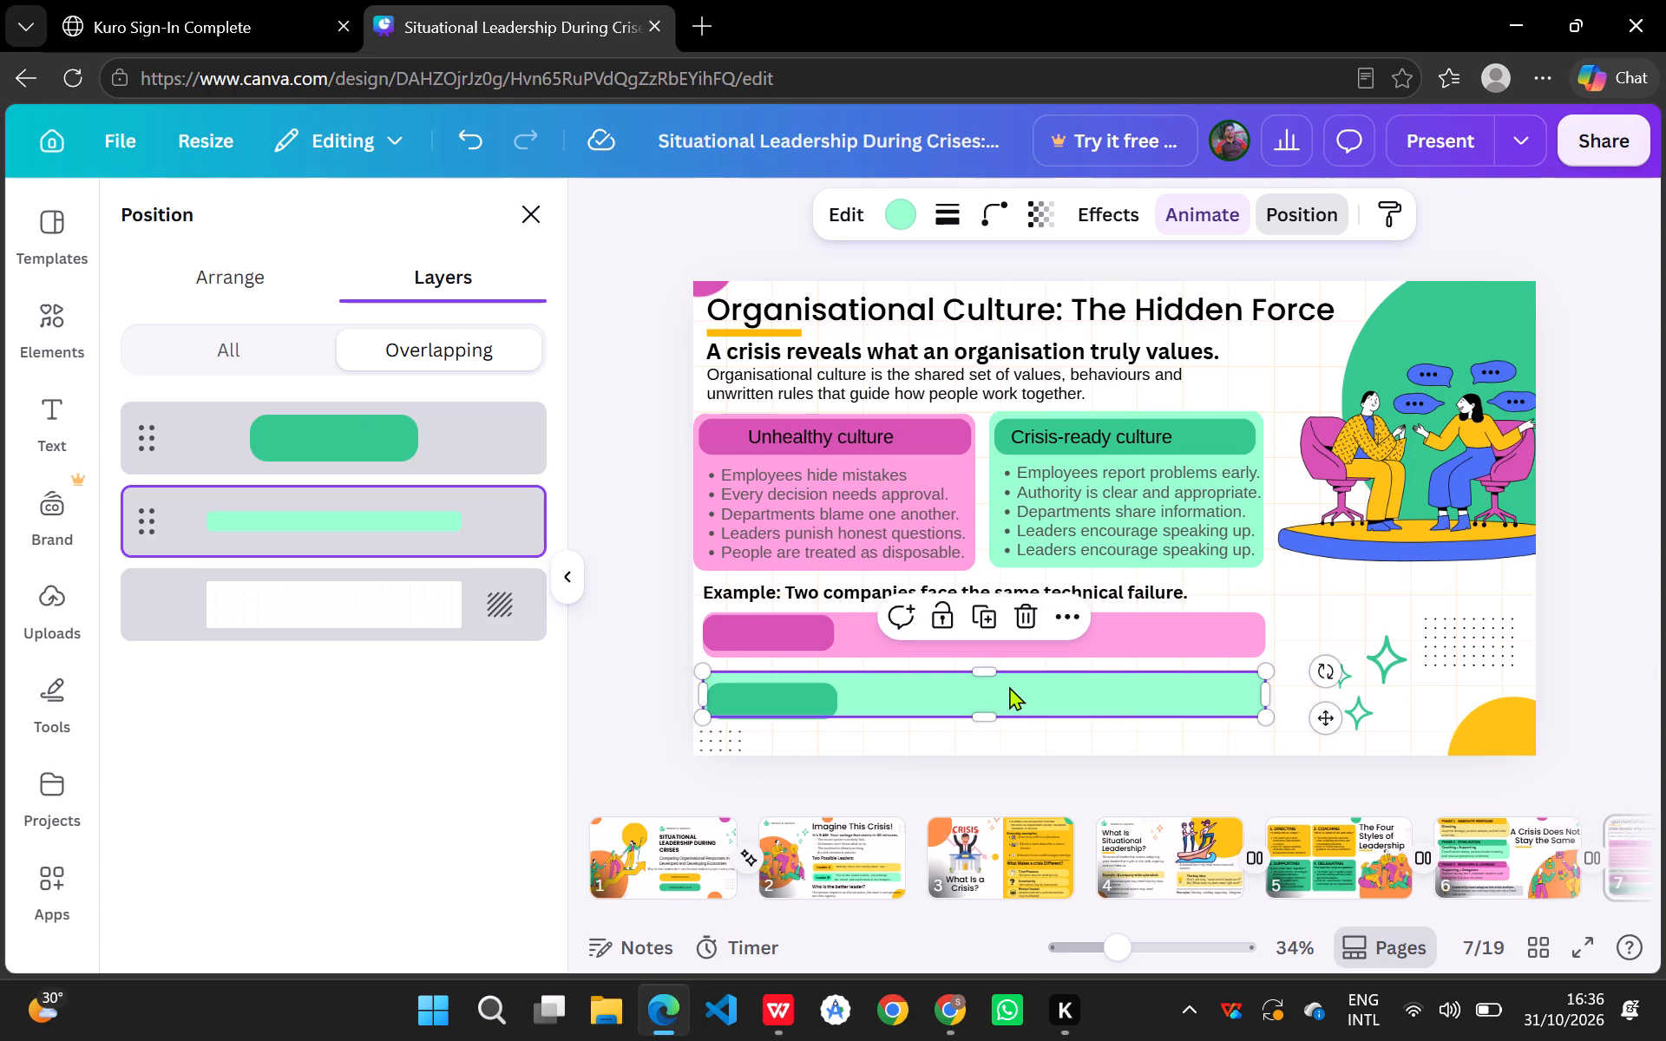
# Nudge the short dark pink bar so its left end sits just inside the light pink bar.
pyautogui.click(785, 633)
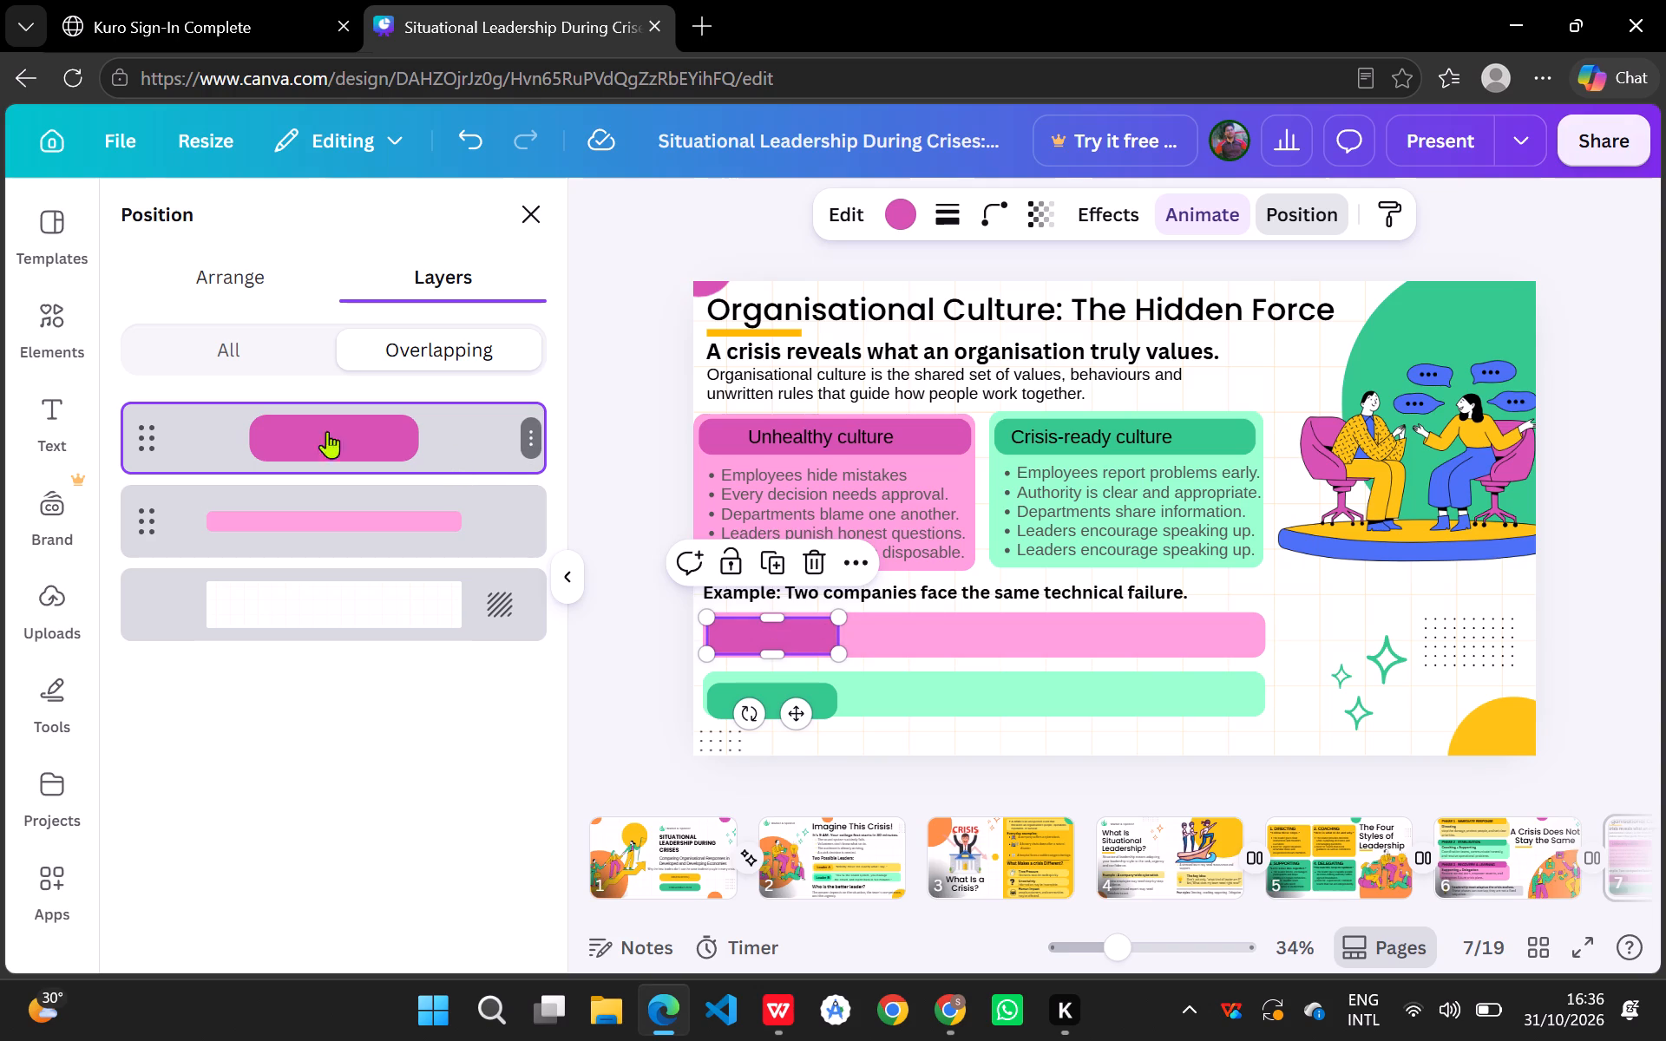
# Add a subheading text box over the short dark pink bar and narrow it to about the bar's width.
pyautogui.click(44, 406)
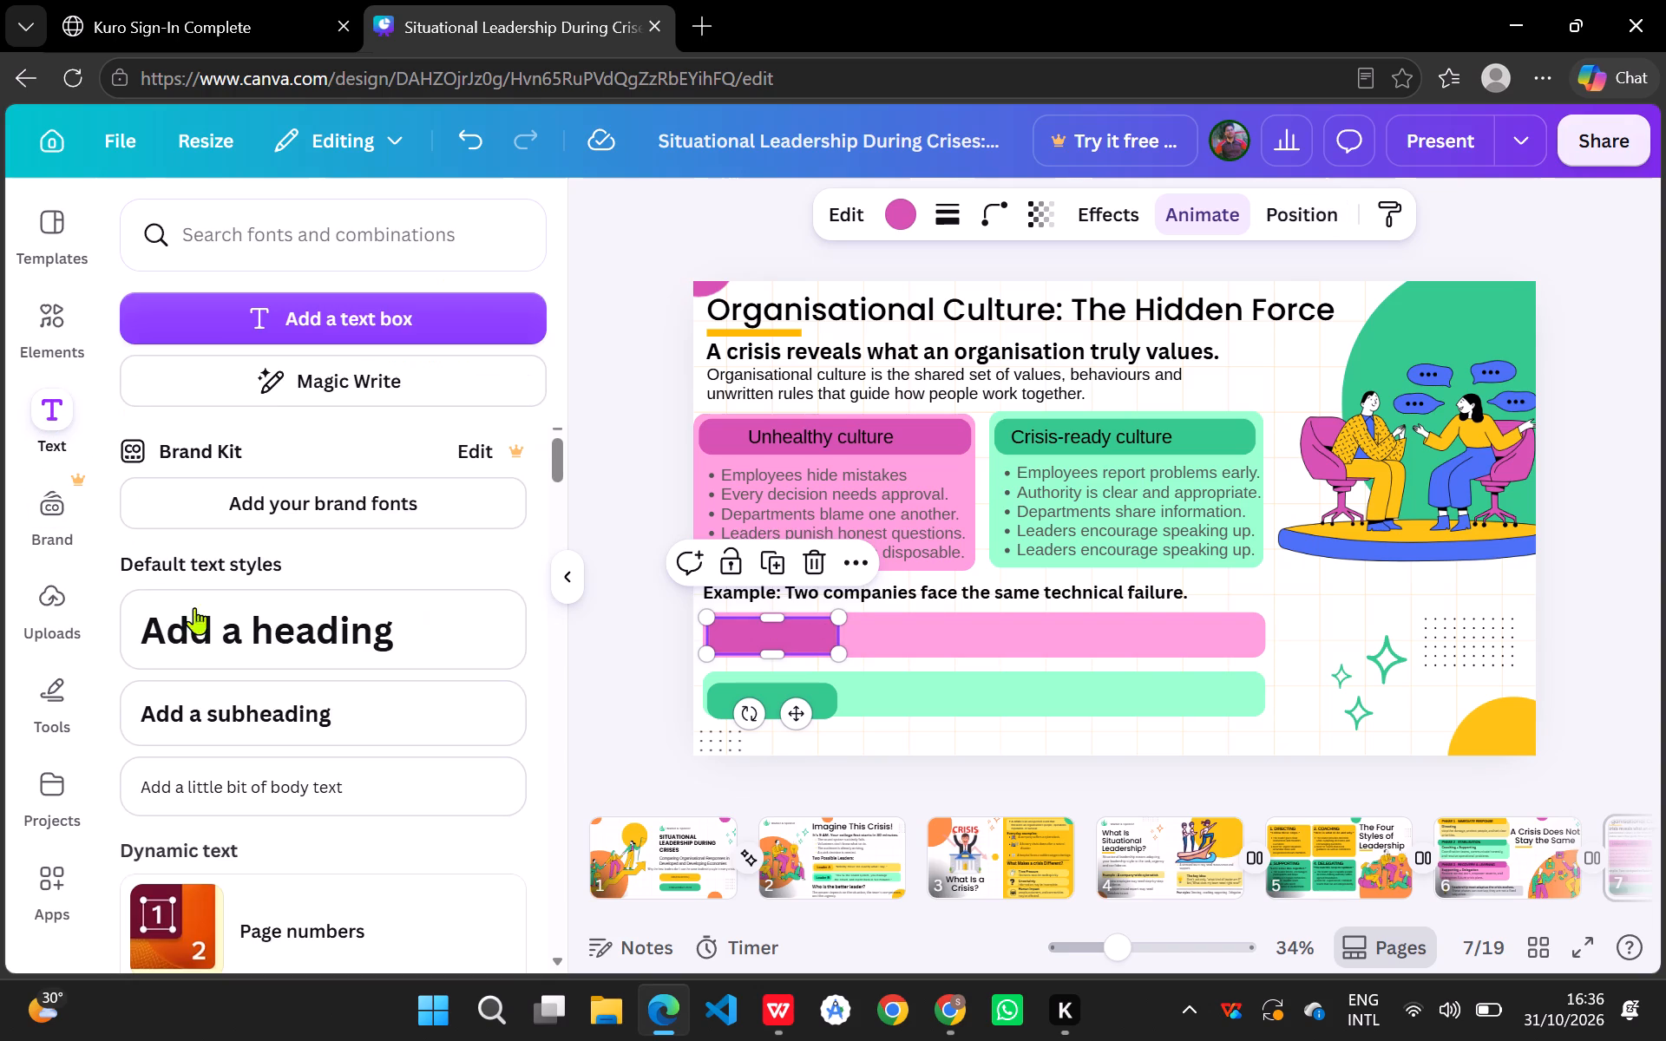
pyautogui.click(223, 712)
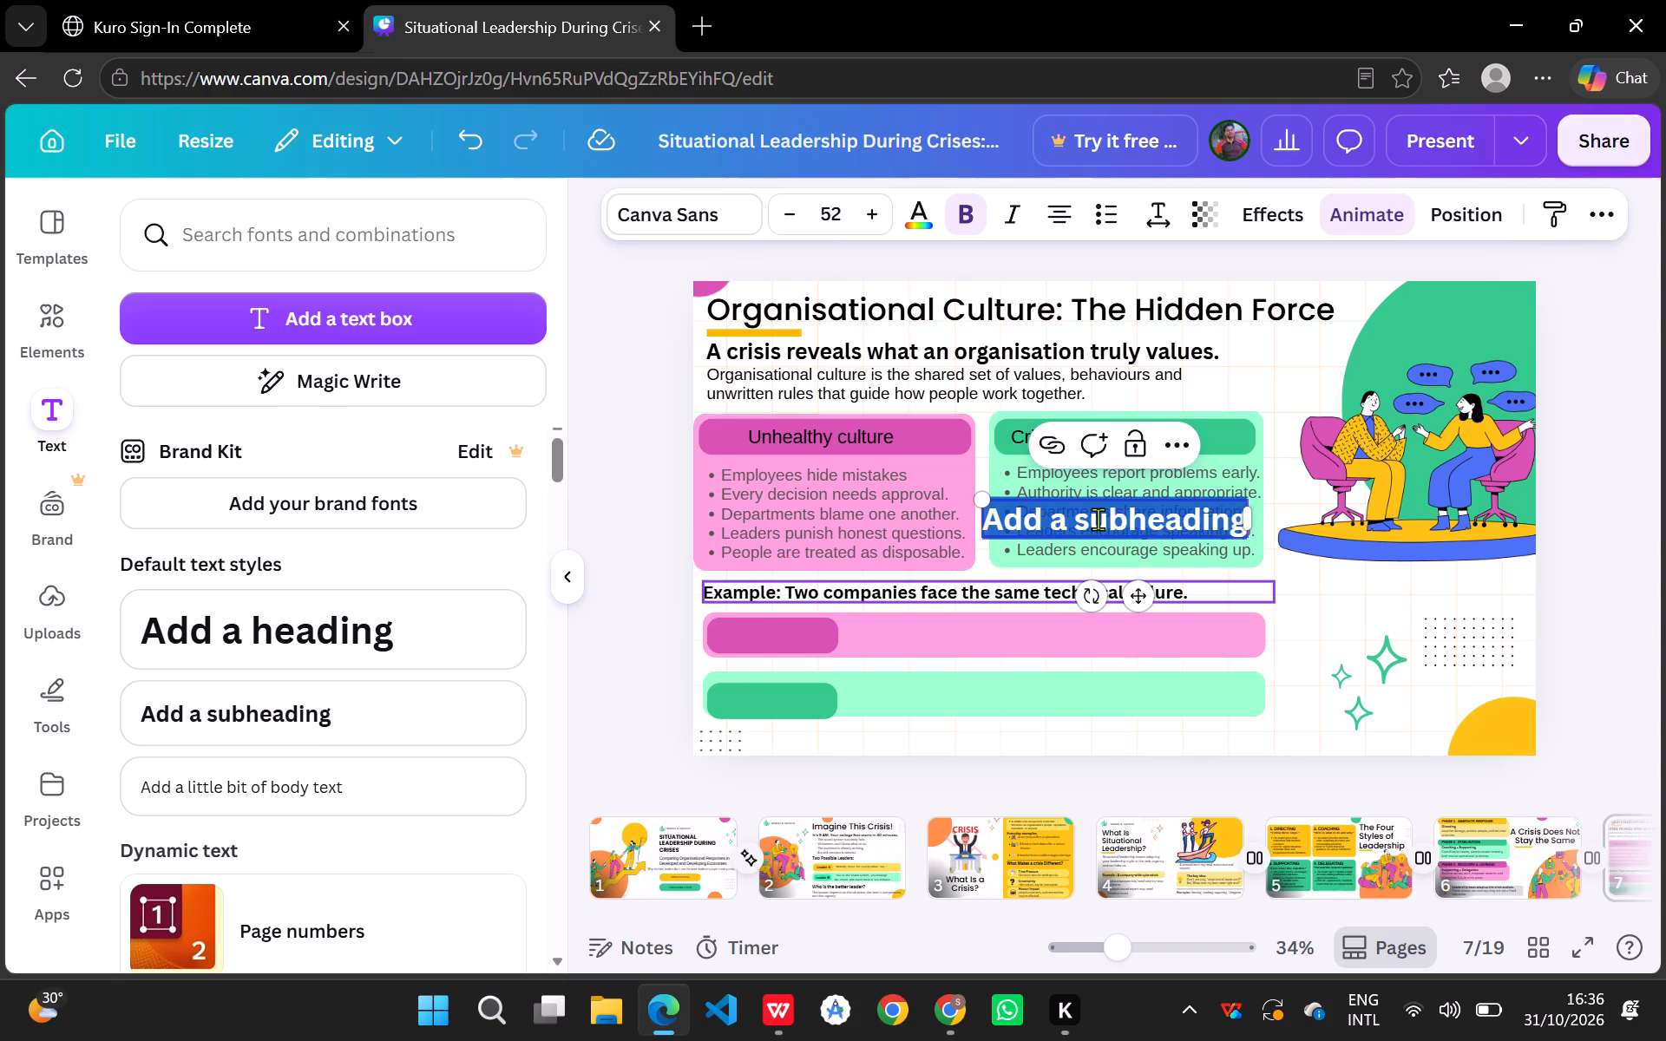
pyautogui.click(1093, 534)
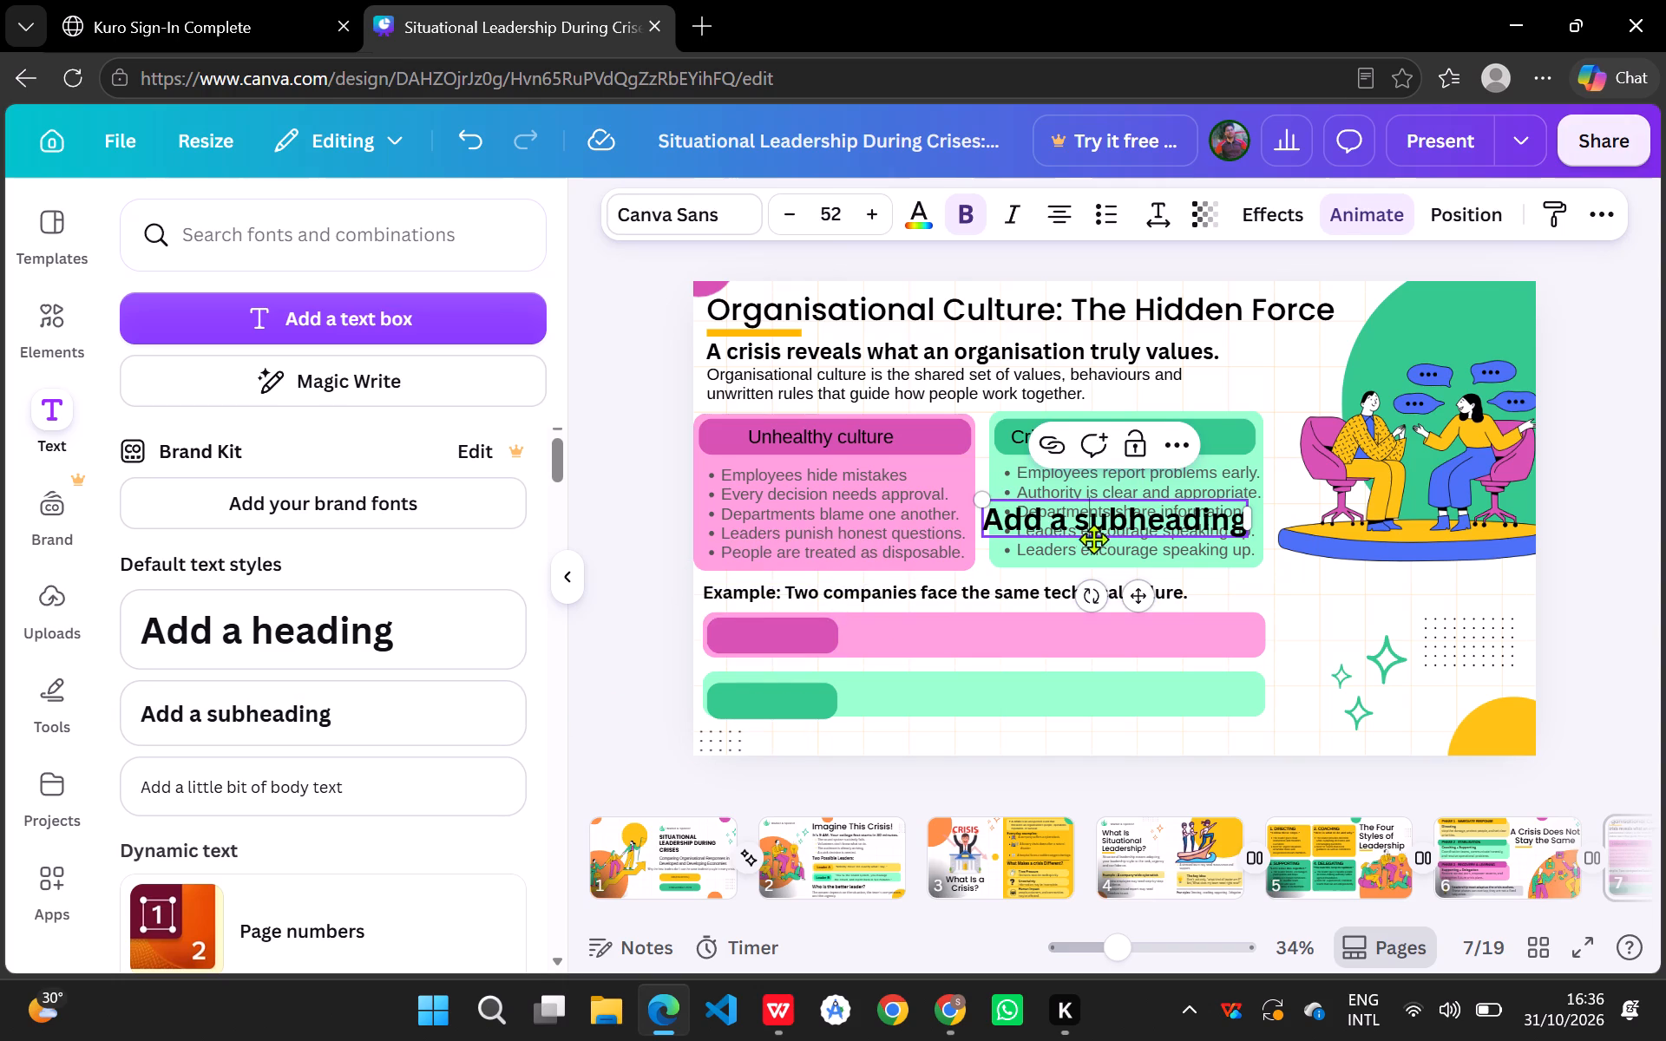
pyautogui.click(1093, 538)
pyautogui.click(1093, 538)
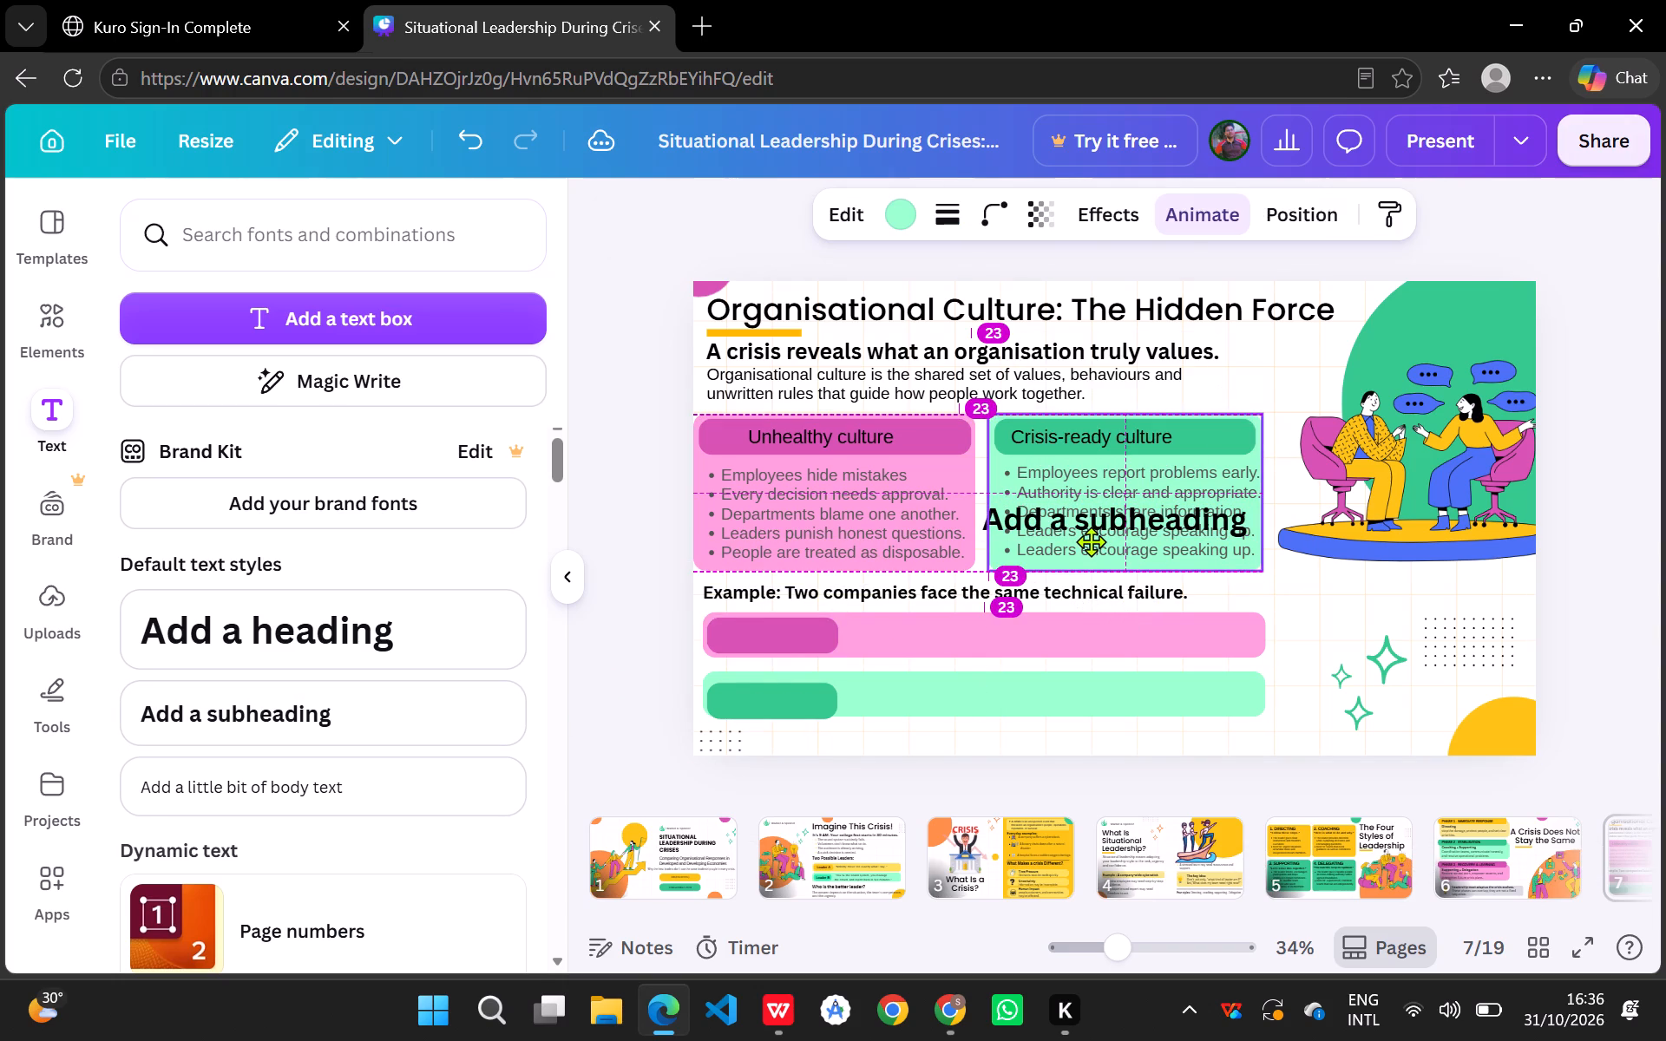
pyautogui.click(1105, 518)
pyautogui.moveTo(1105, 518); pyautogui.dragTo(1103, 523)
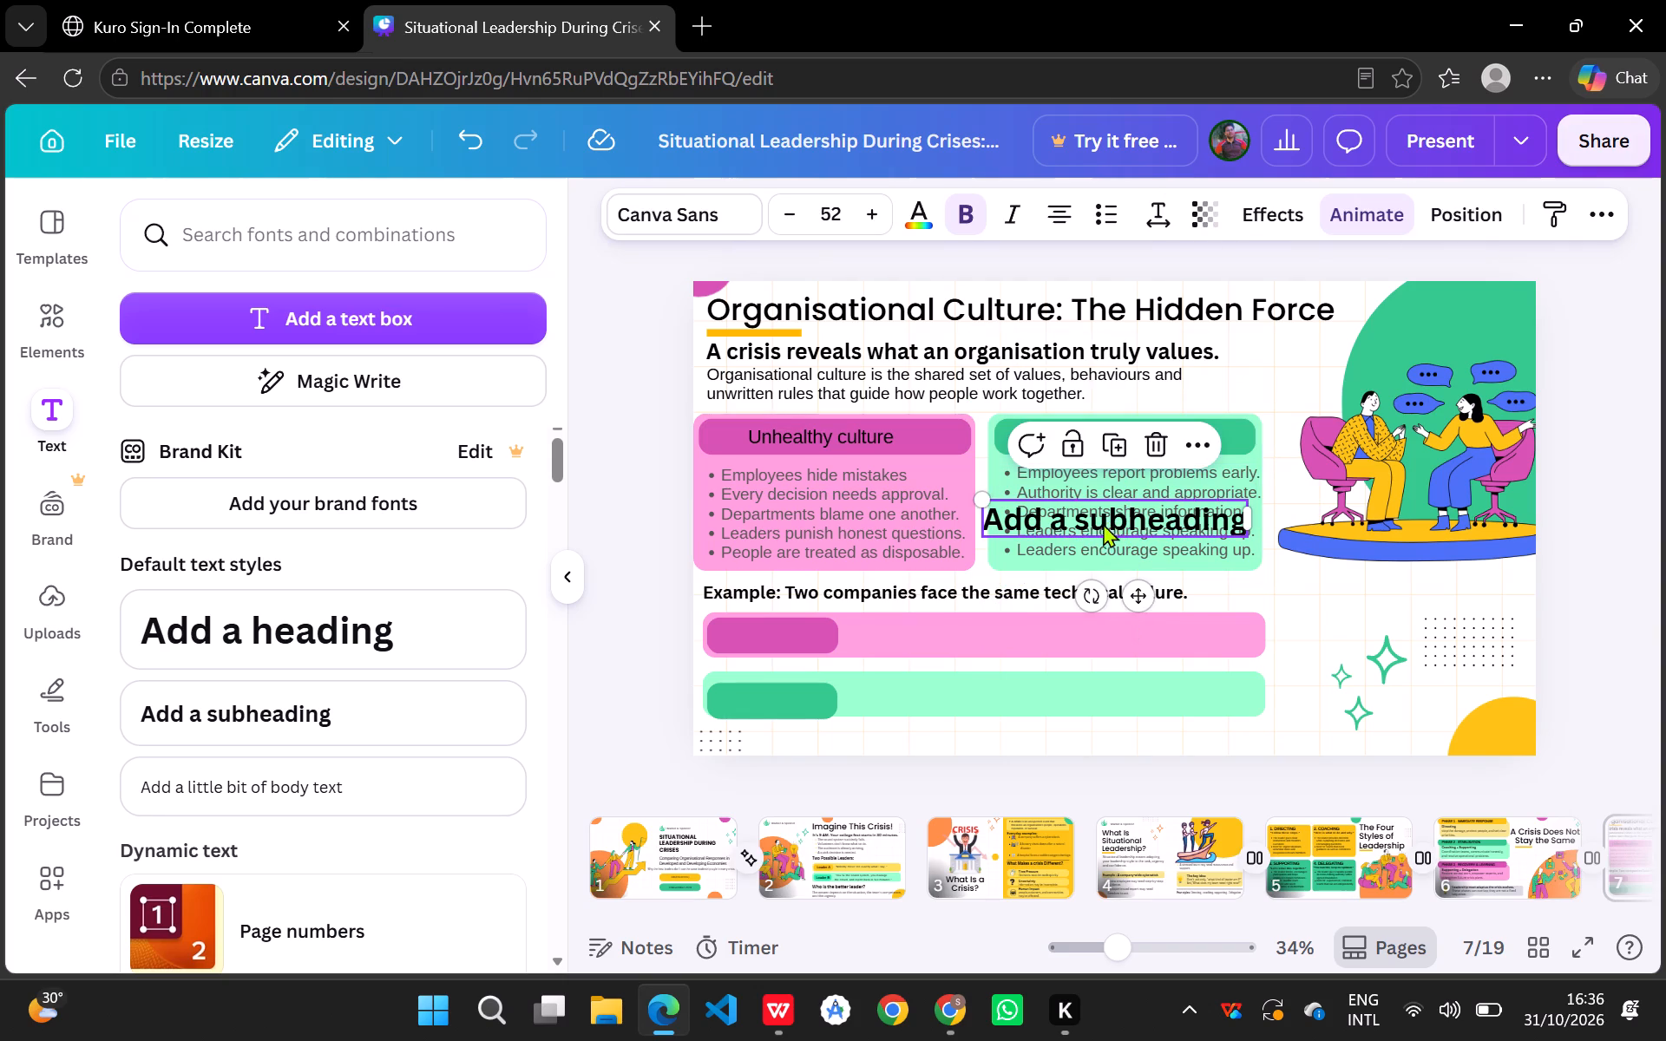
pyautogui.moveTo(1103, 523); pyautogui.dragTo(834, 638)
pyautogui.moveTo(979, 638); pyautogui.dragTo(952, 642)
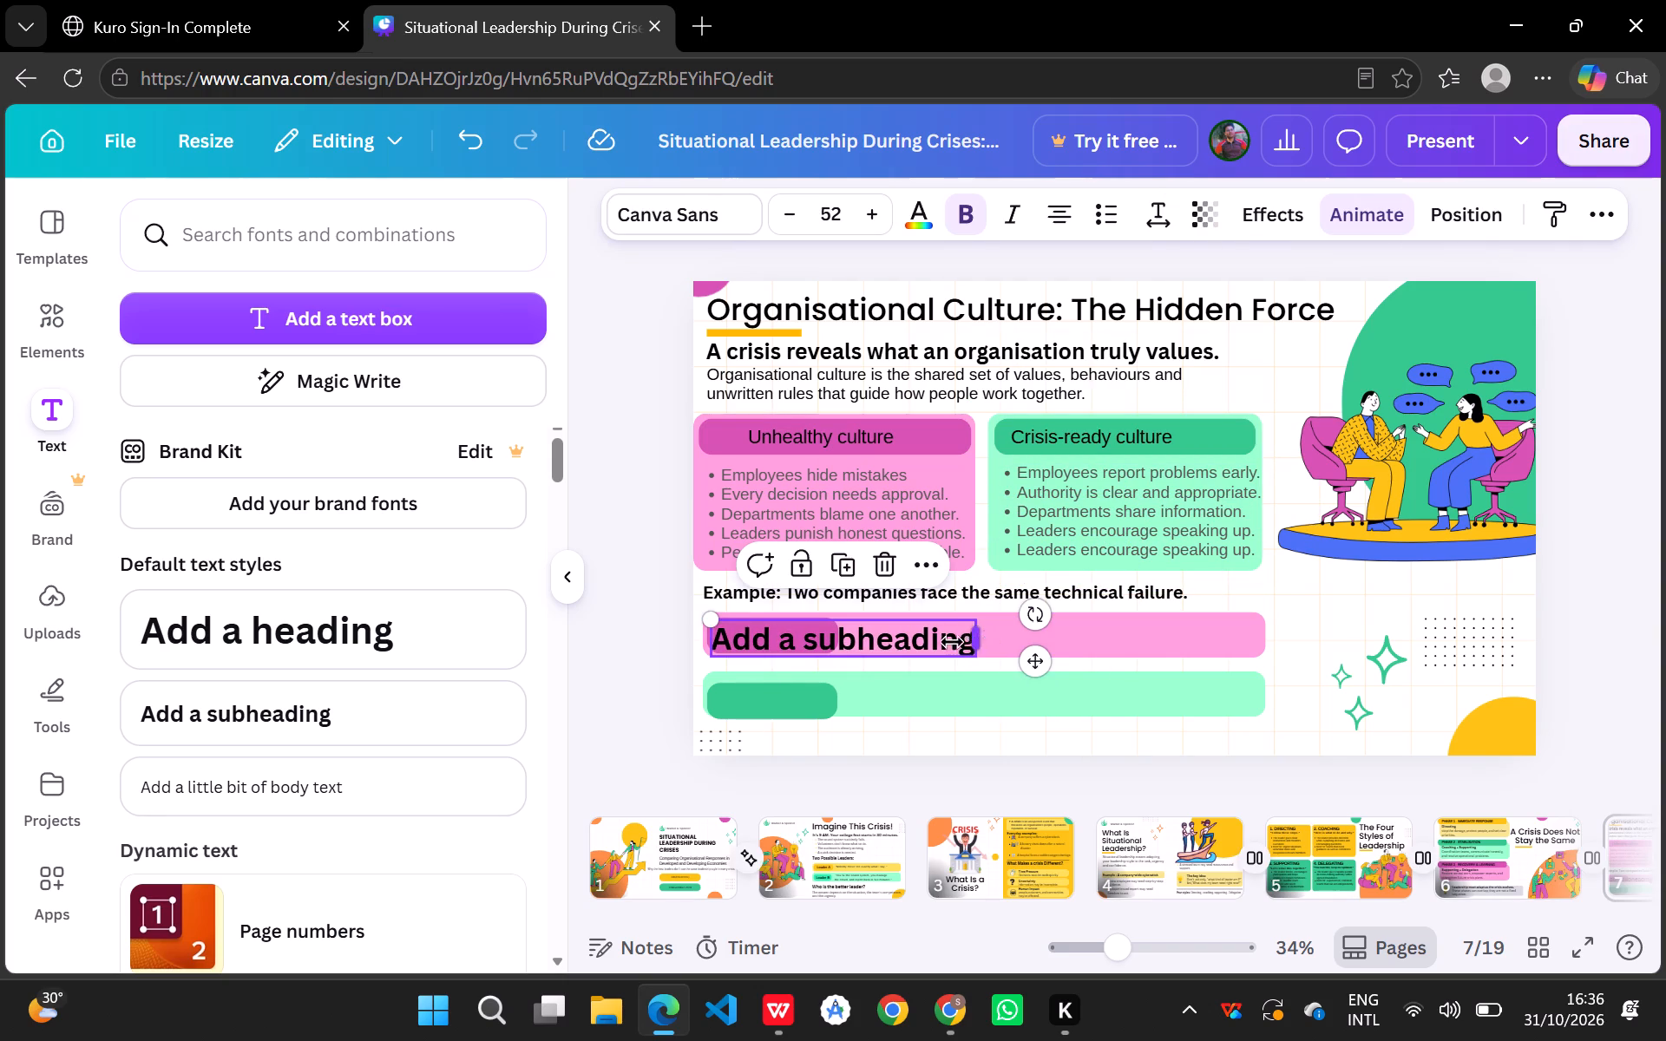
pyautogui.moveTo(952, 642); pyautogui.dragTo(834, 630)
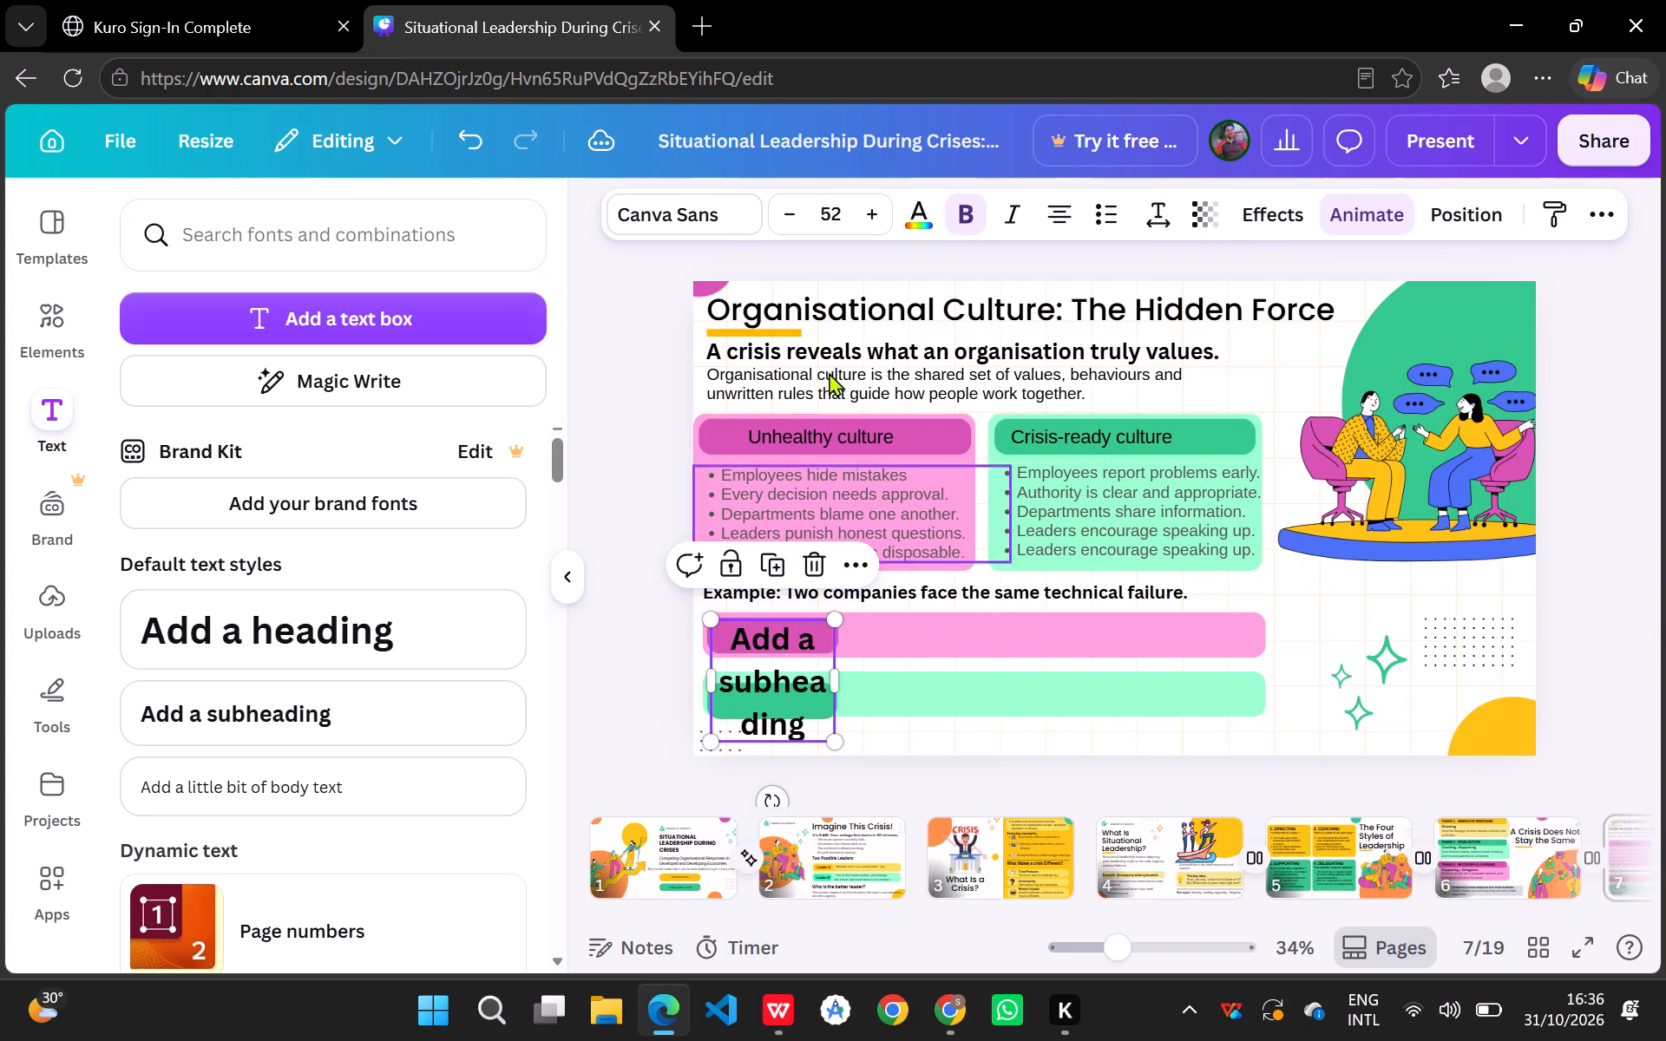
# Reduce the new subheading's font size to 27.
pyautogui.tripleClick(796, 219)
pyautogui.tripleClick(796, 219)
pyautogui.tripleClick(796, 219)
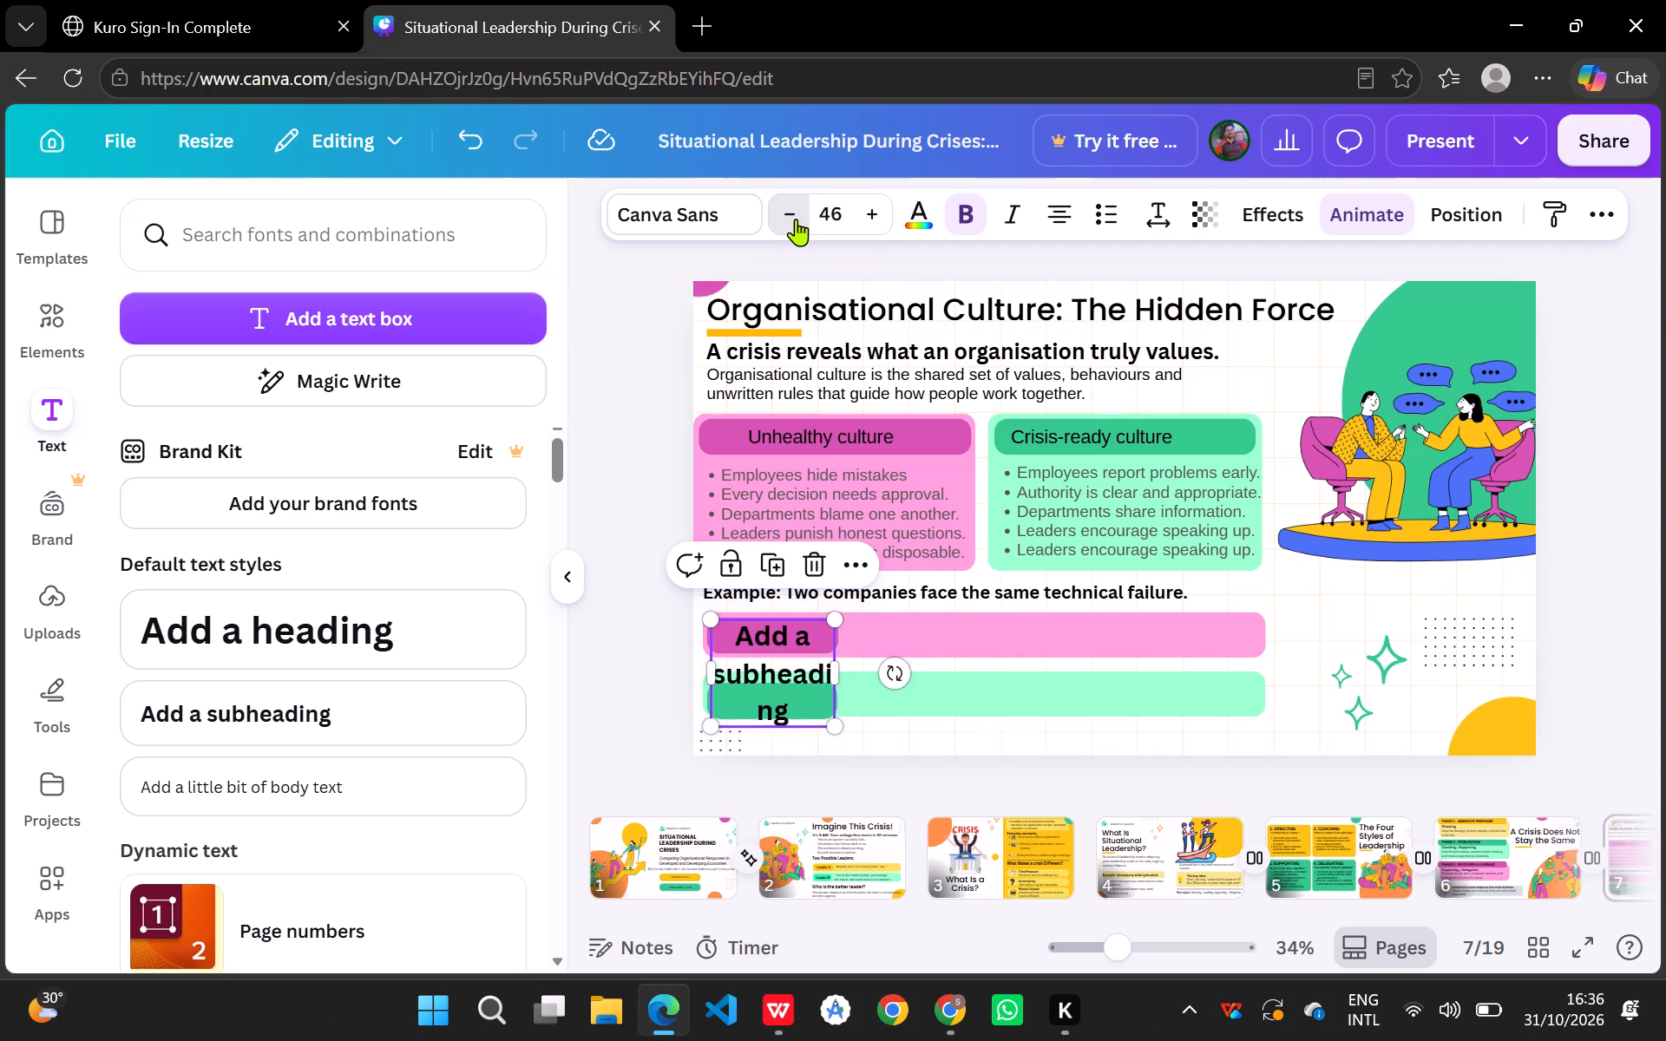
pyautogui.tripleClick(796, 219)
pyautogui.click(796, 219)
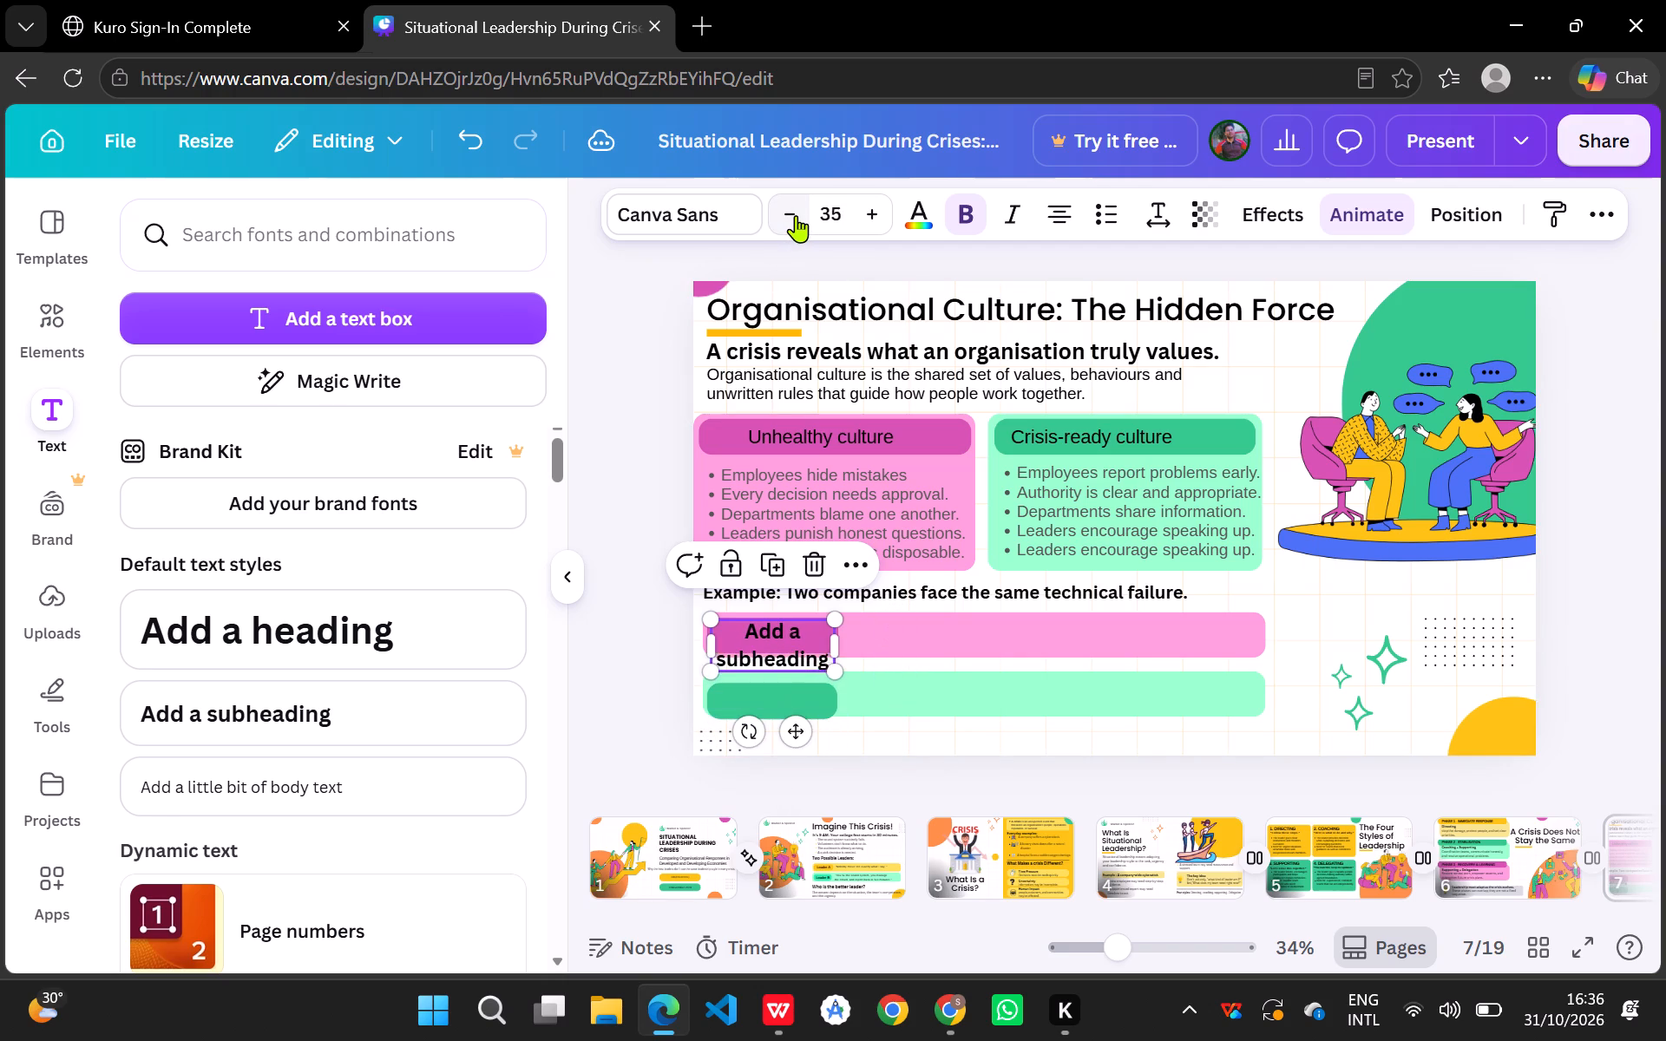
pyautogui.tripleClick(797, 216)
pyautogui.tripleClick(797, 216)
pyautogui.tripleClick(797, 216)
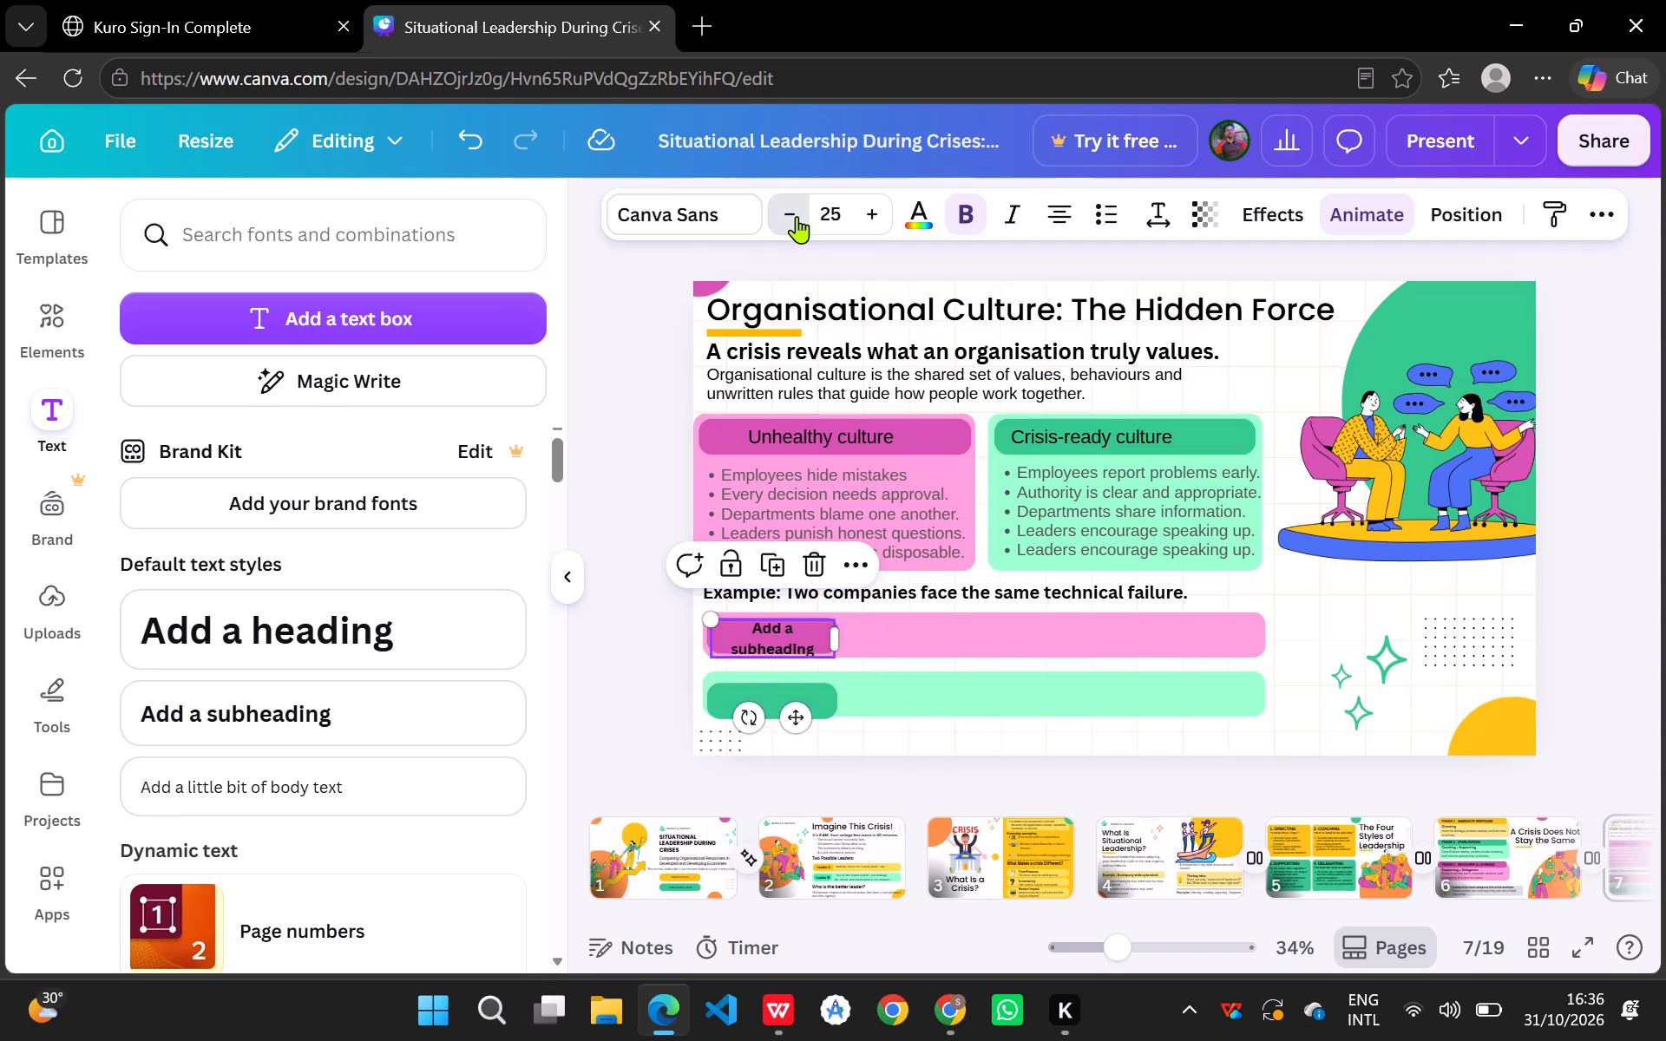
pyautogui.tripleClick(877, 213)
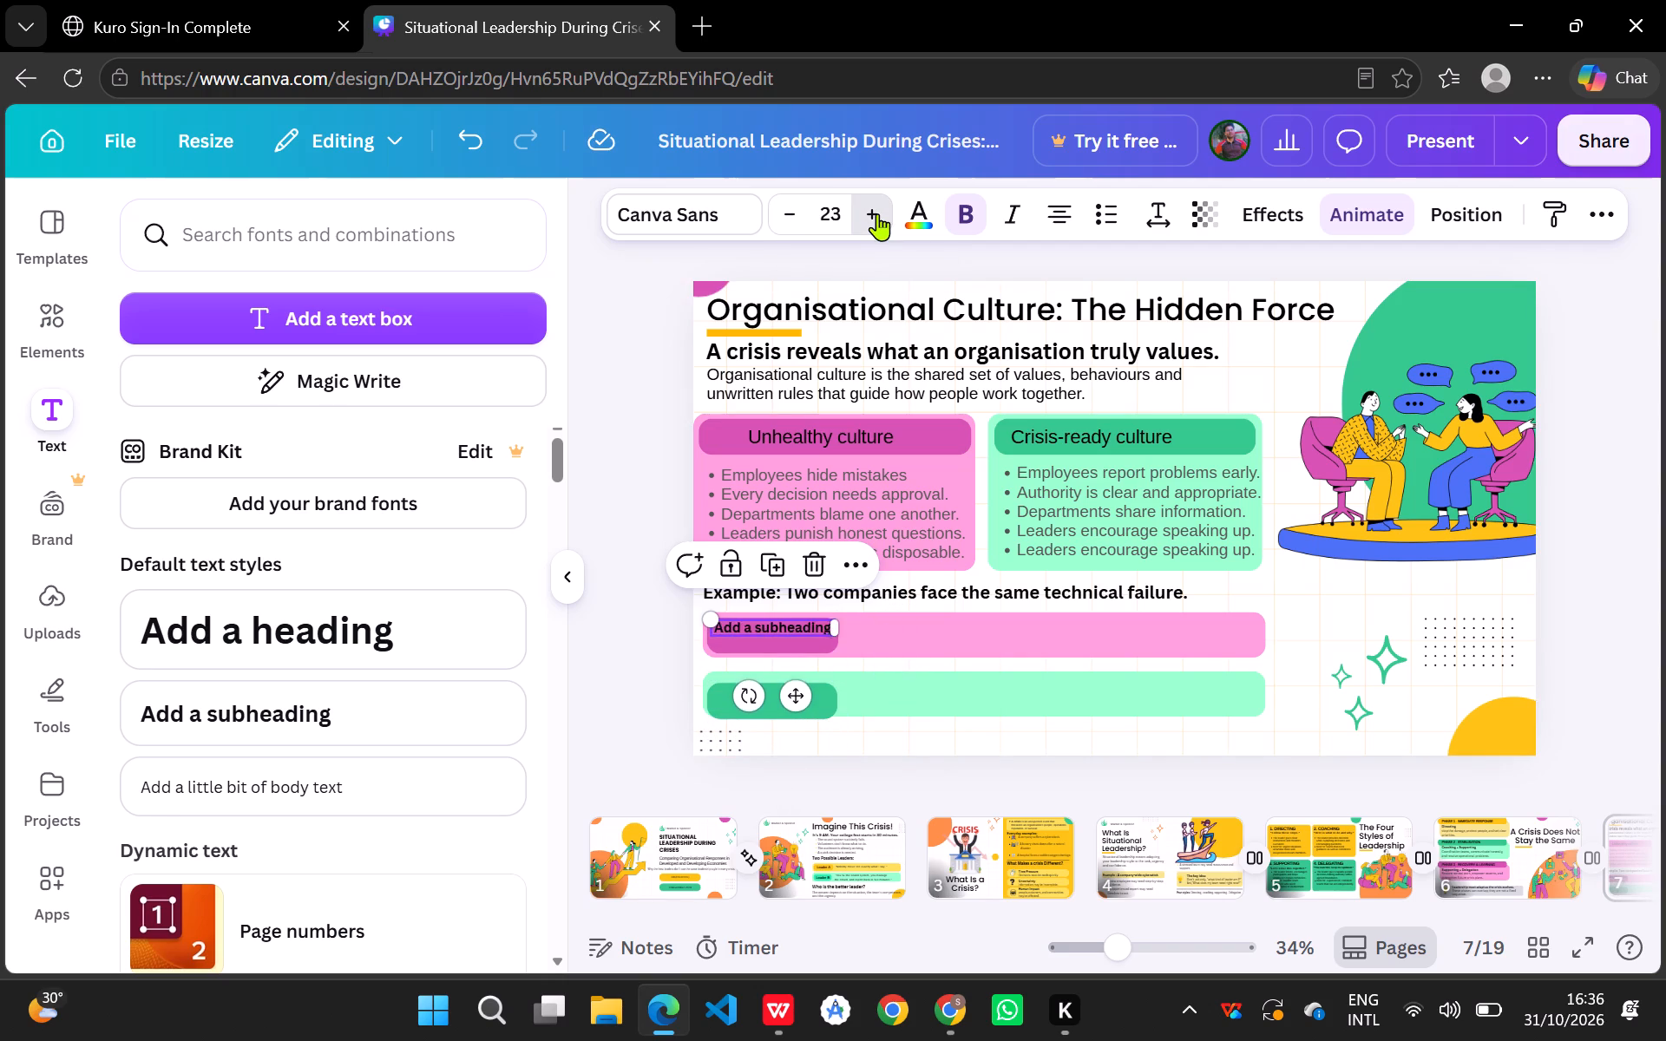
pyautogui.doubleClick(877, 213)
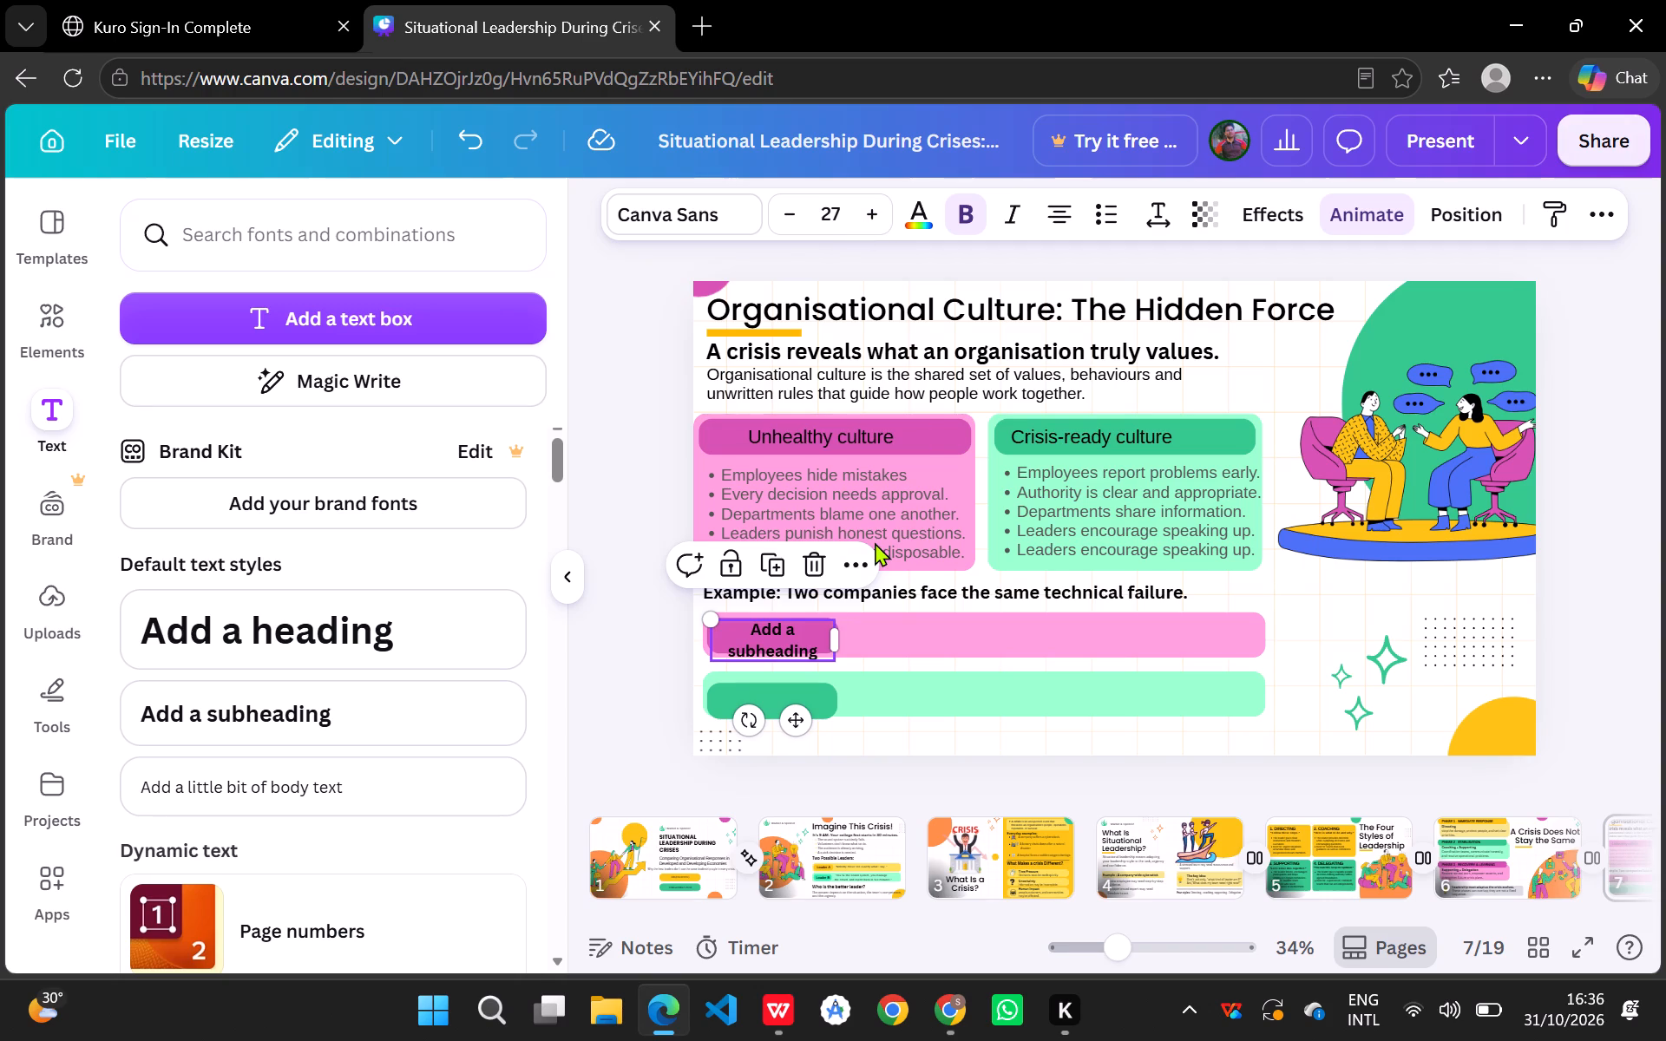
# Replace the subheading's placeholder text on the short dark pink bar with "Company A".
pyautogui.click(810, 632)
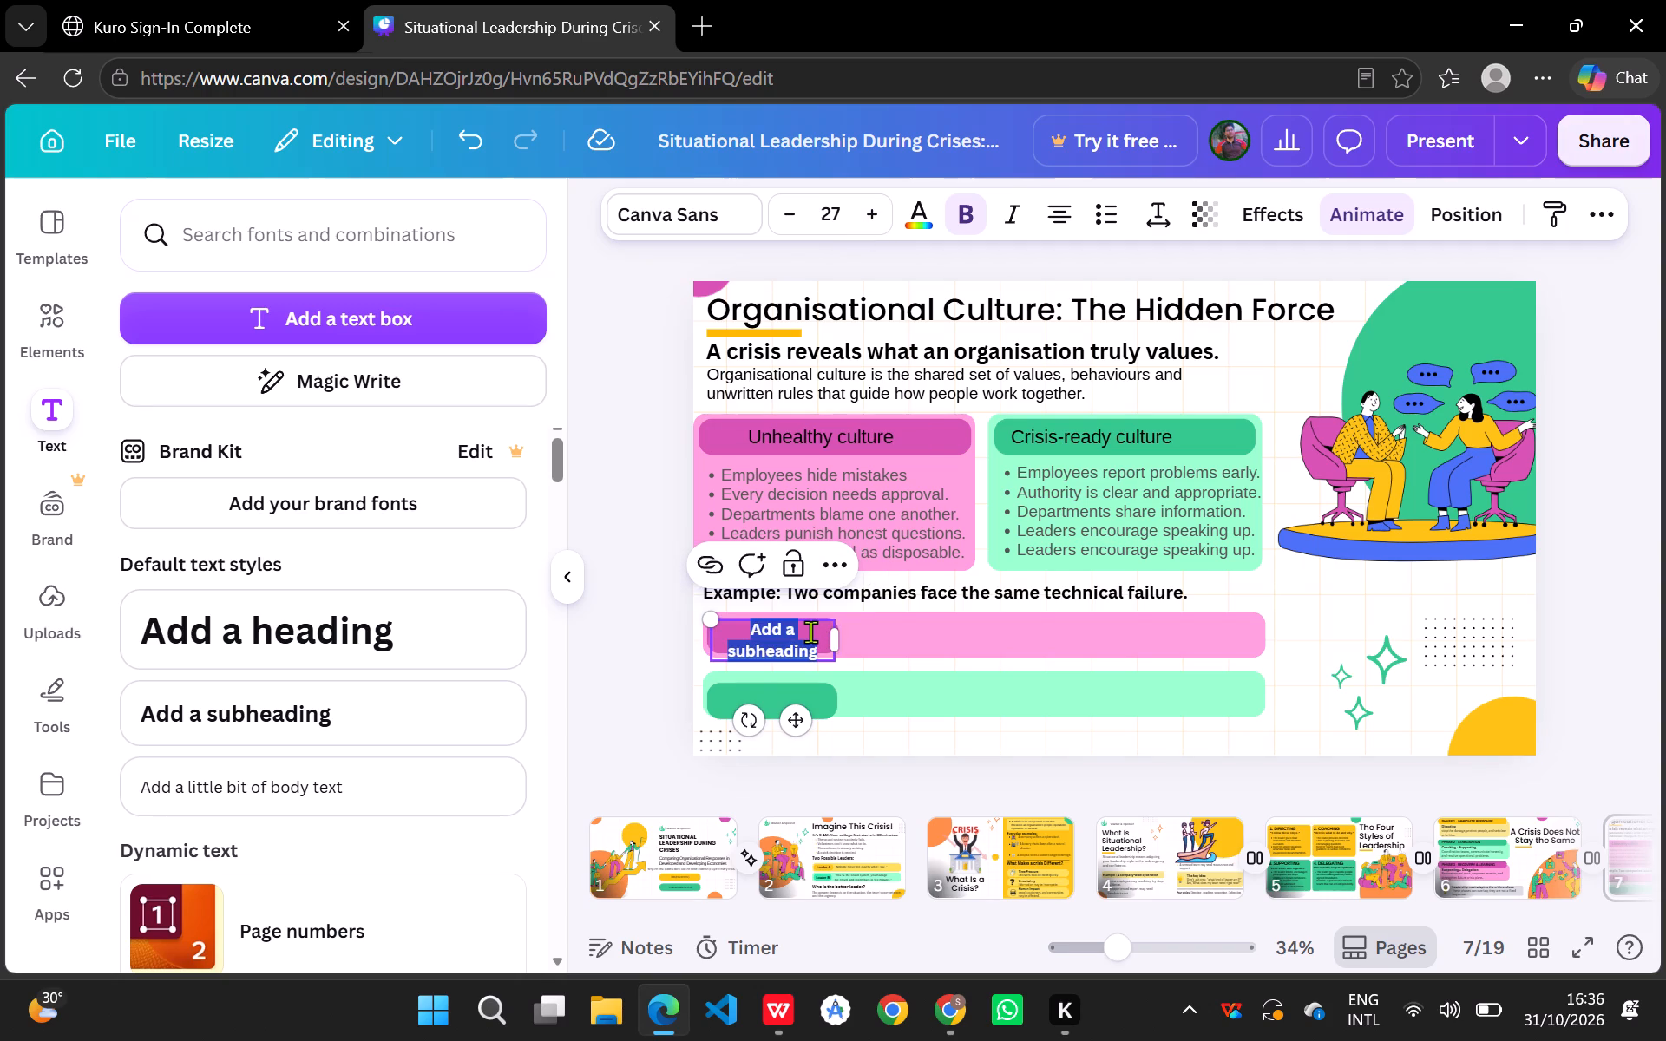
pyautogui.press('BackSpace')
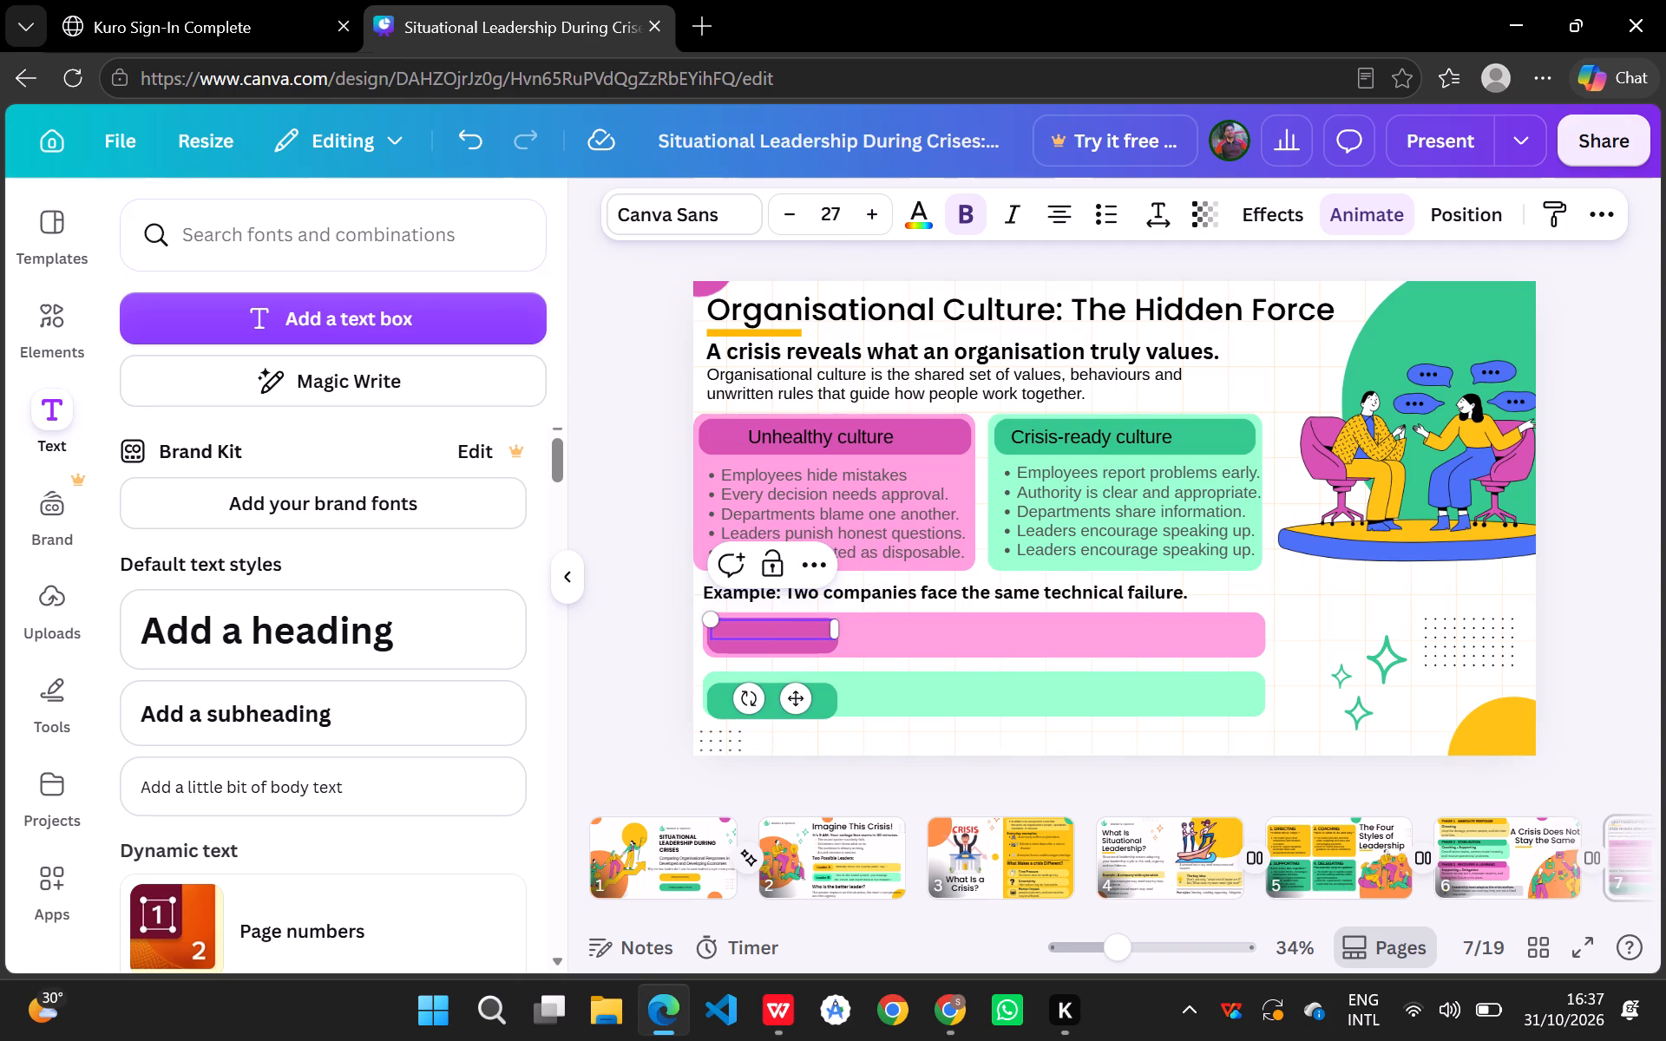
pyautogui.hotkey('shift', 'c')
pyautogui.press('o')
pyautogui.write('mpant')
pyautogui.press('BackSpace')
pyautogui.write('y')
pyautogui.press('space')
pyautogui.hotkey('shift', 'a')
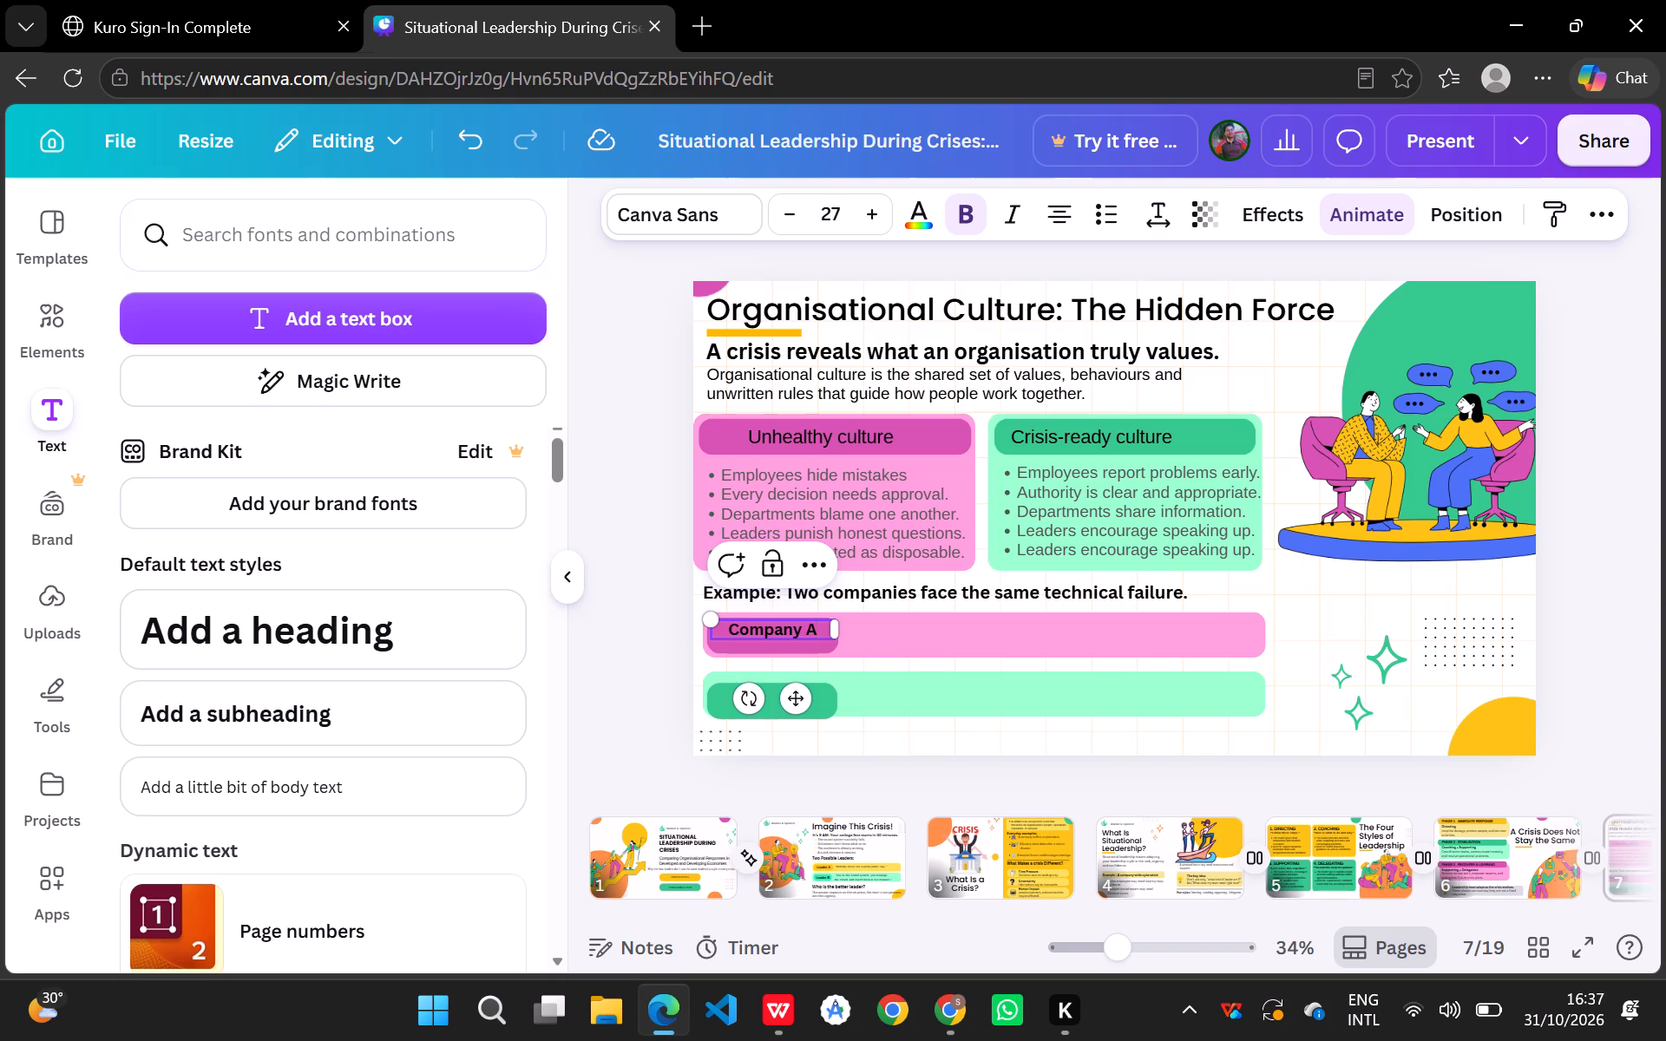
# Enlarge the "Company A" label to size 30 and centre it vertically within the short dark pink bar.
pyautogui.click(865, 220)
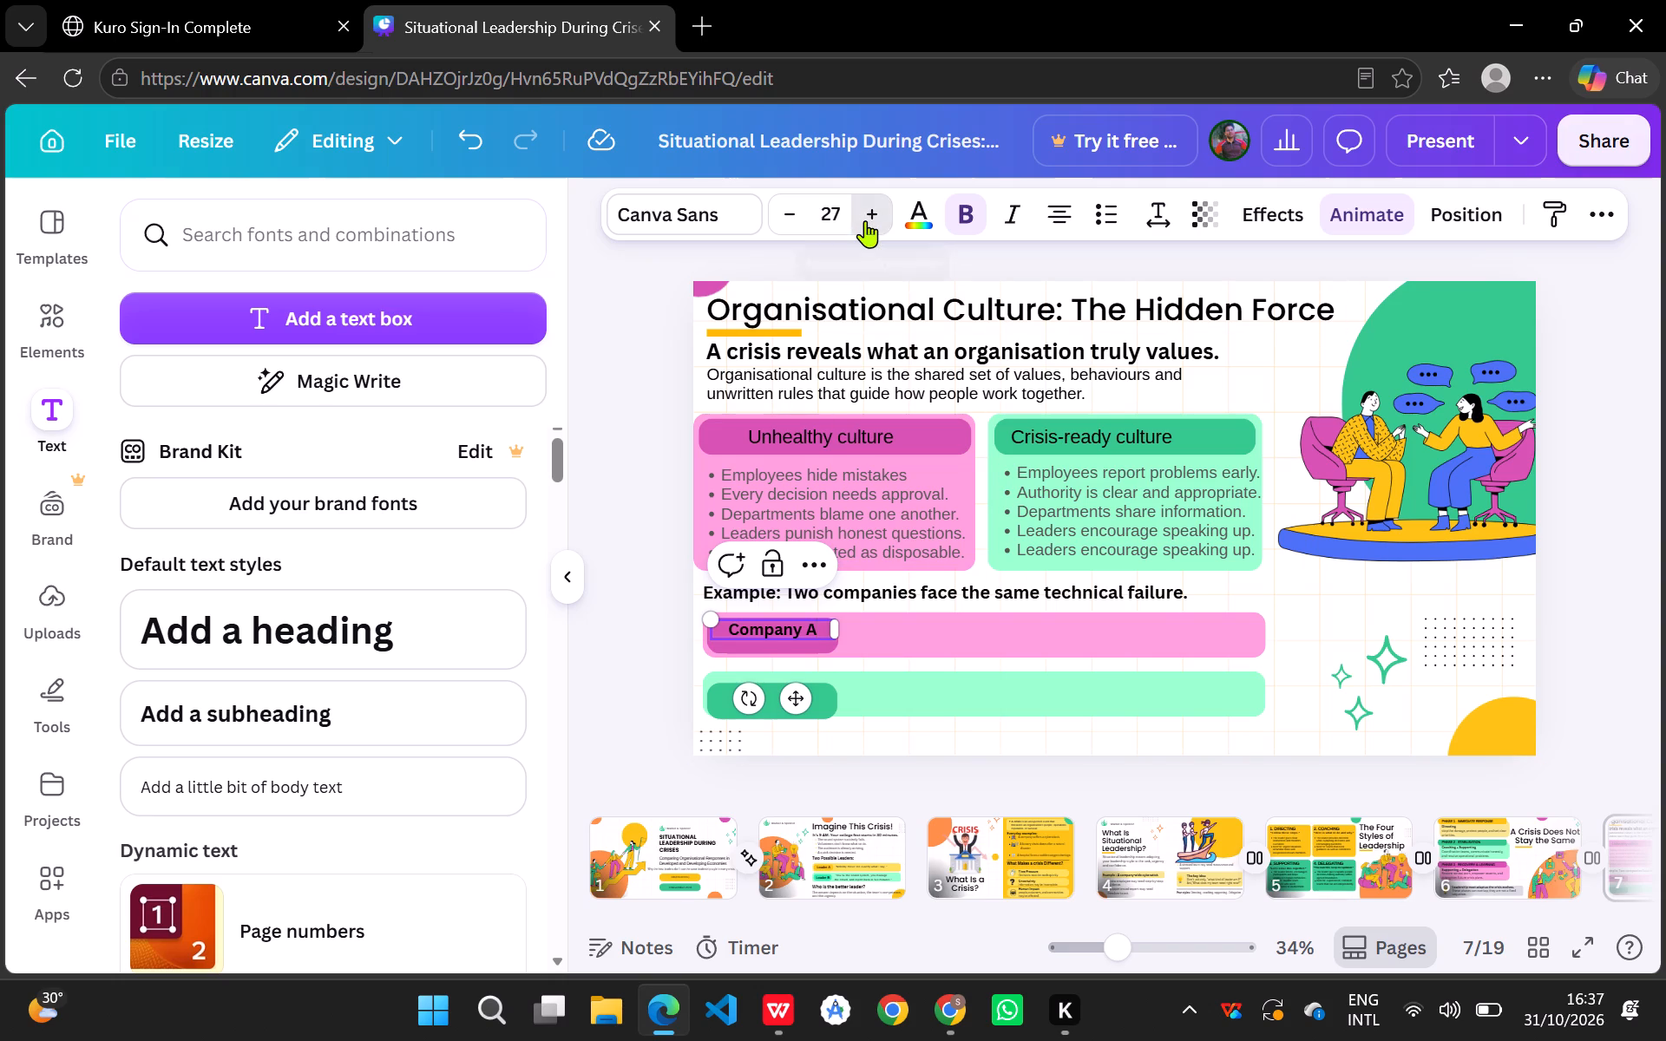
pyautogui.click(865, 220)
pyautogui.click(865, 220)
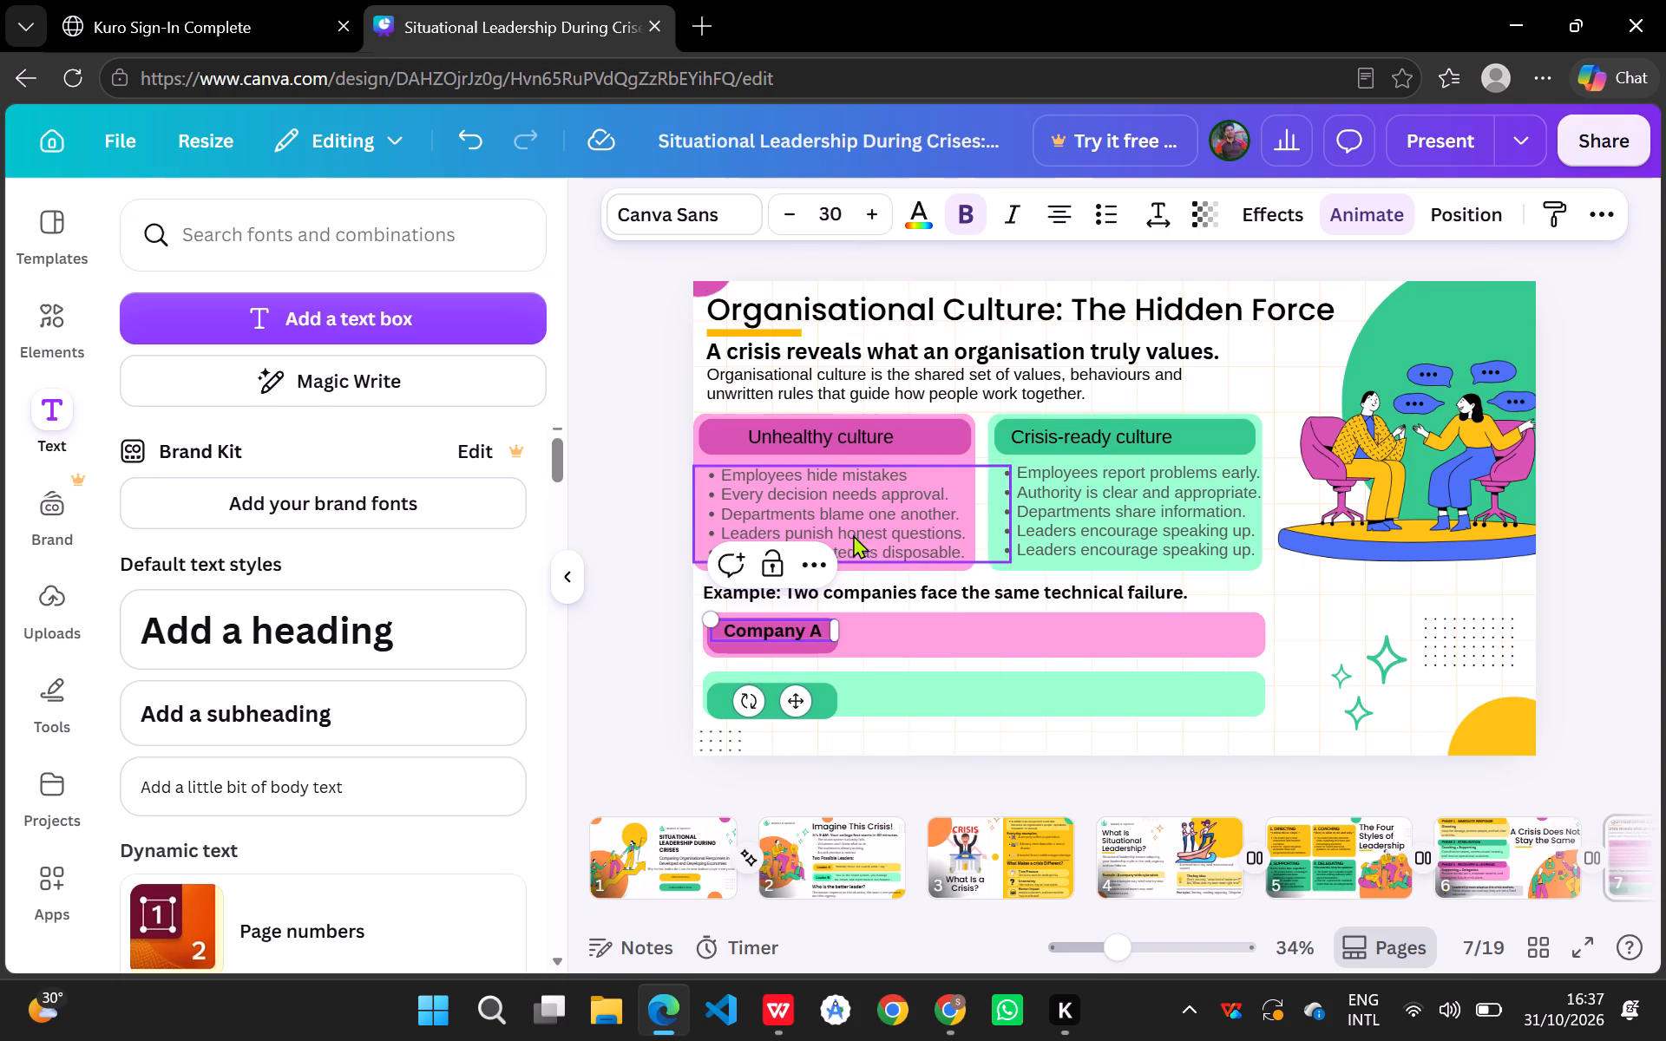
pyautogui.click(888, 637)
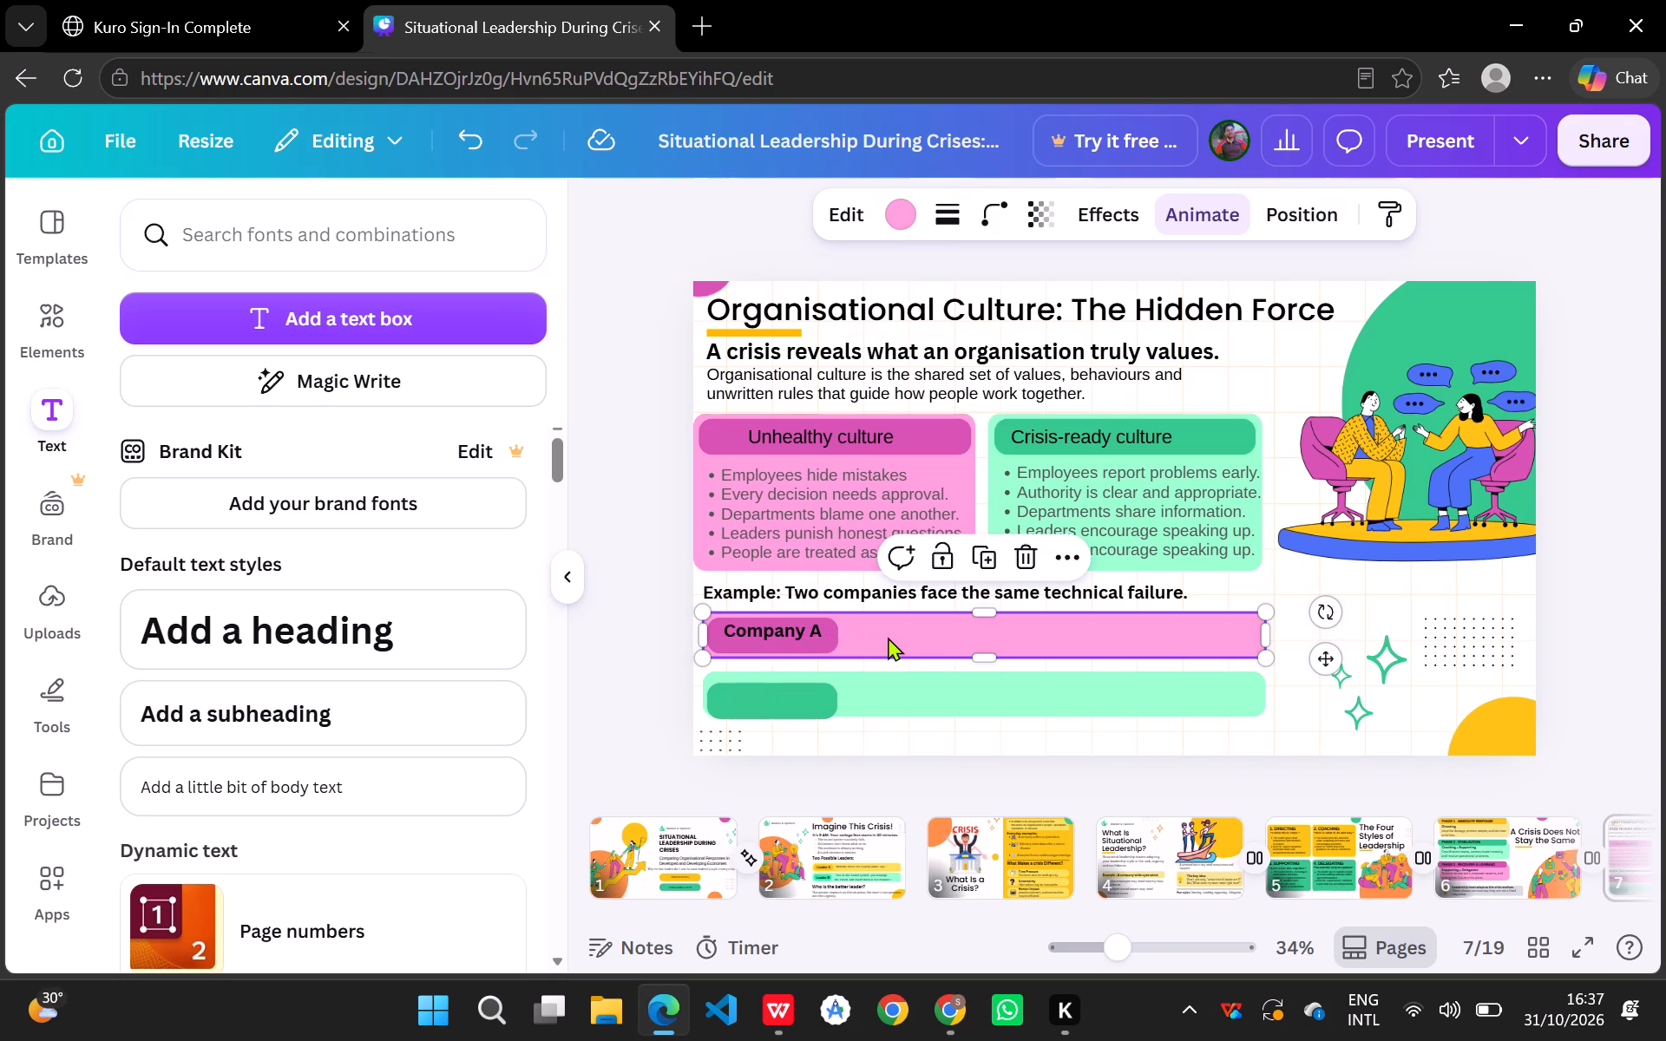
pyautogui.click(789, 632)
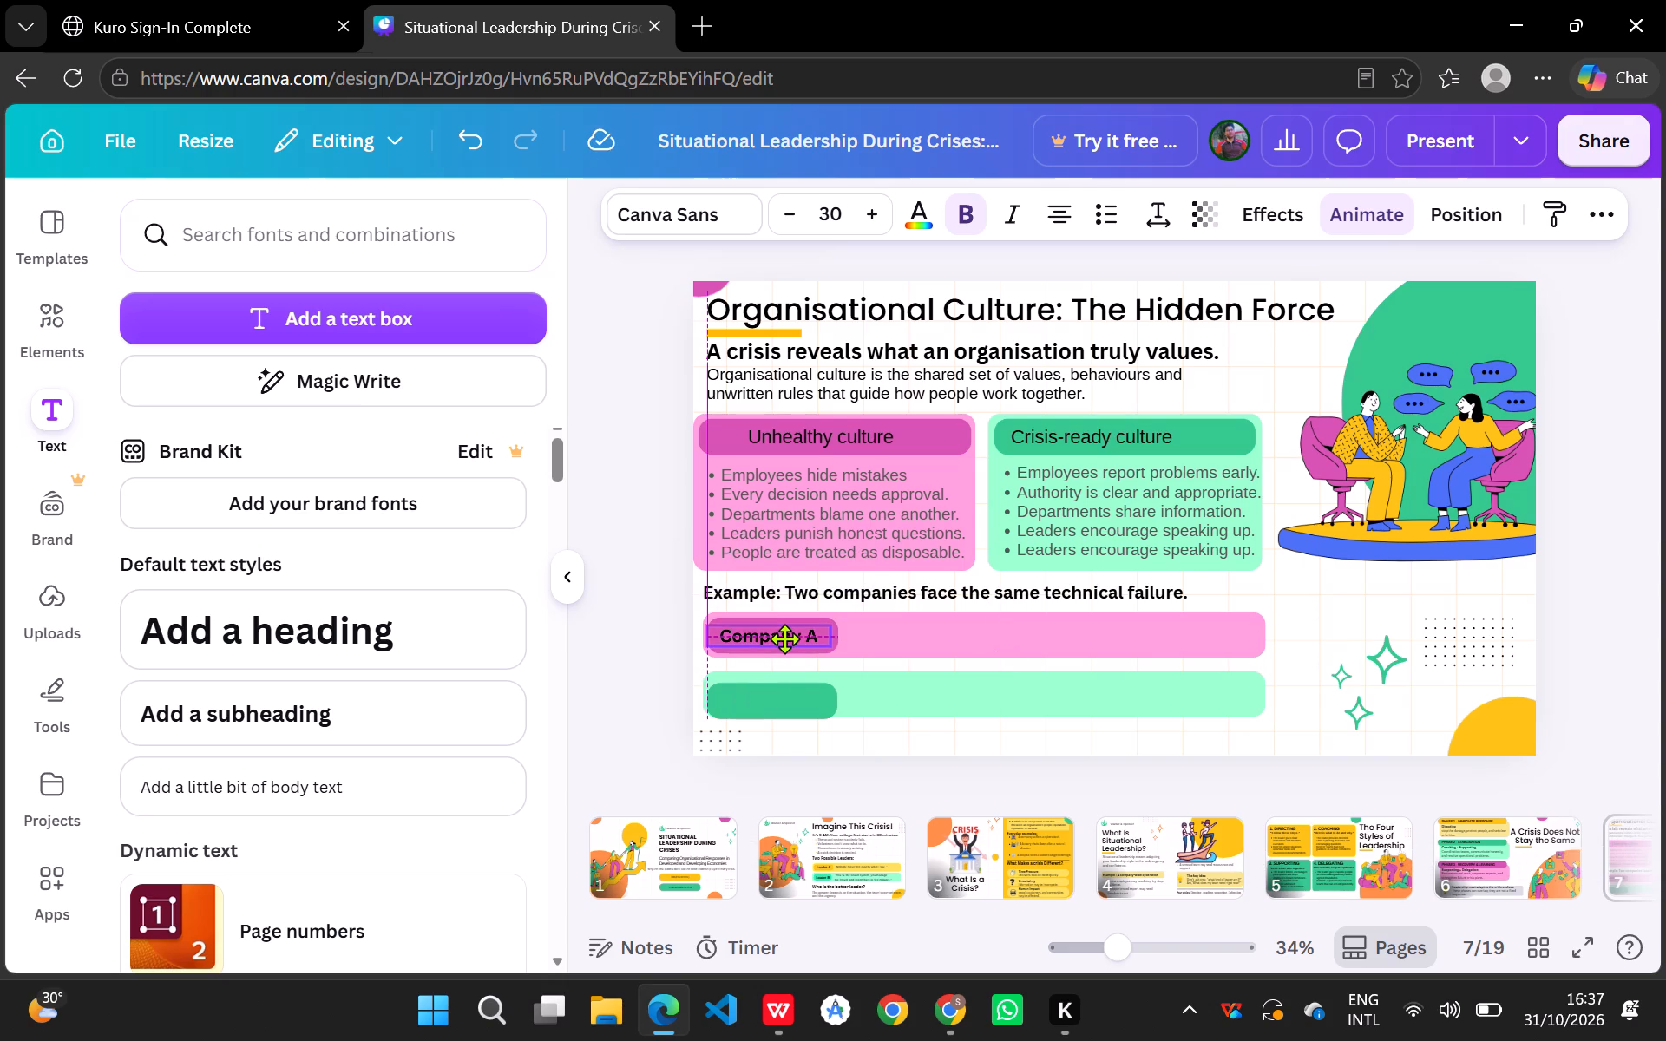
pyautogui.click(915, 621)
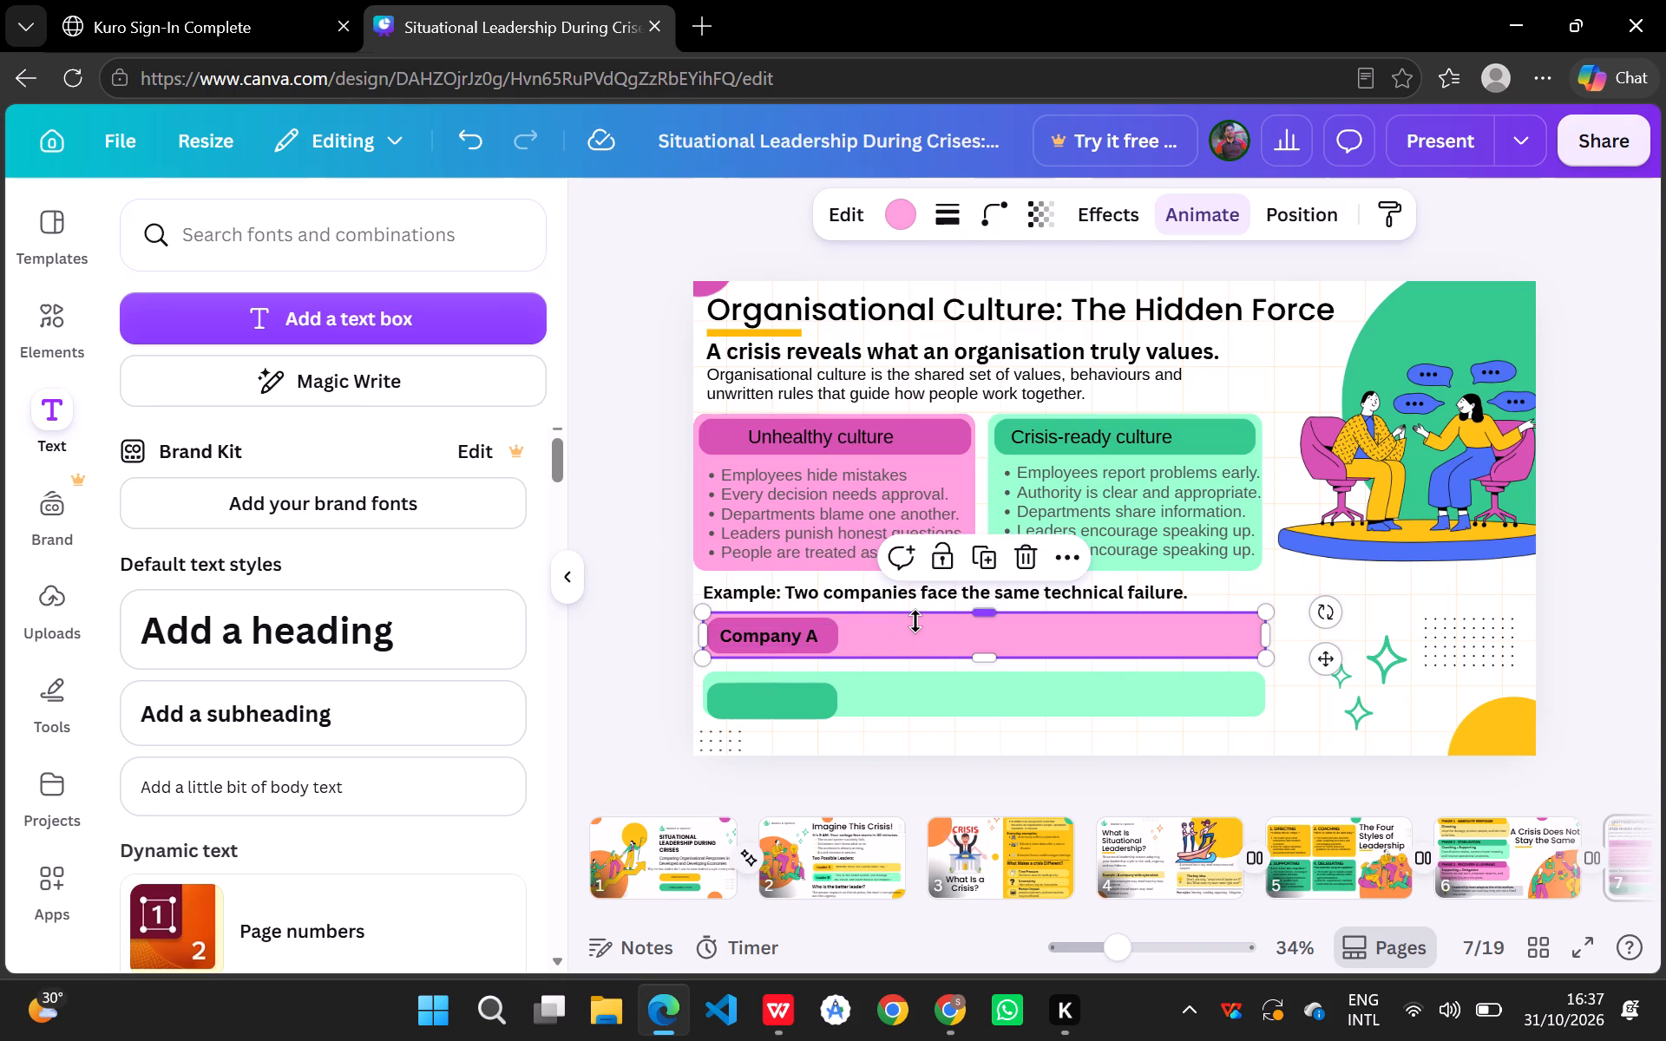
# Set the "Company A" label's font size to 31.
pyautogui.click(793, 641)
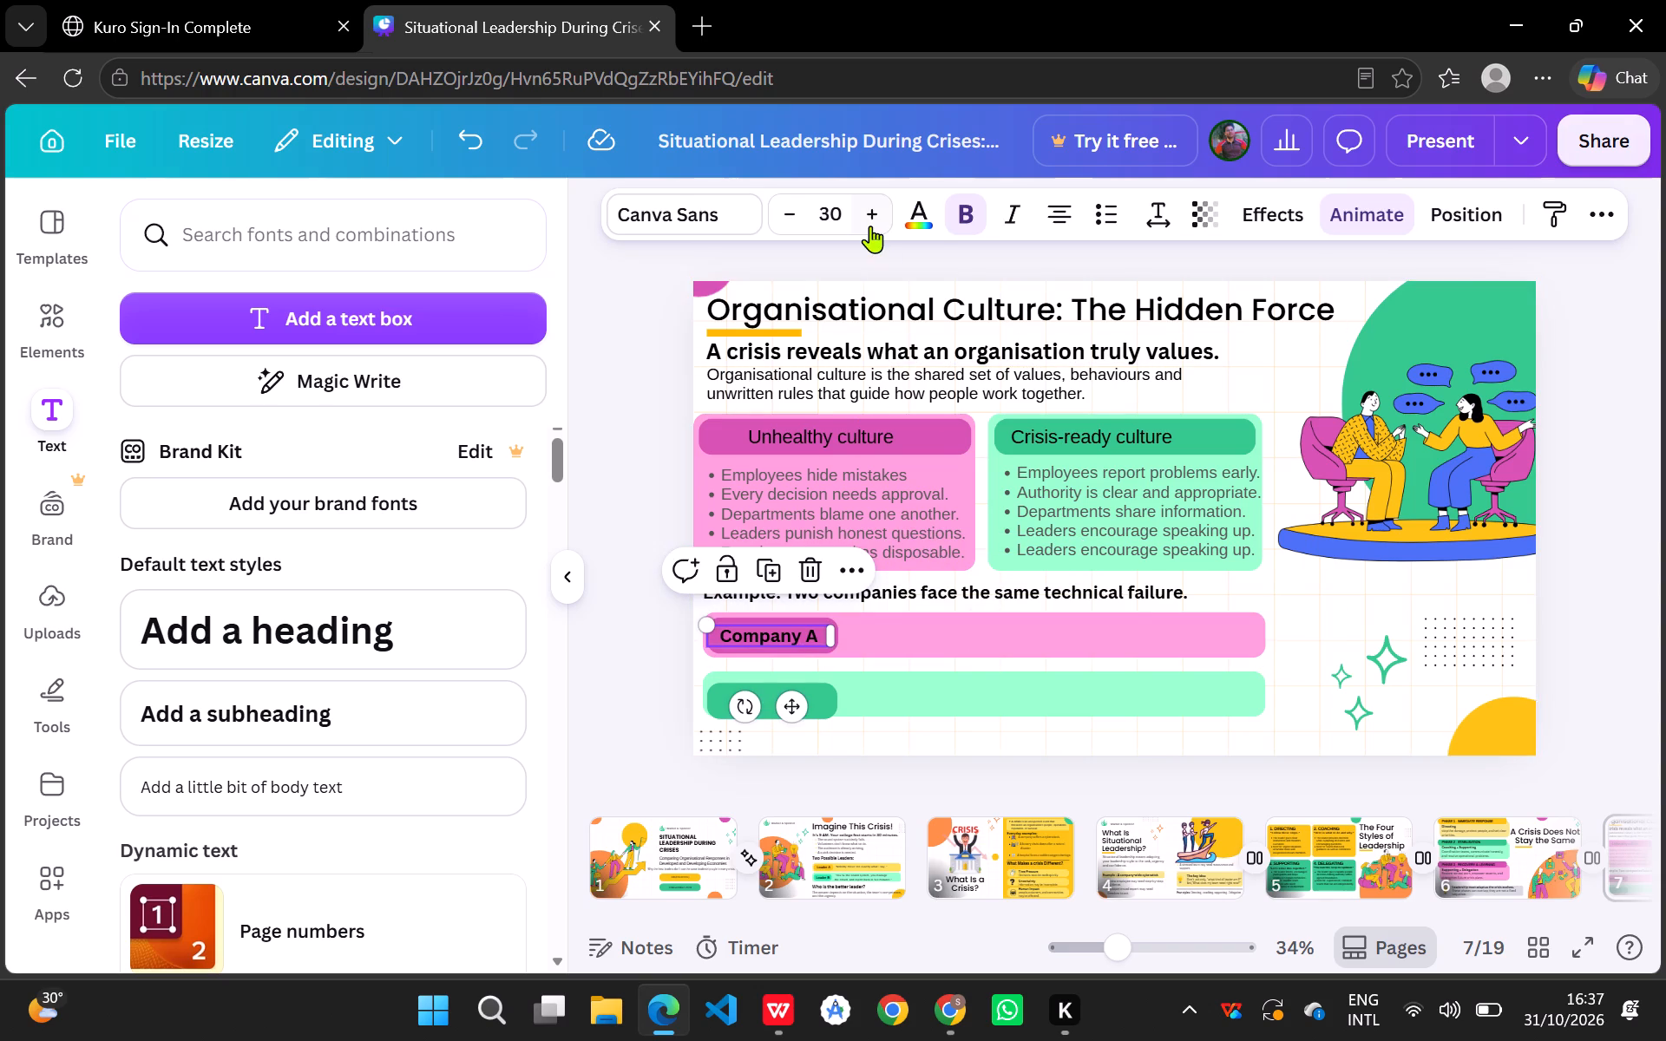
pyautogui.click(873, 214)
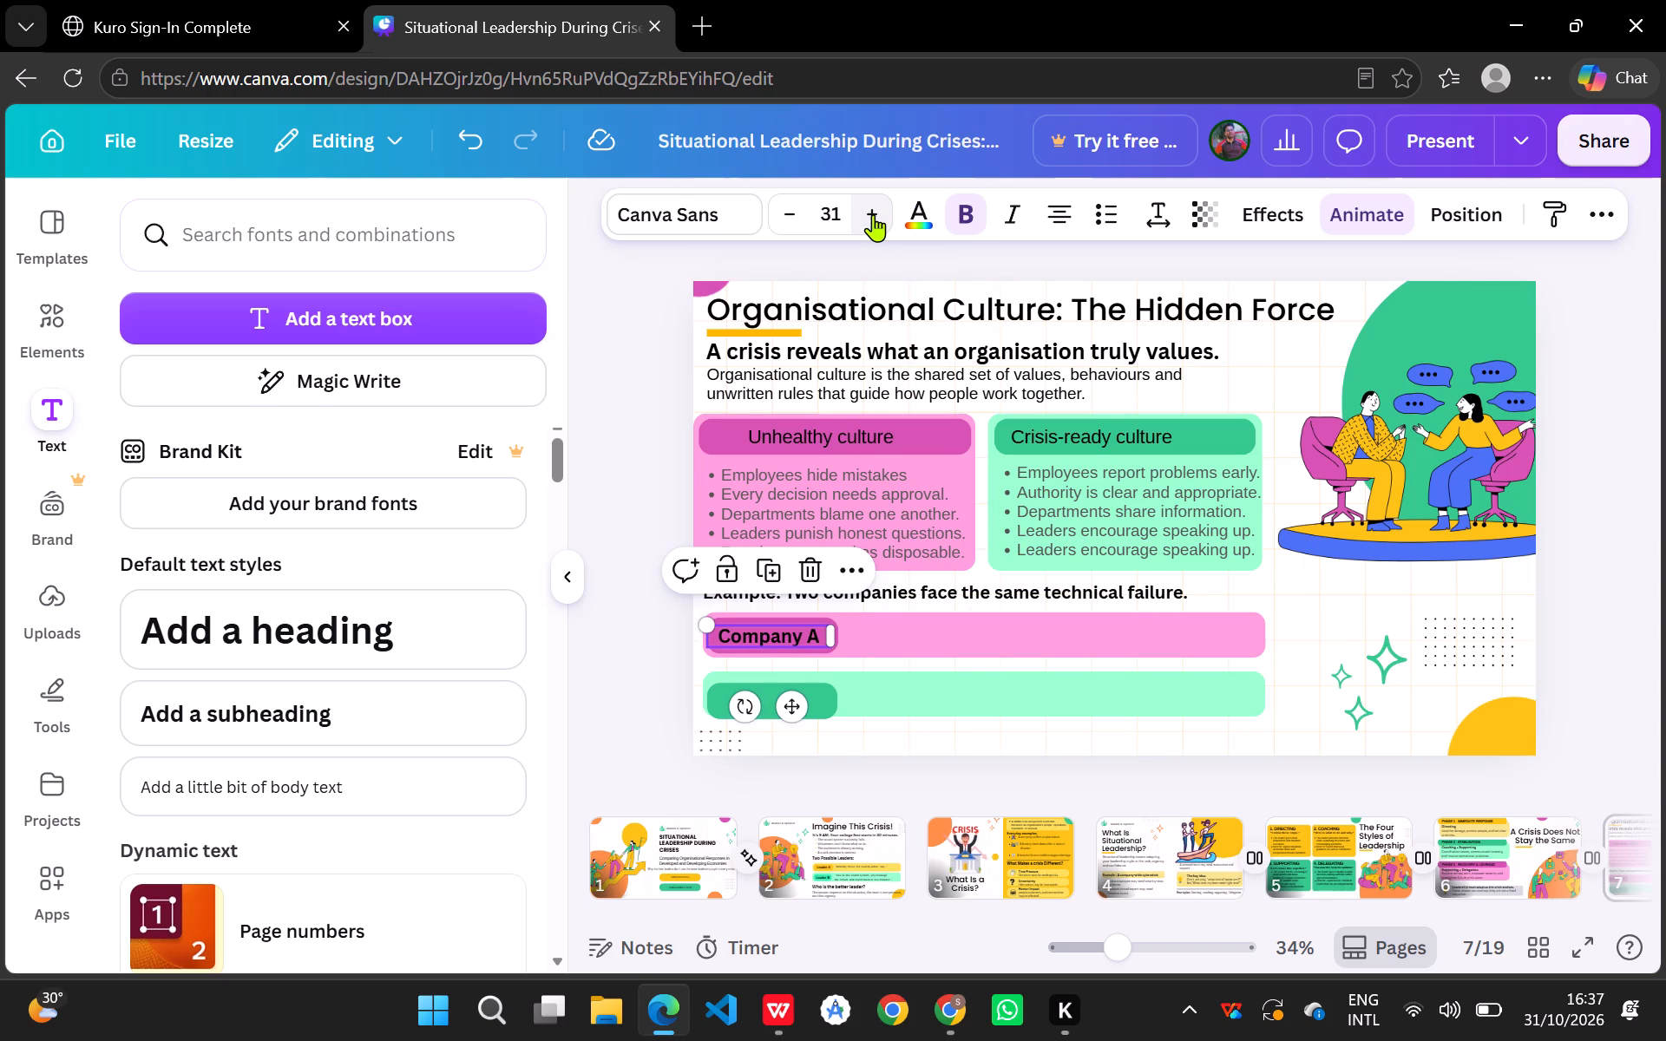
pyautogui.click(1017, 643)
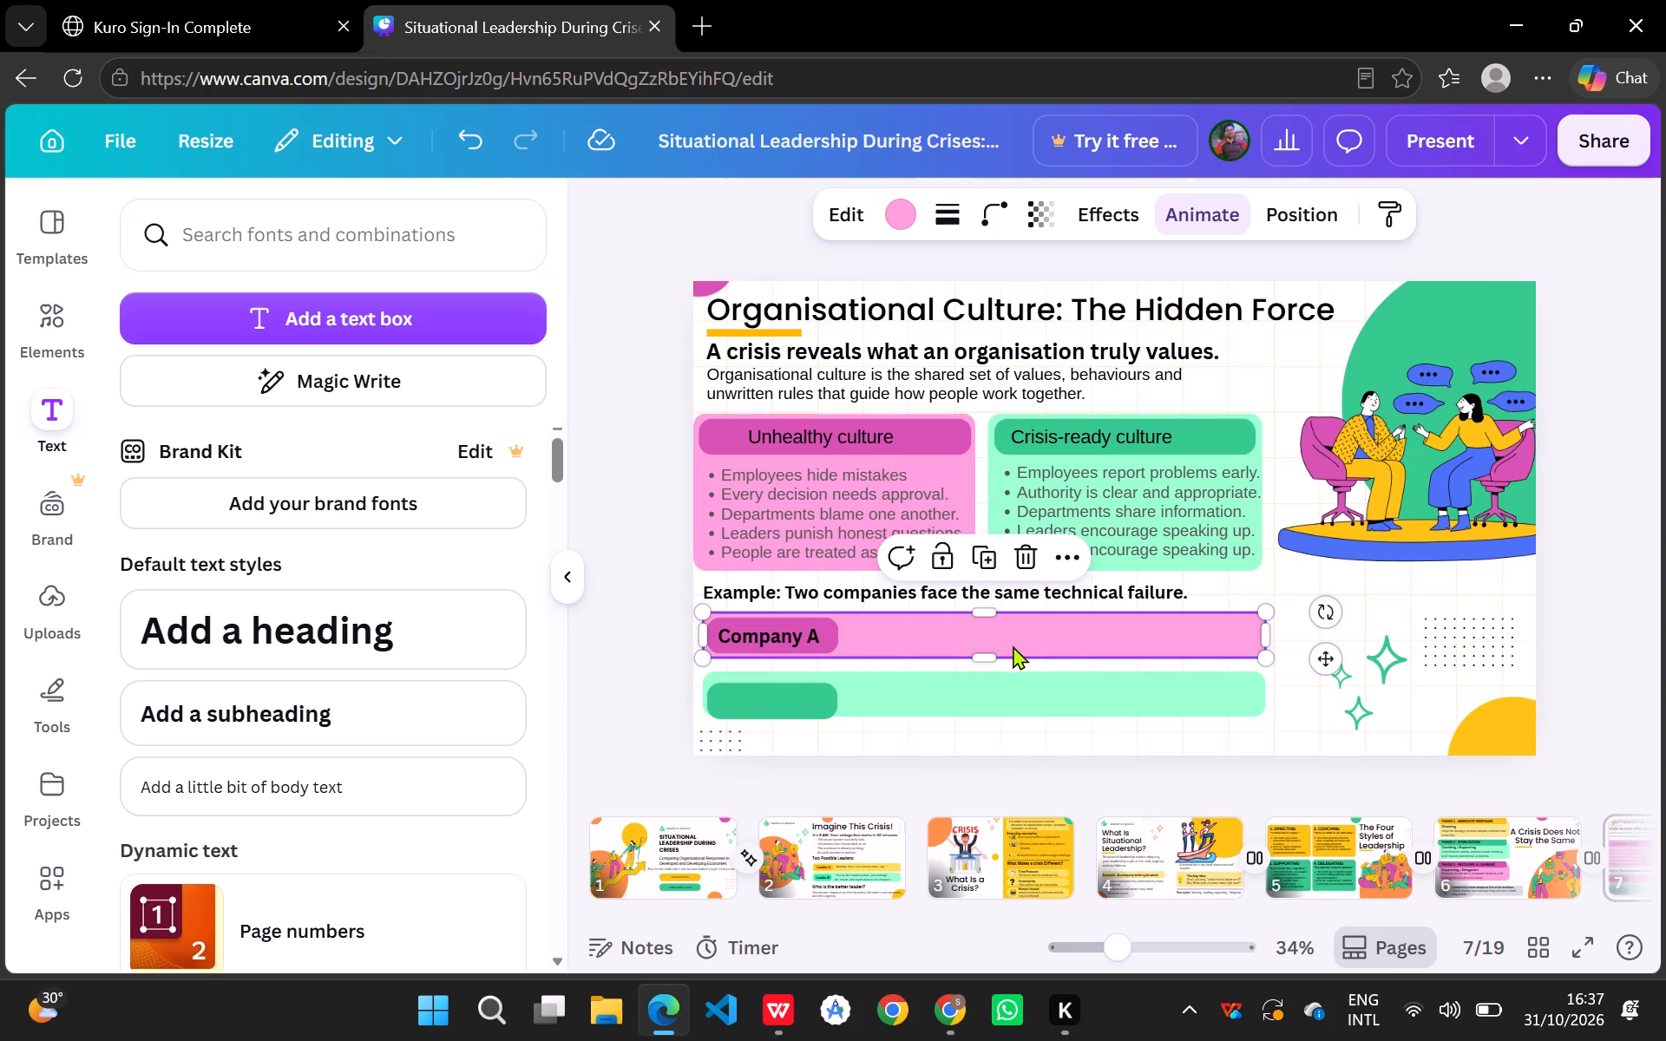
# Duplicate the "Company A" label and centre the copy on the short dark green bar.
pyautogui.click(779, 641)
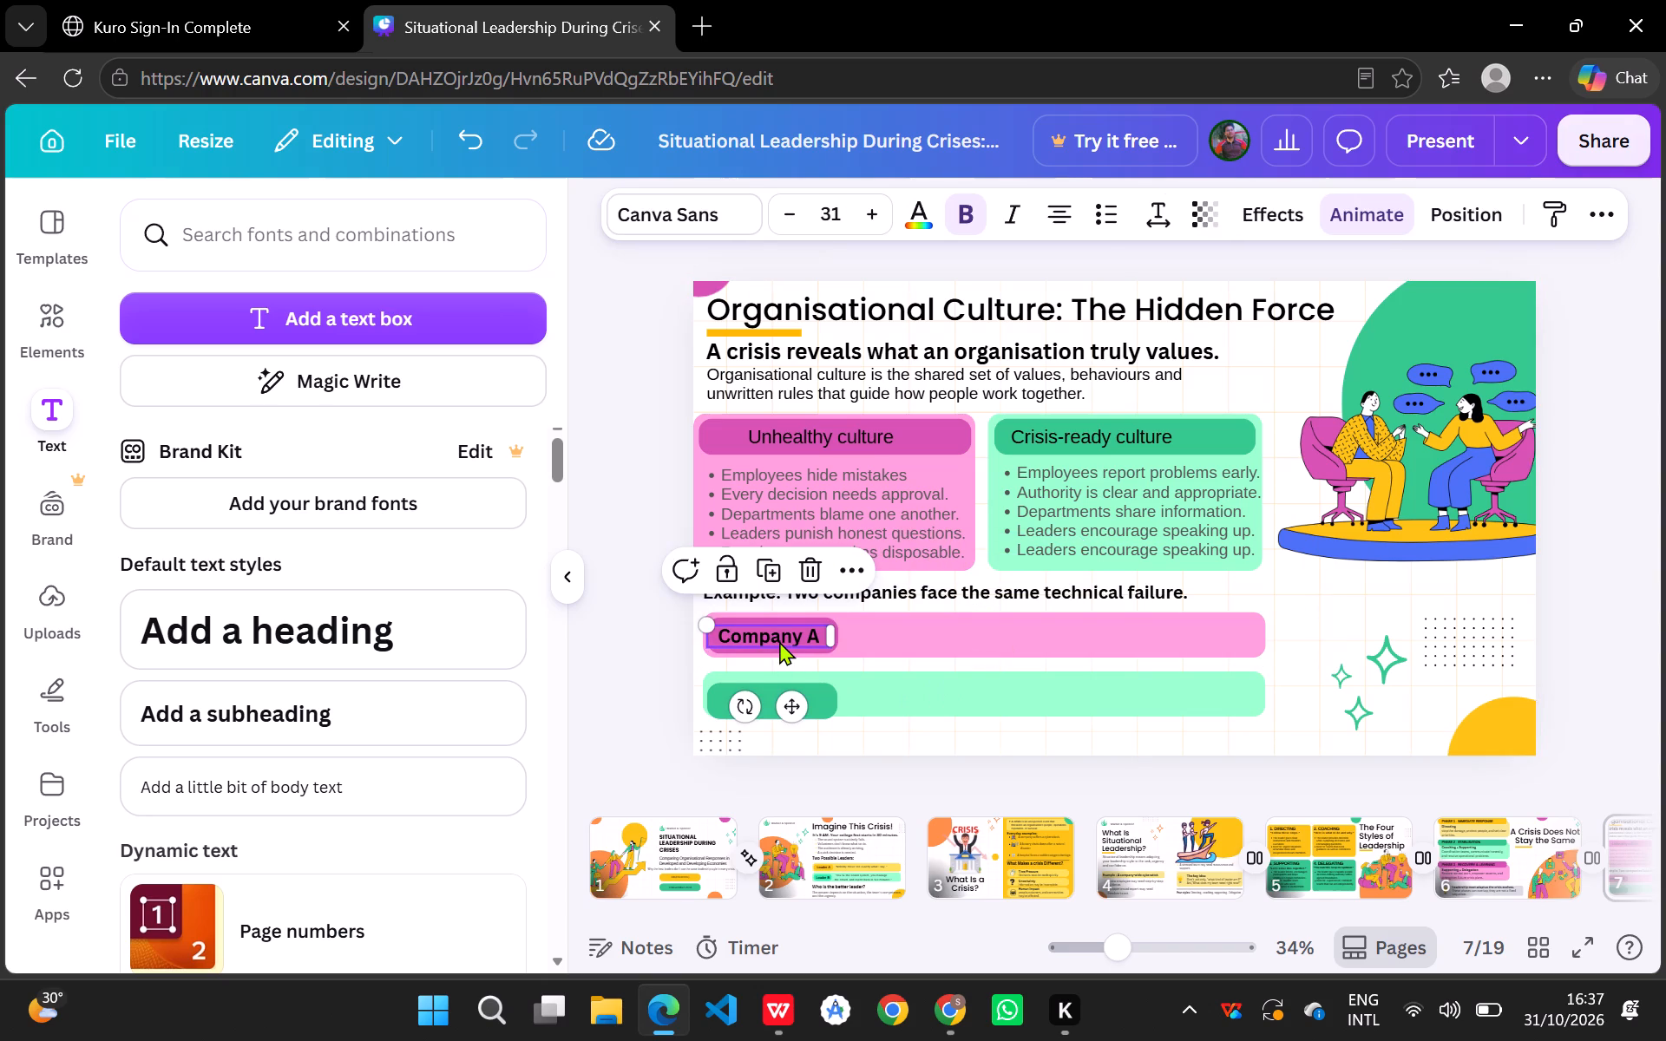
pyautogui.hotkey('ctrl', 'c')
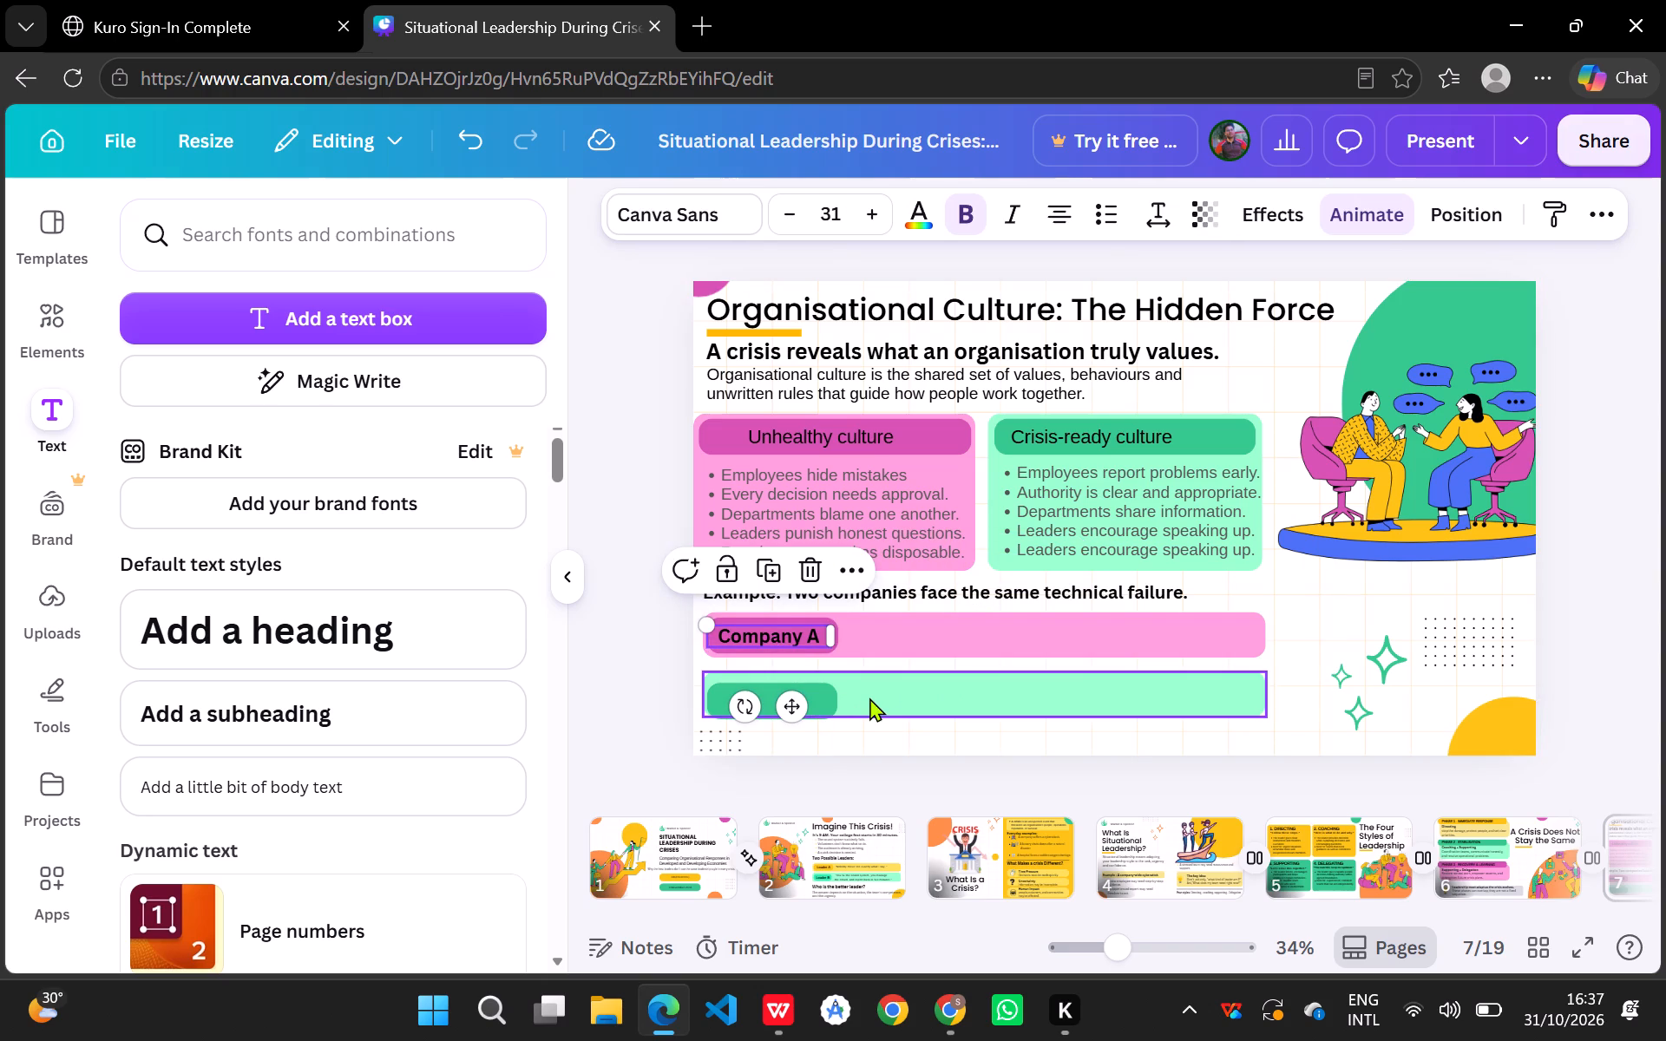
pyautogui.click(870, 696)
pyautogui.click(789, 701)
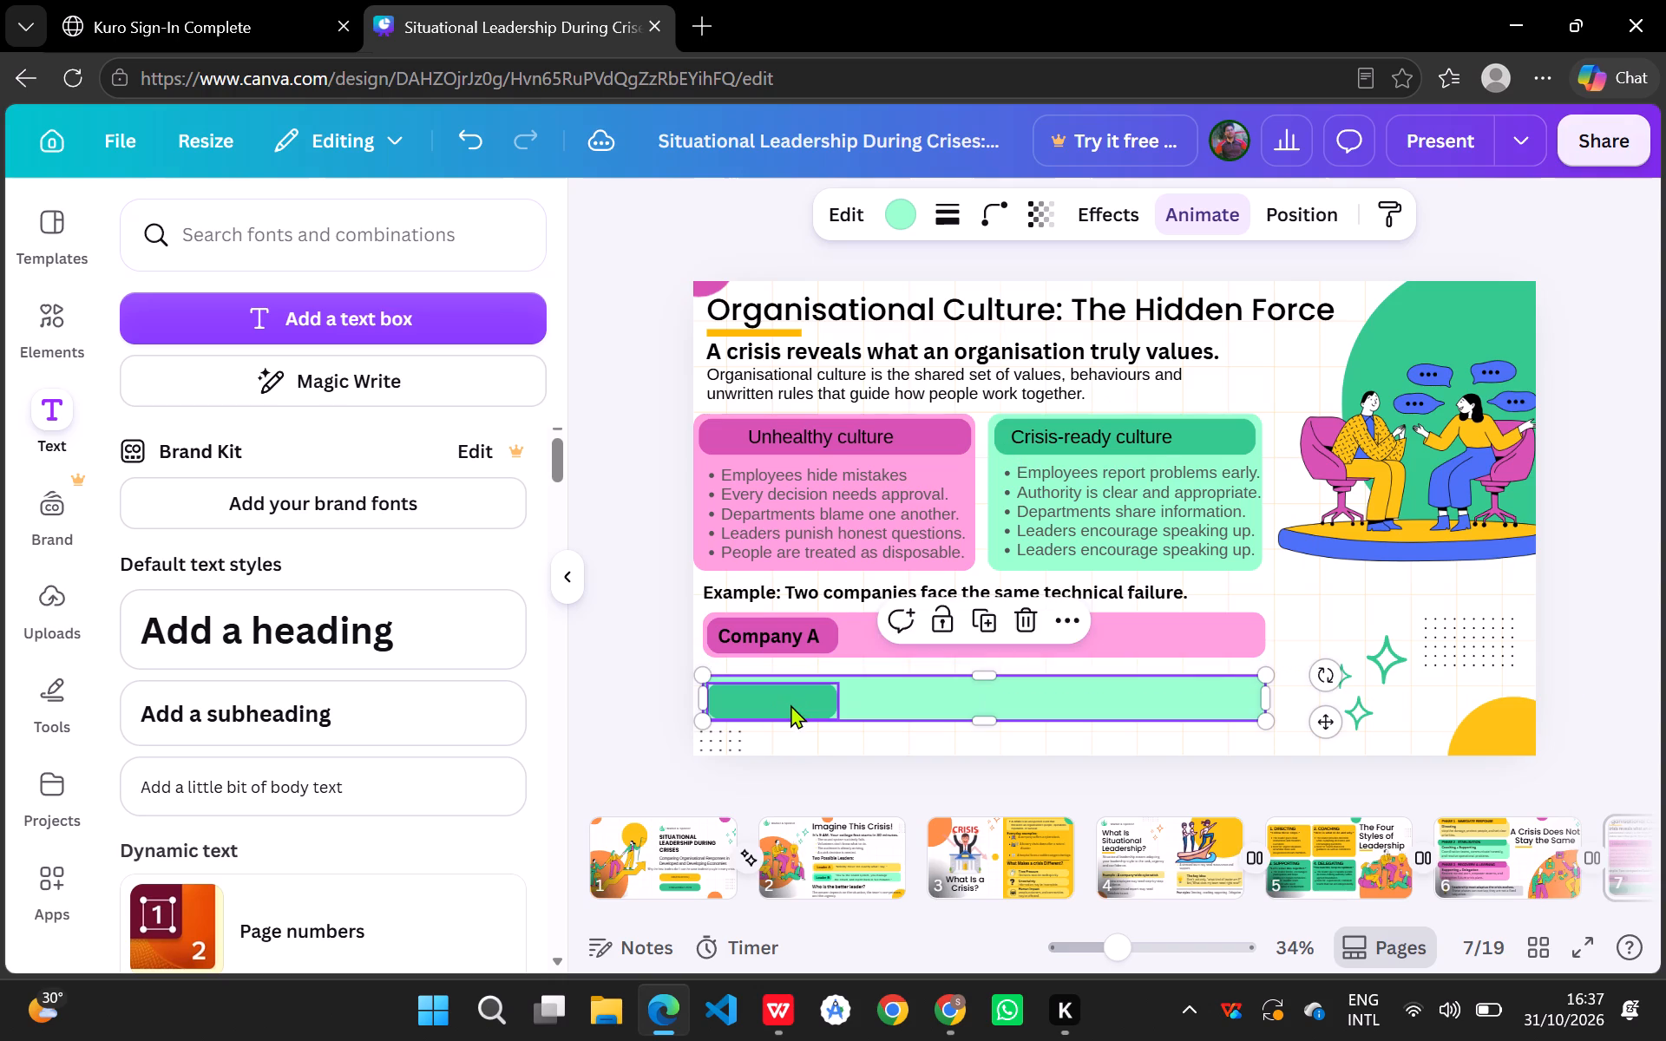
pyautogui.click(789, 698)
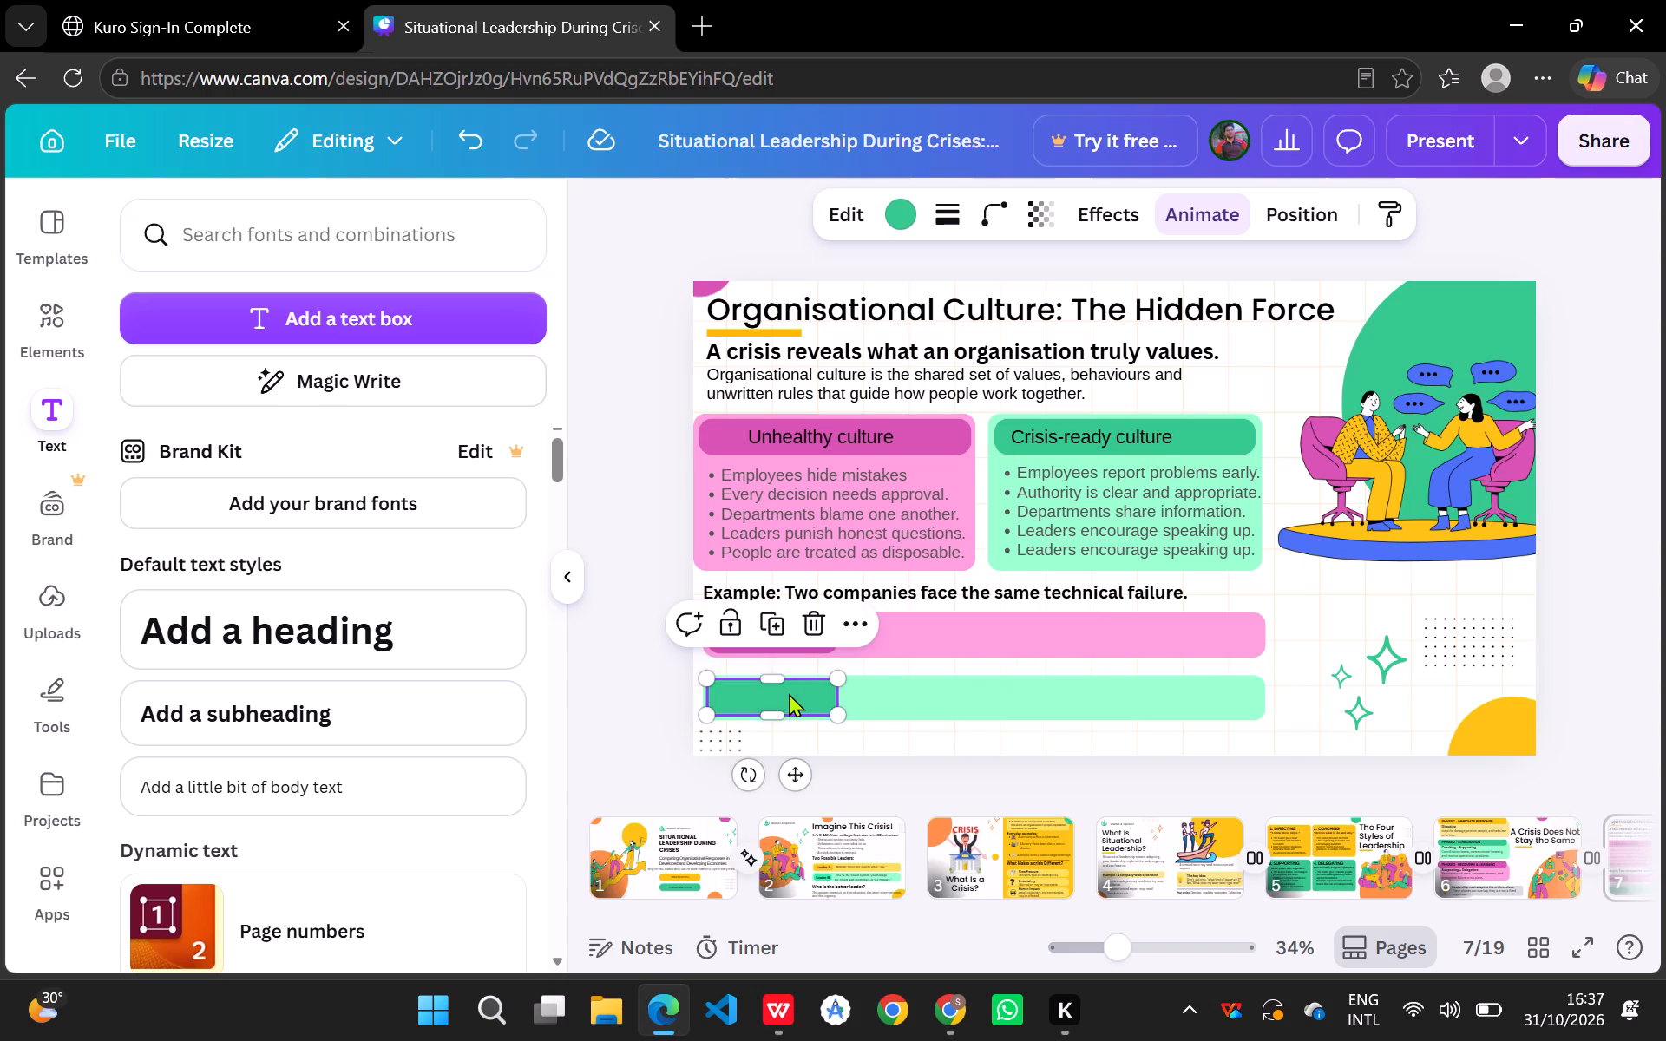
pyautogui.hotkey('ctrl', 'v')
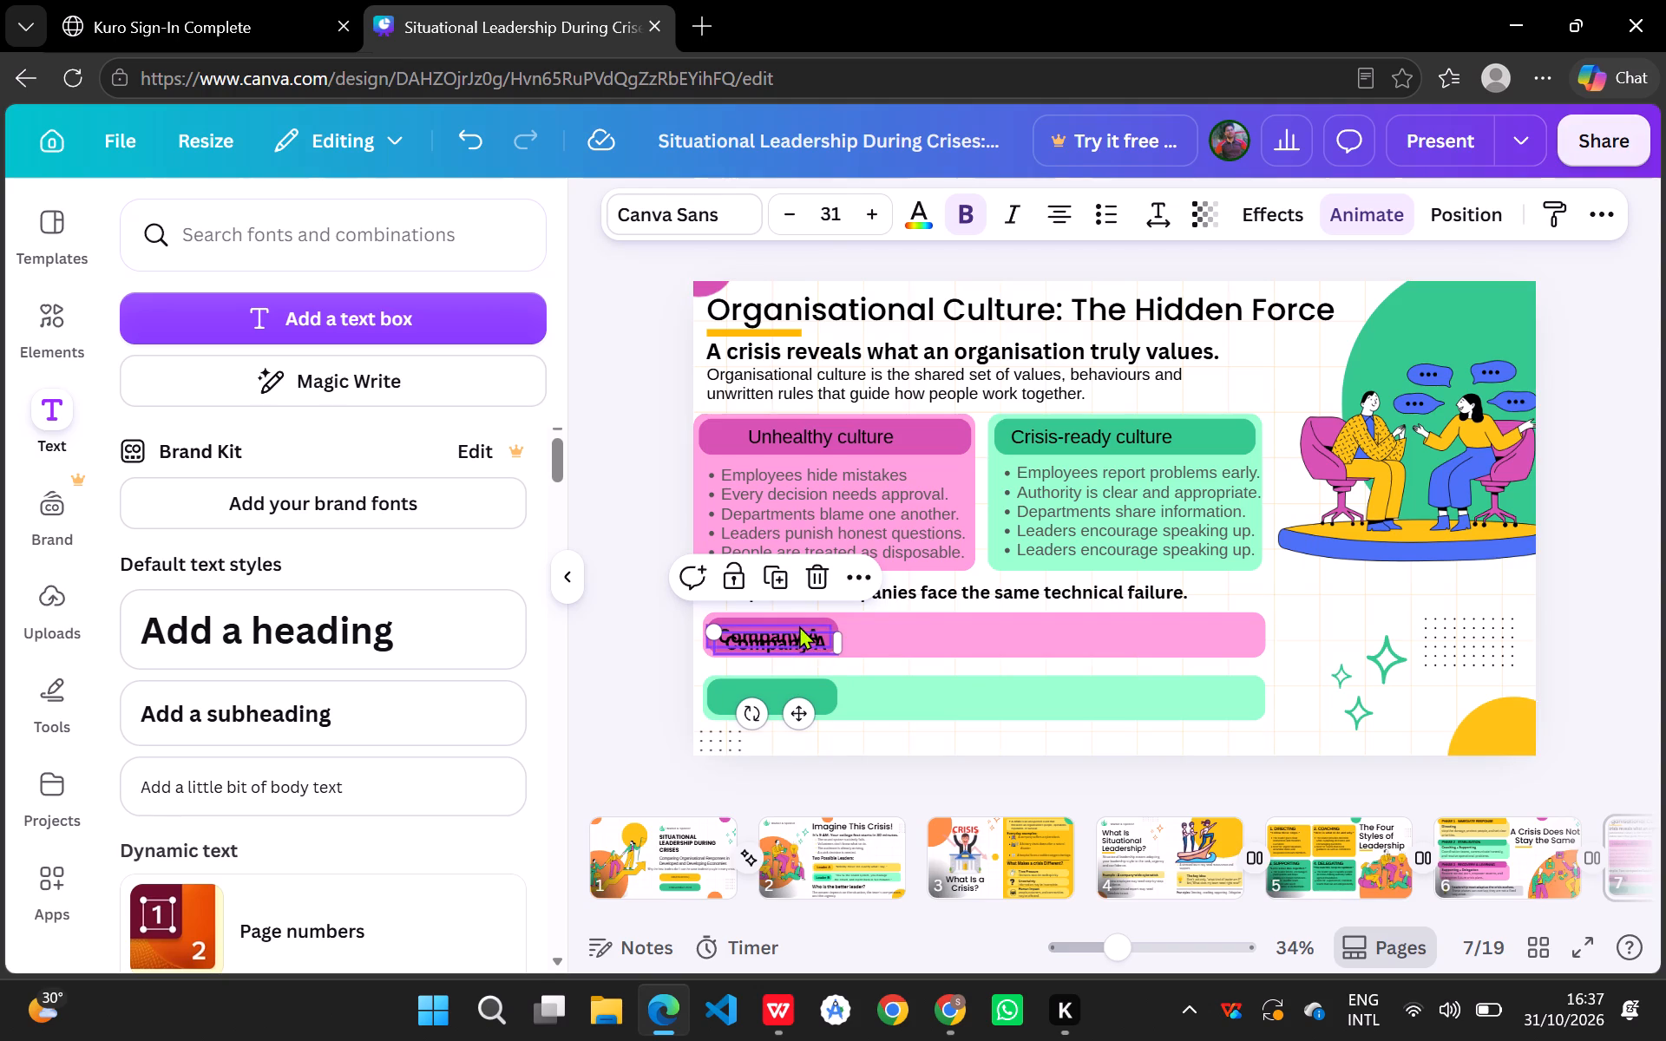
pyautogui.moveTo(801, 625); pyautogui.dragTo(803, 680)
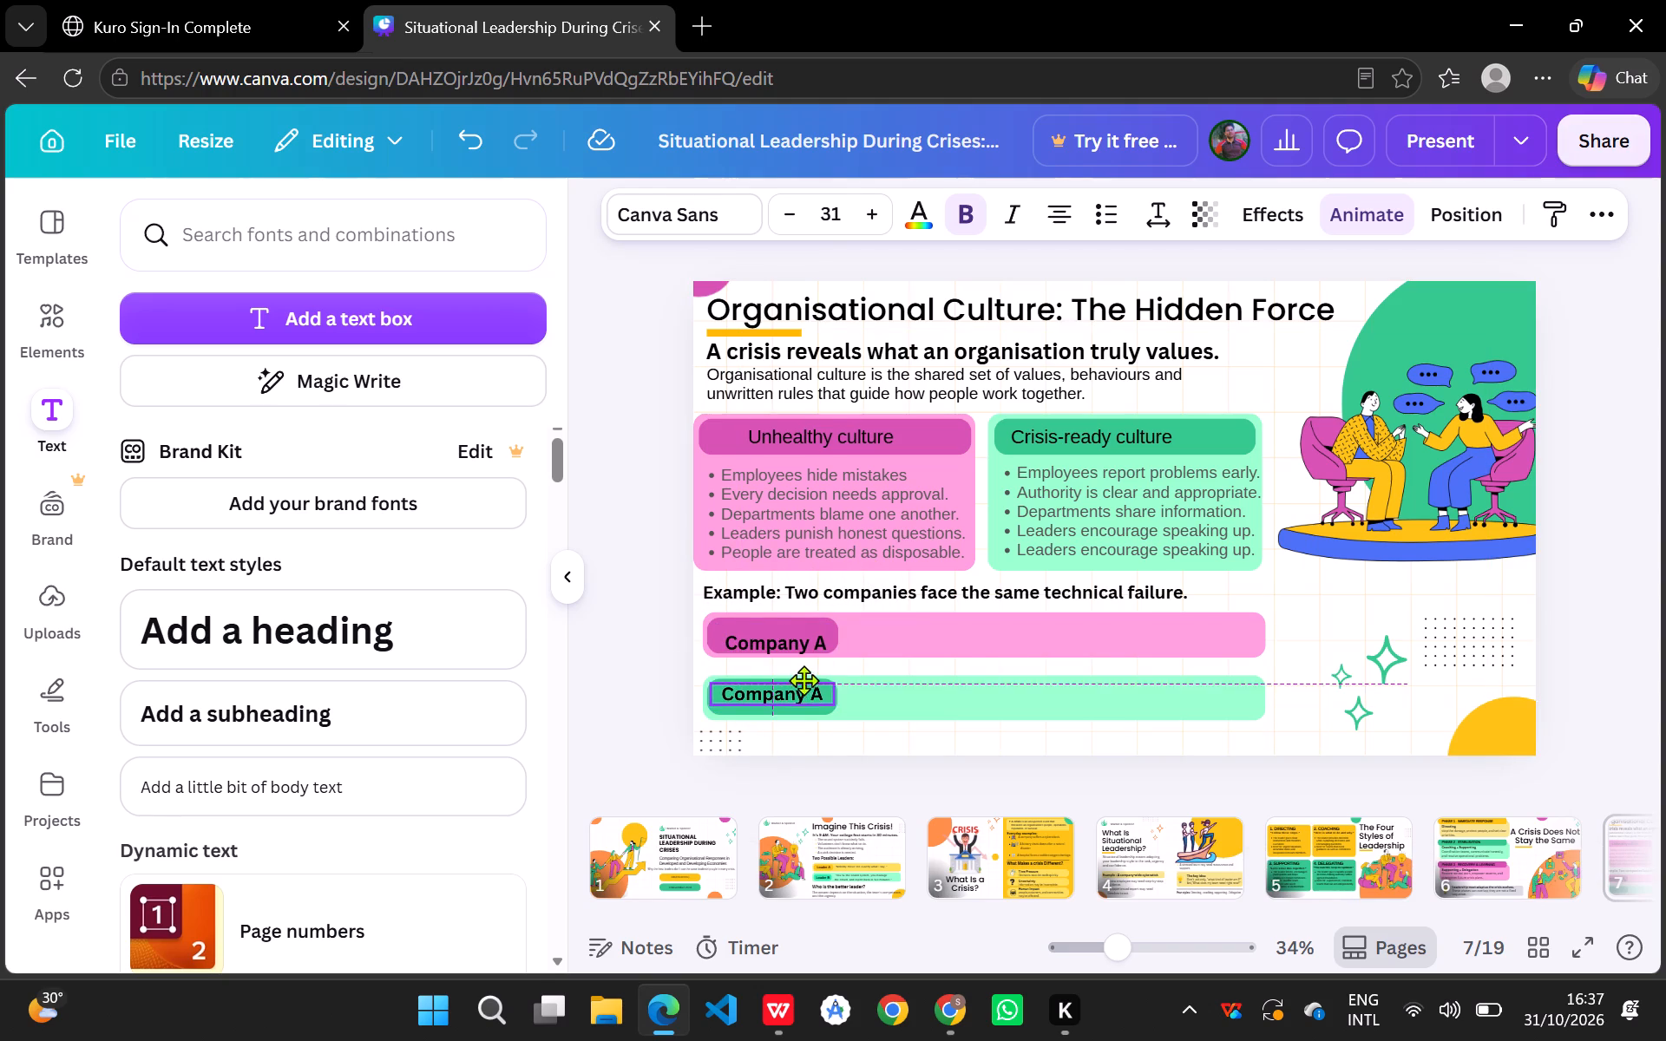
pyautogui.moveTo(803, 680); pyautogui.dragTo(802, 689)
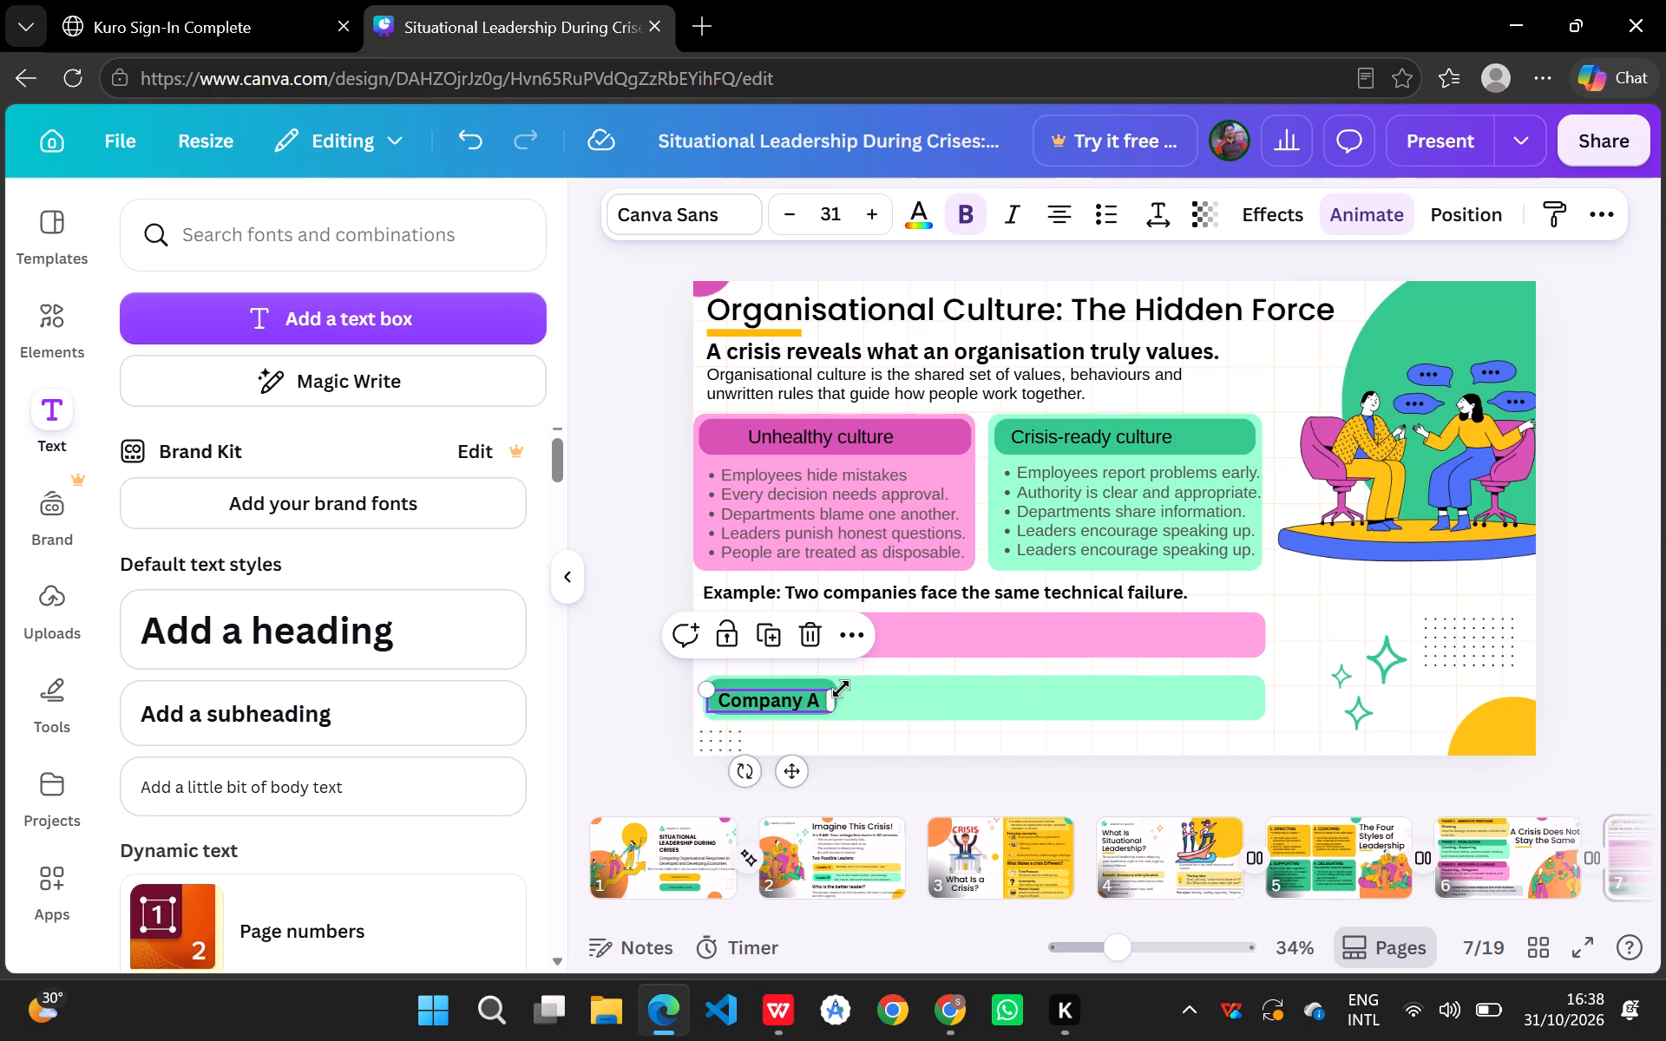
pyautogui.click(822, 681)
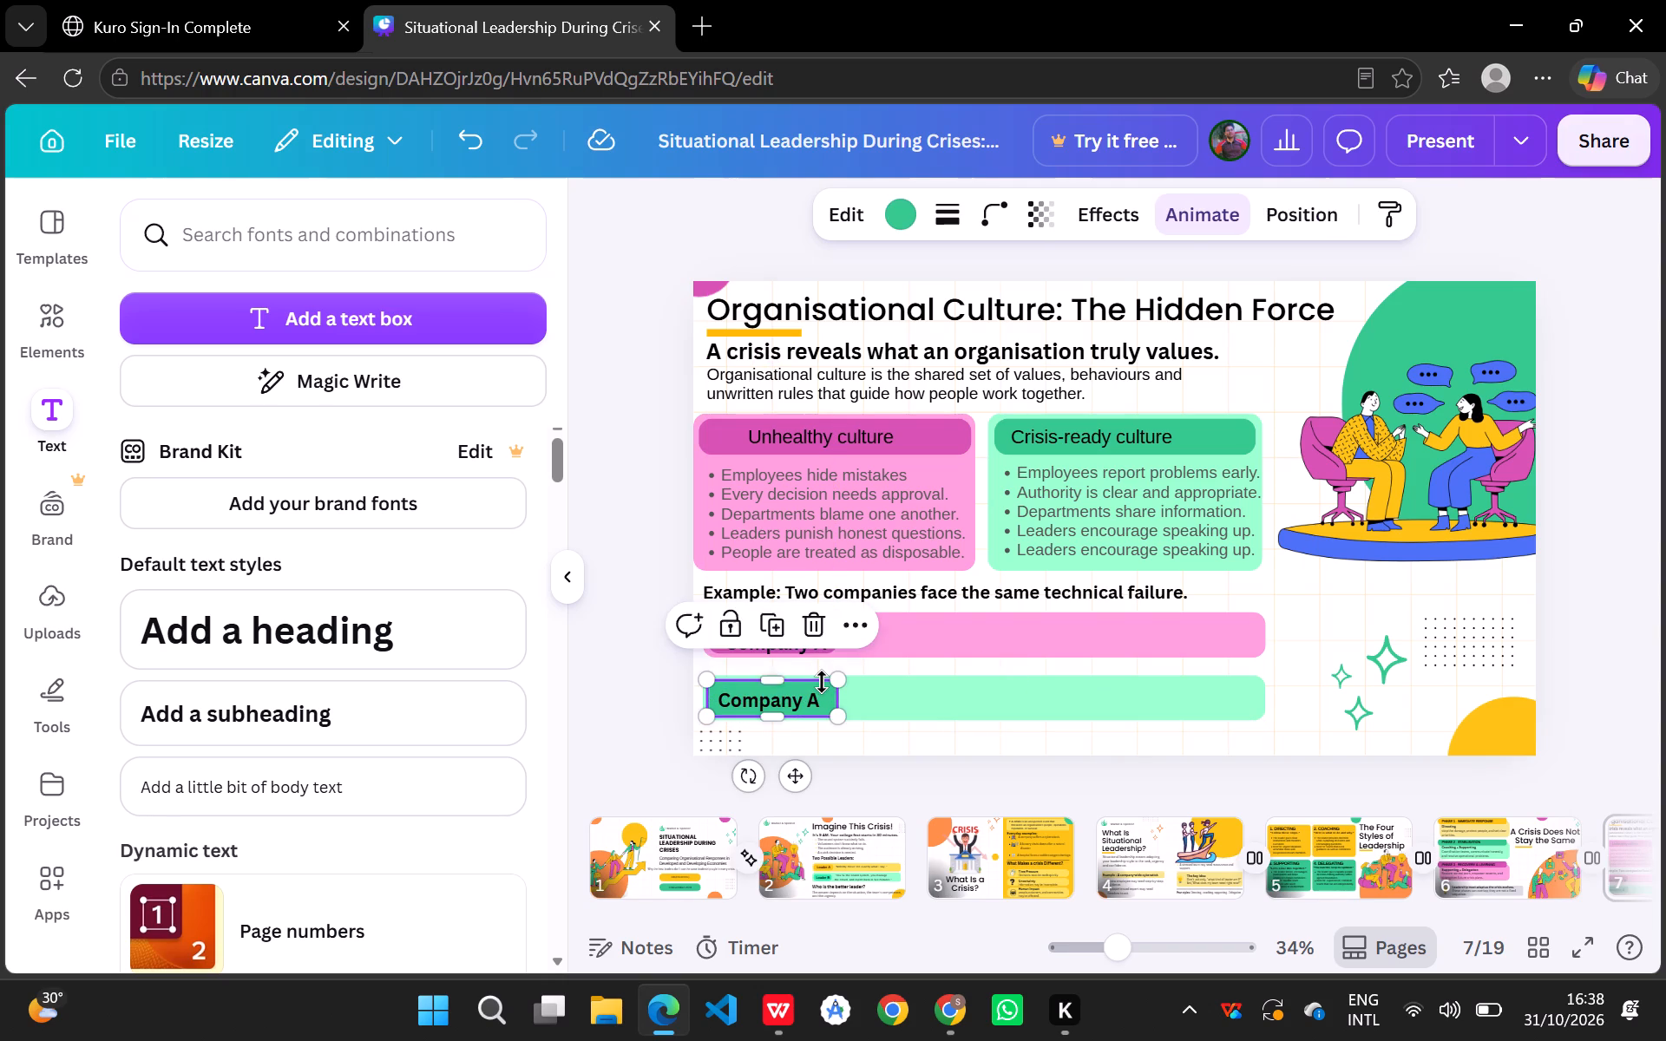
pyautogui.click(1007, 685)
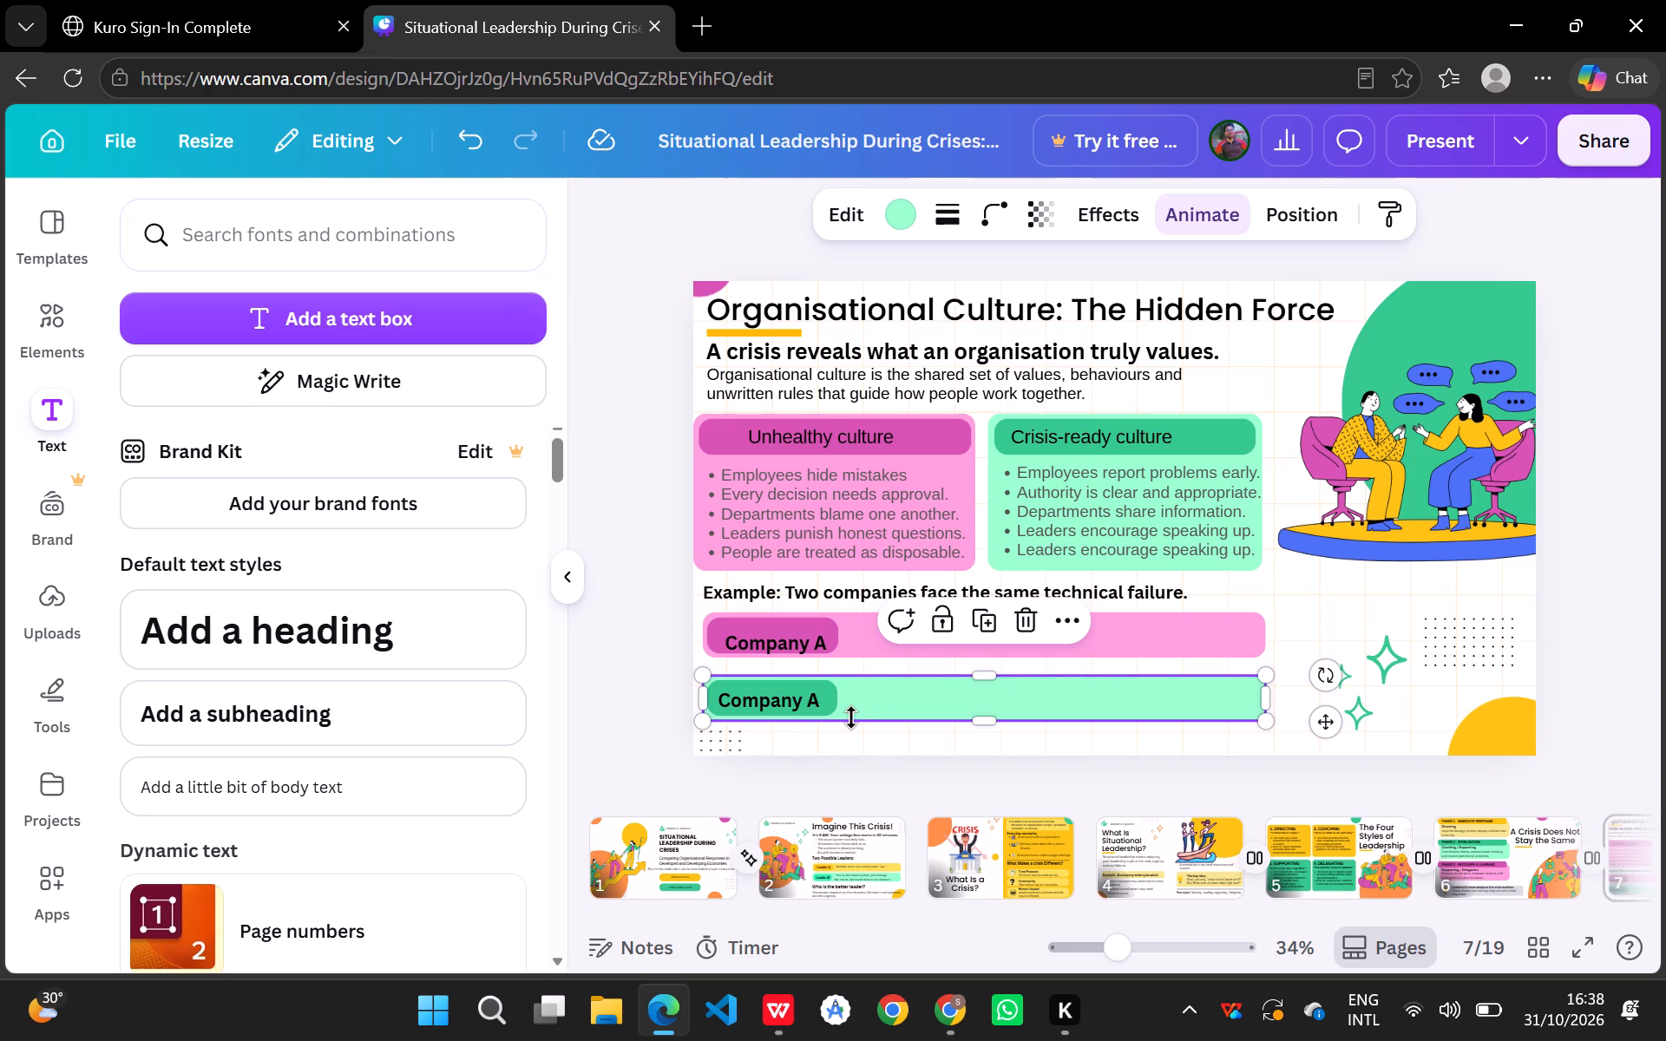
pyautogui.click(860, 745)
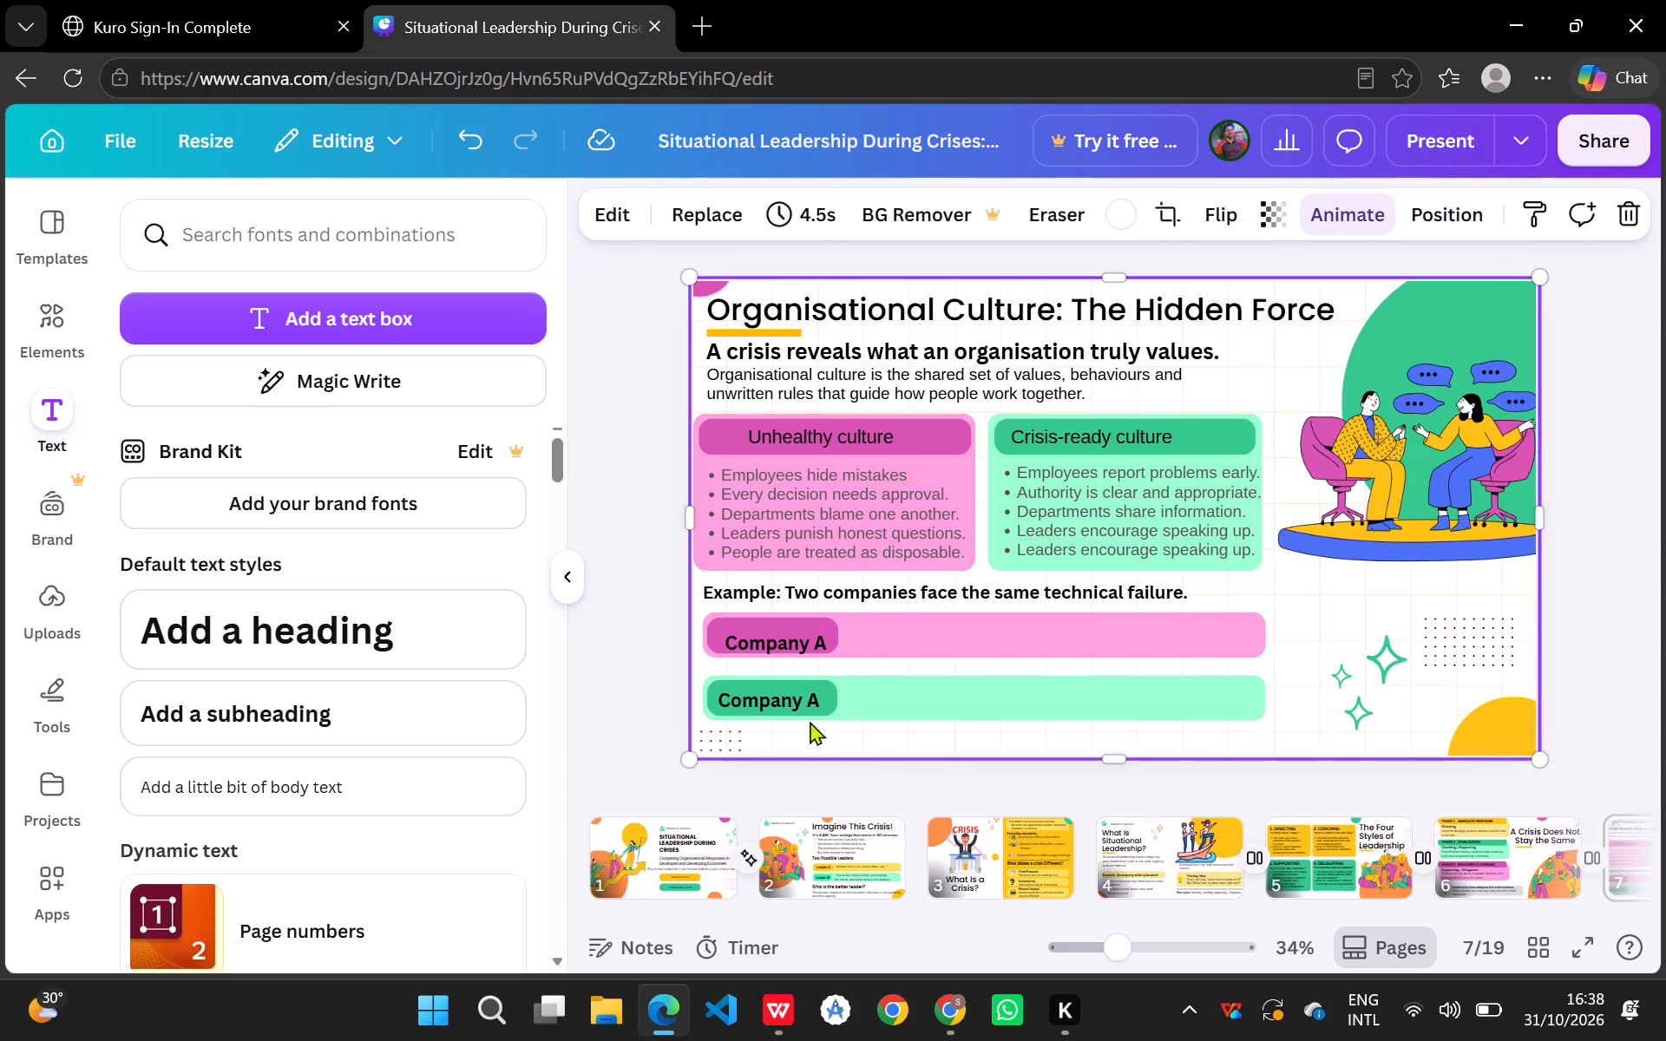
# Change the label on the short dark green bar to "Company B".
pyautogui.click(792, 698)
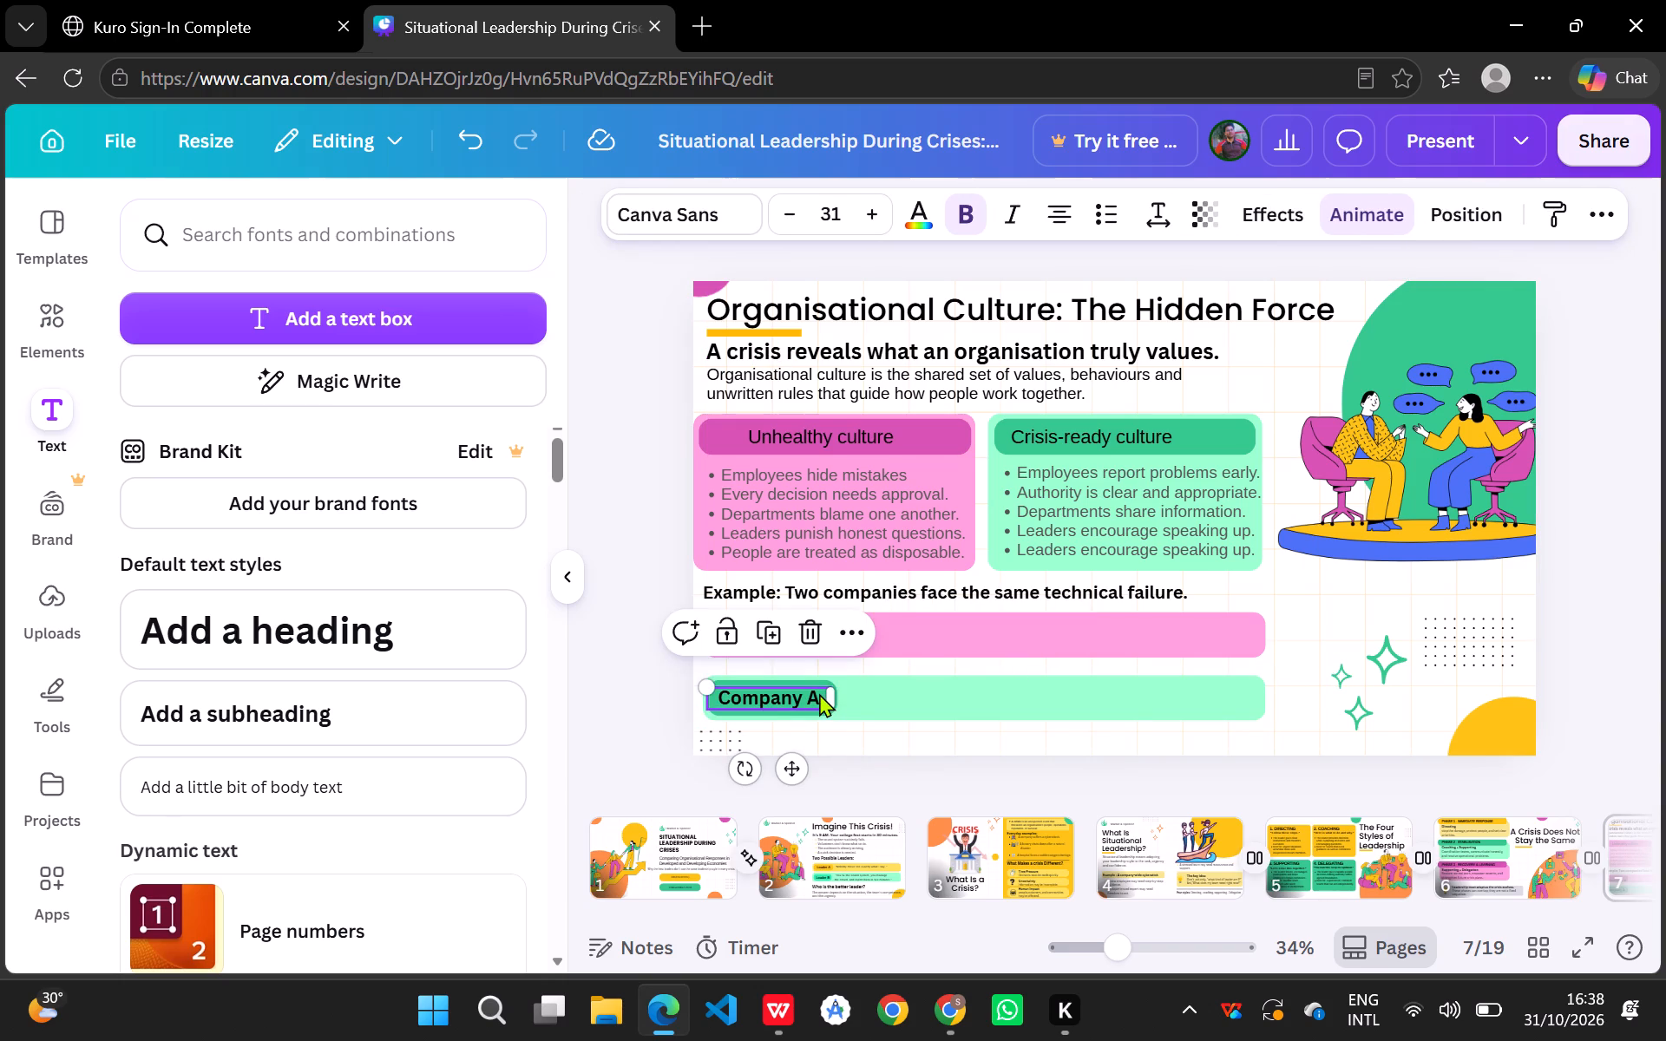
pyautogui.click(819, 693)
pyautogui.press('BackSpace')
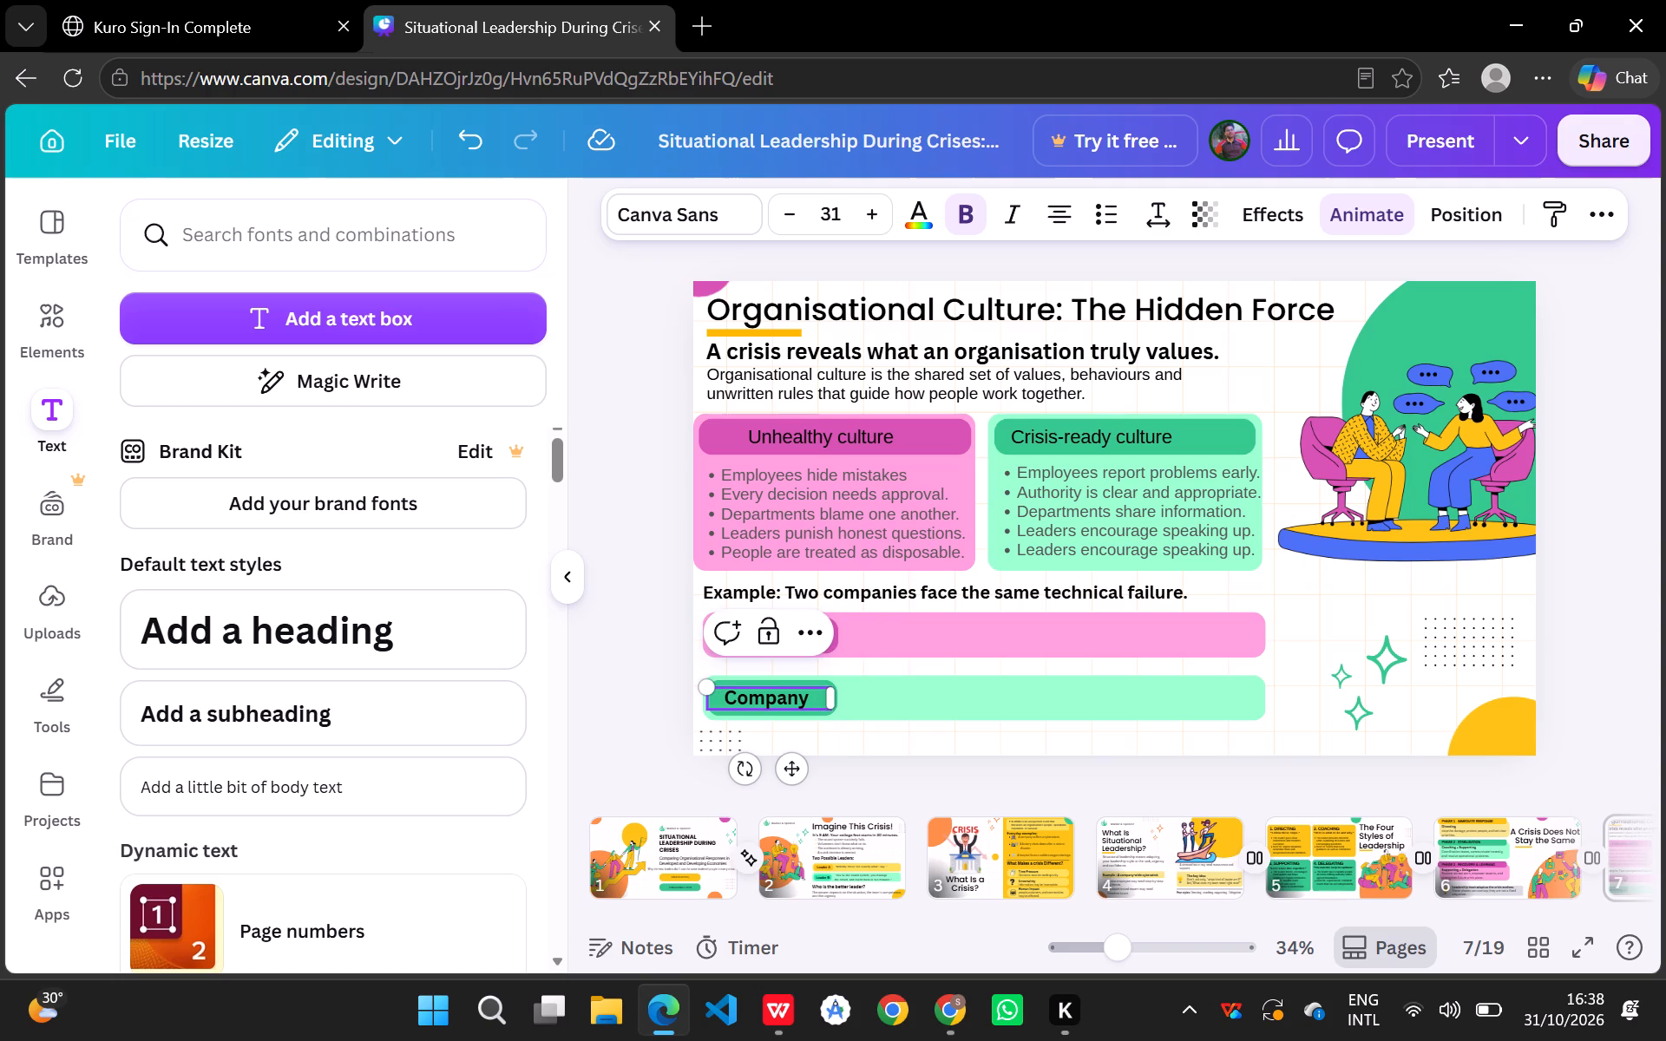
pyautogui.press('b')
pyautogui.press('BackSpace')
pyautogui.hotkey('shift', 'b')
# Re-centre the "Company A" label within the short dark pink bar.
pyautogui.click(967, 687)
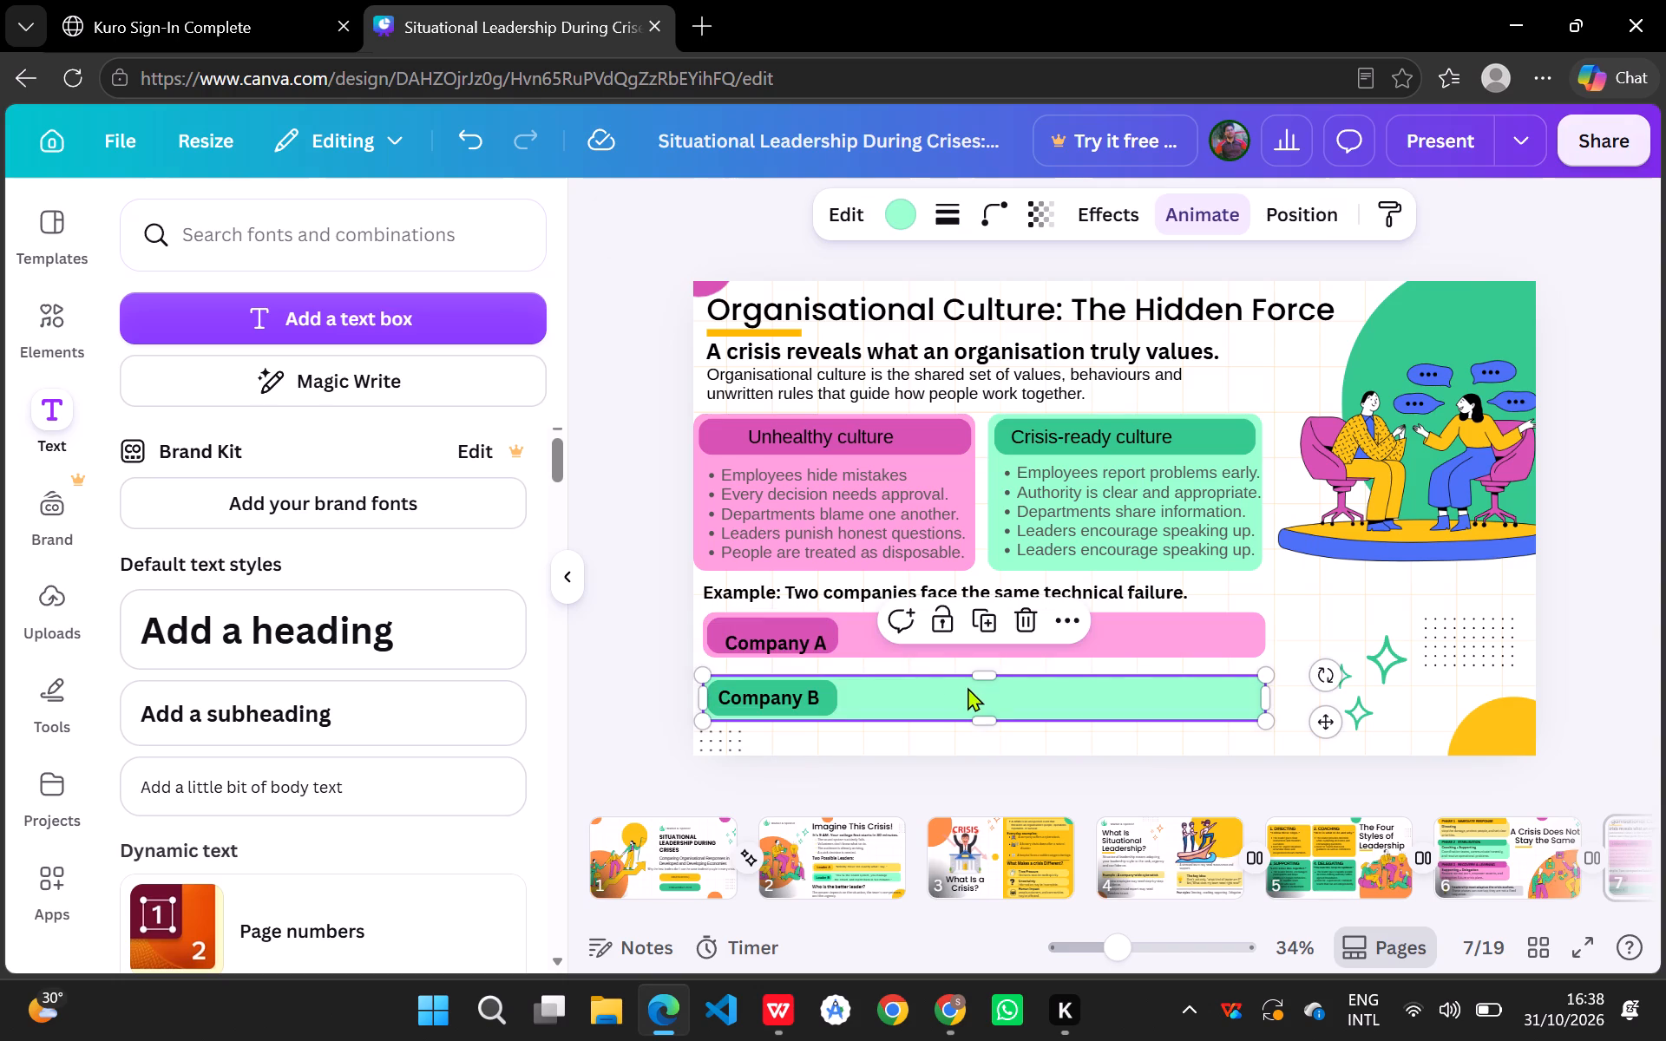
pyautogui.click(760, 642)
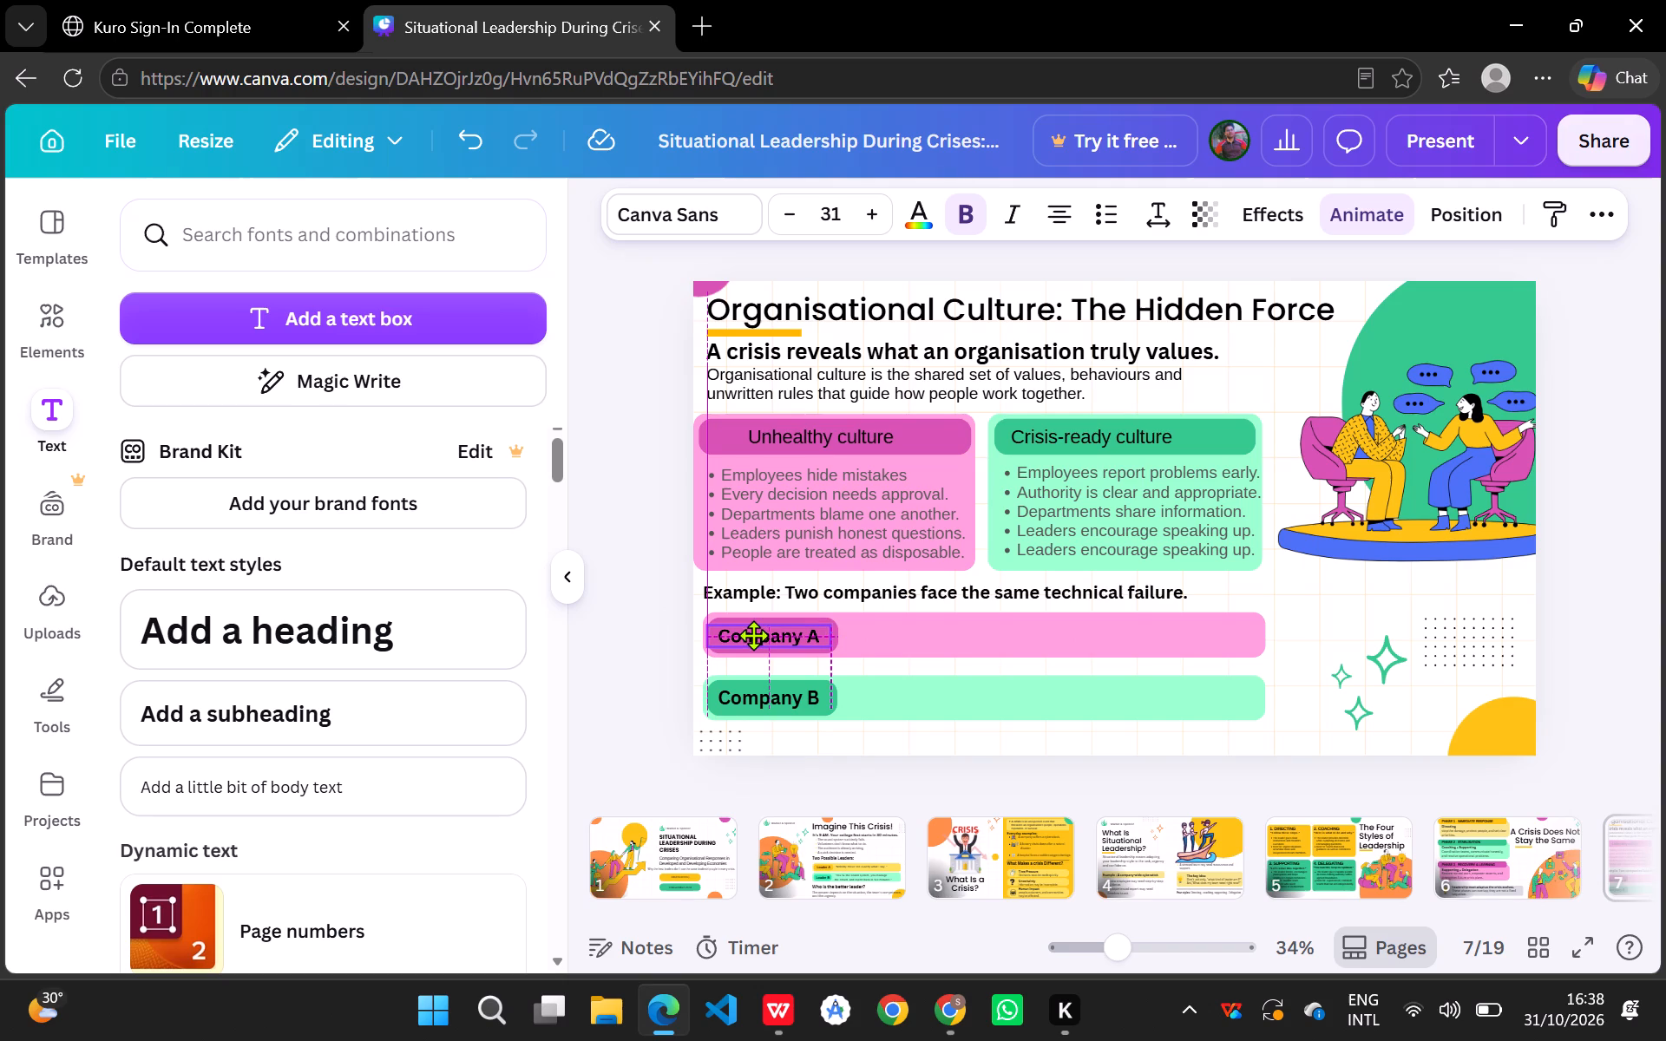
pyautogui.click(859, 633)
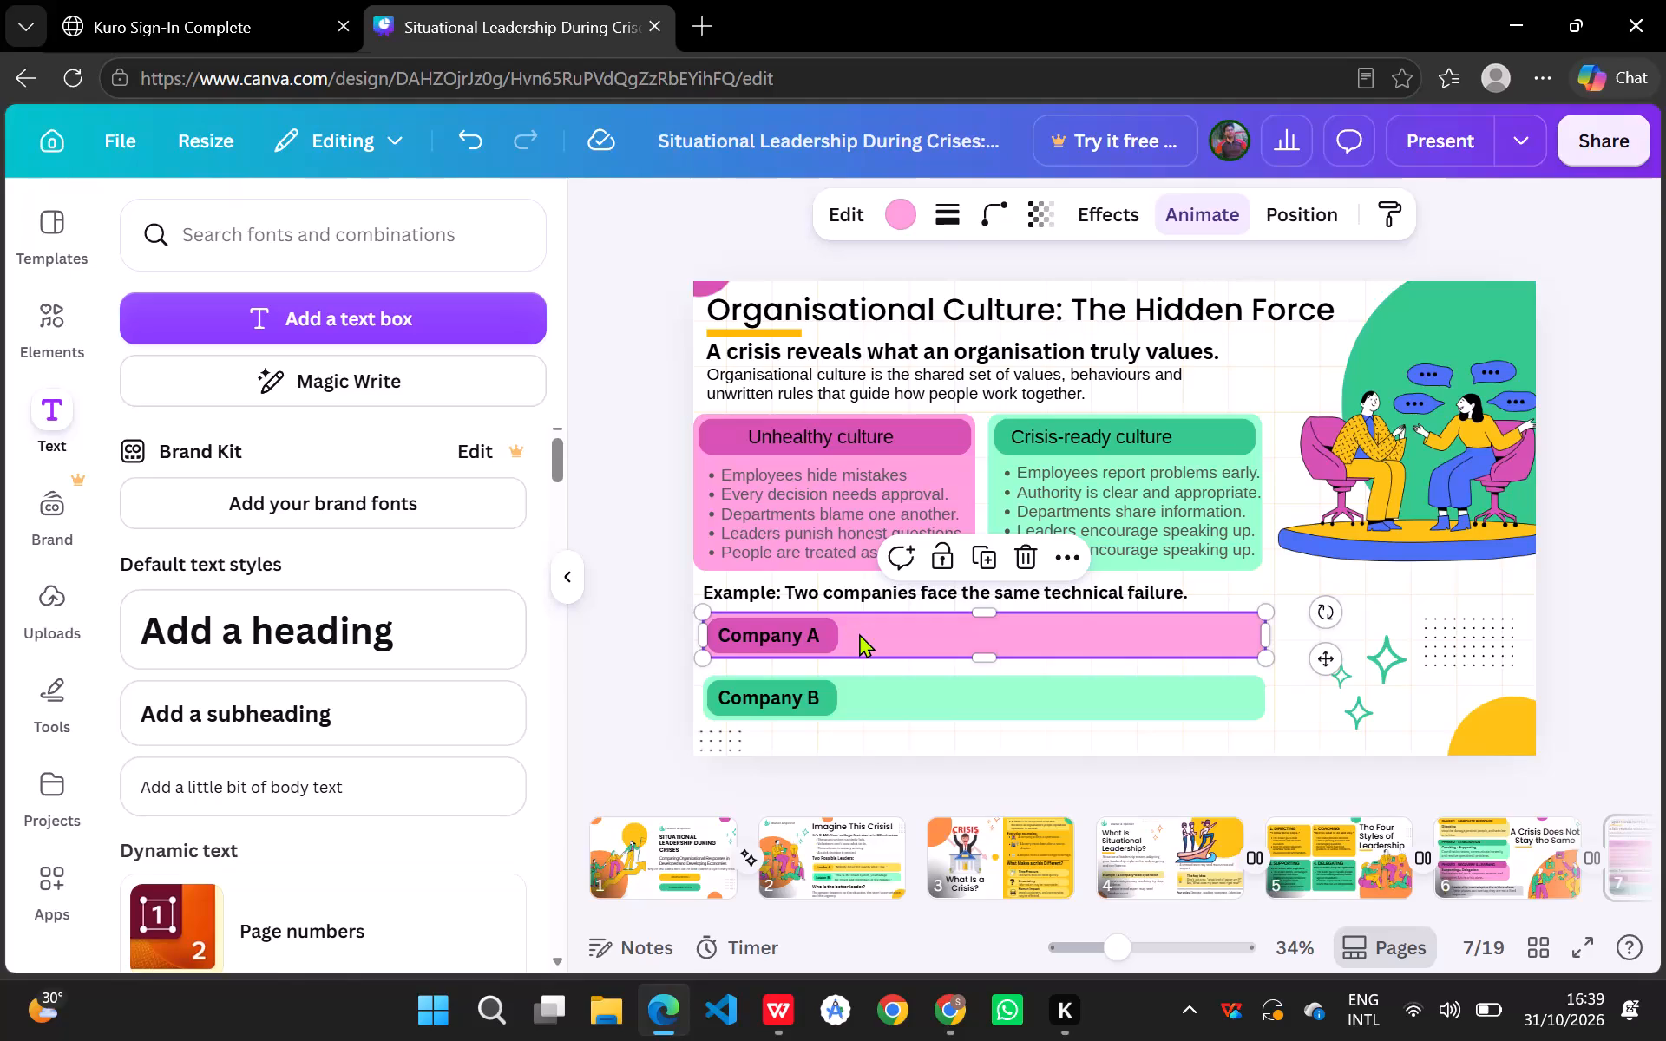
# Add a body text box and fit it on the light pink bar beside the "Company A" label.
pyautogui.click(266, 782)
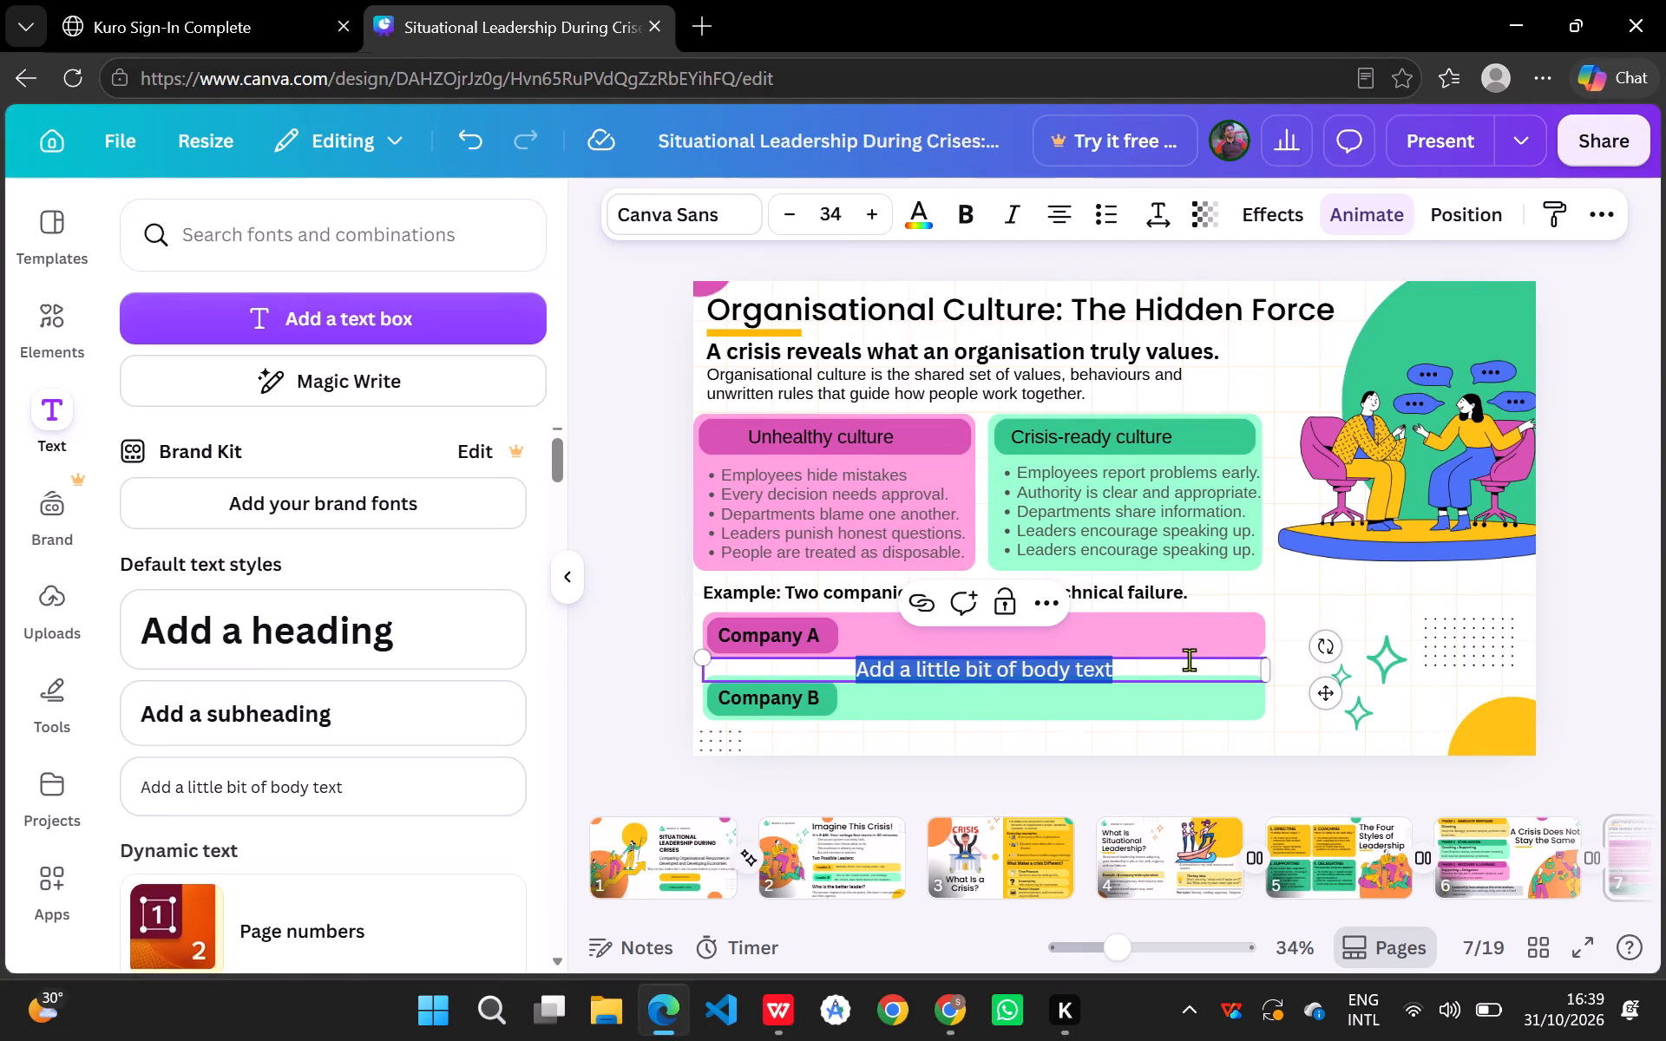
pyautogui.moveTo(1271, 671); pyautogui.dragTo(1002, 683)
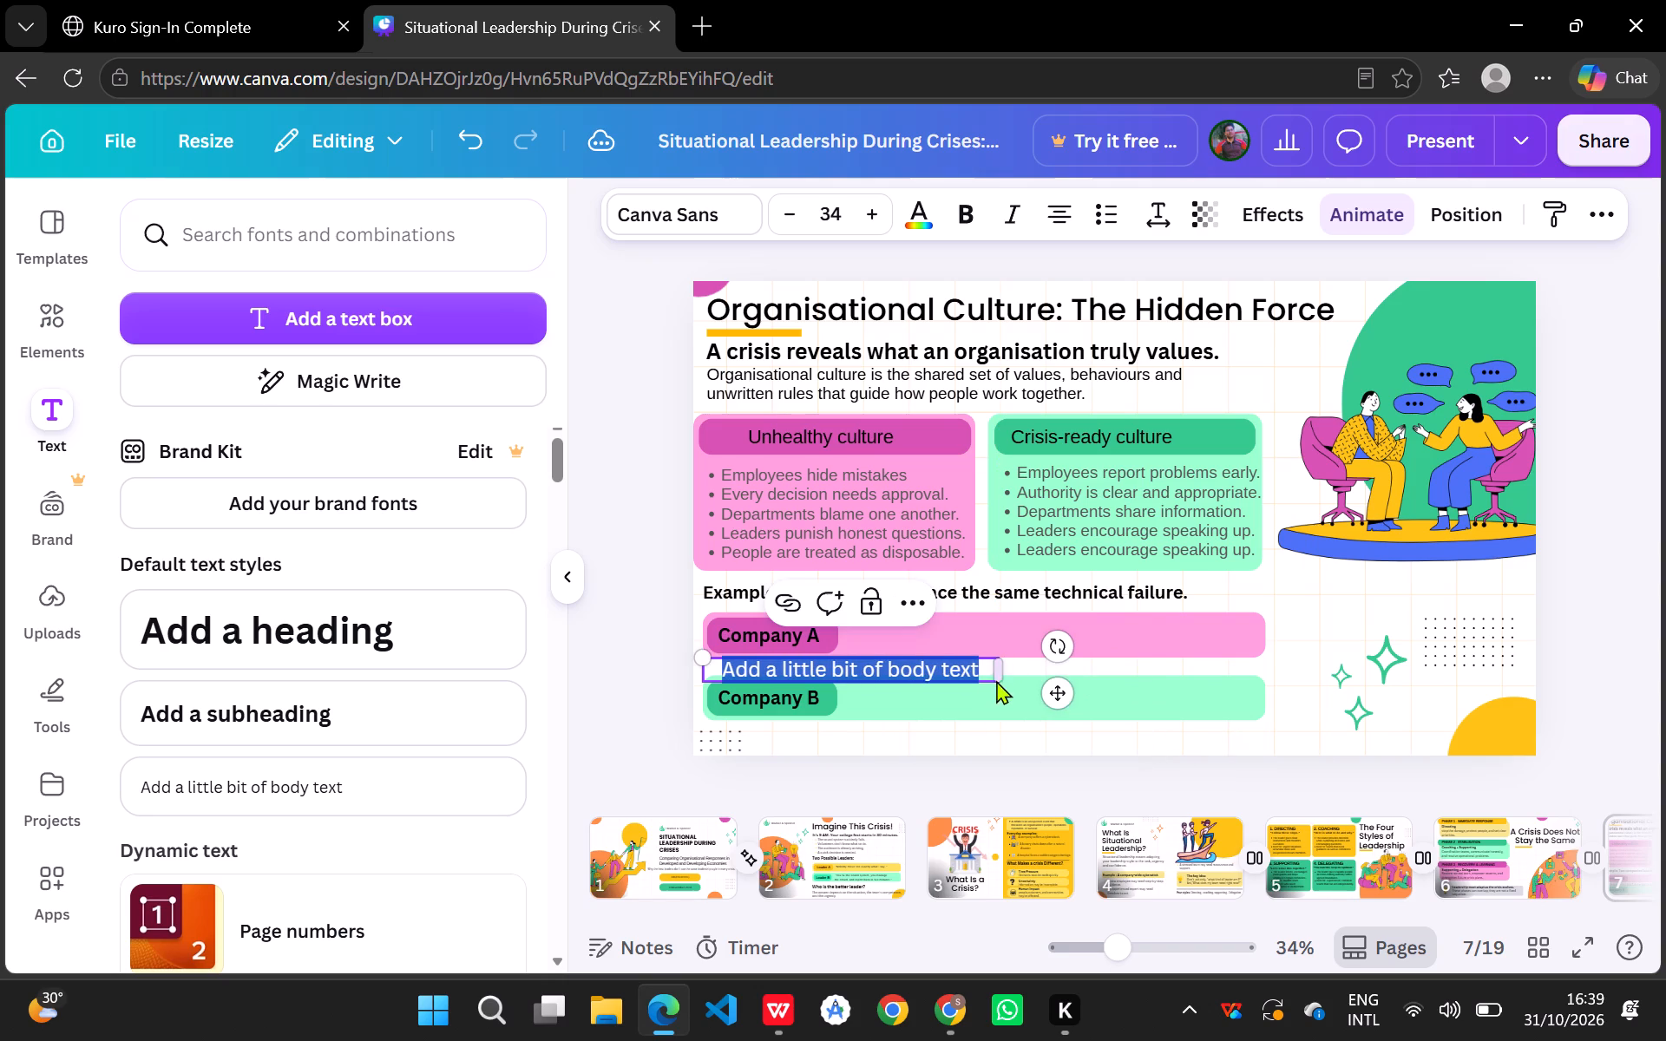
pyautogui.click(935, 667)
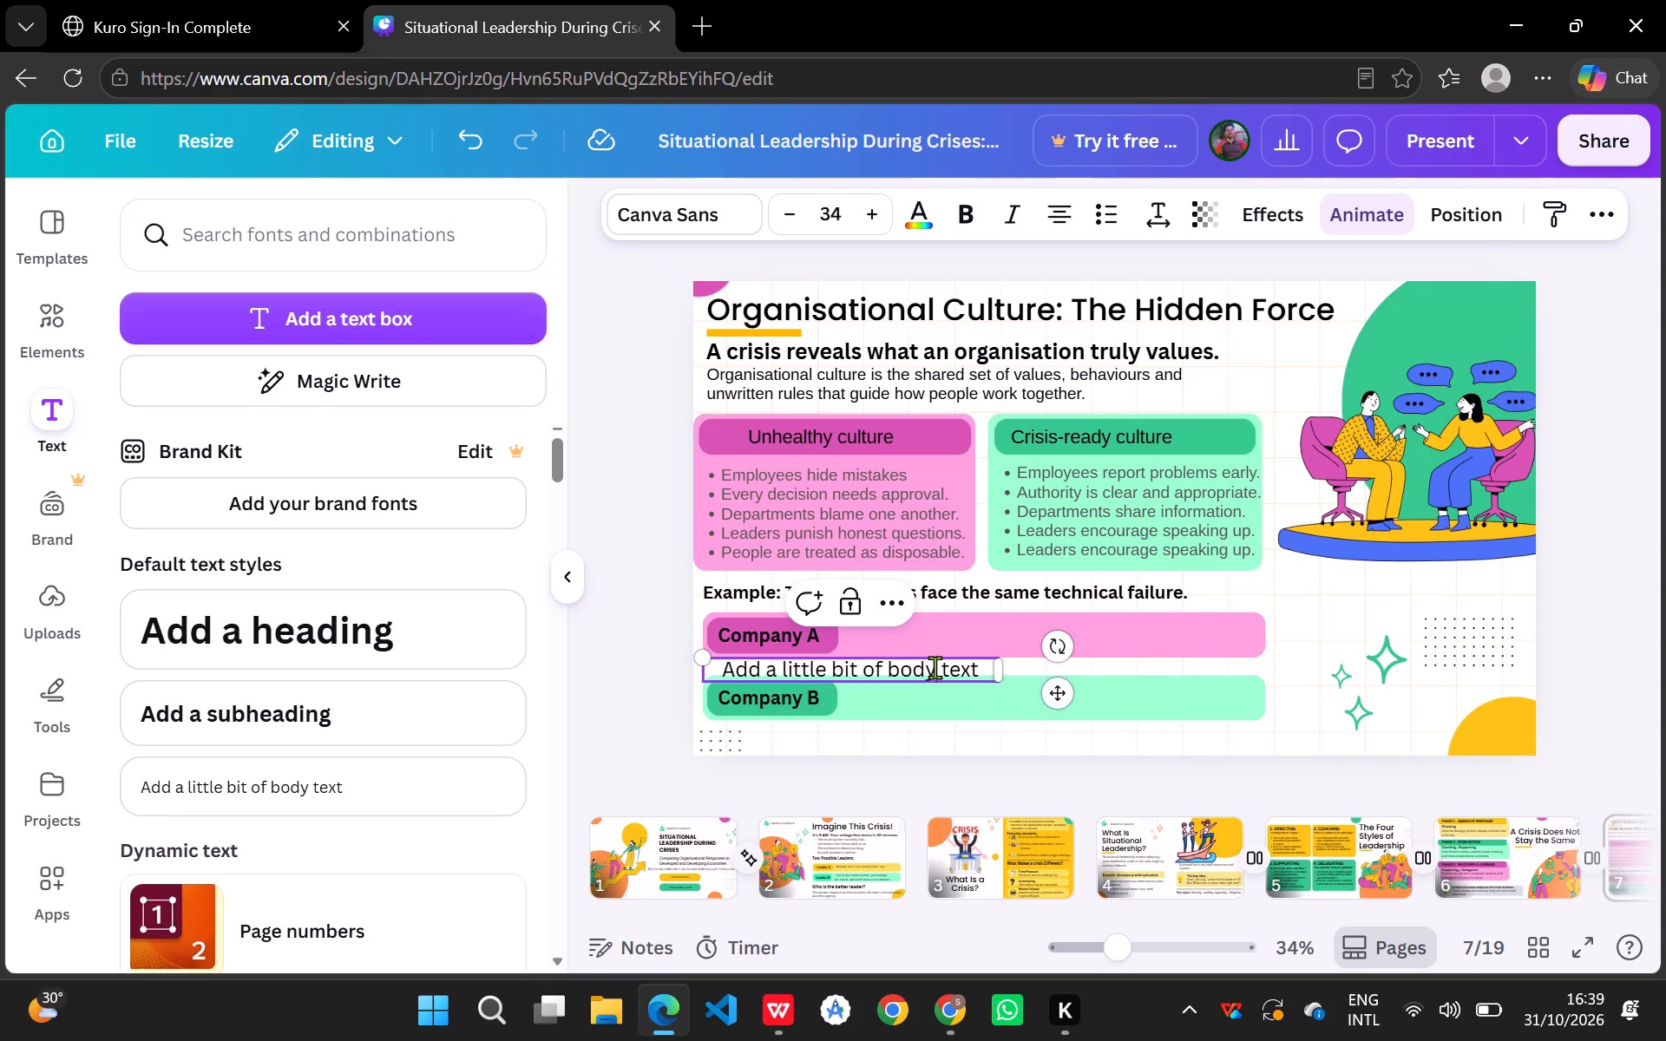
pyautogui.moveTo(978, 681); pyautogui.dragTo(1092, 640)
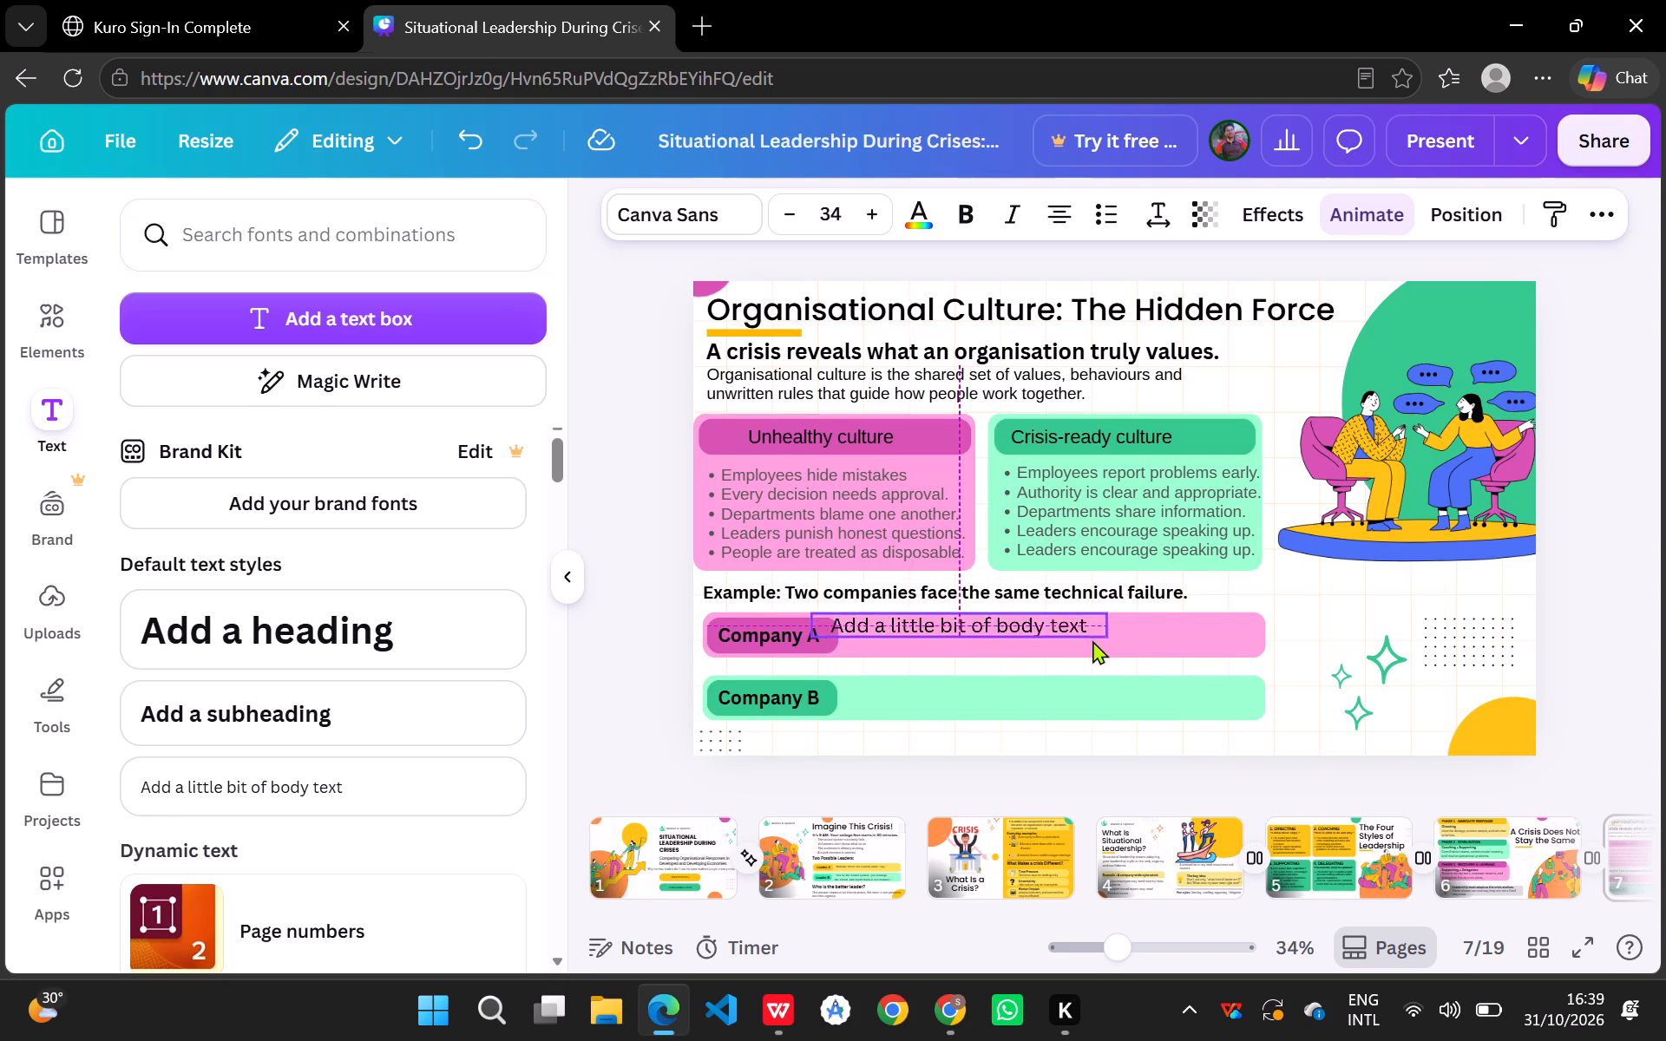
pyautogui.moveTo(1092, 640); pyautogui.dragTo(1130, 647)
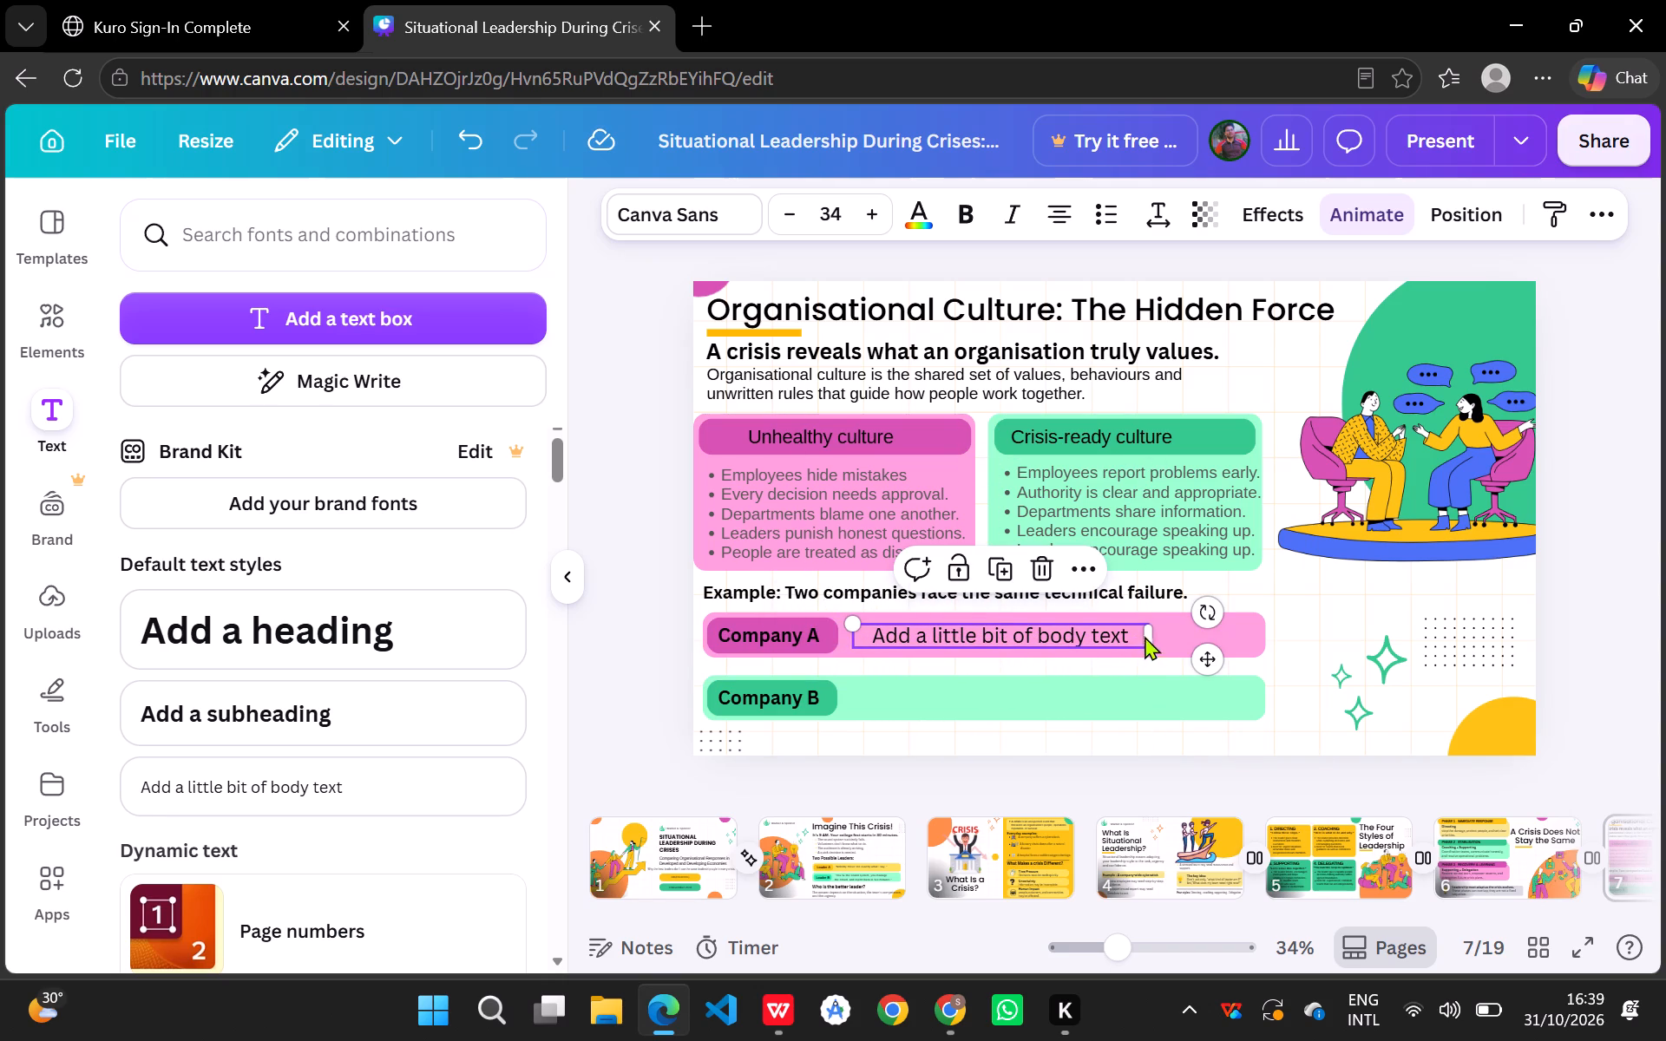
pyautogui.moveTo(1151, 632); pyautogui.dragTo(1251, 630)
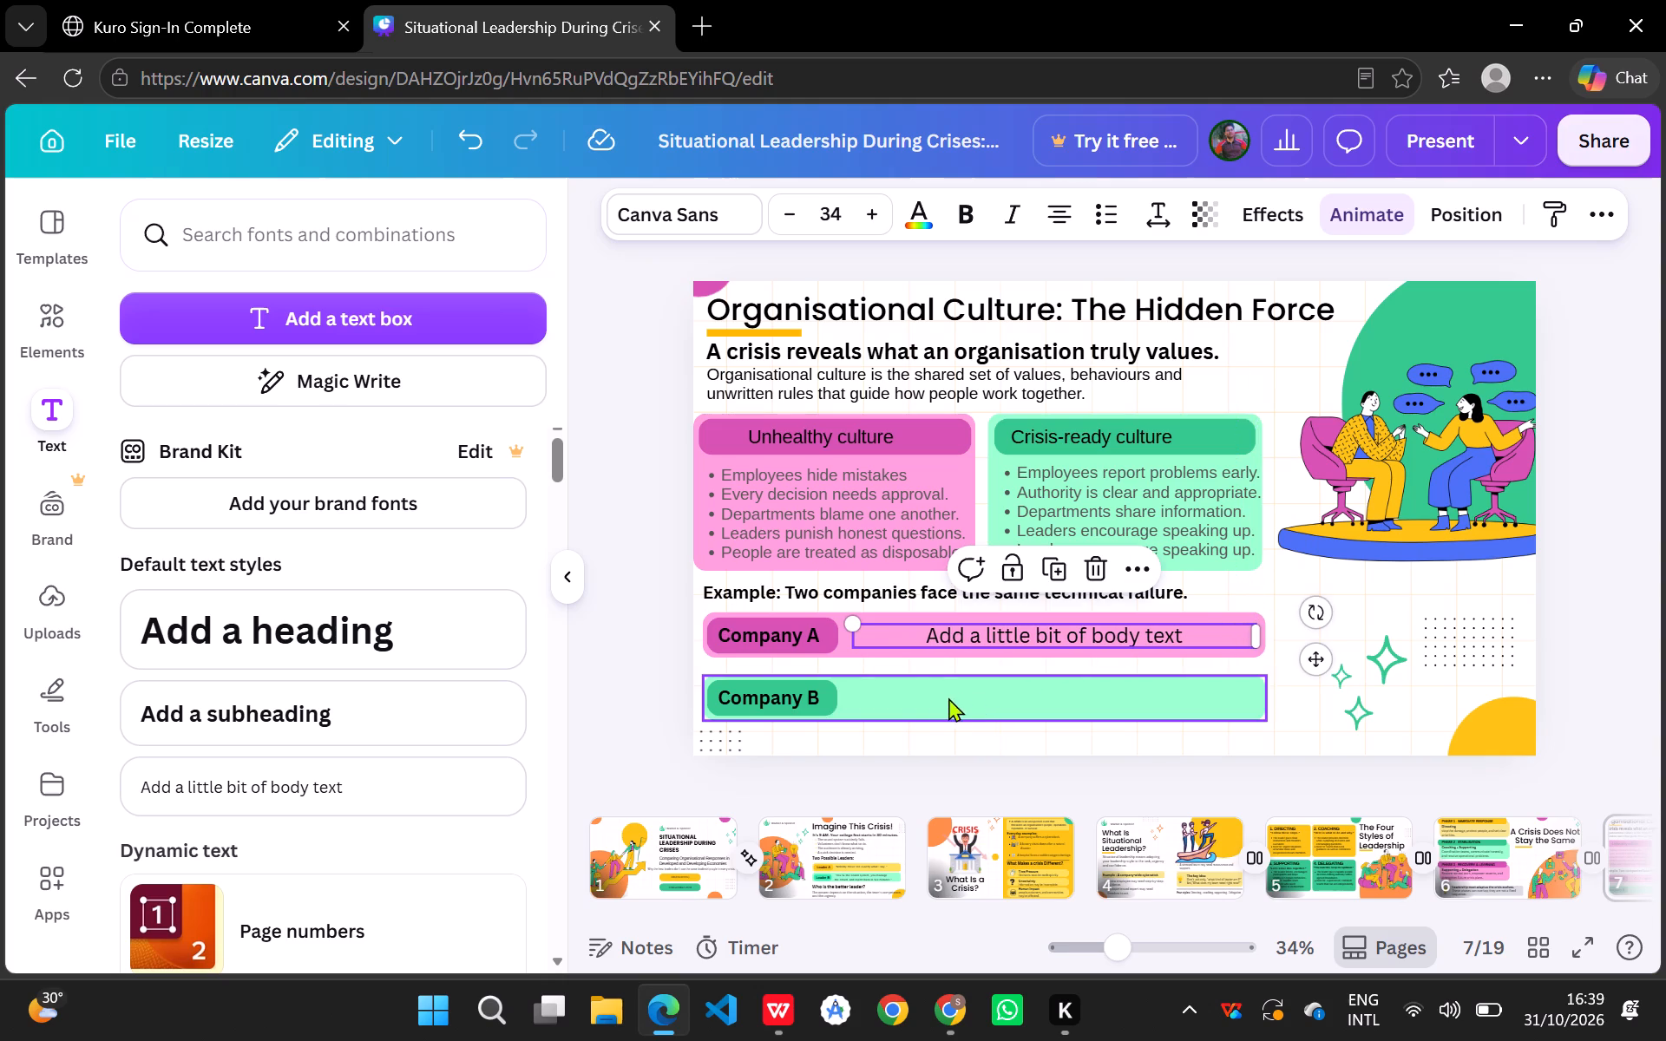
# Replace the body text placeholder with left-aligned text reading "Employees hide the problem out of fear.".
pyautogui.click(966, 638)
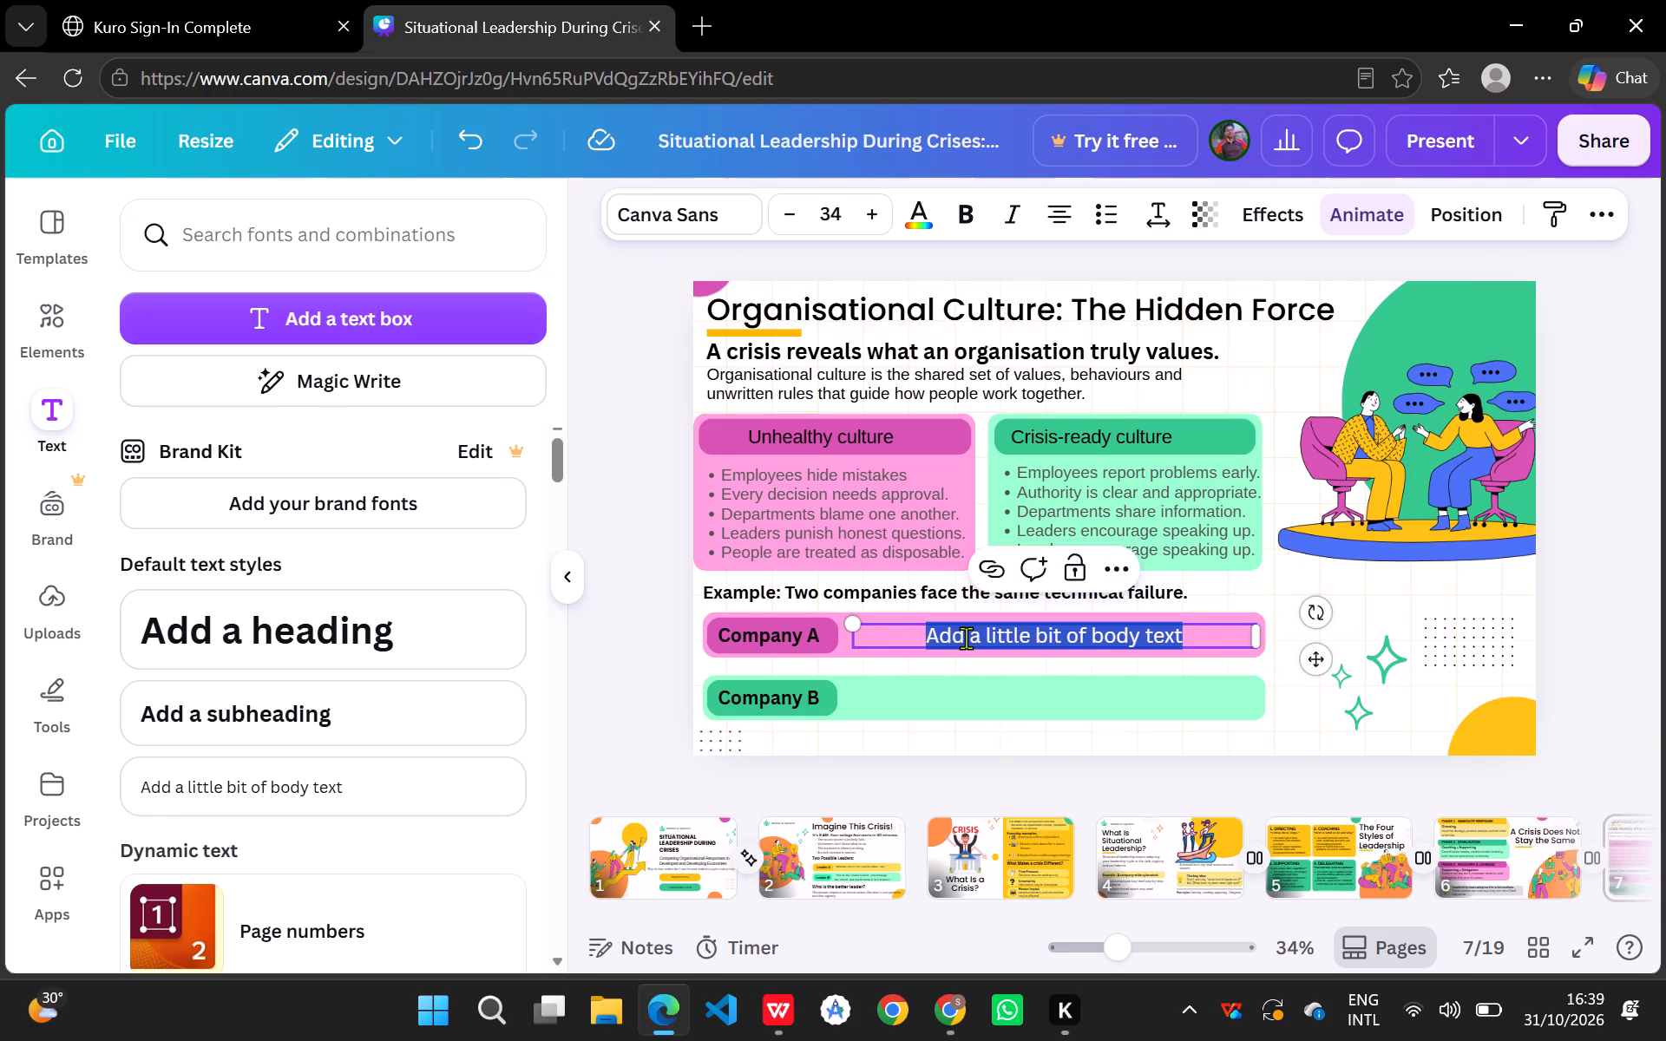
pyautogui.click(1190, 641)
pyautogui.press('BackSpace')
pyautogui.press('BackSpace')
pyautogui.press('BackSpace')
pyautogui.press('BackSpace')
pyautogui.press('BackSpace')
pyautogui.press('BackSpace')
pyautogui.press('BackSpace')
pyautogui.press('BackSpace')
pyautogui.press('BackSpace')
pyautogui.press('BackSpace')
pyautogui.press('BackSpace')
pyautogui.press('BackSpace')
pyautogui.press('BackSpace')
pyautogui.press('BackSpace')
pyautogui.press('BackSpace')
pyautogui.press('BackSpace')
pyautogui.press('BackSpace')
pyautogui.press('BackSpace')
pyautogui.press('BackSpace')
pyautogui.press('BackSpace')
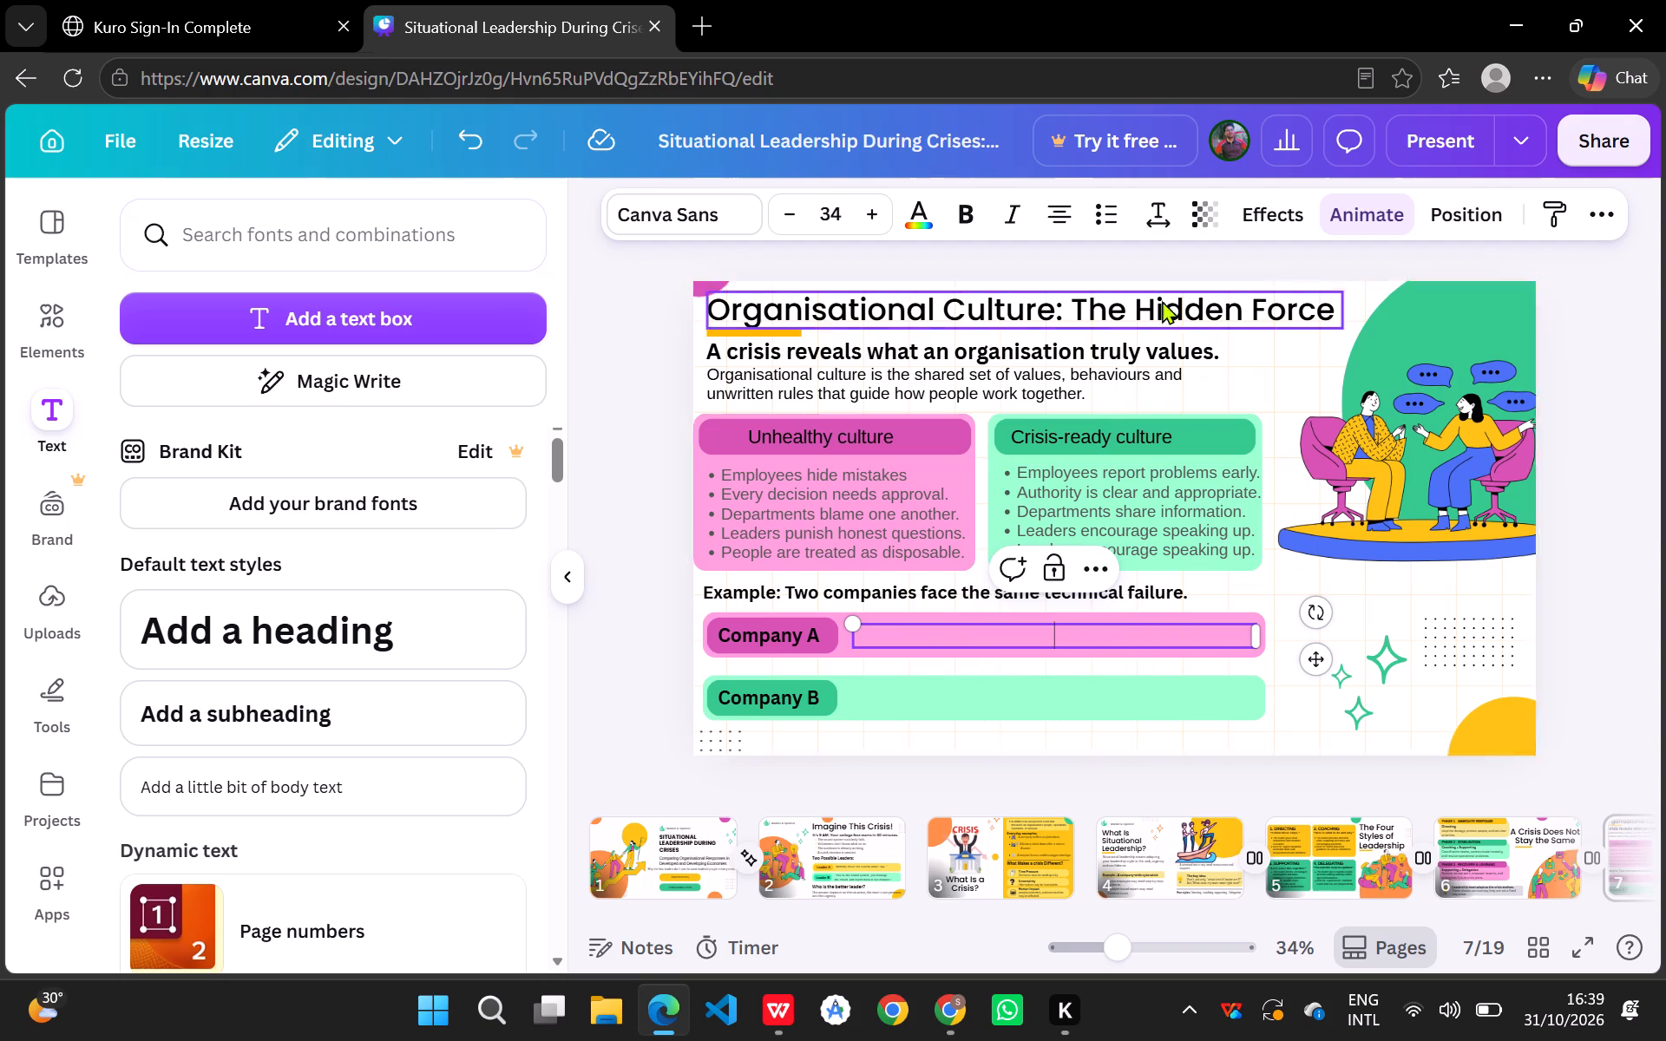
pyautogui.click(1059, 208)
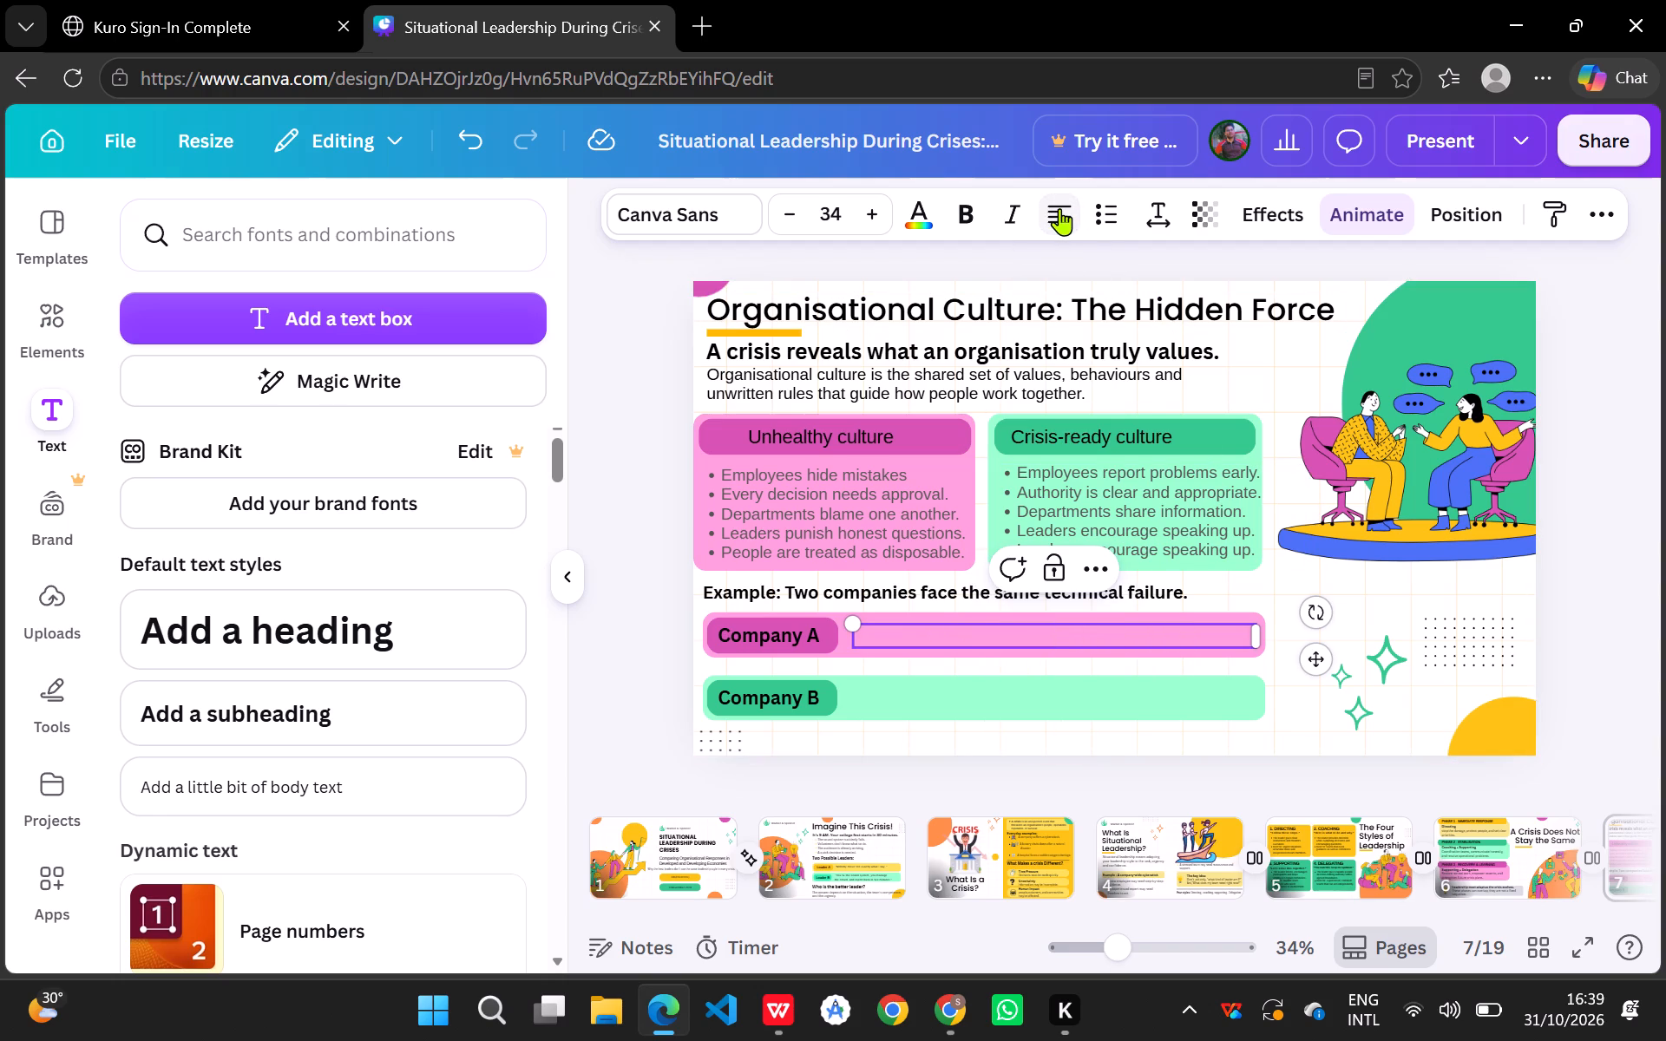
pyautogui.hotkey('shift', 'e')
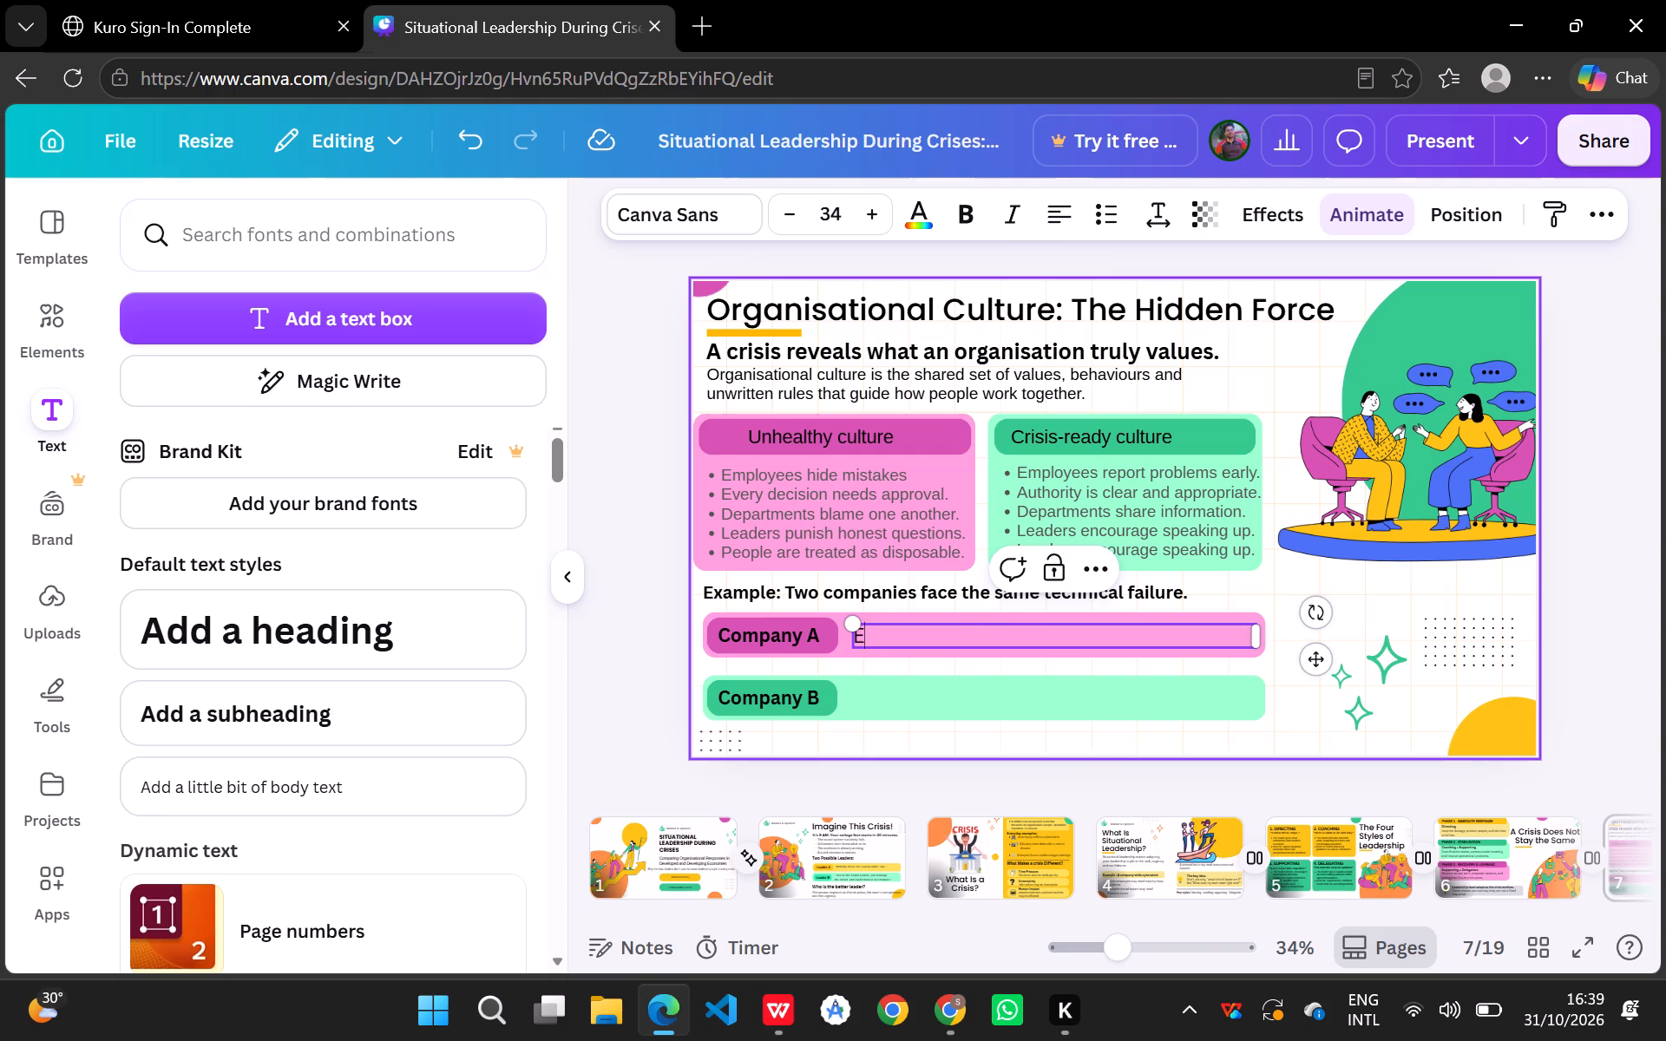
pyautogui.write('mployees')
pyautogui.press('space')
pyautogui.write('hide')
pyautogui.press('space')
pyautogui.write('the problem')
pyautogui.press('space')
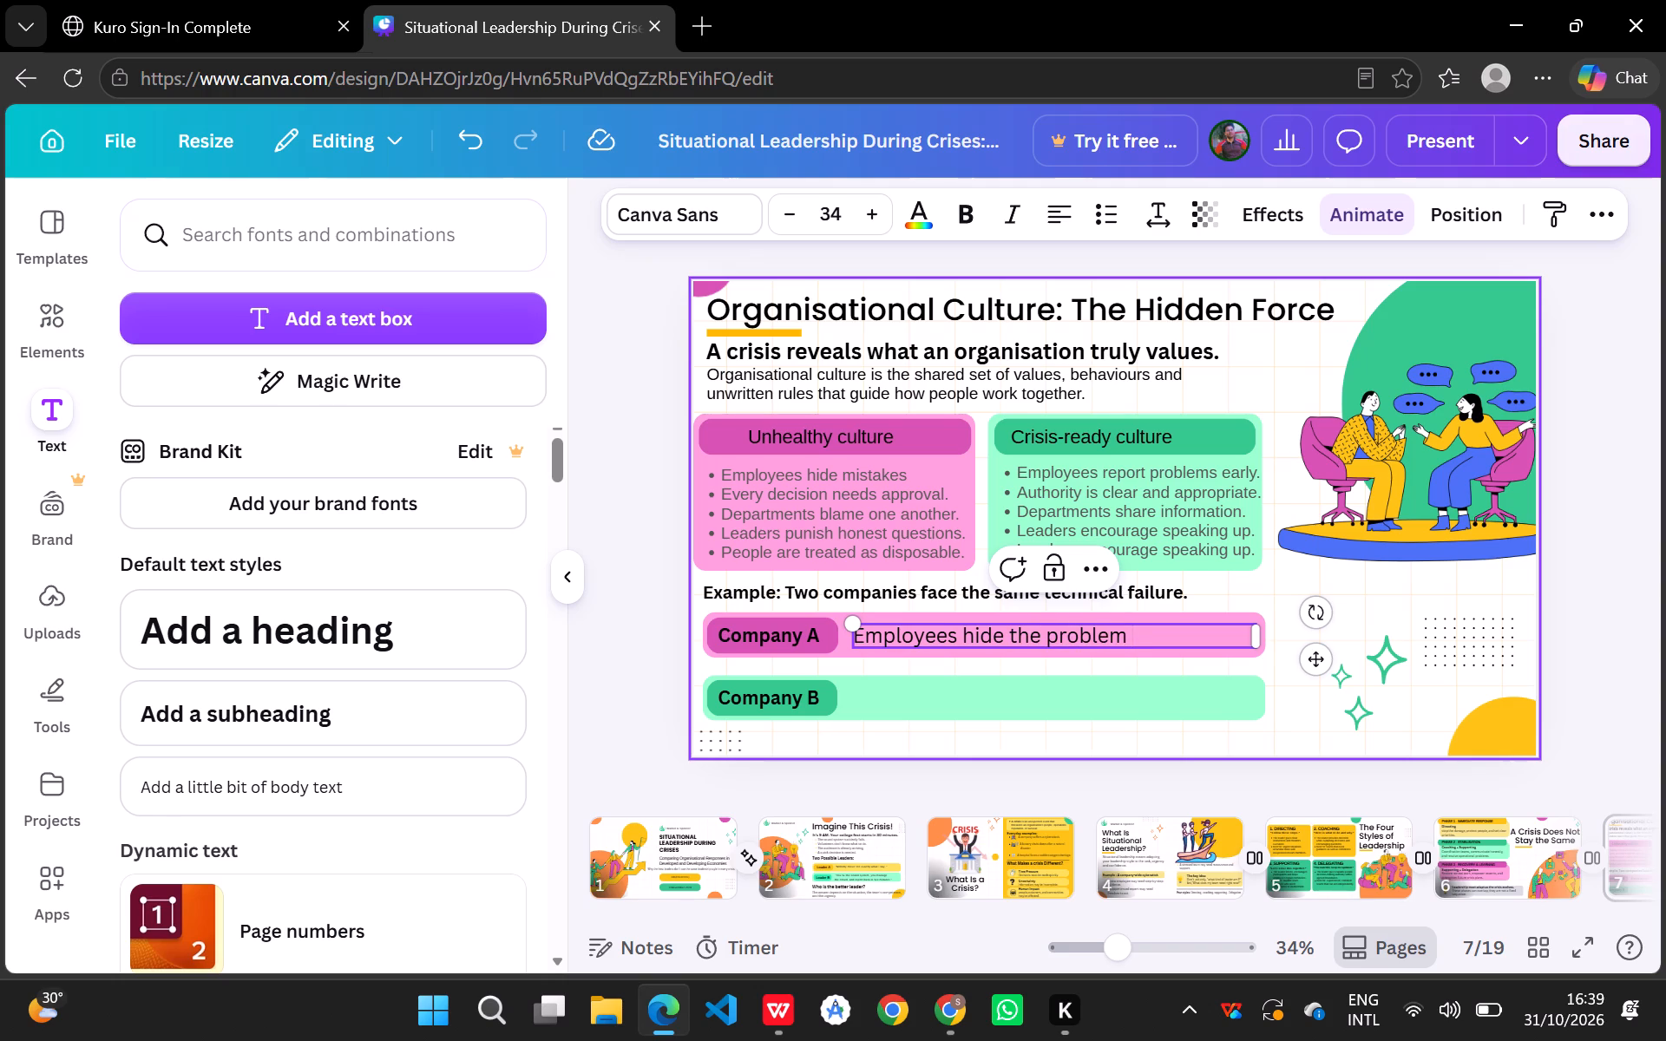
pyautogui.write('out of fear')
pyautogui.press('.')
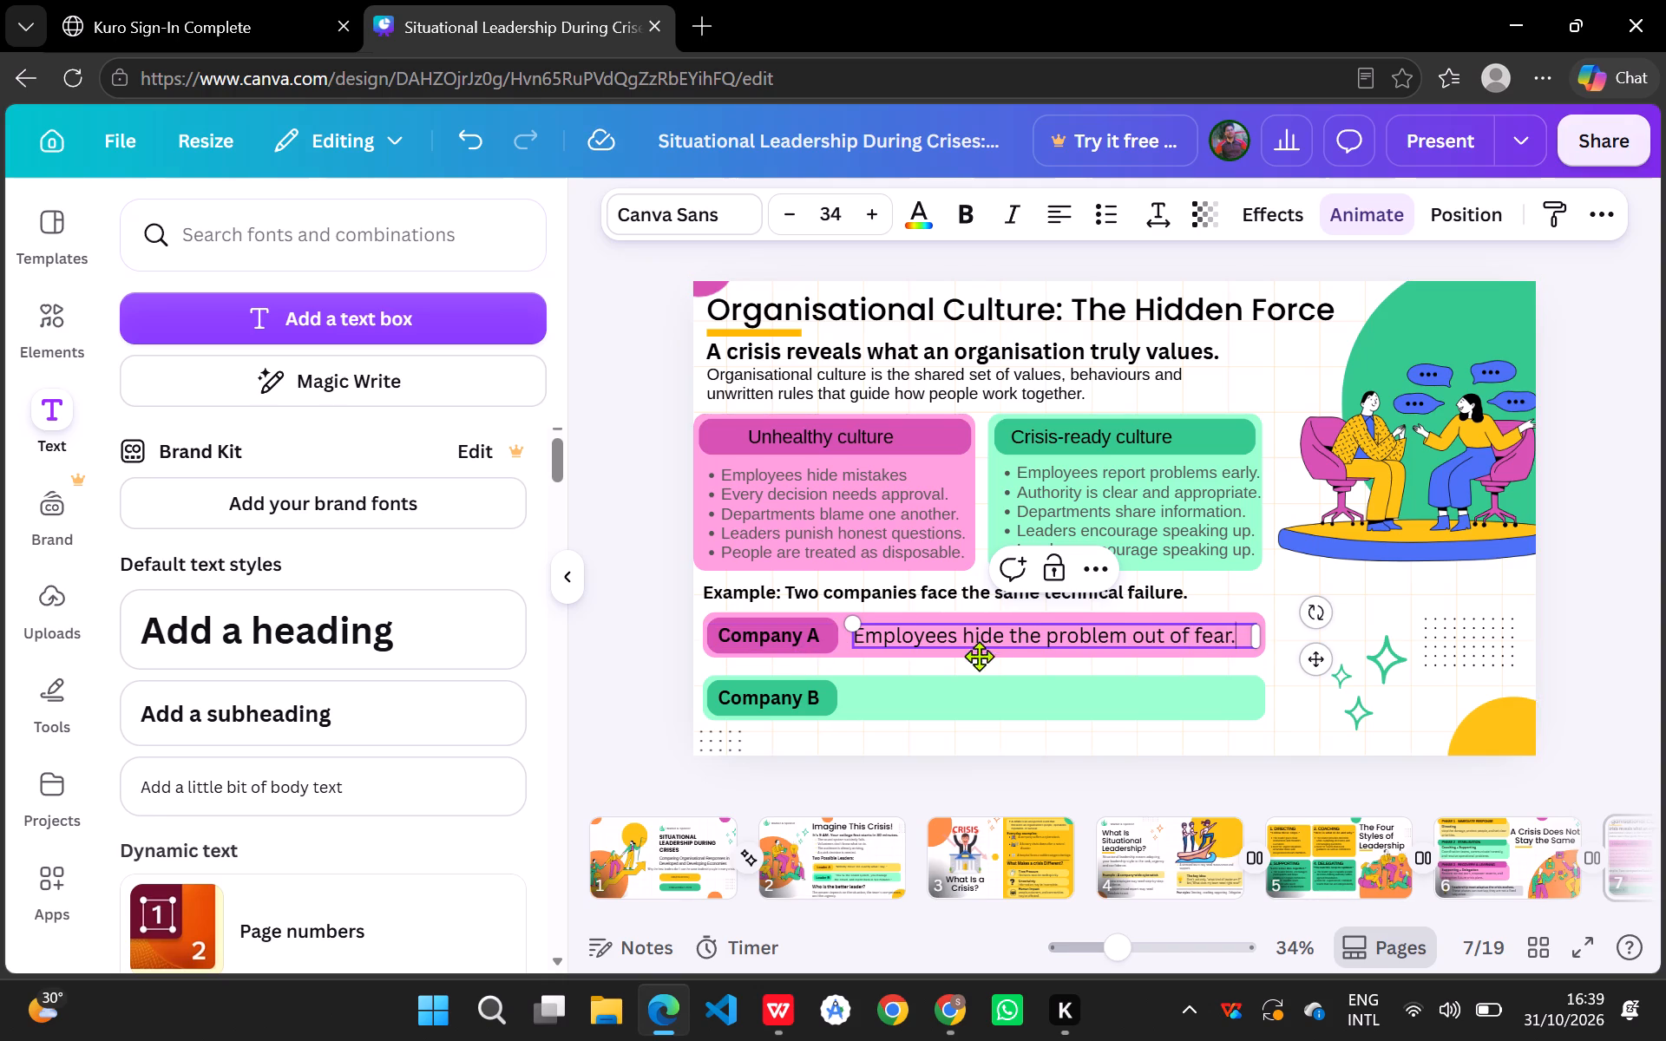
pyautogui.click(983, 697)
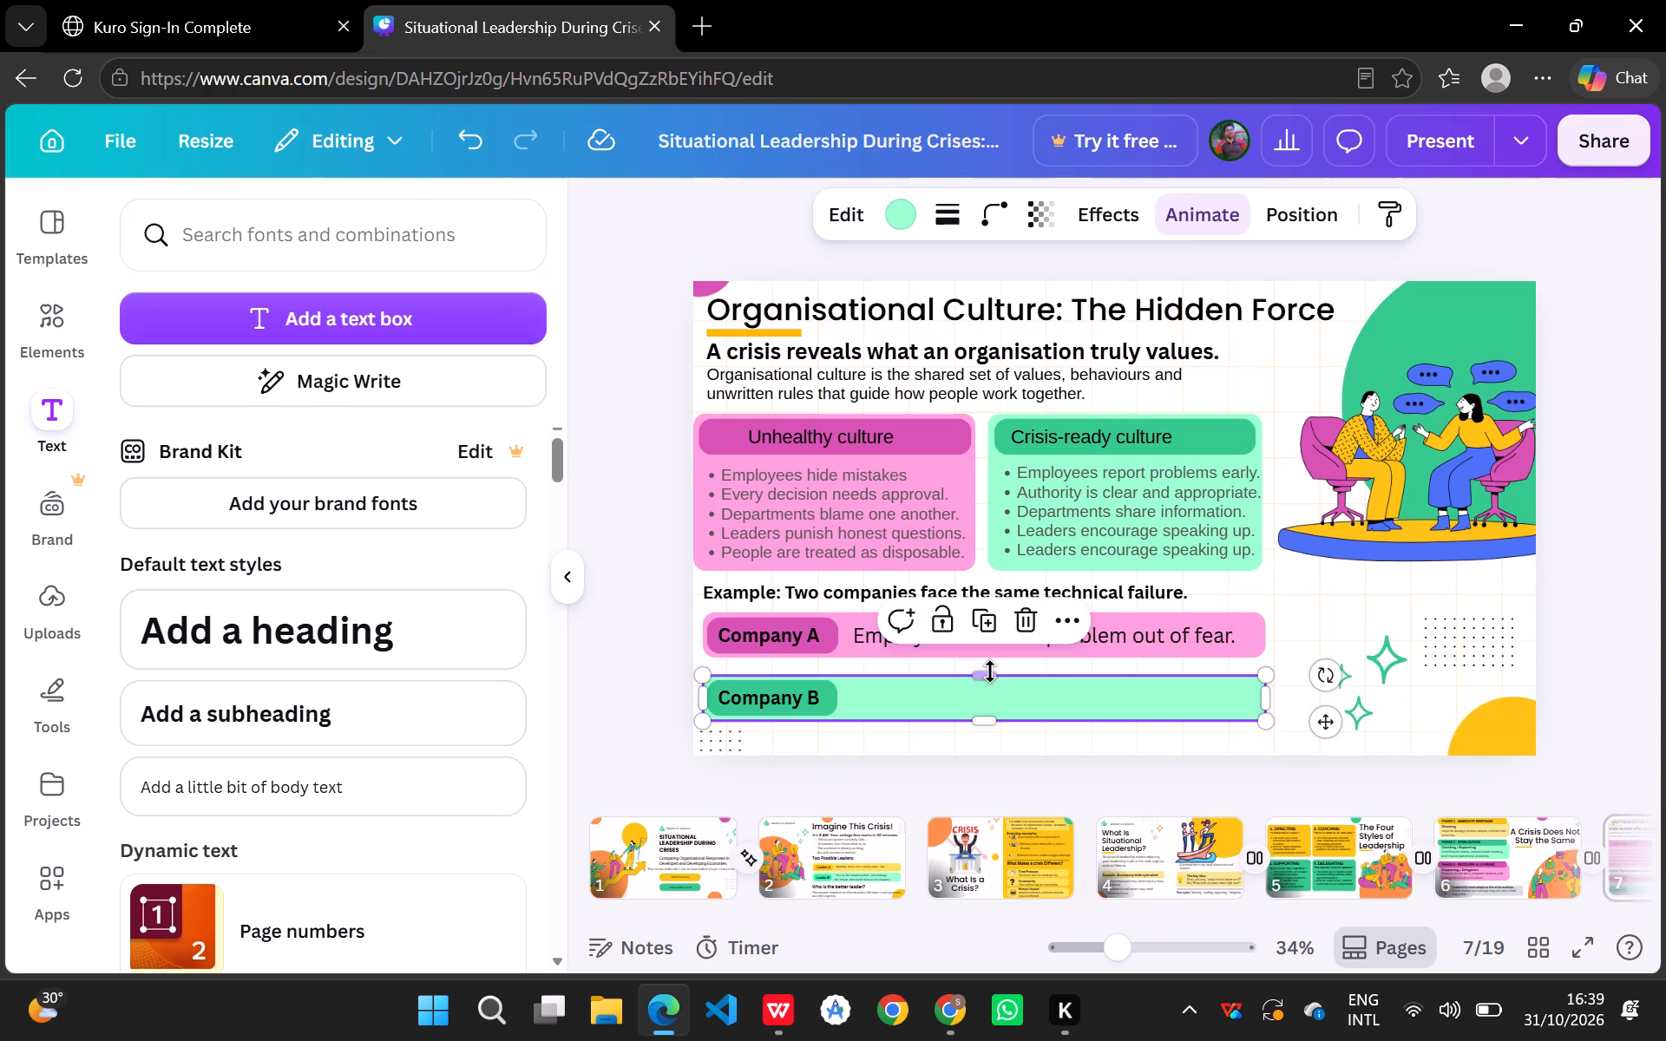
# Reduce the font size of the Company A description to 31.
pyautogui.click(1136, 634)
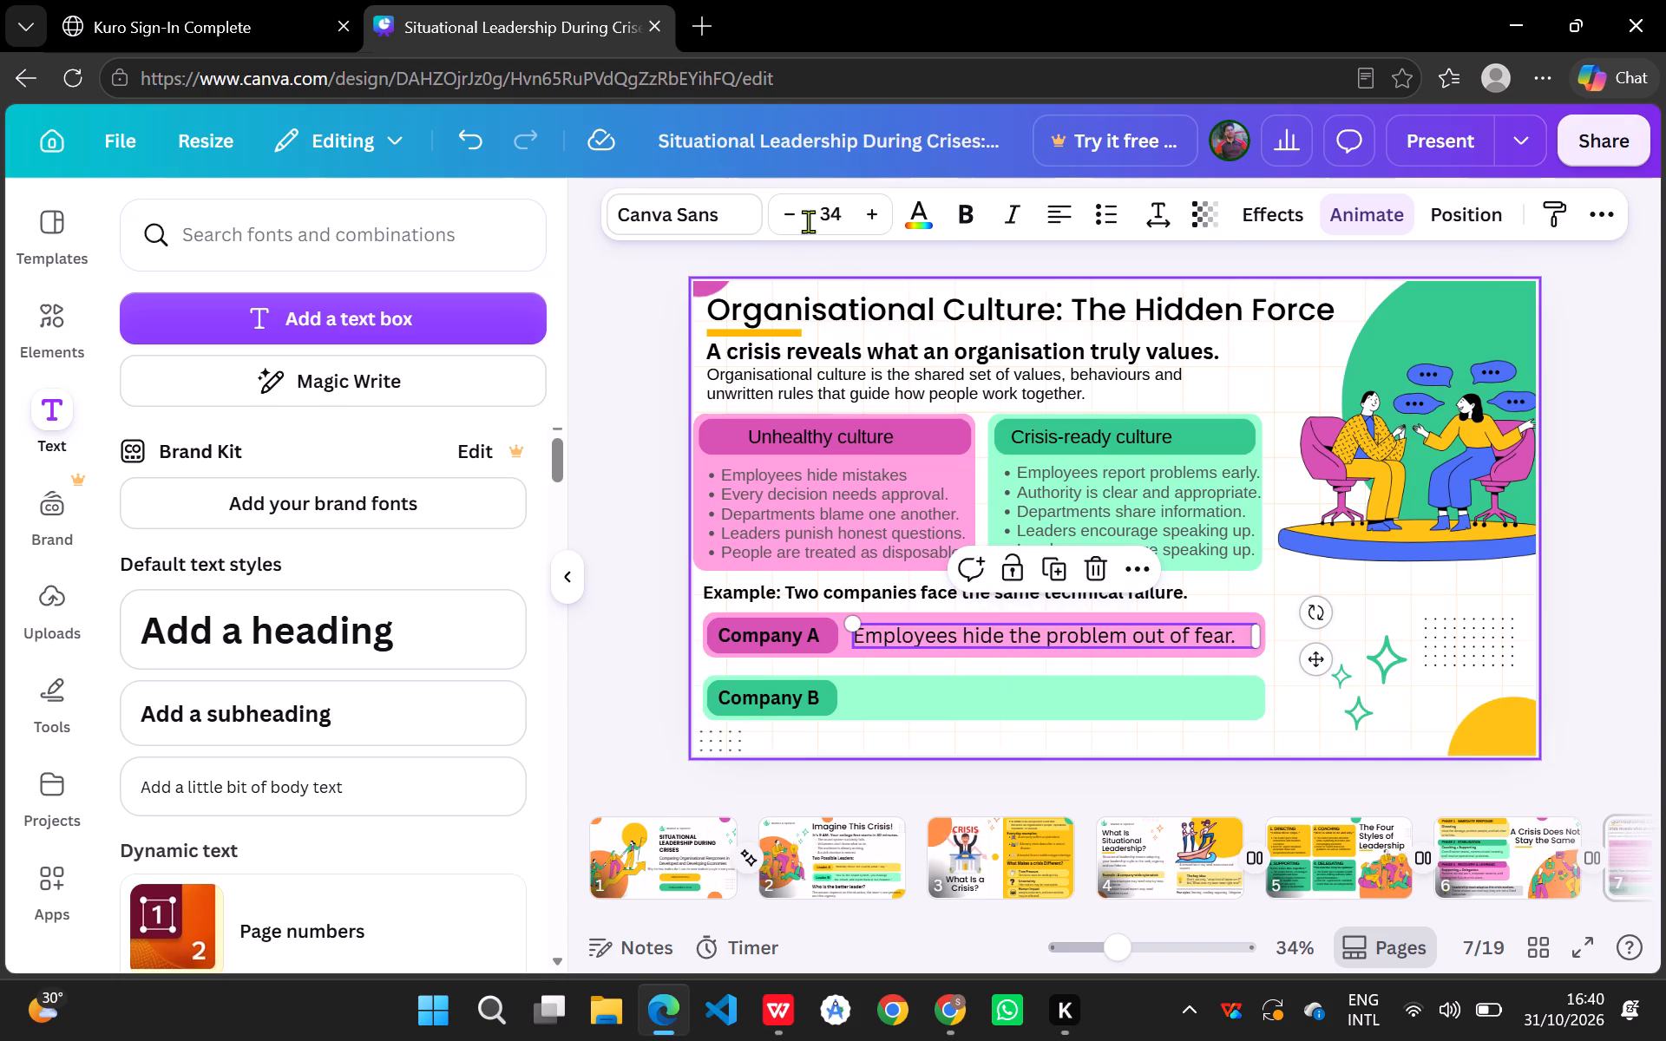
pyautogui.doubleClick(791, 213)
pyautogui.click(791, 213)
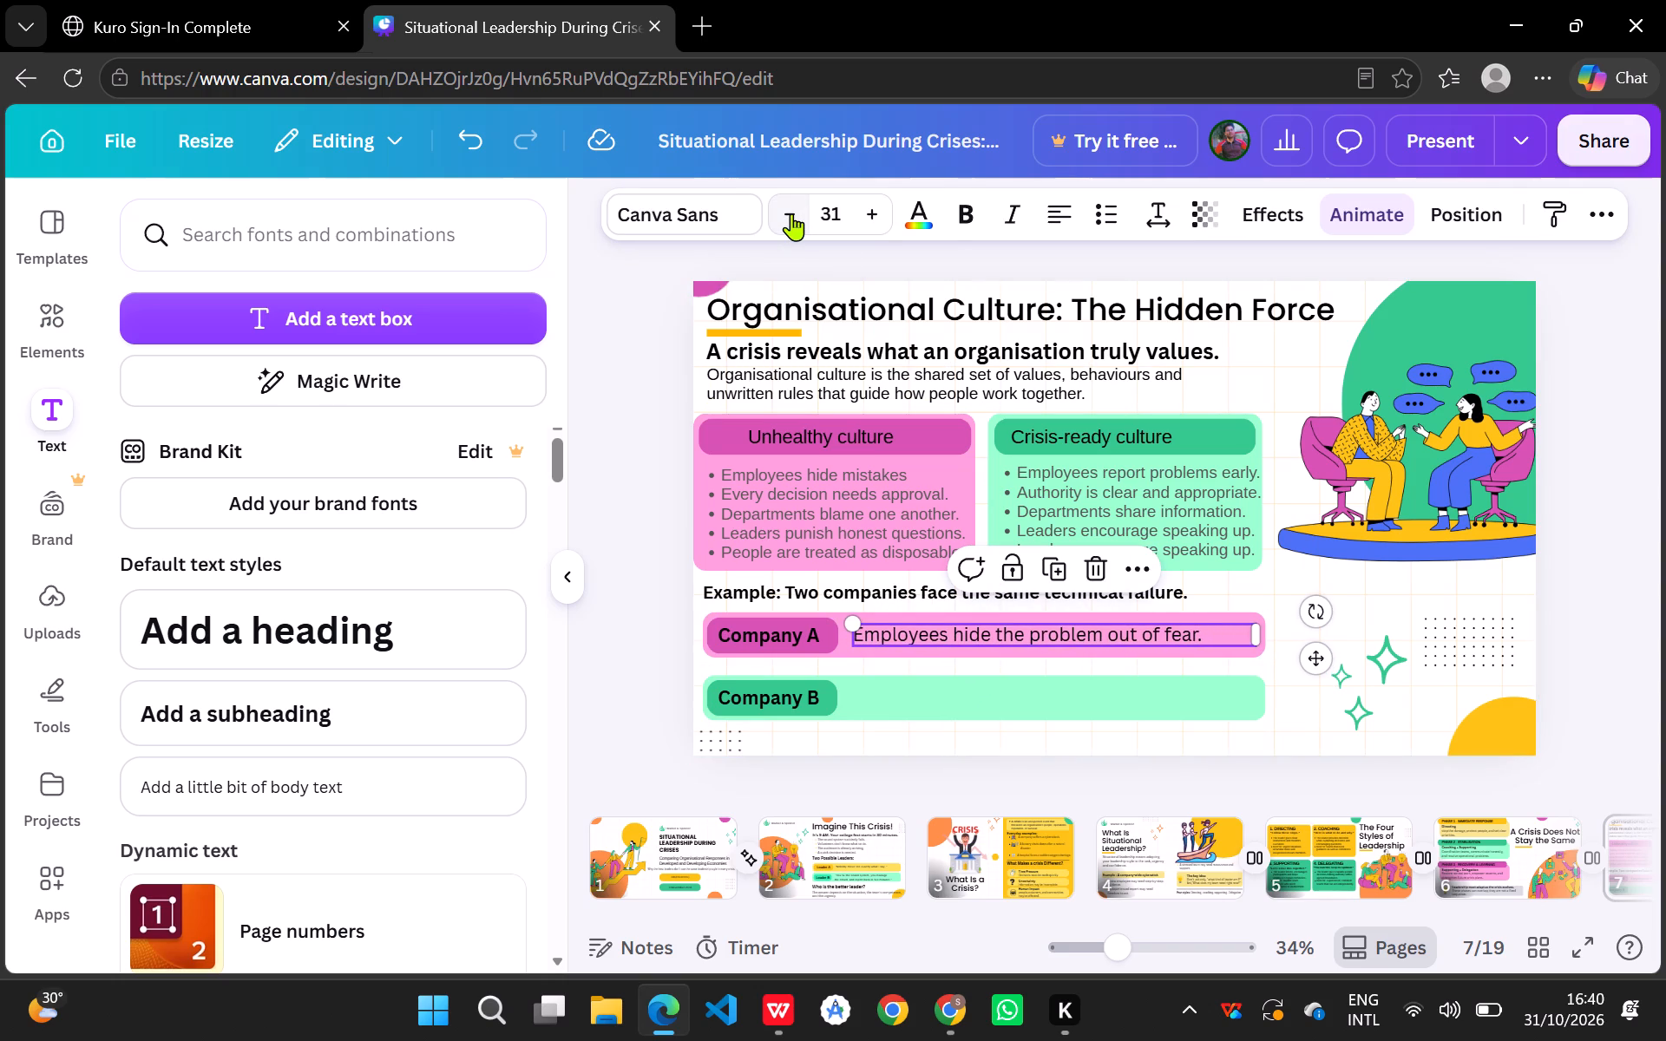
# Reduce the font size of the Company A description to 30.
pyautogui.click(791, 213)
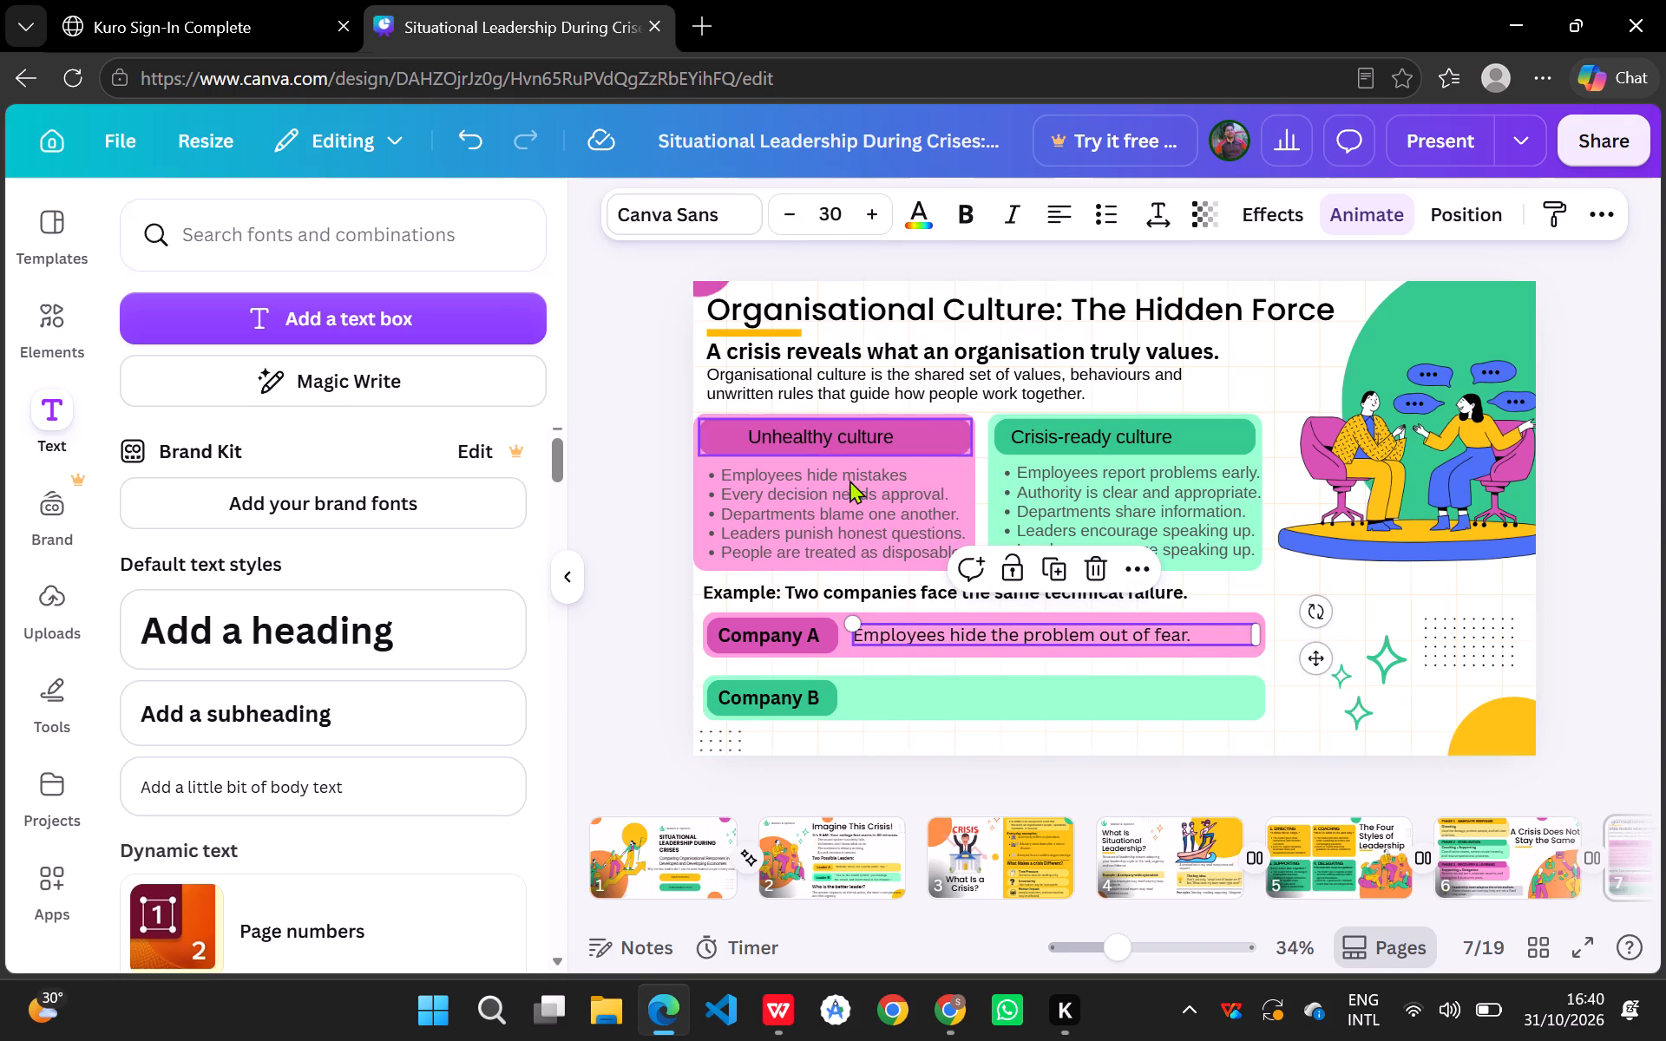
# Recolour the bullet lists under "Unhealthy culture" and "Crisis-ready culture" to black (#000000).
pyautogui.click(849, 507)
pyautogui.click(924, 223)
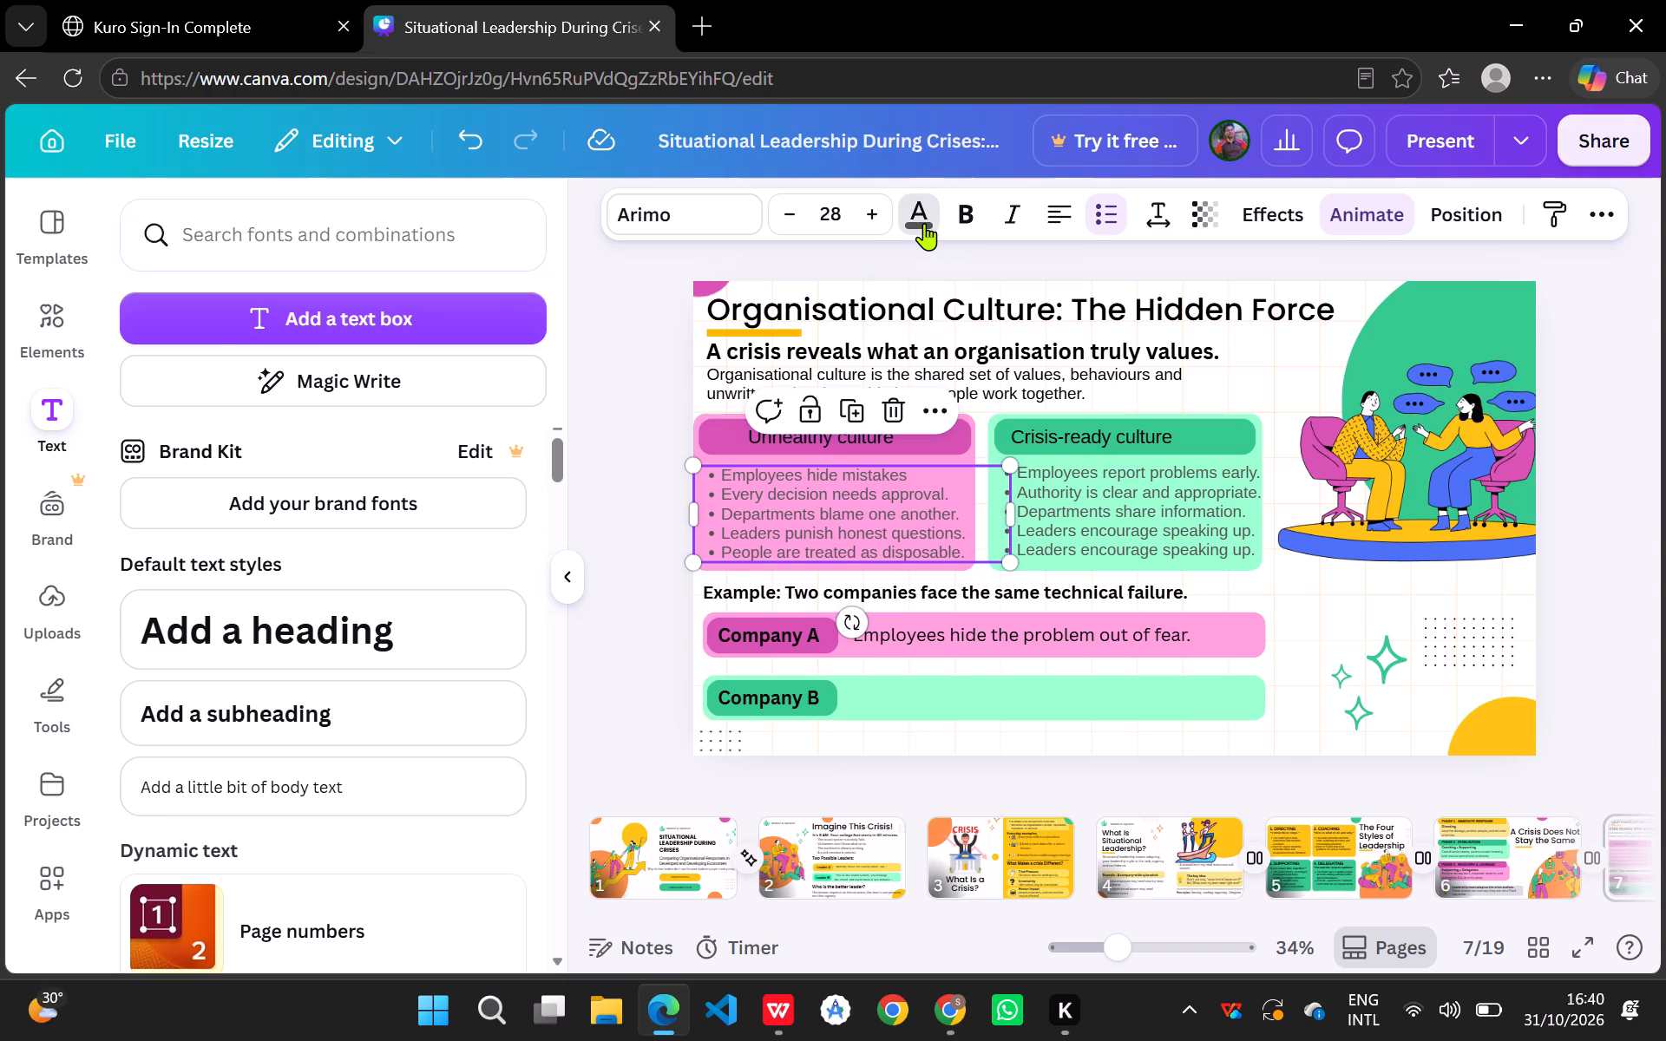
pyautogui.click(395, 413)
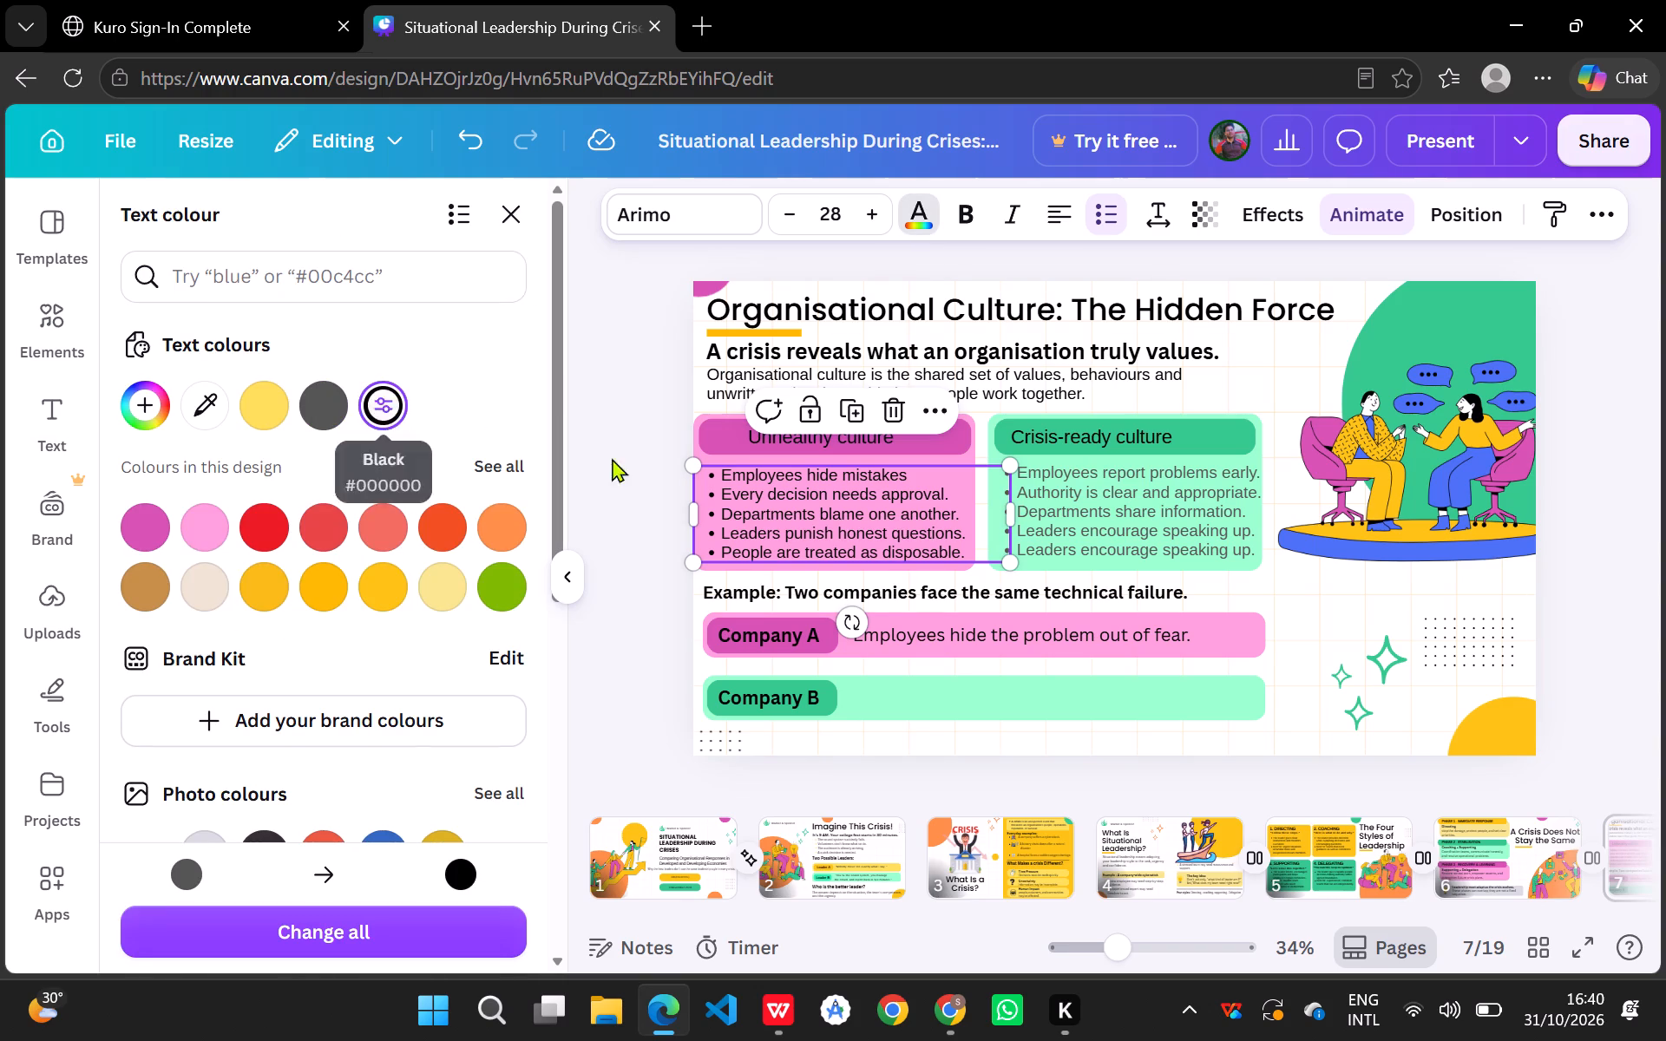
pyautogui.click(1091, 525)
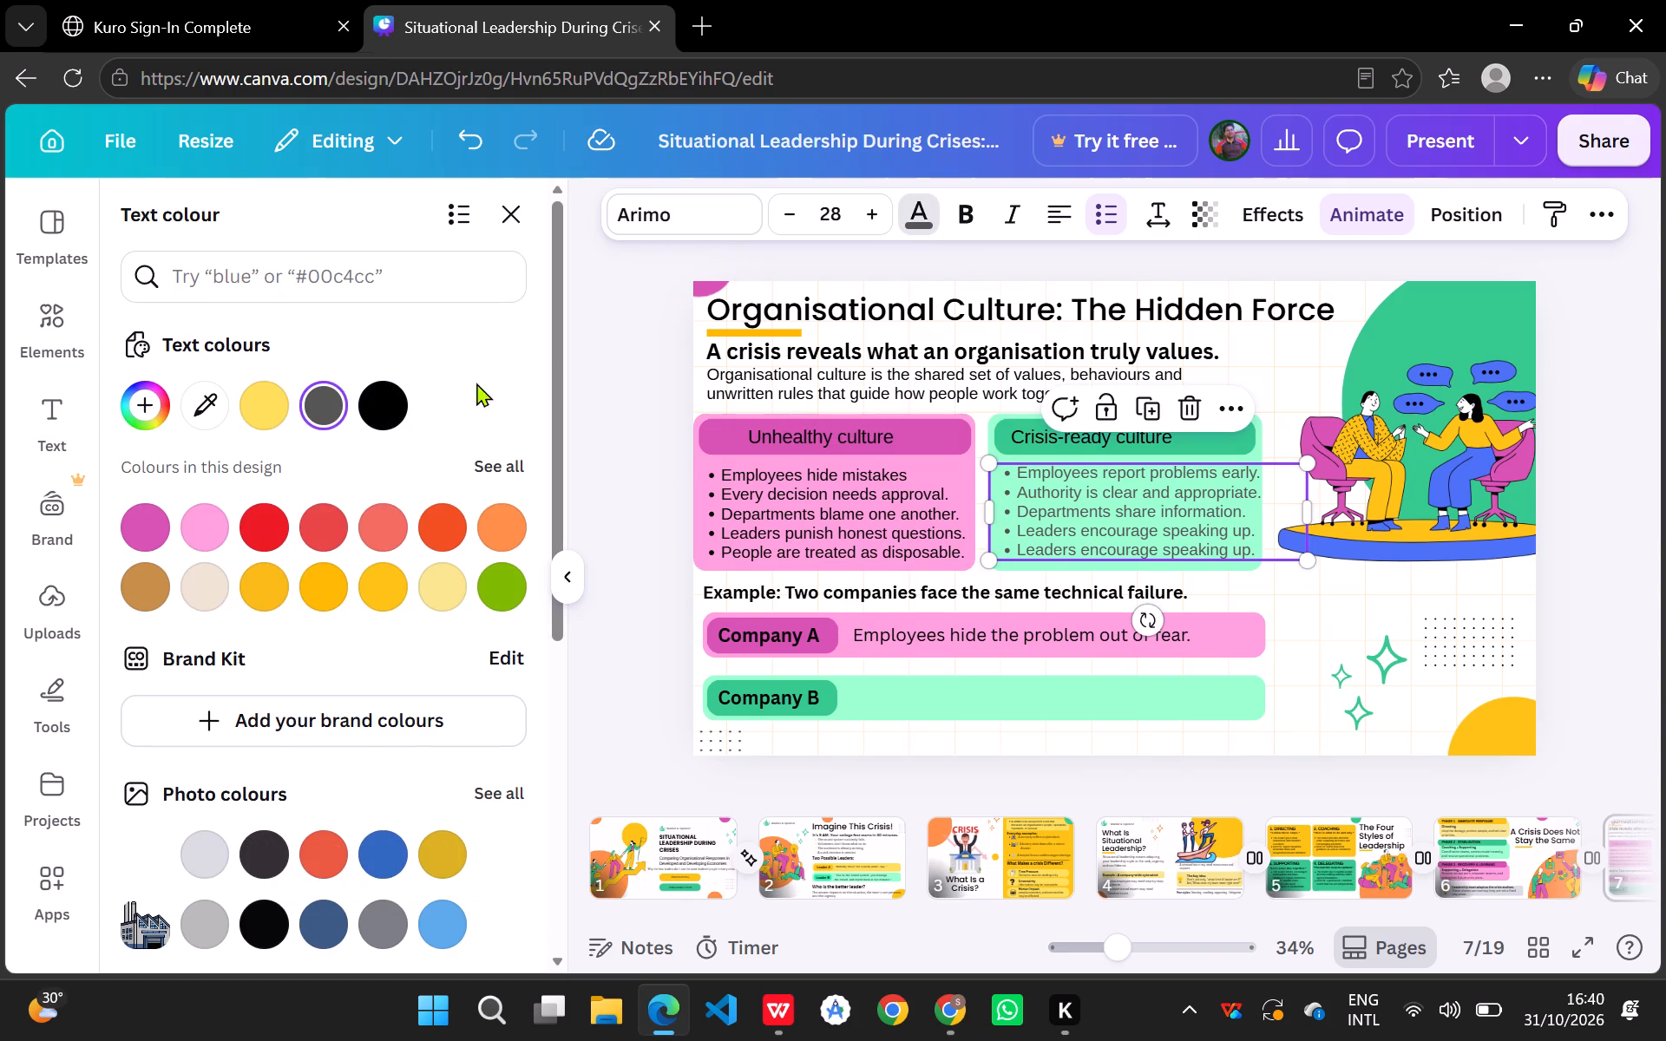
pyautogui.click(390, 407)
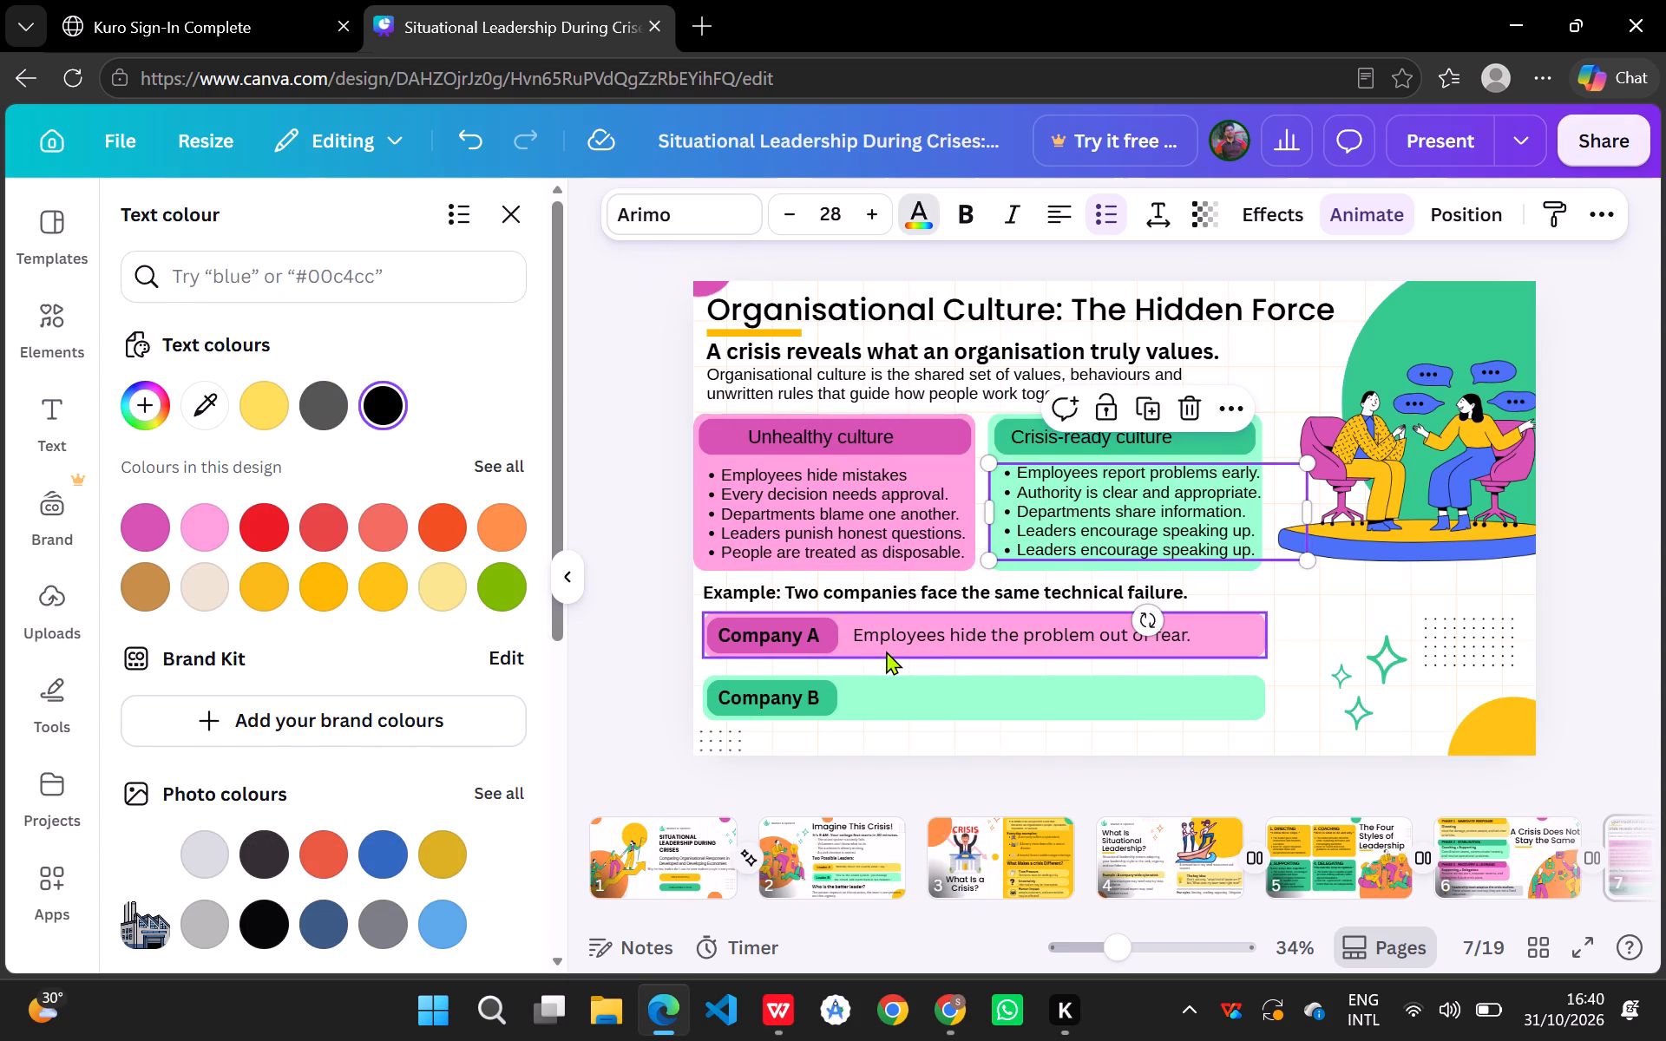
pyautogui.click(886, 651)
pyautogui.click(1147, 749)
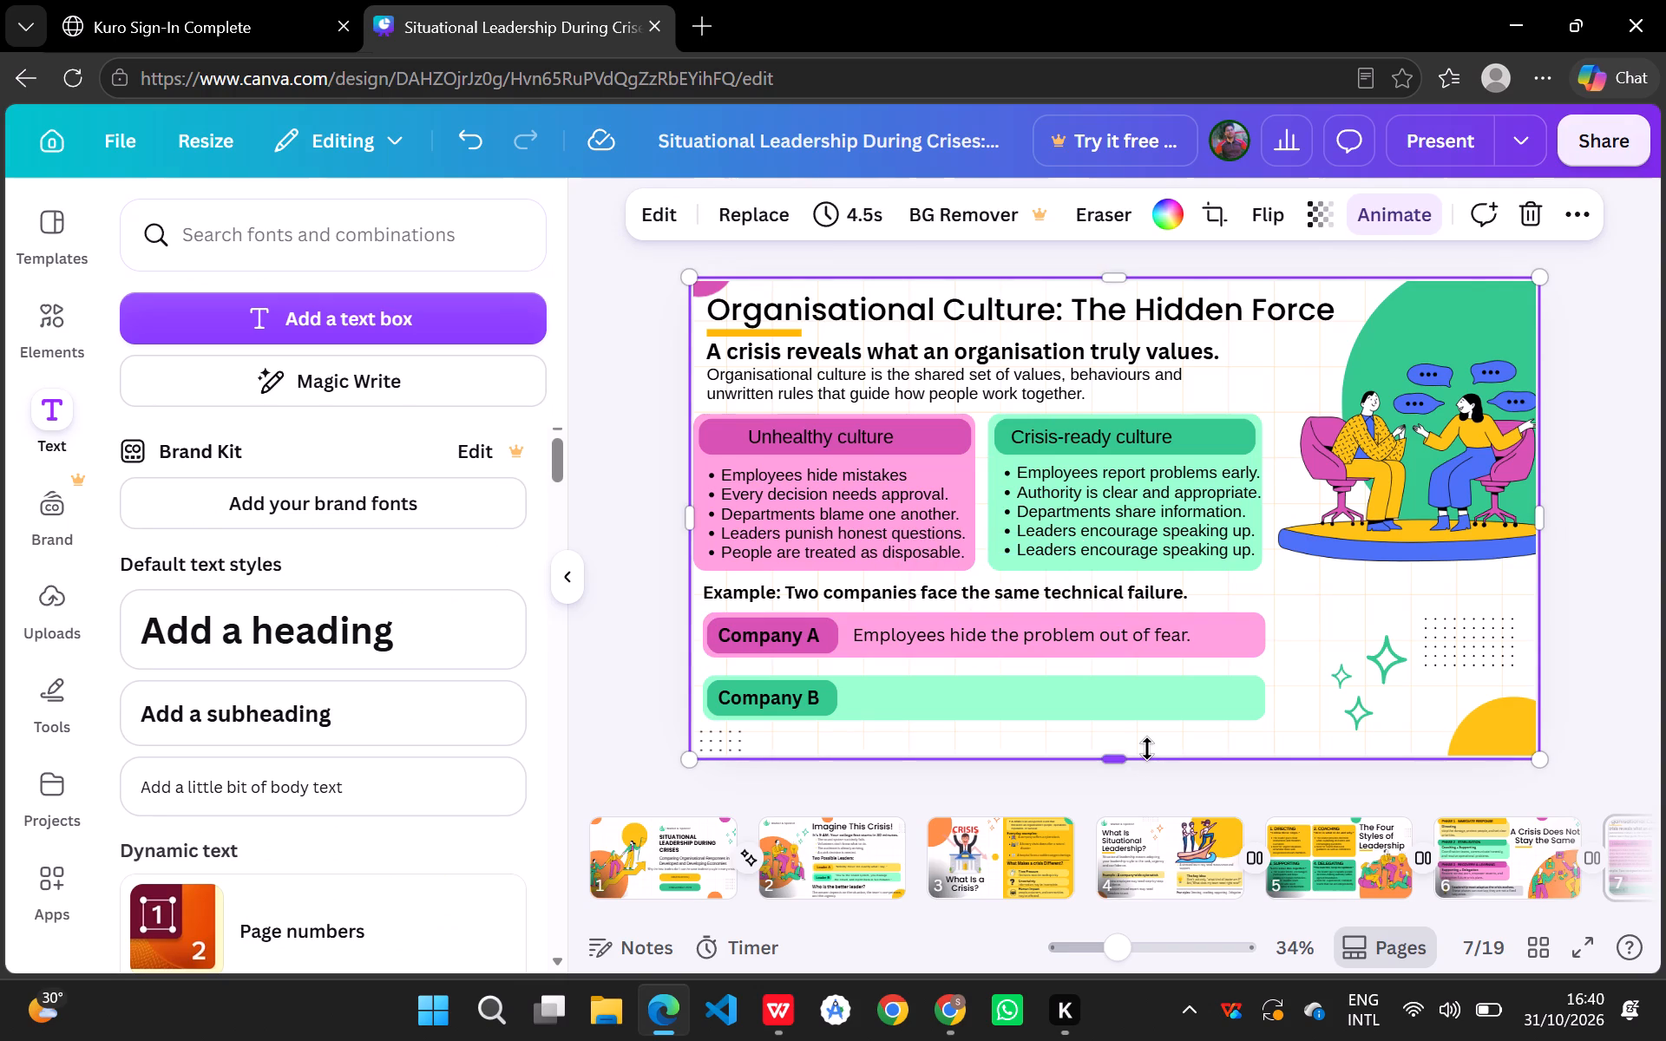
# Duplicate the Company A description and place the copy on the light green bar beside the "Company B" label.
pyautogui.click(1143, 632)
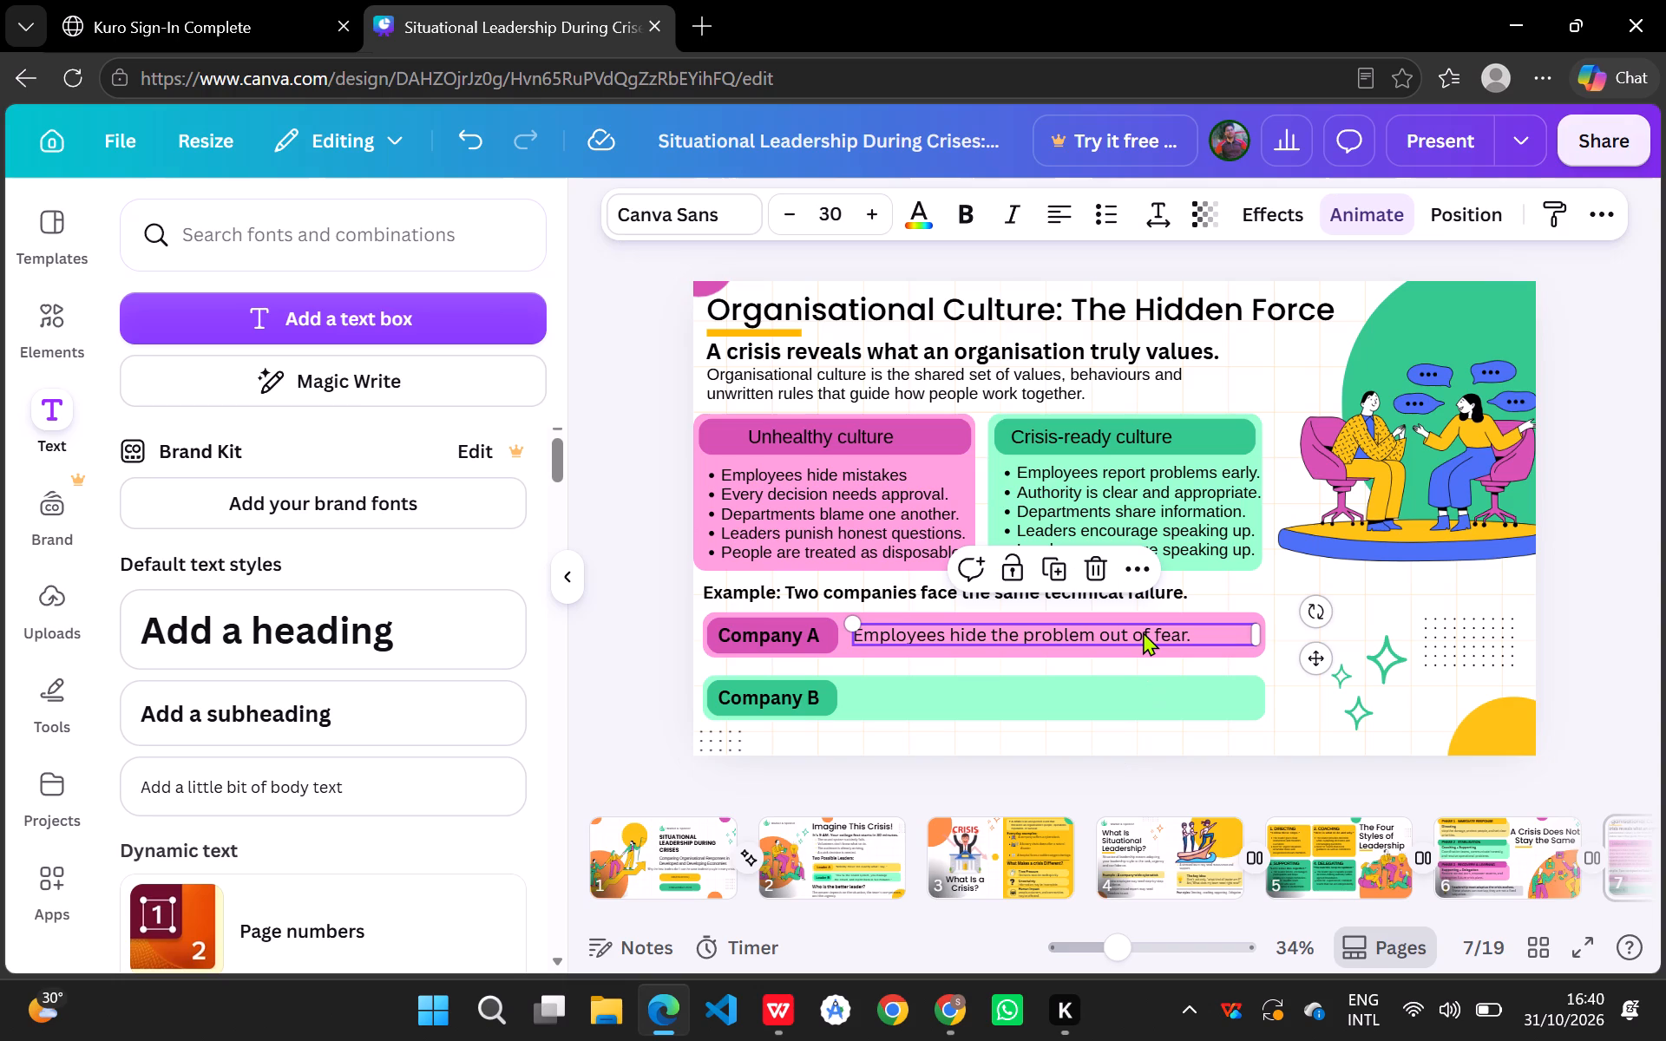
pyautogui.hotkey('ctrl', 'c')
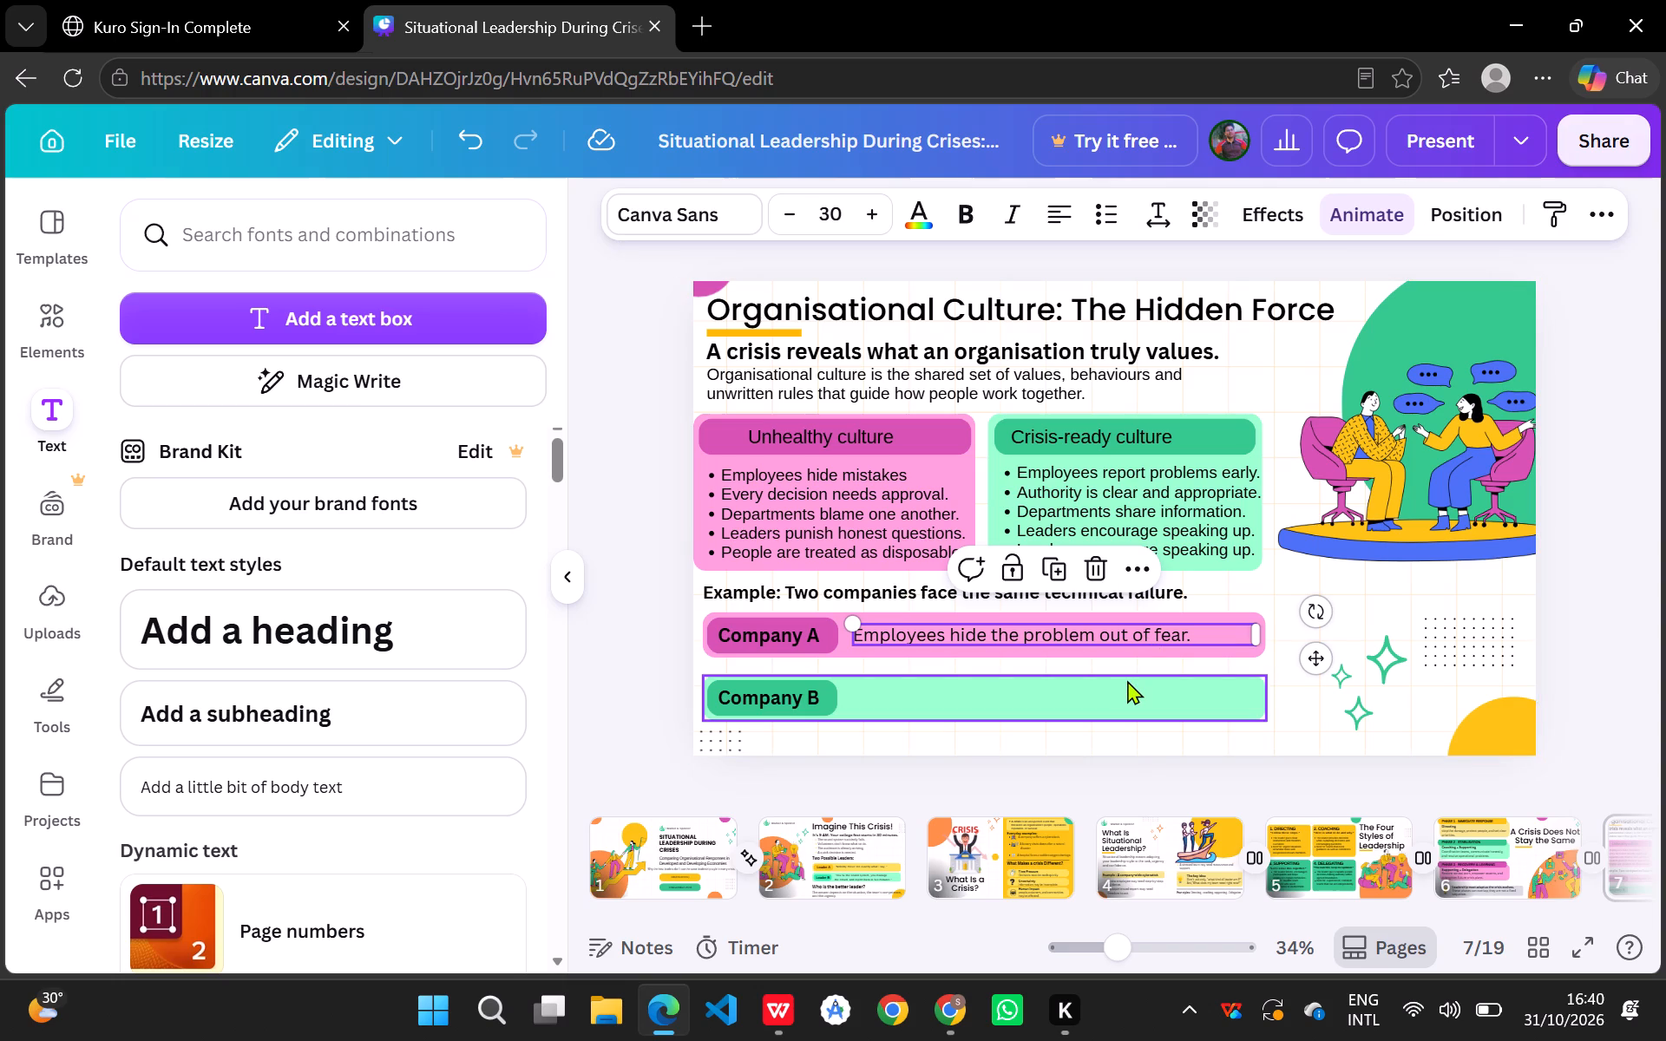
pyautogui.hotkey('ctrl', 'v')
pyautogui.moveTo(1127, 641); pyautogui.dragTo(1122, 699)
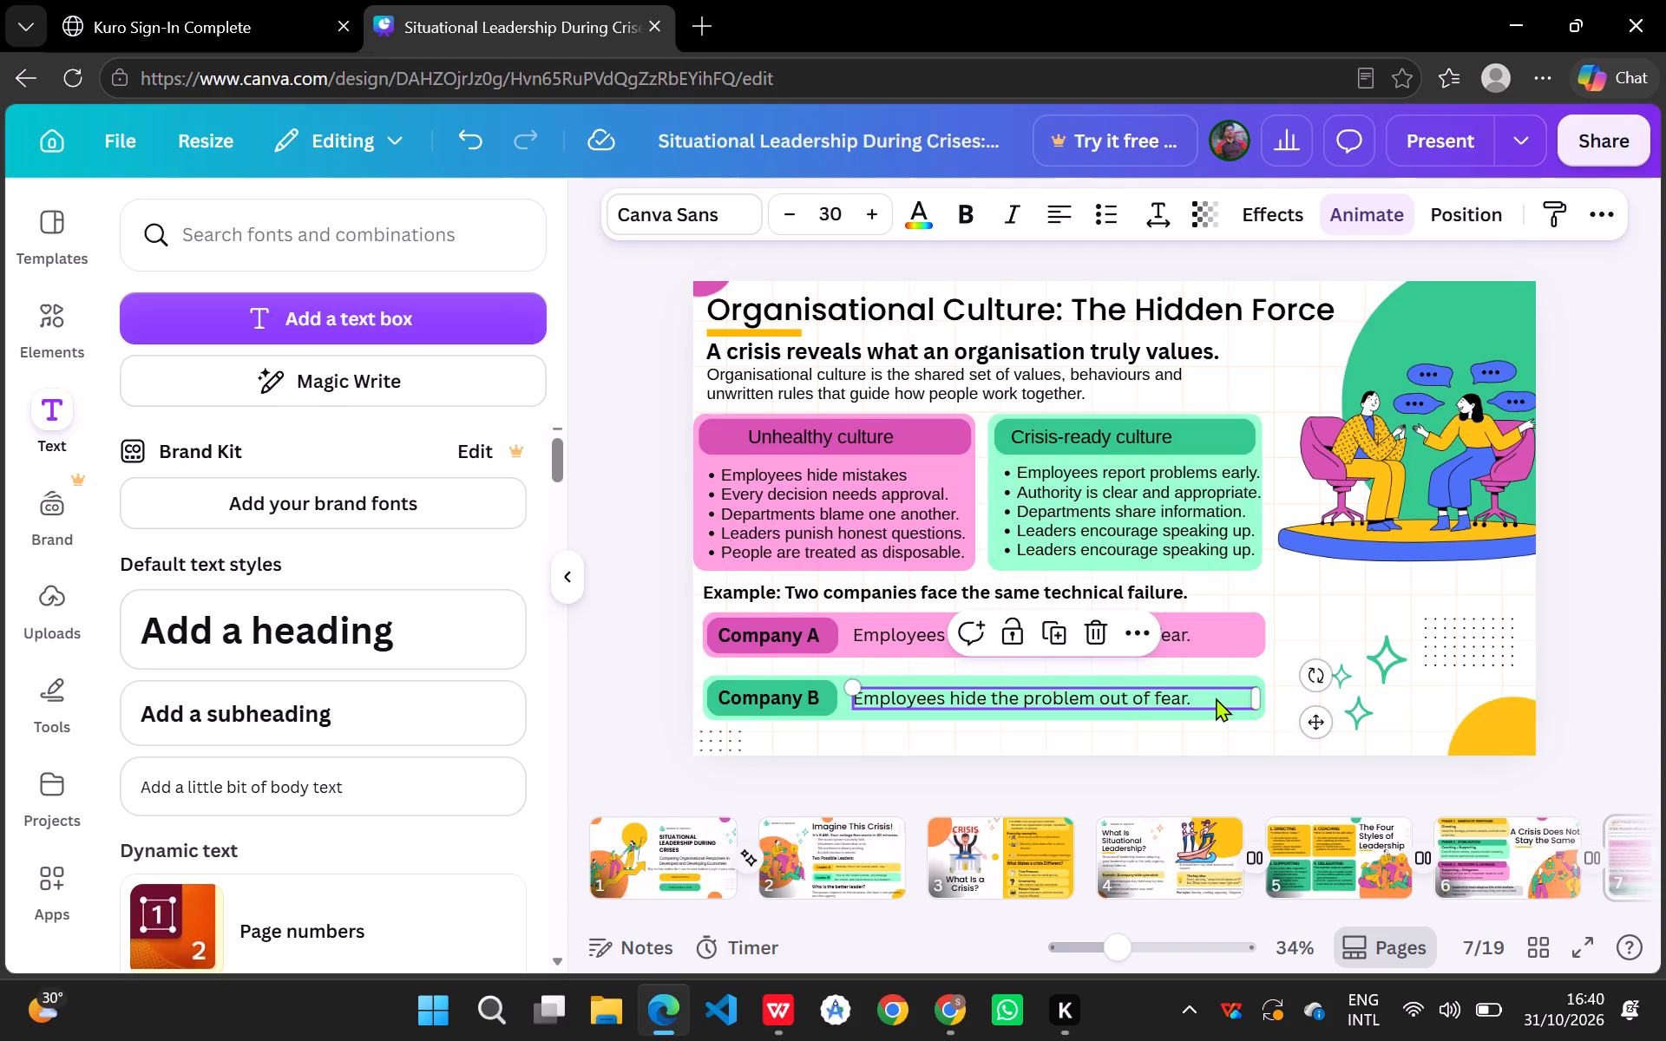
# Replace the copied description on the Company B bar with "Employees report the problem immdiately.".
pyautogui.click(1216, 697)
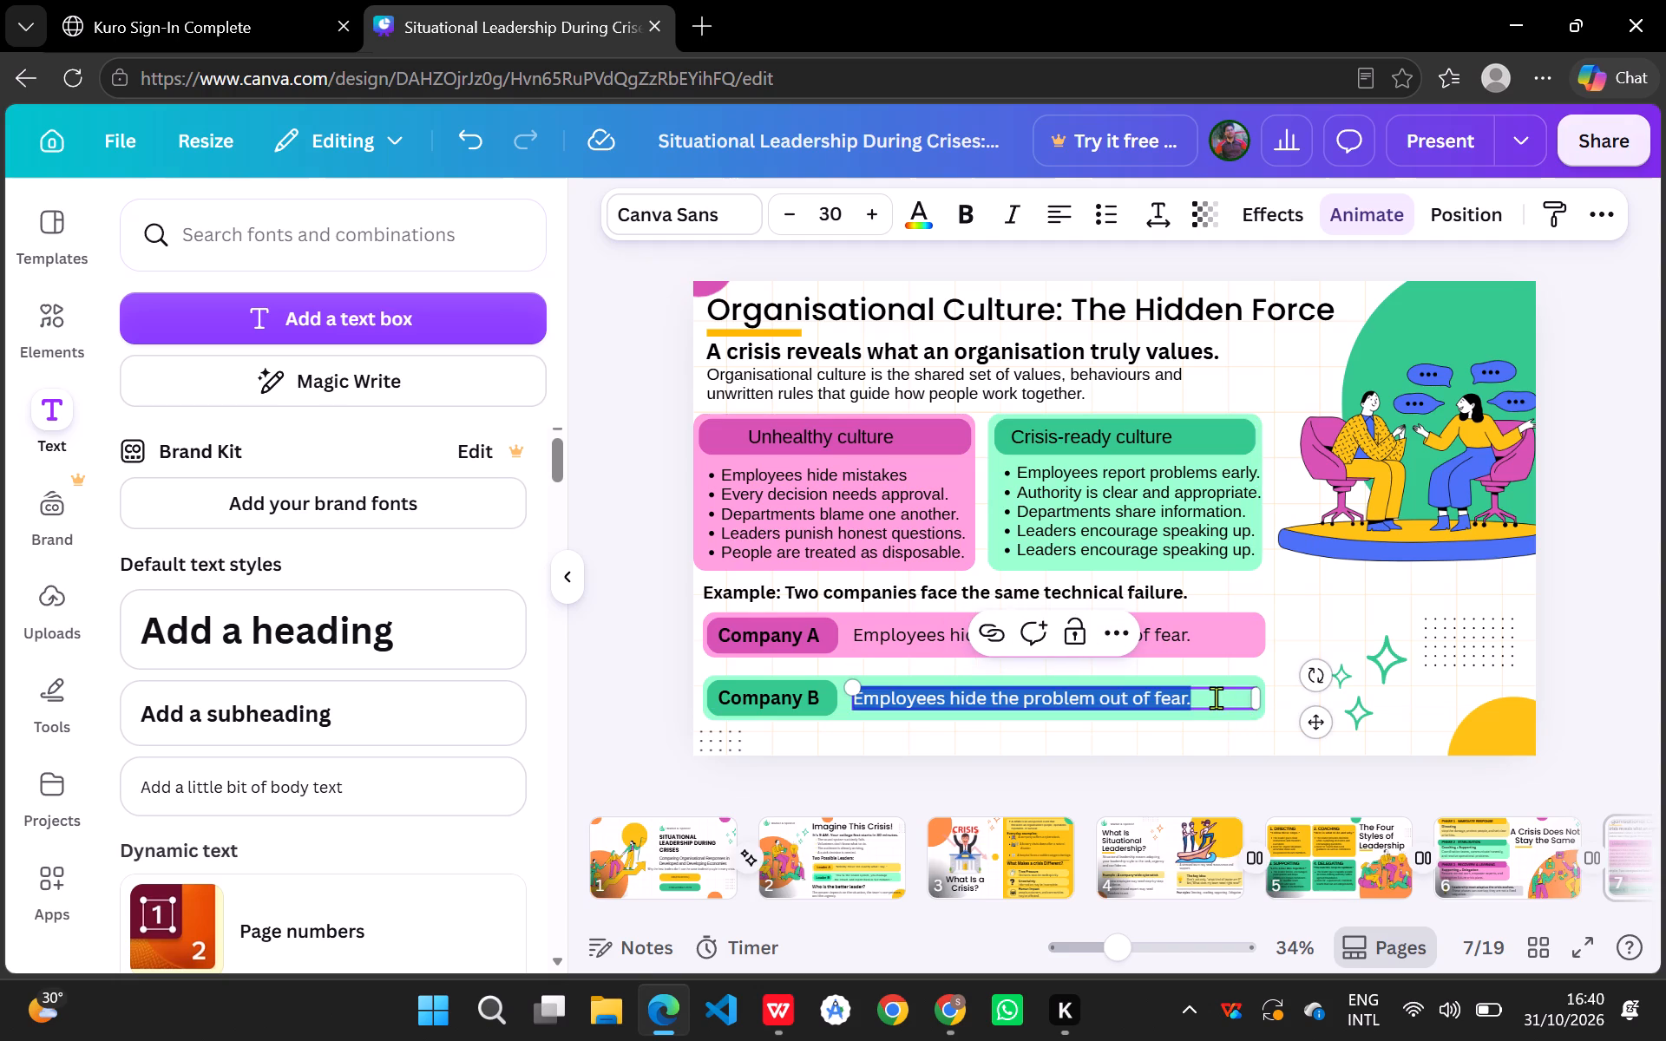
pyautogui.press('BackSpace')
pyautogui.press('BackSpace')
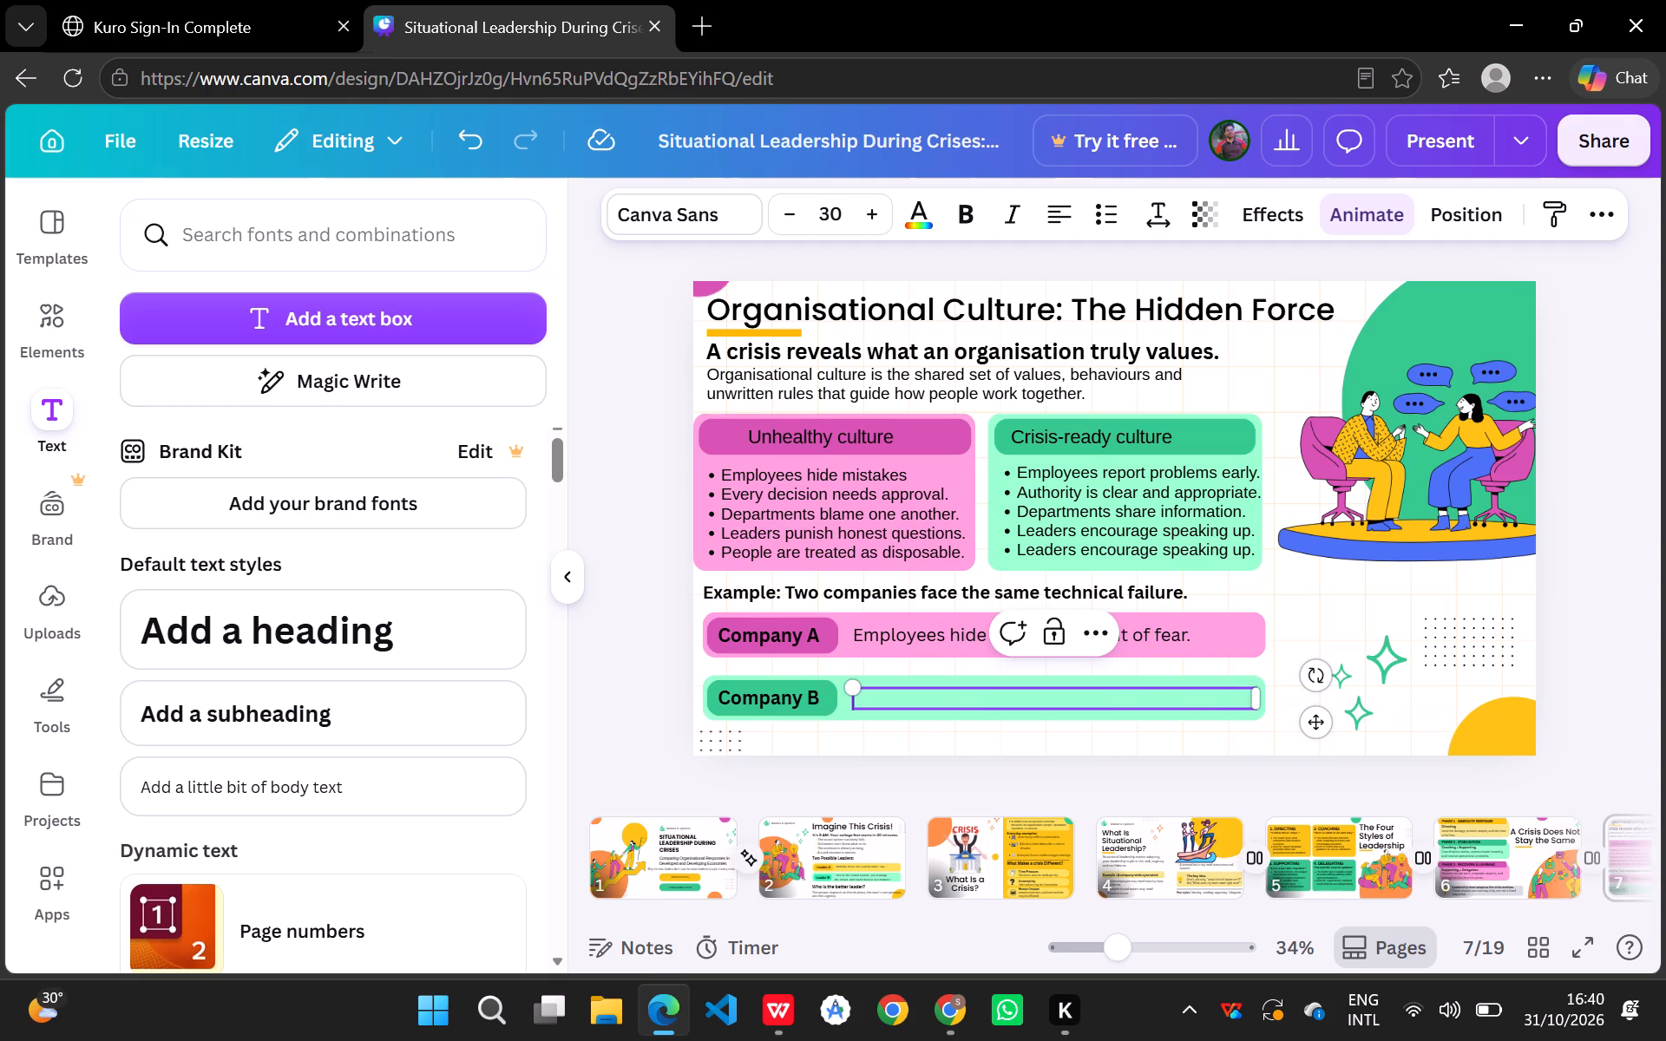
pyautogui.hotkey('shift', 'e')
pyautogui.write('mployees')
pyautogui.press('space')
pyautogui.write('re')
pyautogui.write('port')
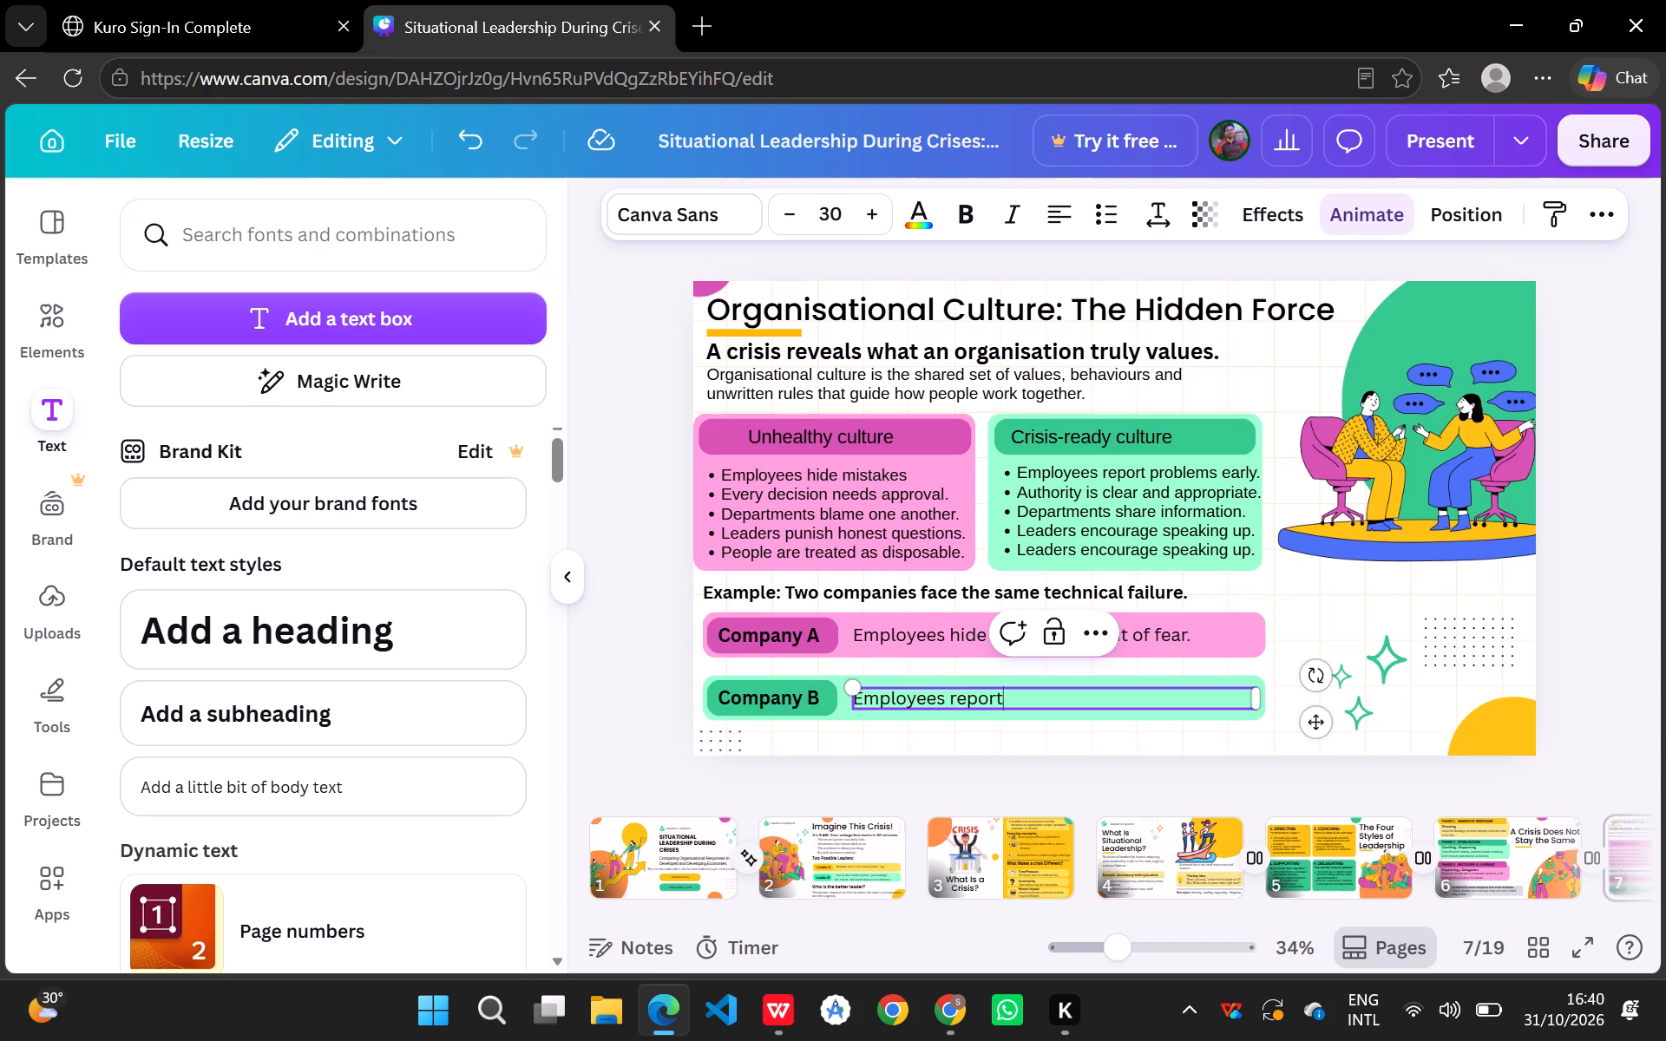
pyautogui.press('space')
pyautogui.write('the problem')
pyautogui.press('space')
pyautogui.write('im')
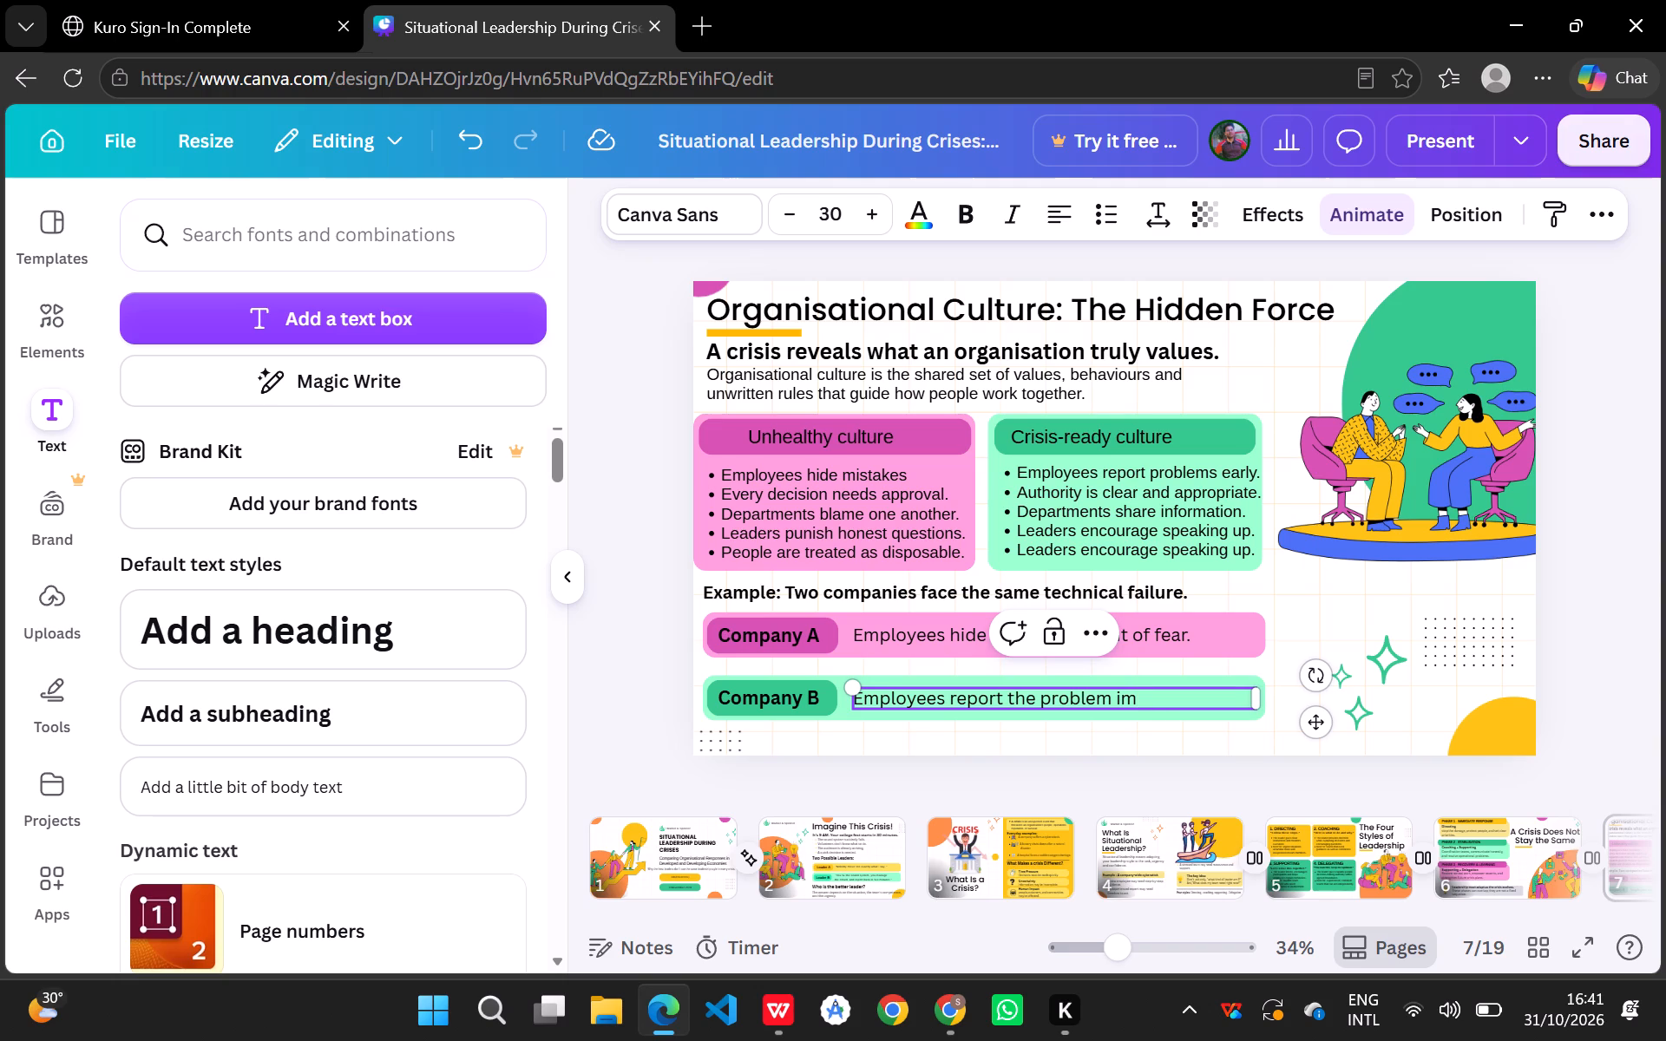
pyautogui.write('mdiately')
pyautogui.press('.')
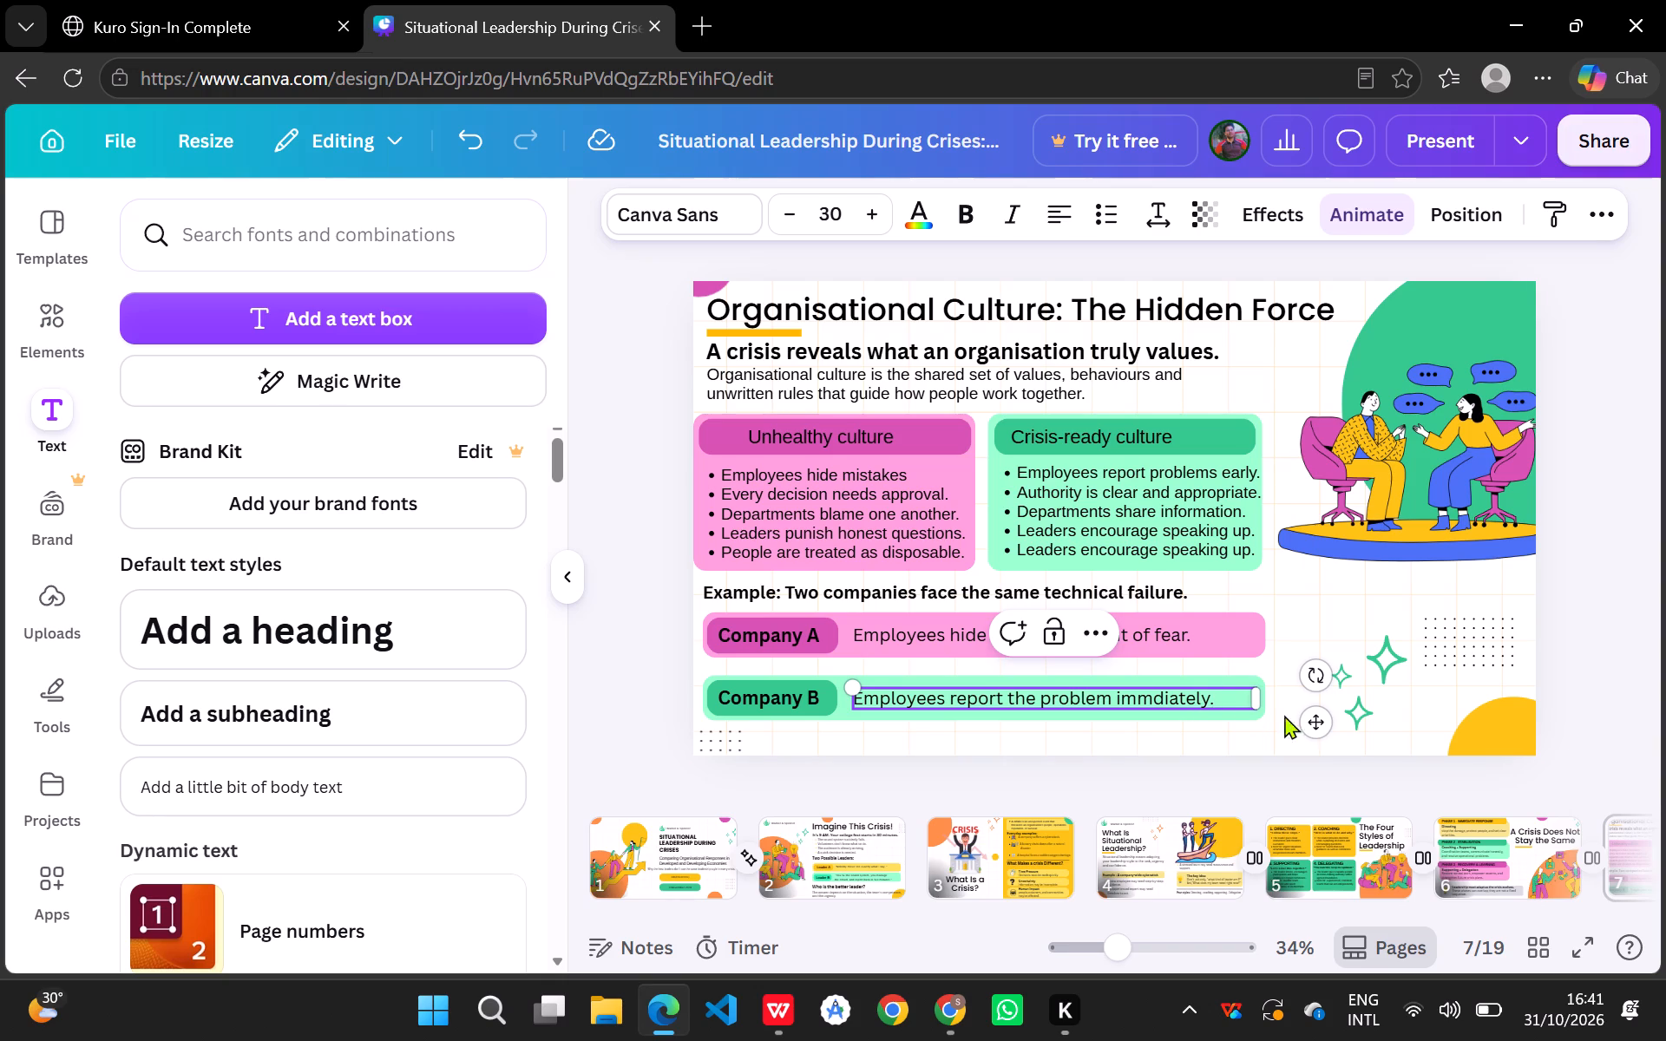
pyautogui.click(1314, 612)
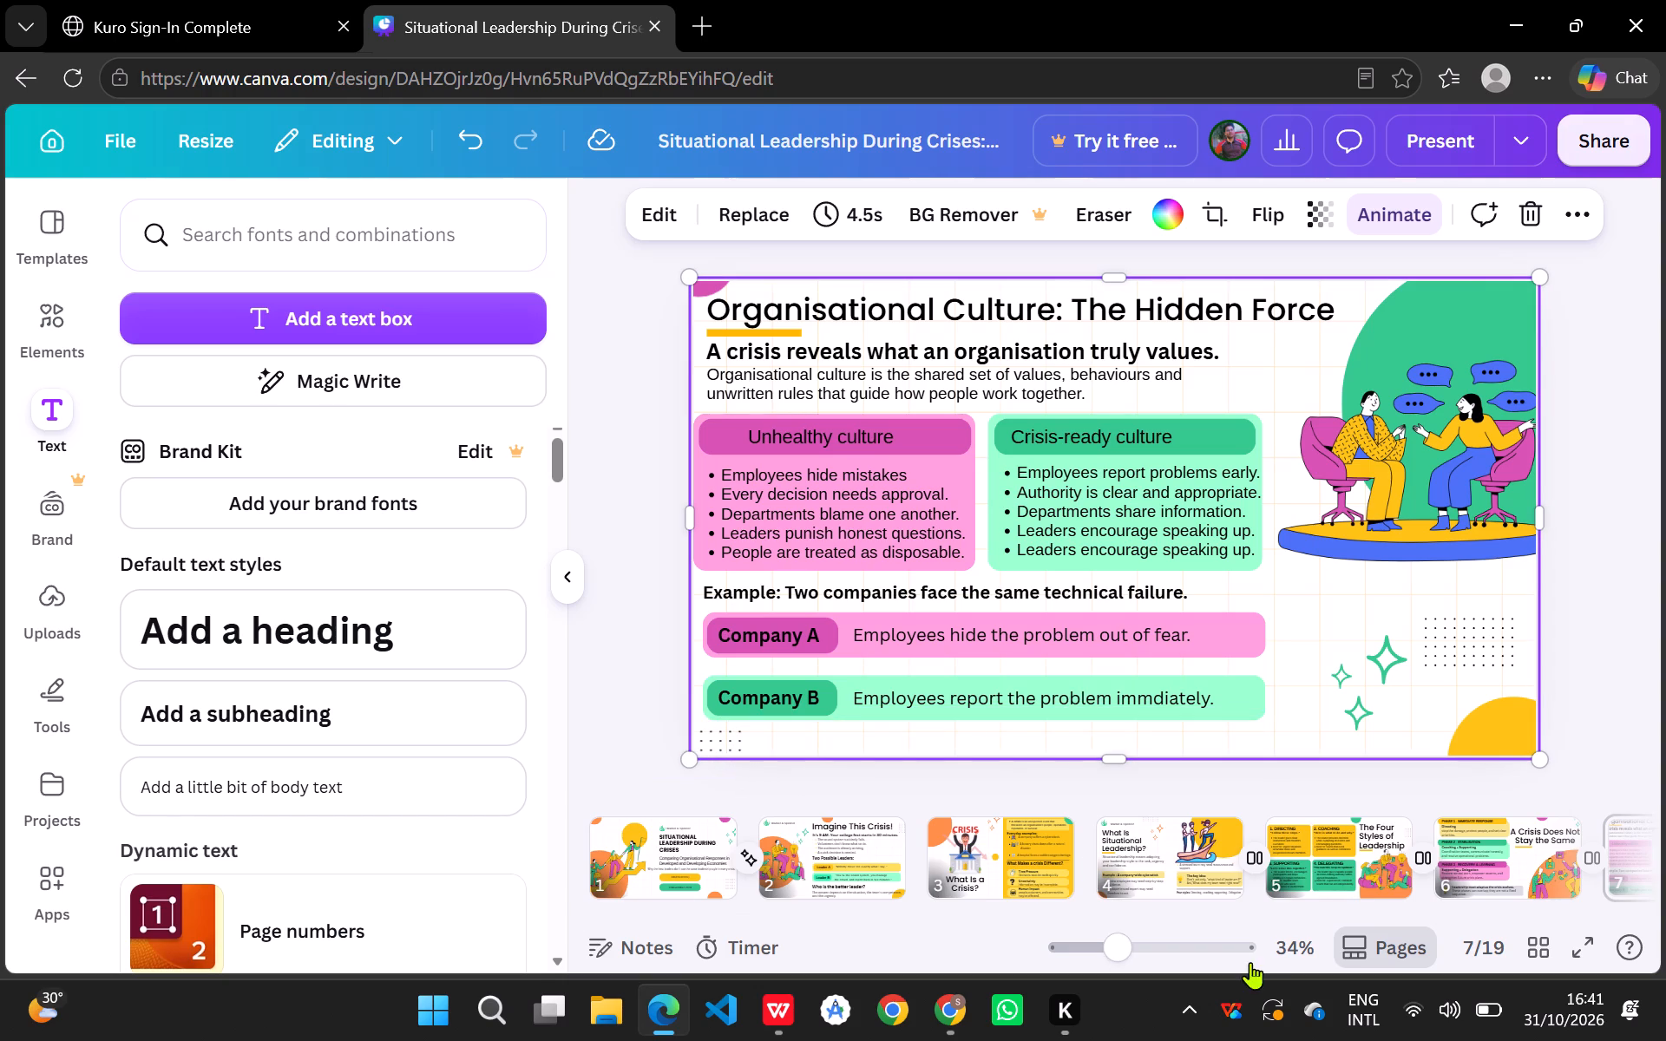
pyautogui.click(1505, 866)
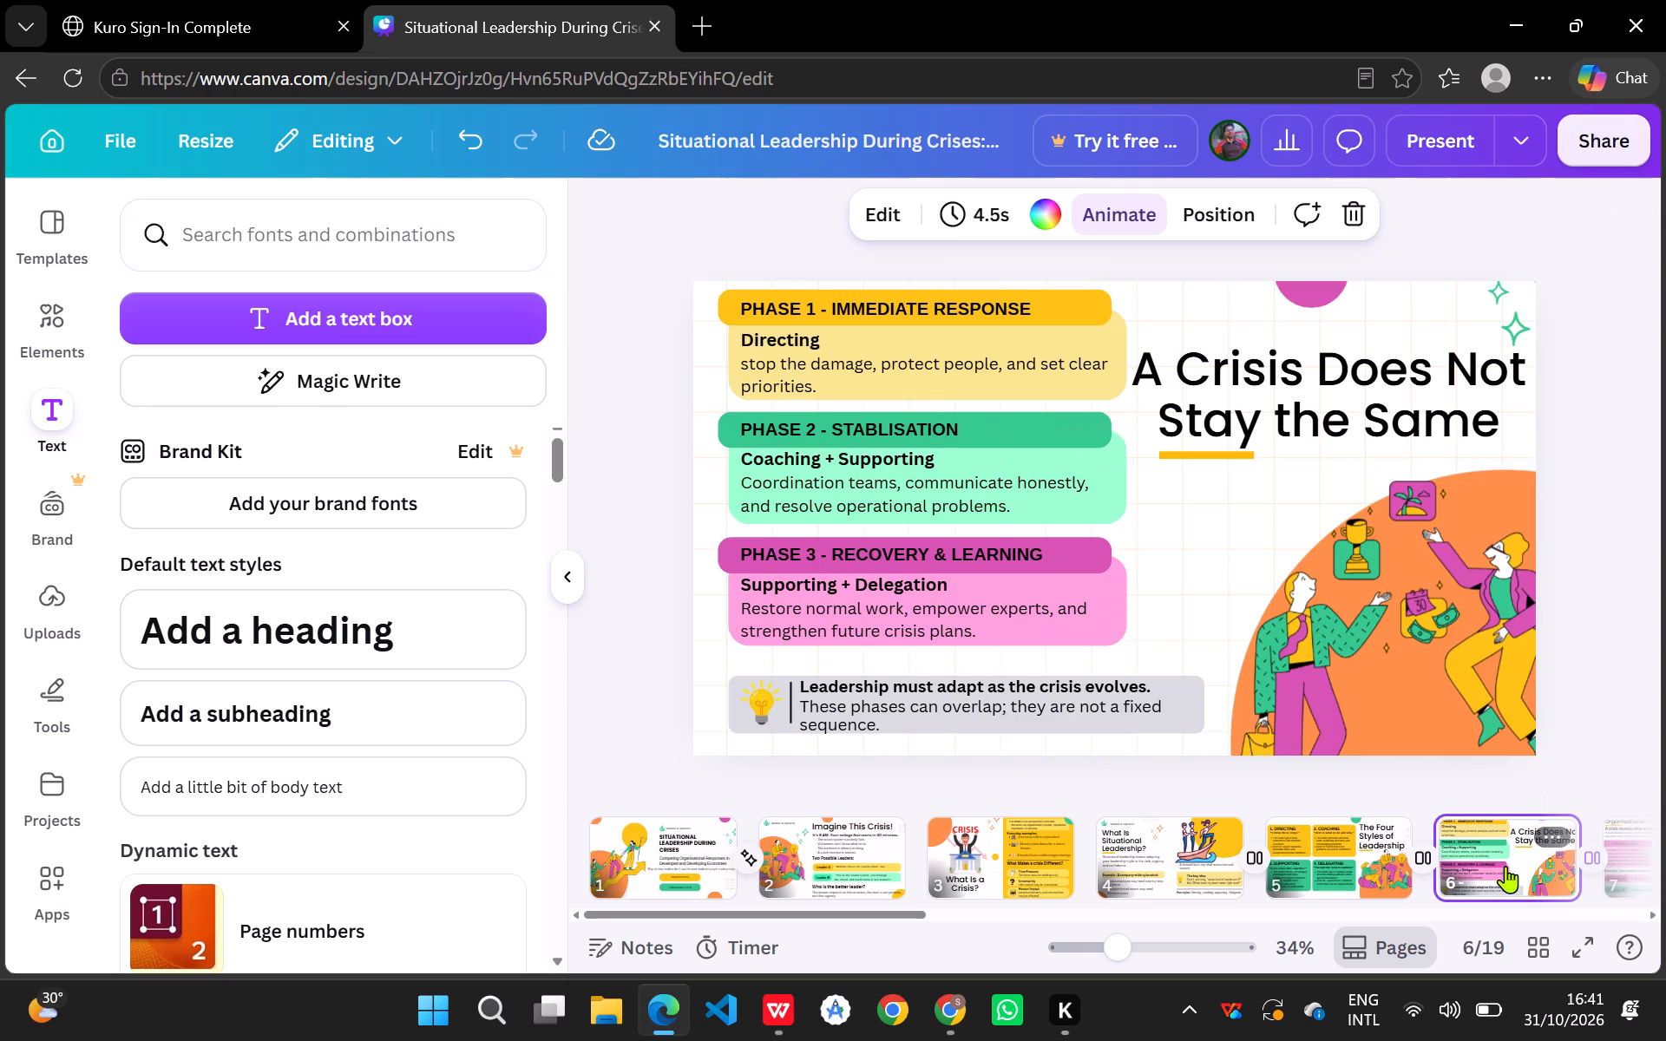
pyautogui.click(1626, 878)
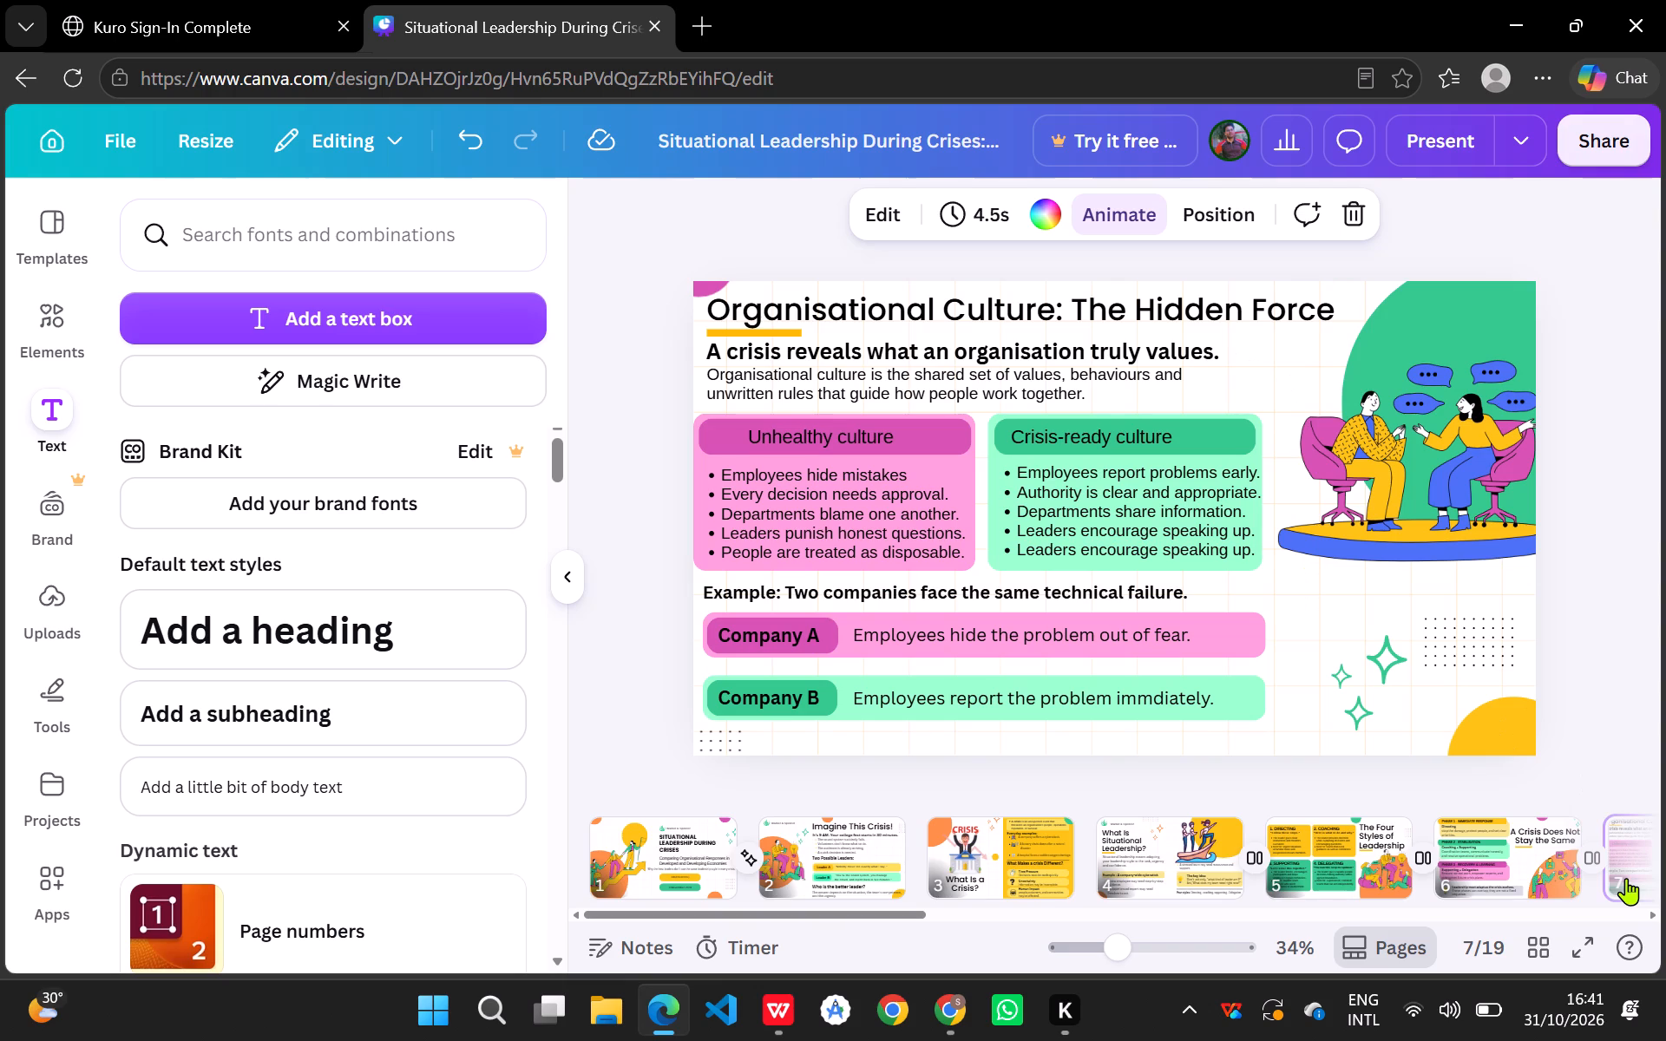
# Move the "Example: Two companies face the same technical failure." line up slightly, closer to the culture boxes.
pyautogui.click(1029, 592)
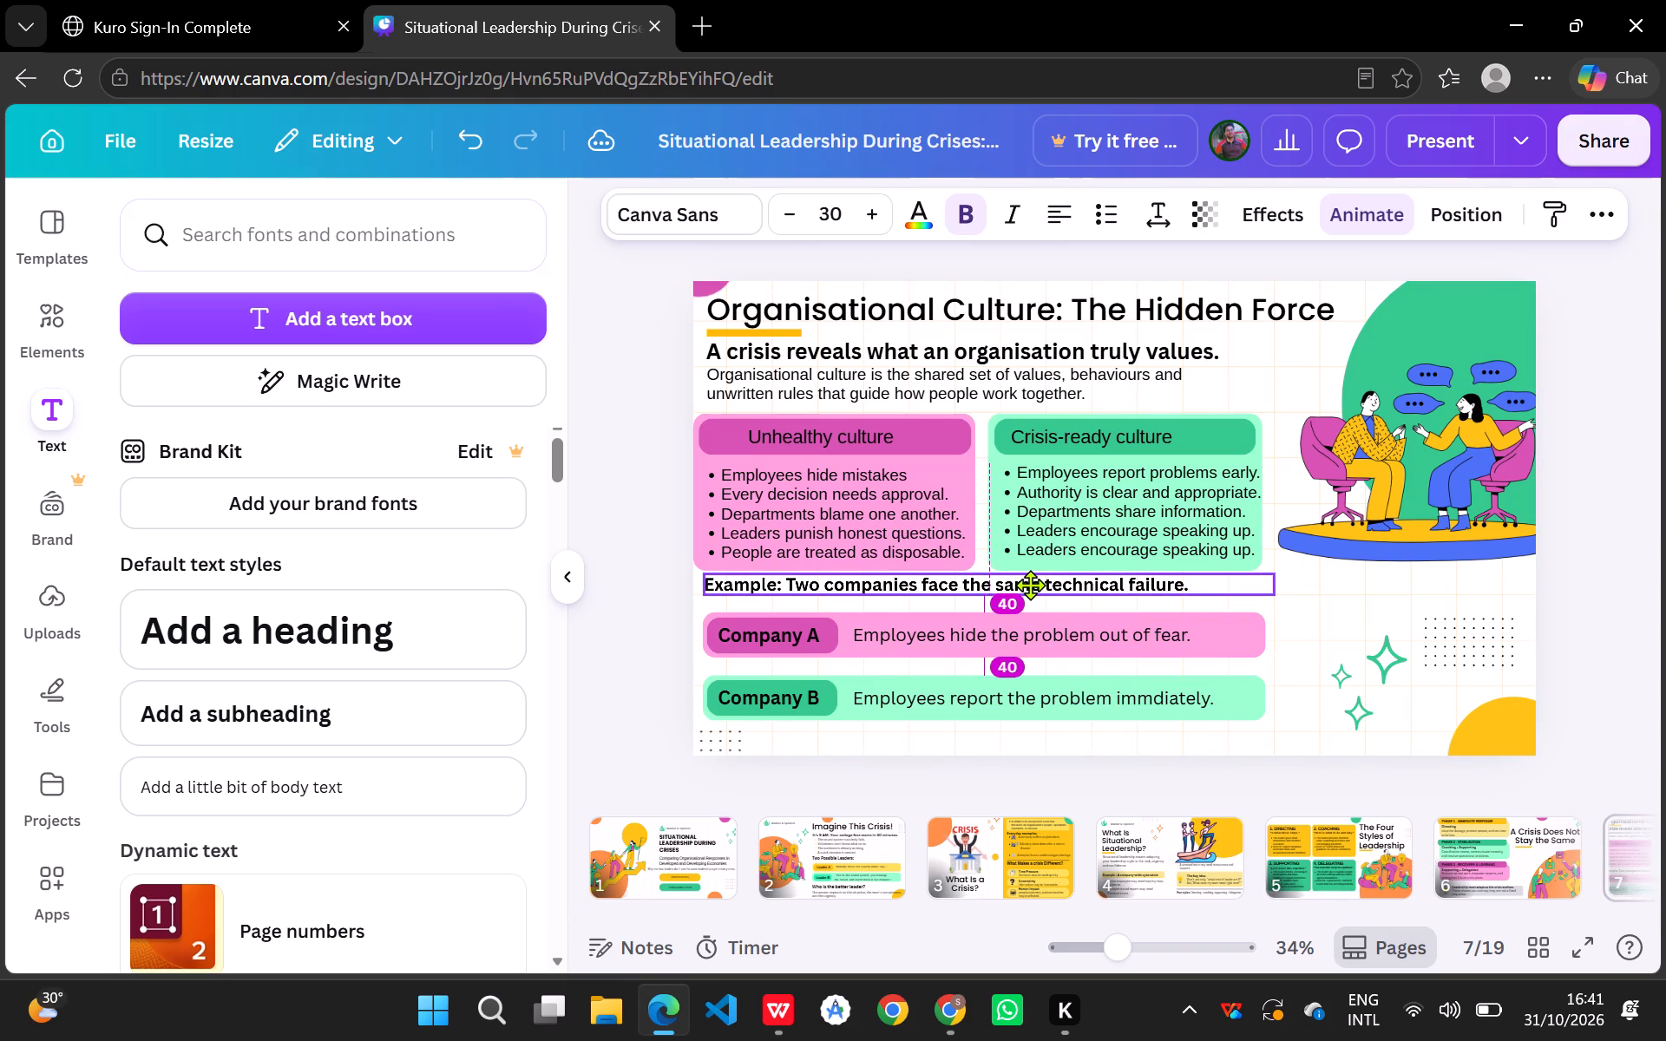
# Move the light pink Company A bar up, closer beneath the example line.
pyautogui.click(994, 621)
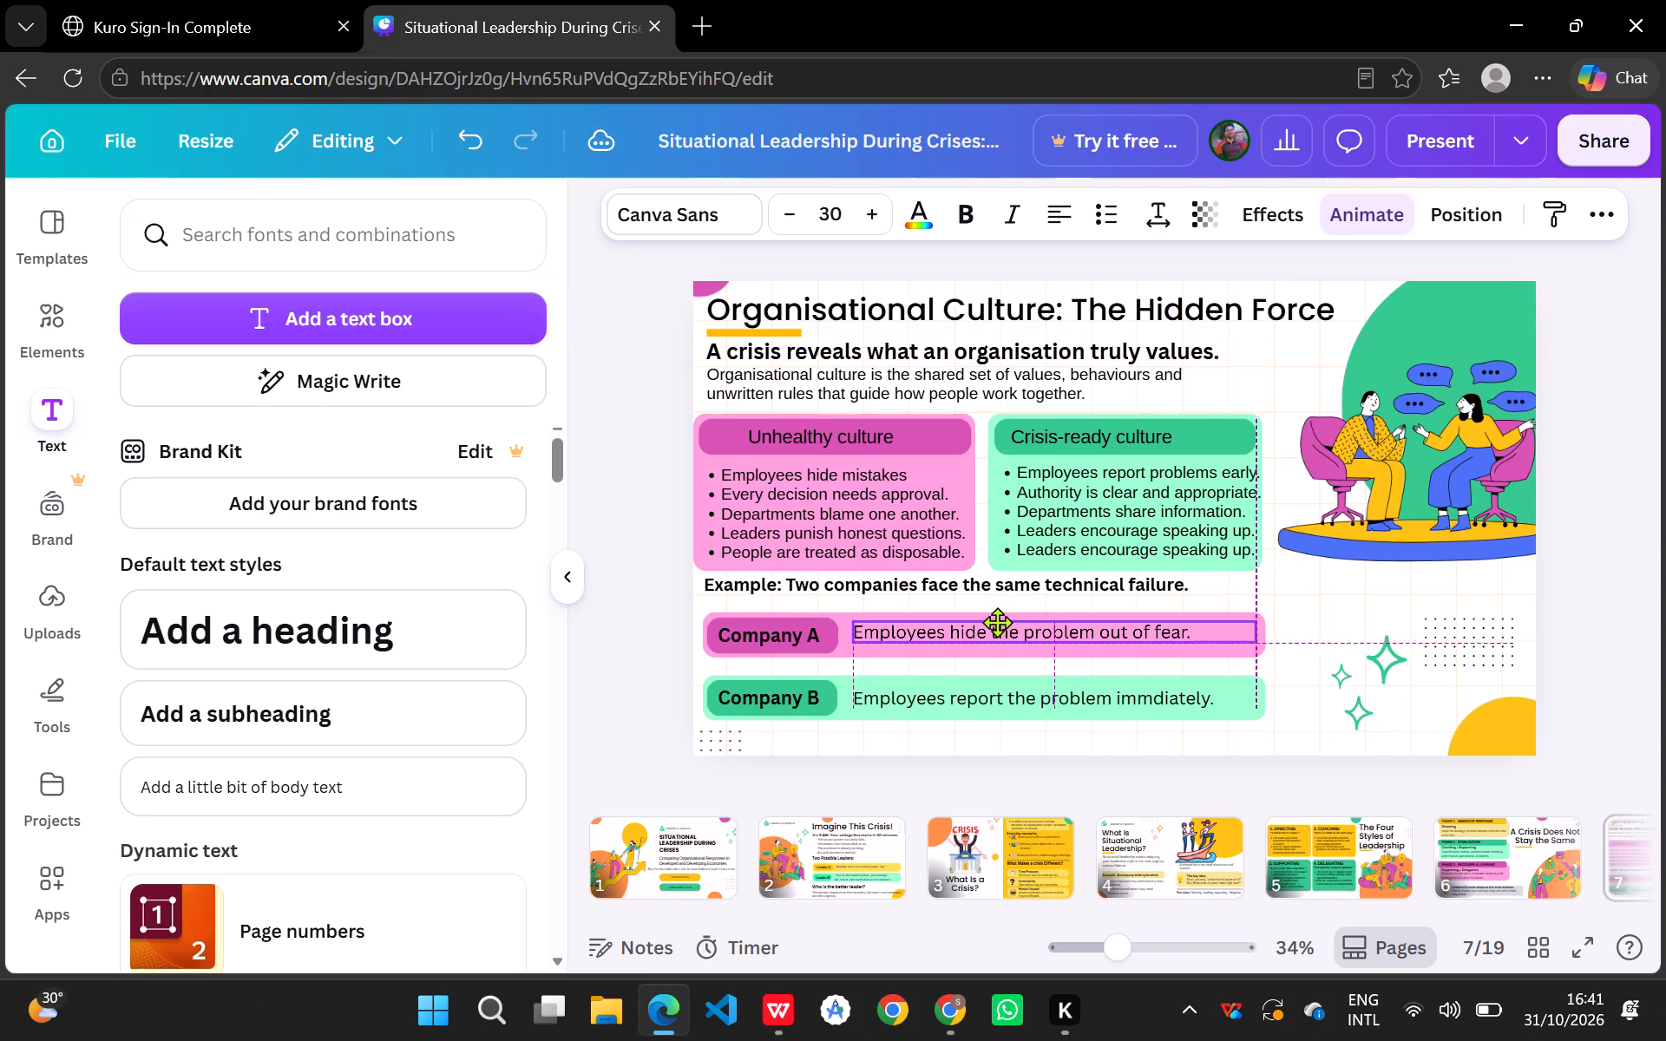
pyautogui.moveTo(961, 612); pyautogui.dragTo(962, 597)
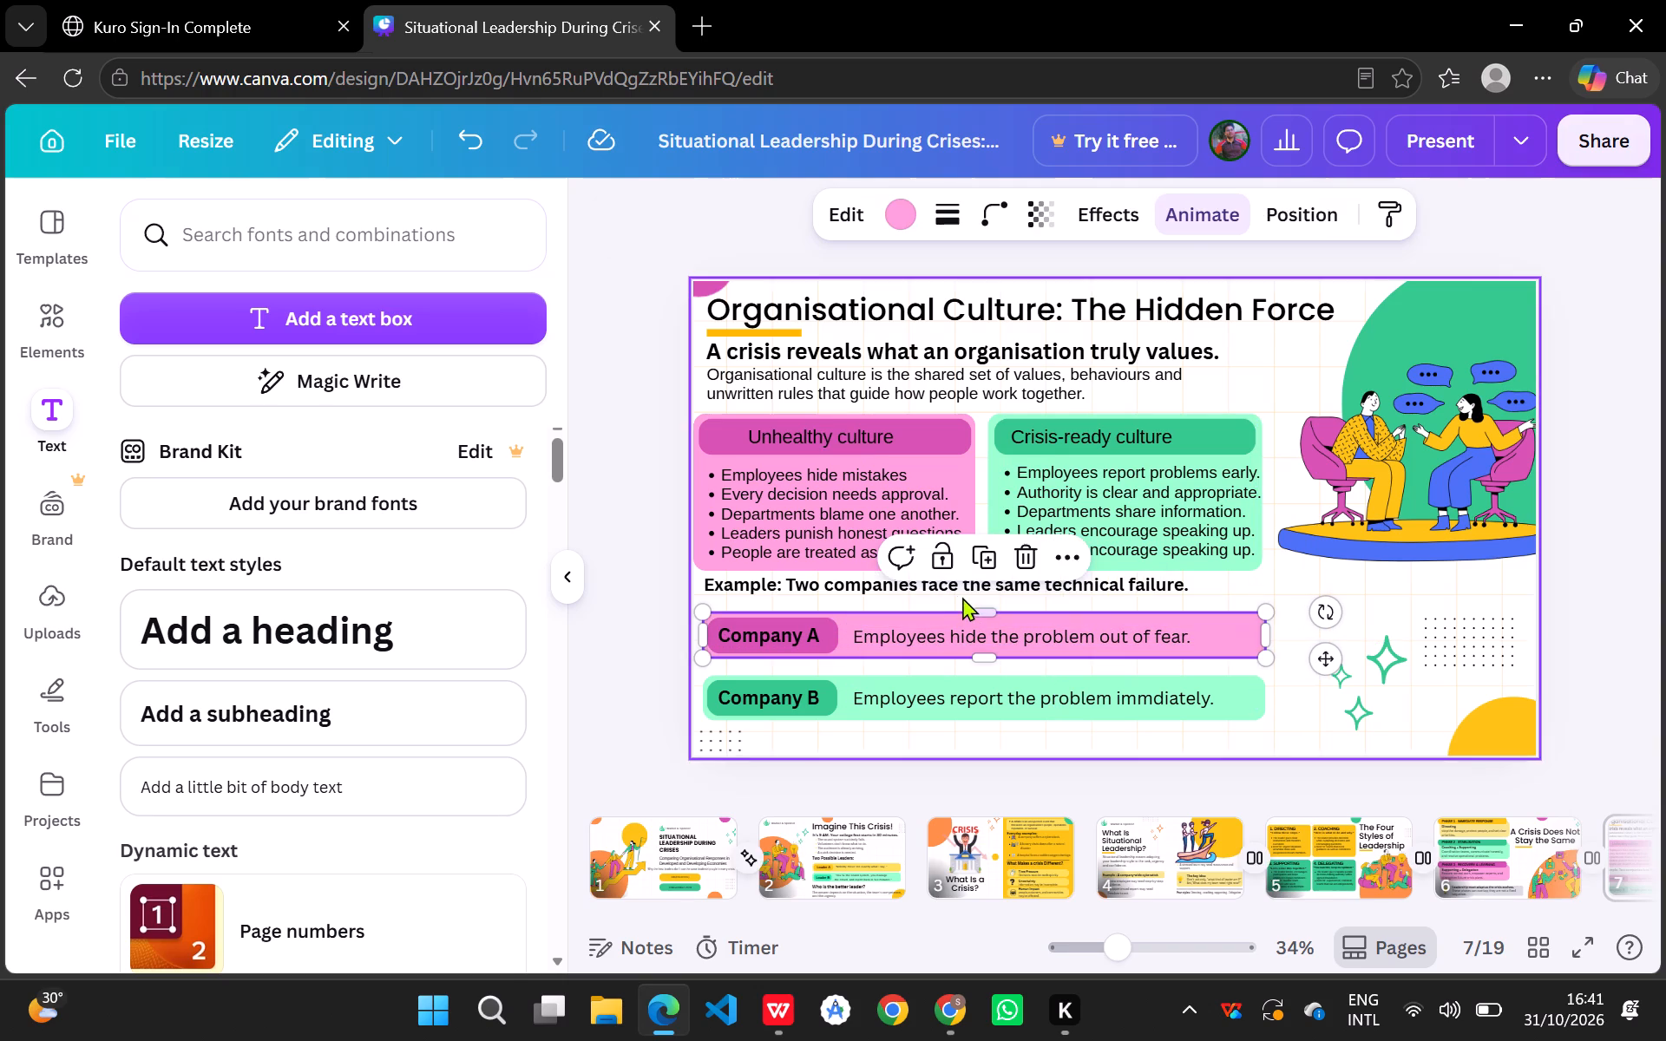
pyautogui.moveTo(962, 597); pyautogui.dragTo(964, 595)
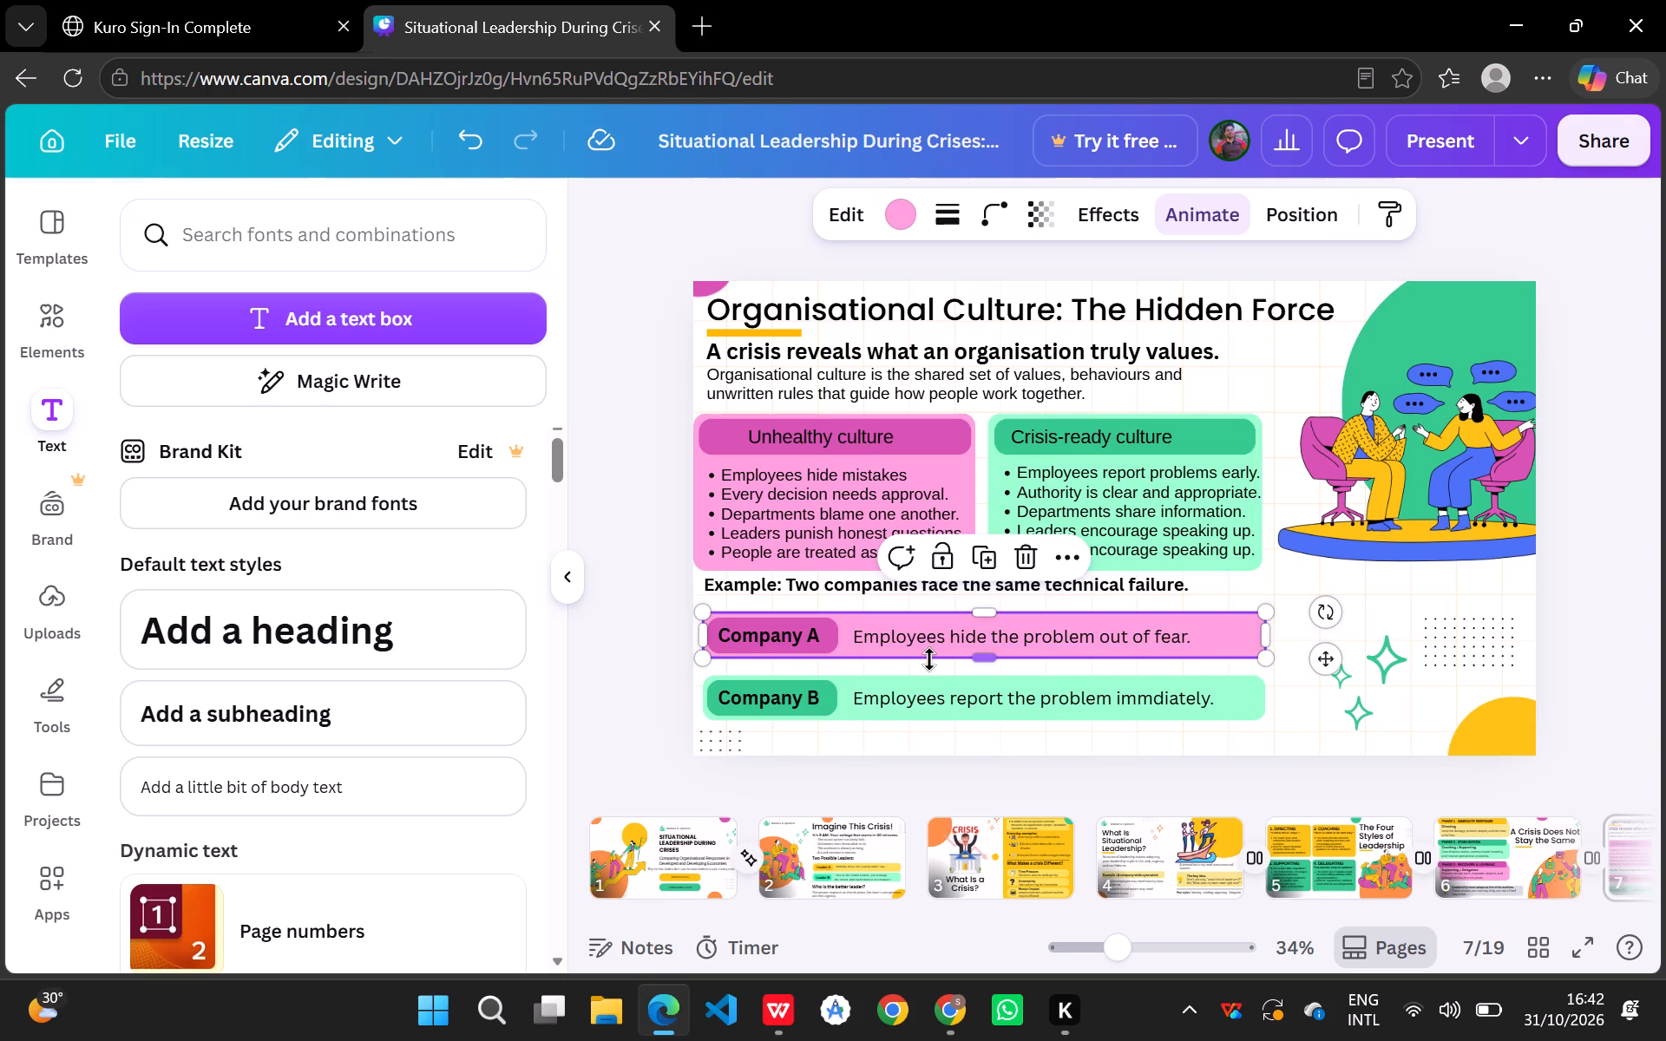
pyautogui.moveTo(849, 626); pyautogui.dragTo(852, 611)
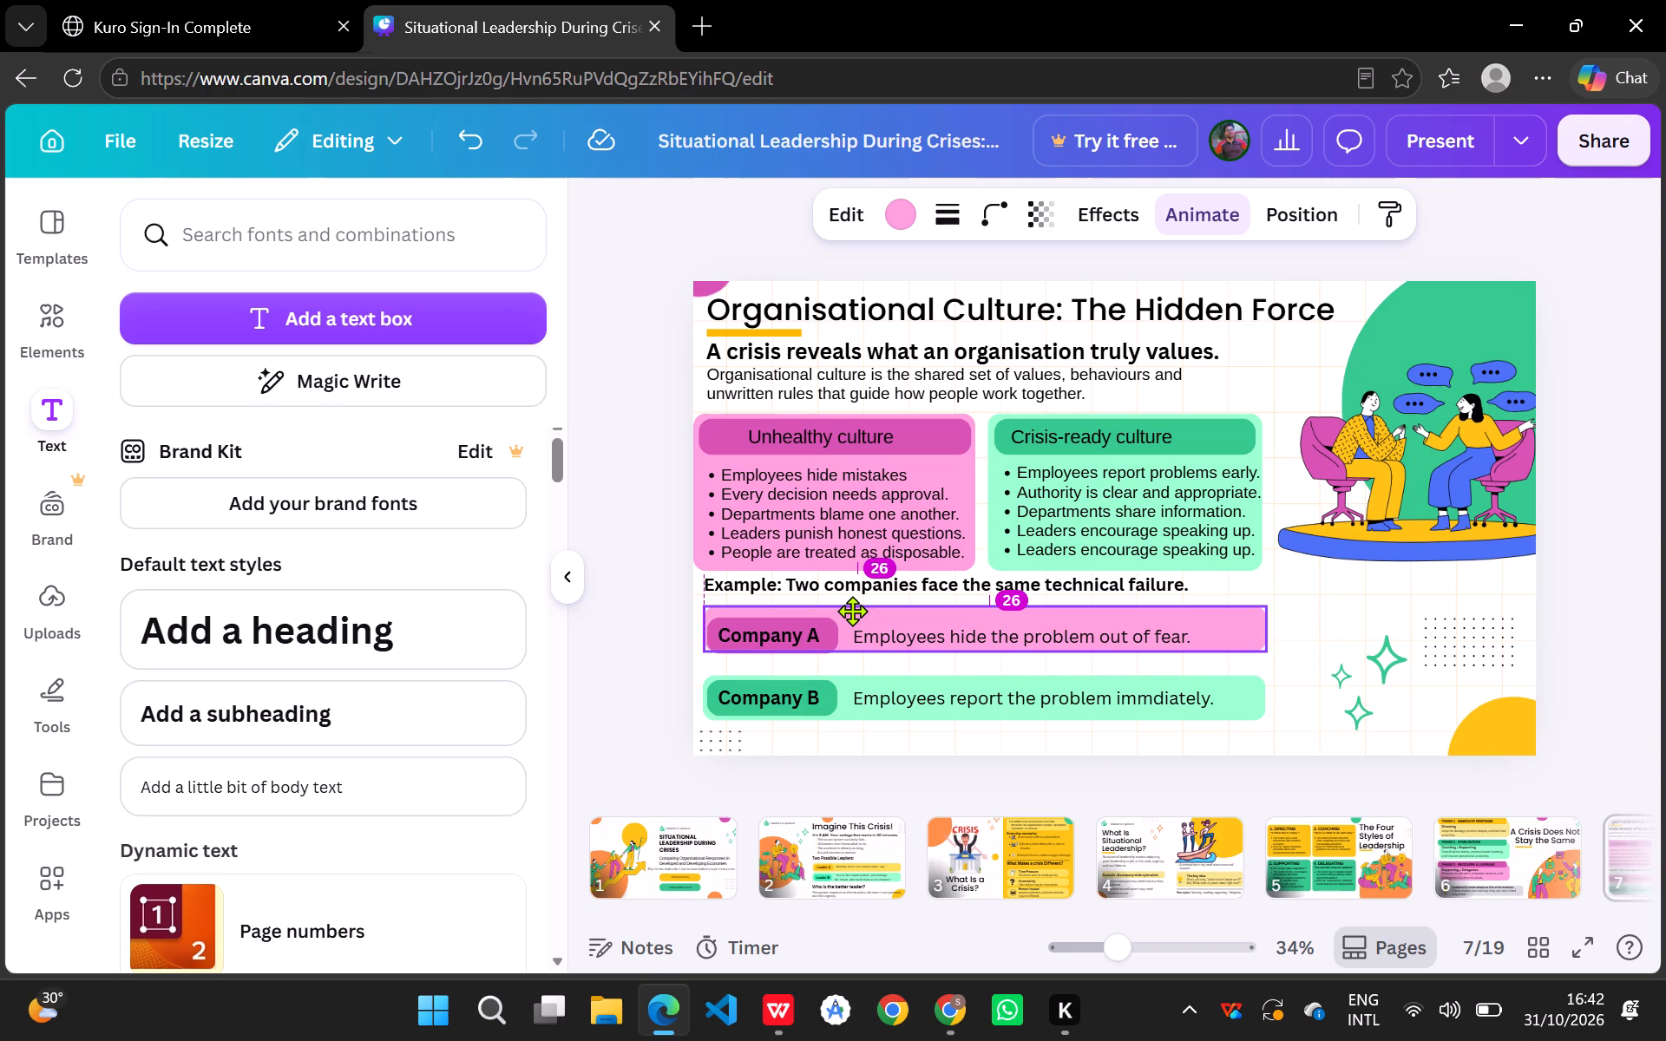
pyautogui.moveTo(852, 611); pyautogui.dragTo(852, 612)
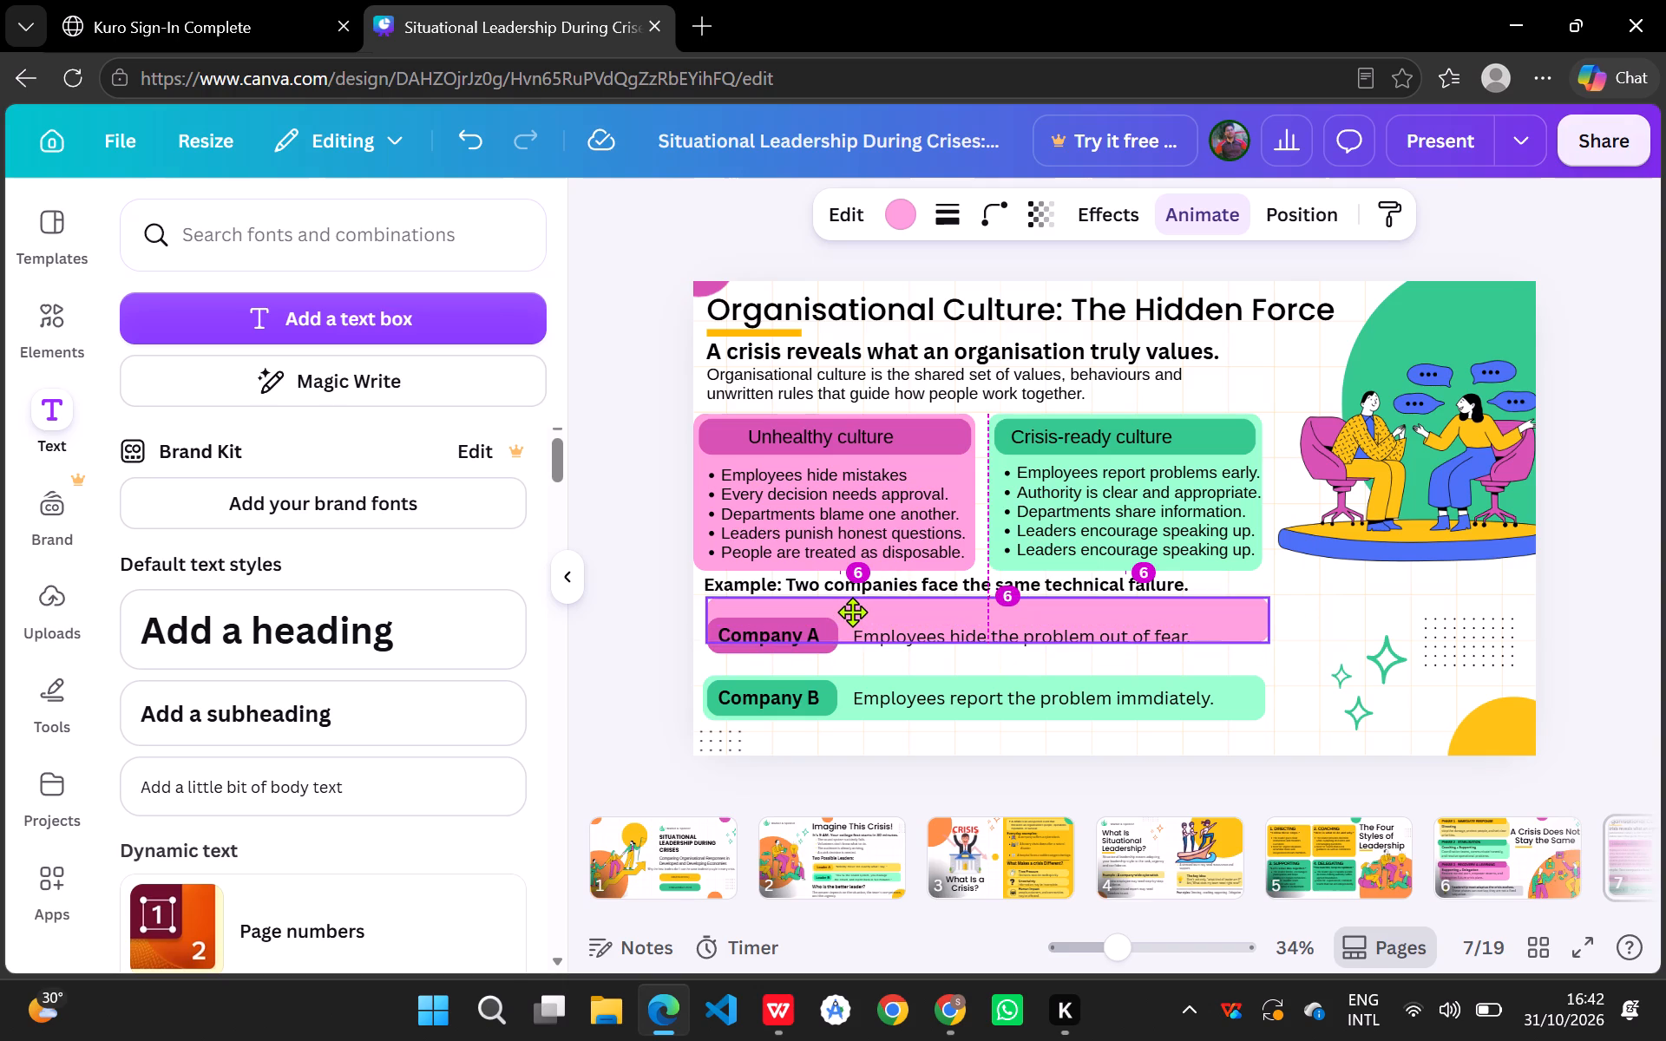
pyautogui.moveTo(852, 612); pyautogui.dragTo(852, 612)
pyautogui.moveTo(852, 612); pyautogui.dragTo(852, 614)
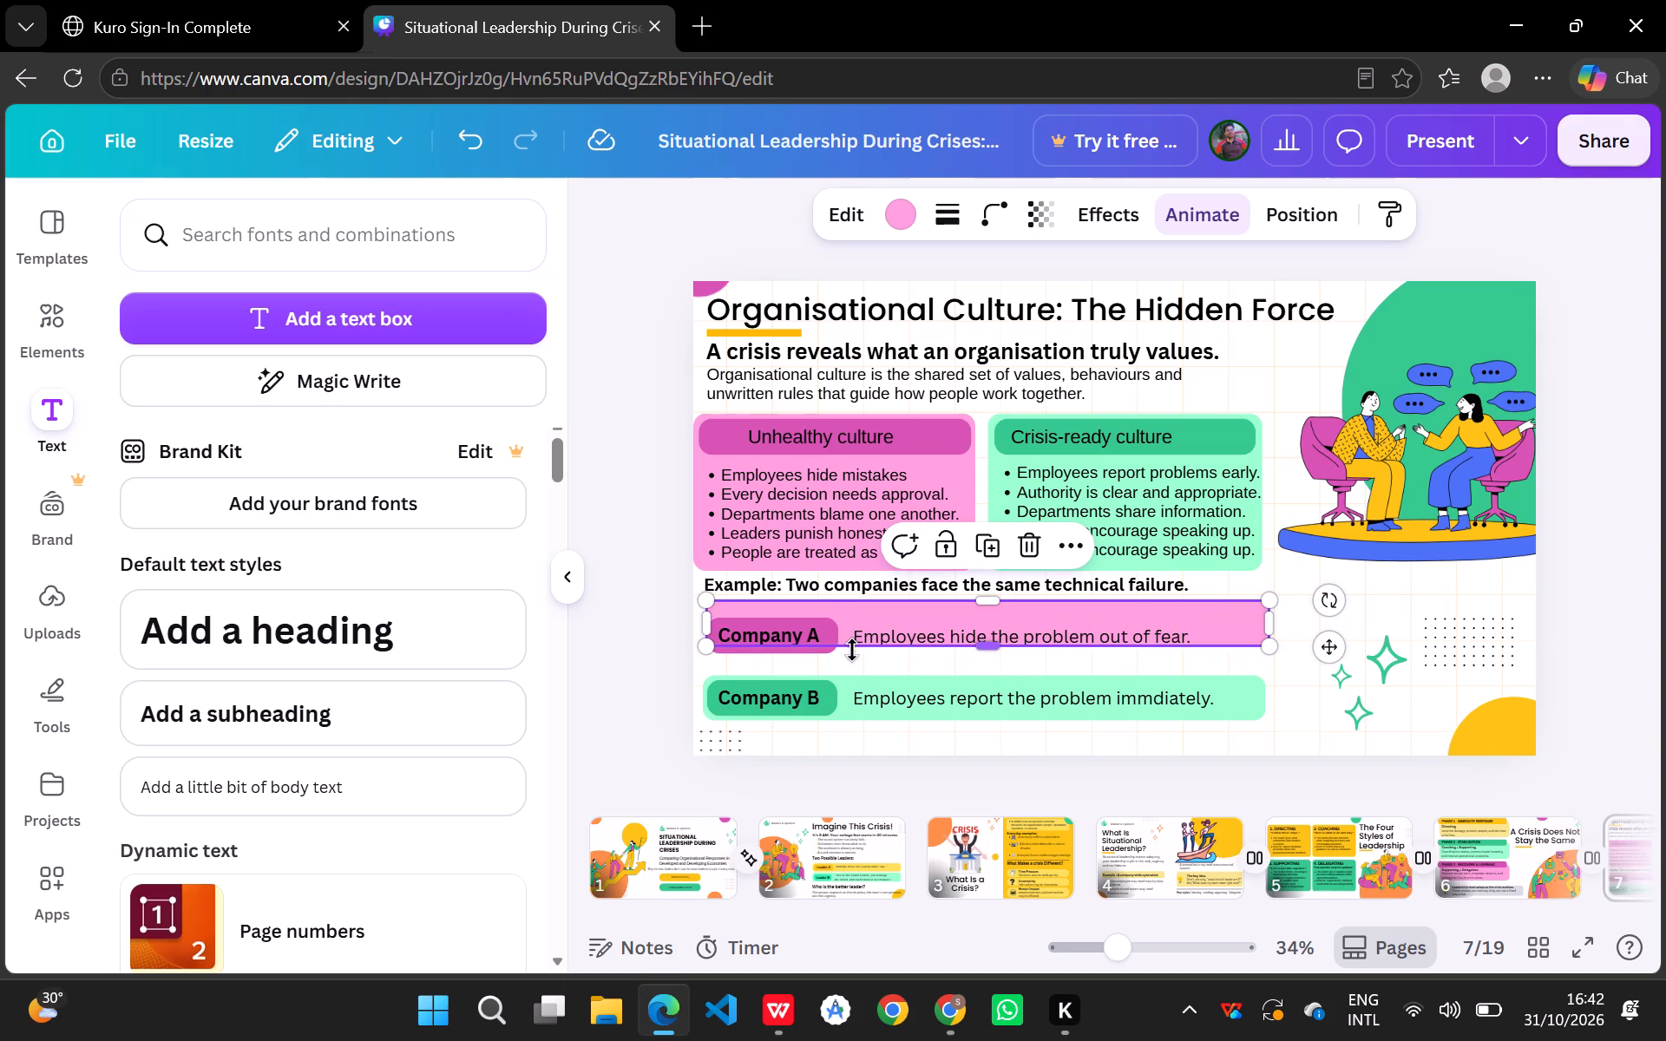
# Move the Company A description up so it sits centred vertically on the raised light pink bar.
pyautogui.click(882, 635)
pyautogui.moveTo(882, 635); pyautogui.dragTo(882, 629)
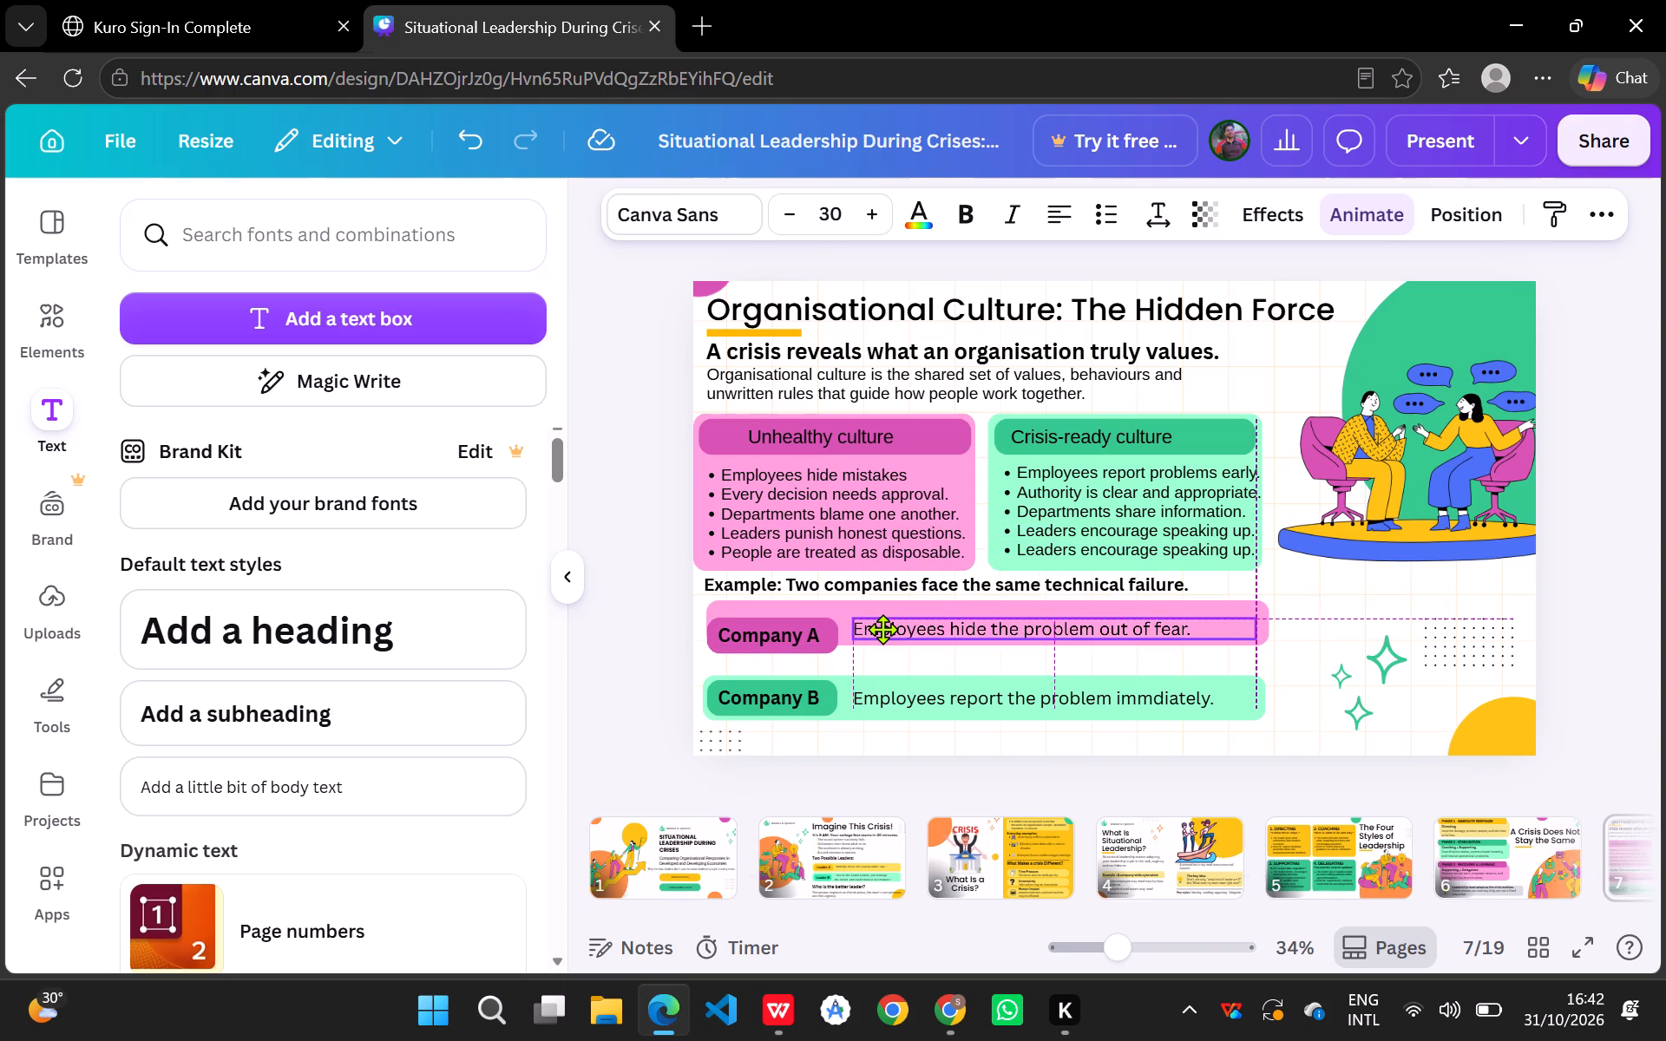
pyautogui.moveTo(882, 629); pyautogui.dragTo(883, 625)
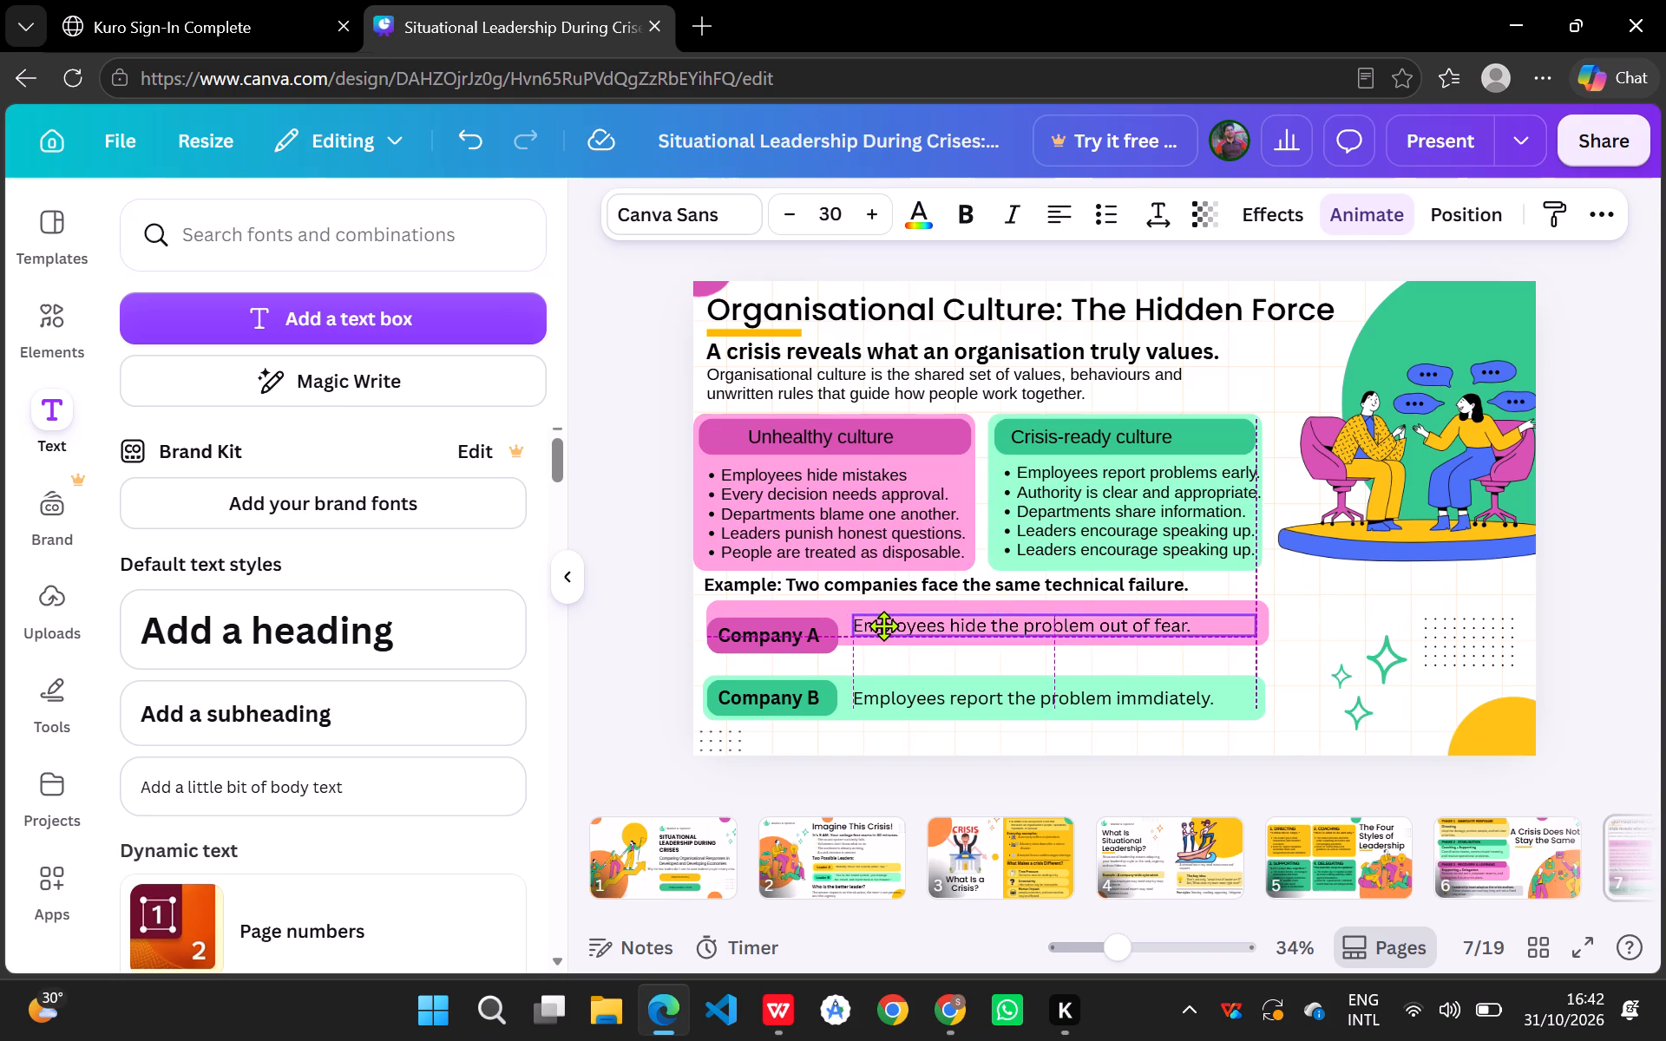
pyautogui.moveTo(883, 625); pyautogui.dragTo(885, 625)
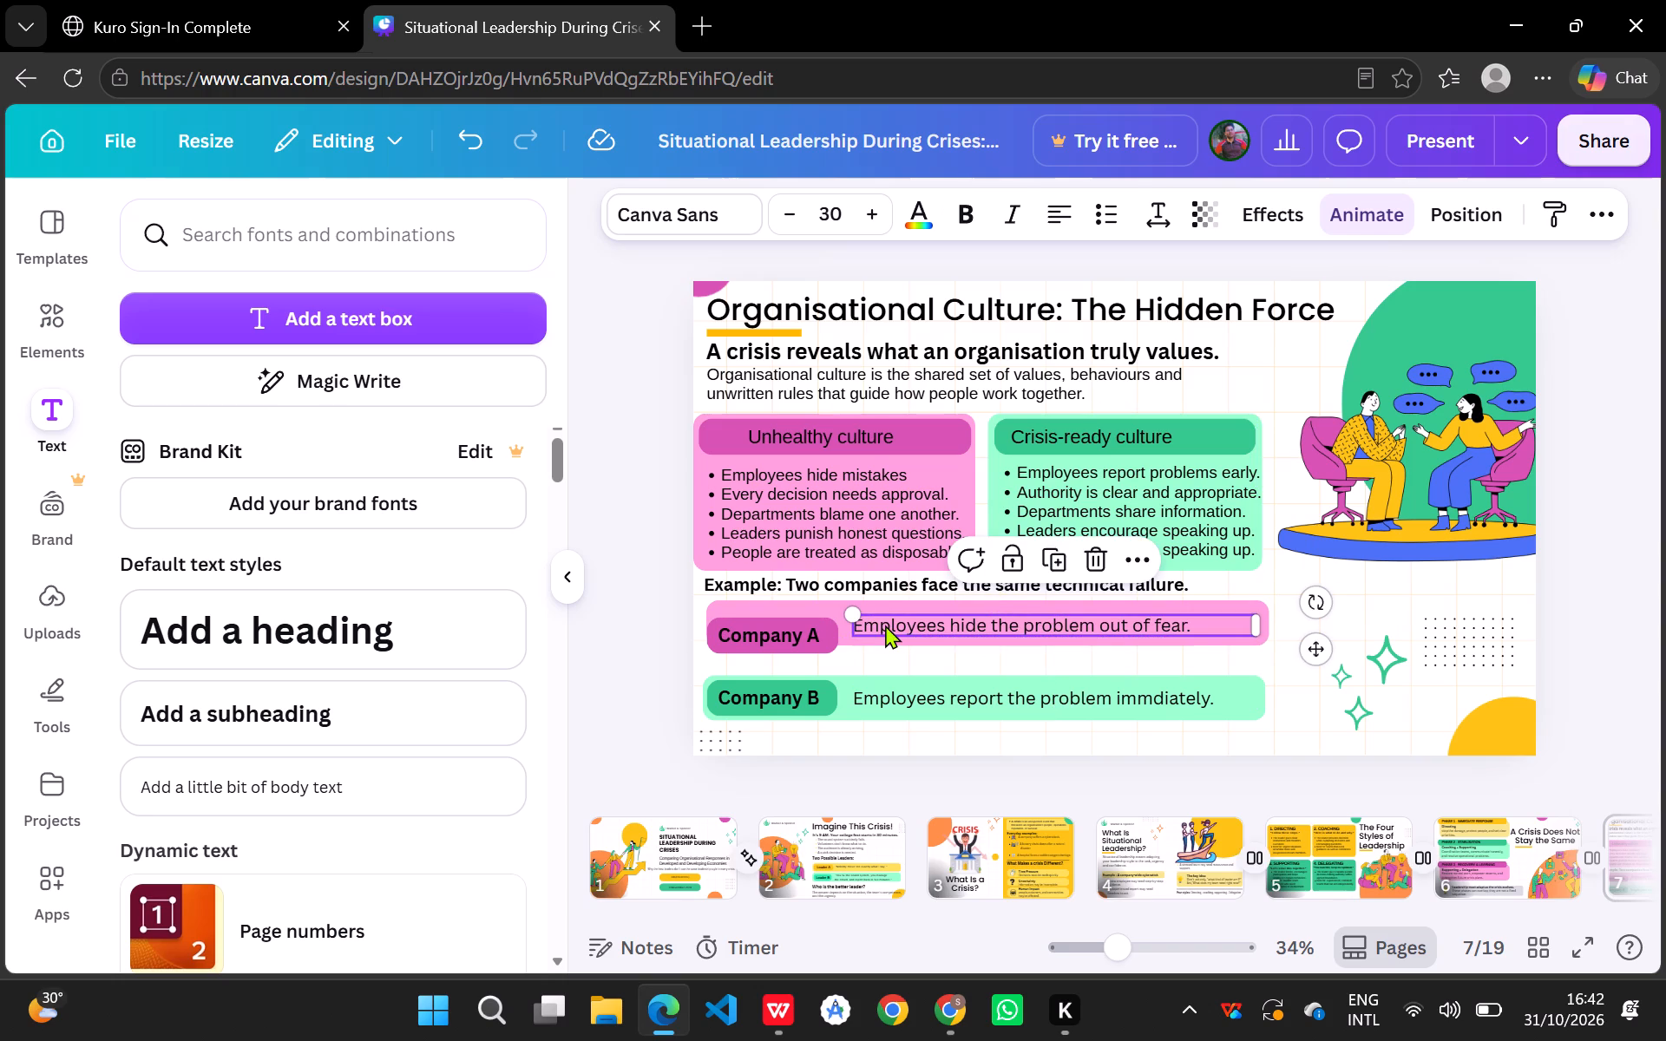
# Move the dark pink label shape and its "Company A" text up, centred vertically on the light pink bar and slightly inset from its left end.
pyautogui.moveTo(829, 619); pyautogui.dragTo(830, 613)
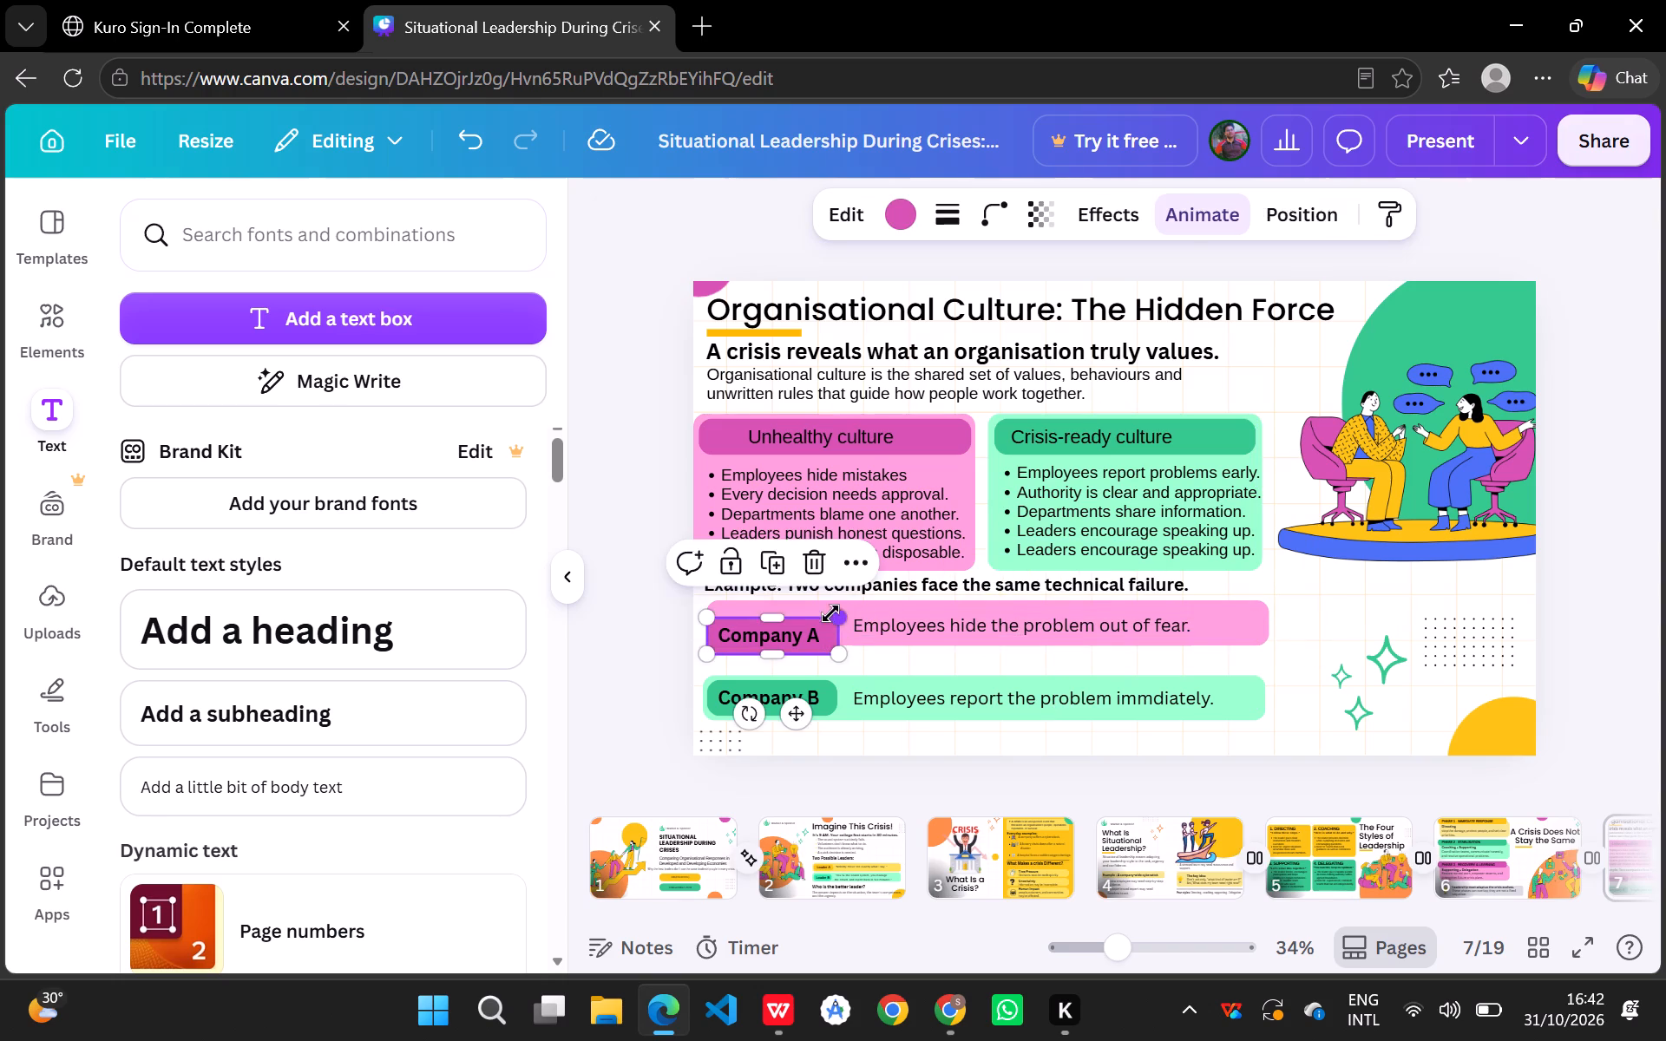
pyautogui.moveTo(830, 613); pyautogui.dragTo(834, 607)
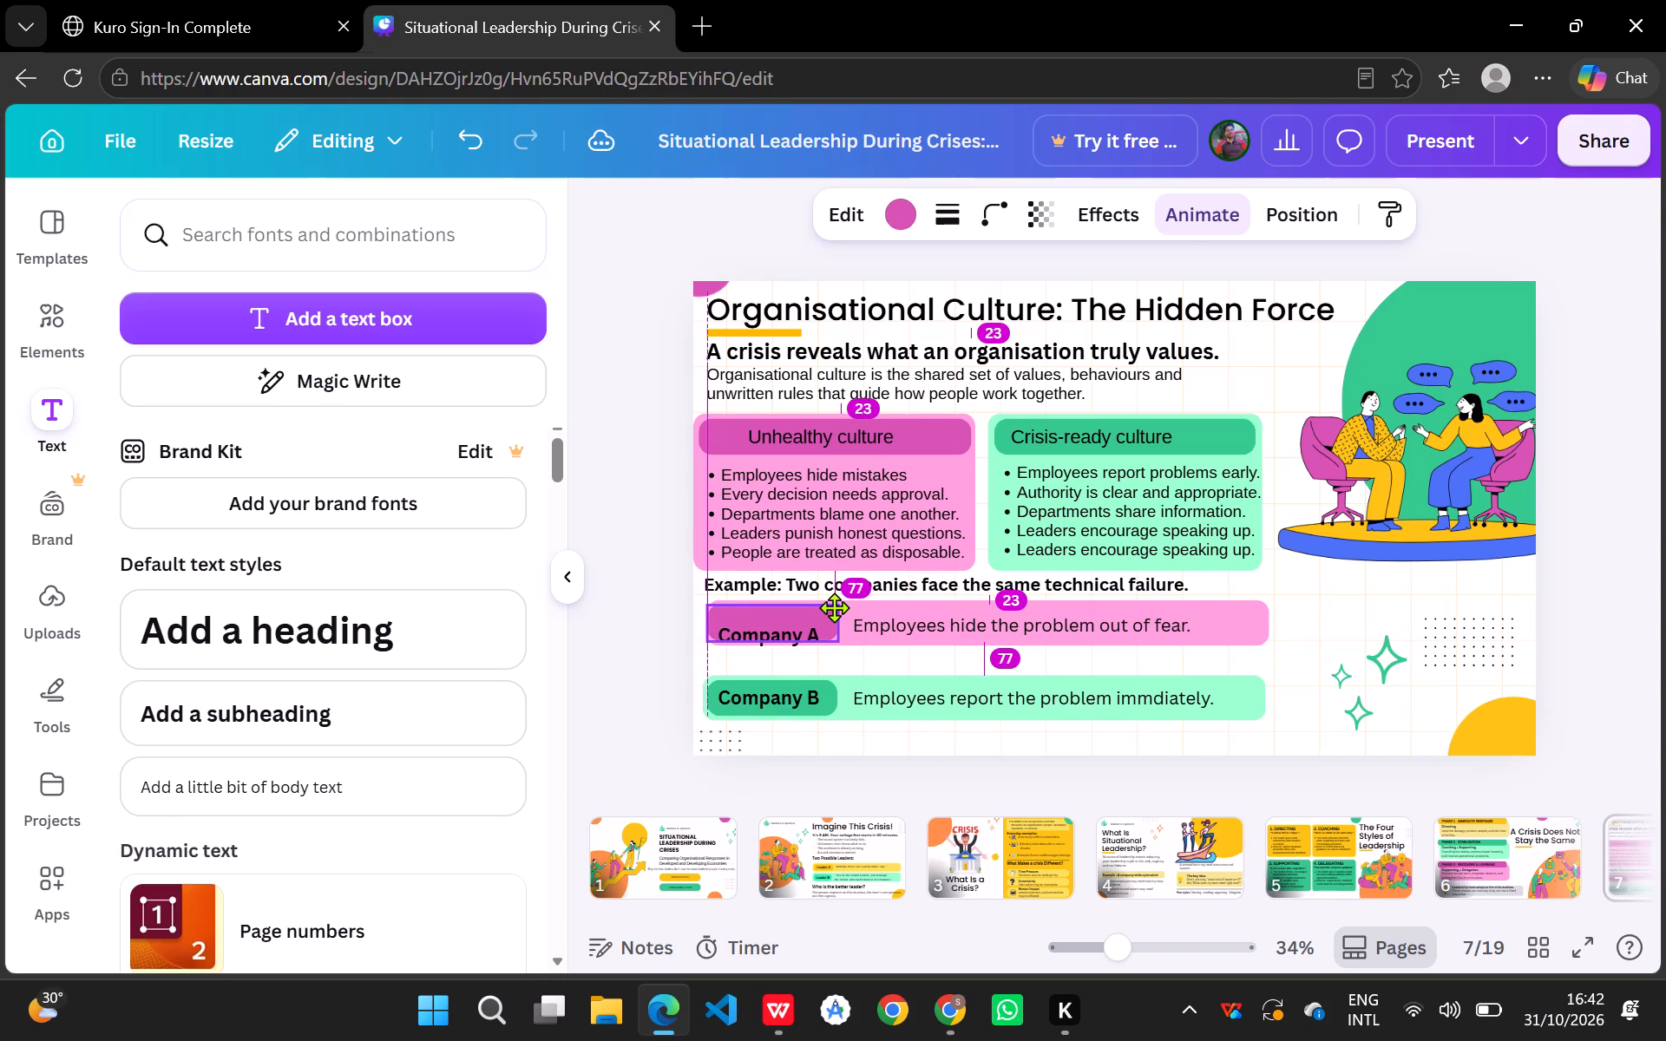
pyautogui.moveTo(834, 607); pyautogui.dragTo(836, 607)
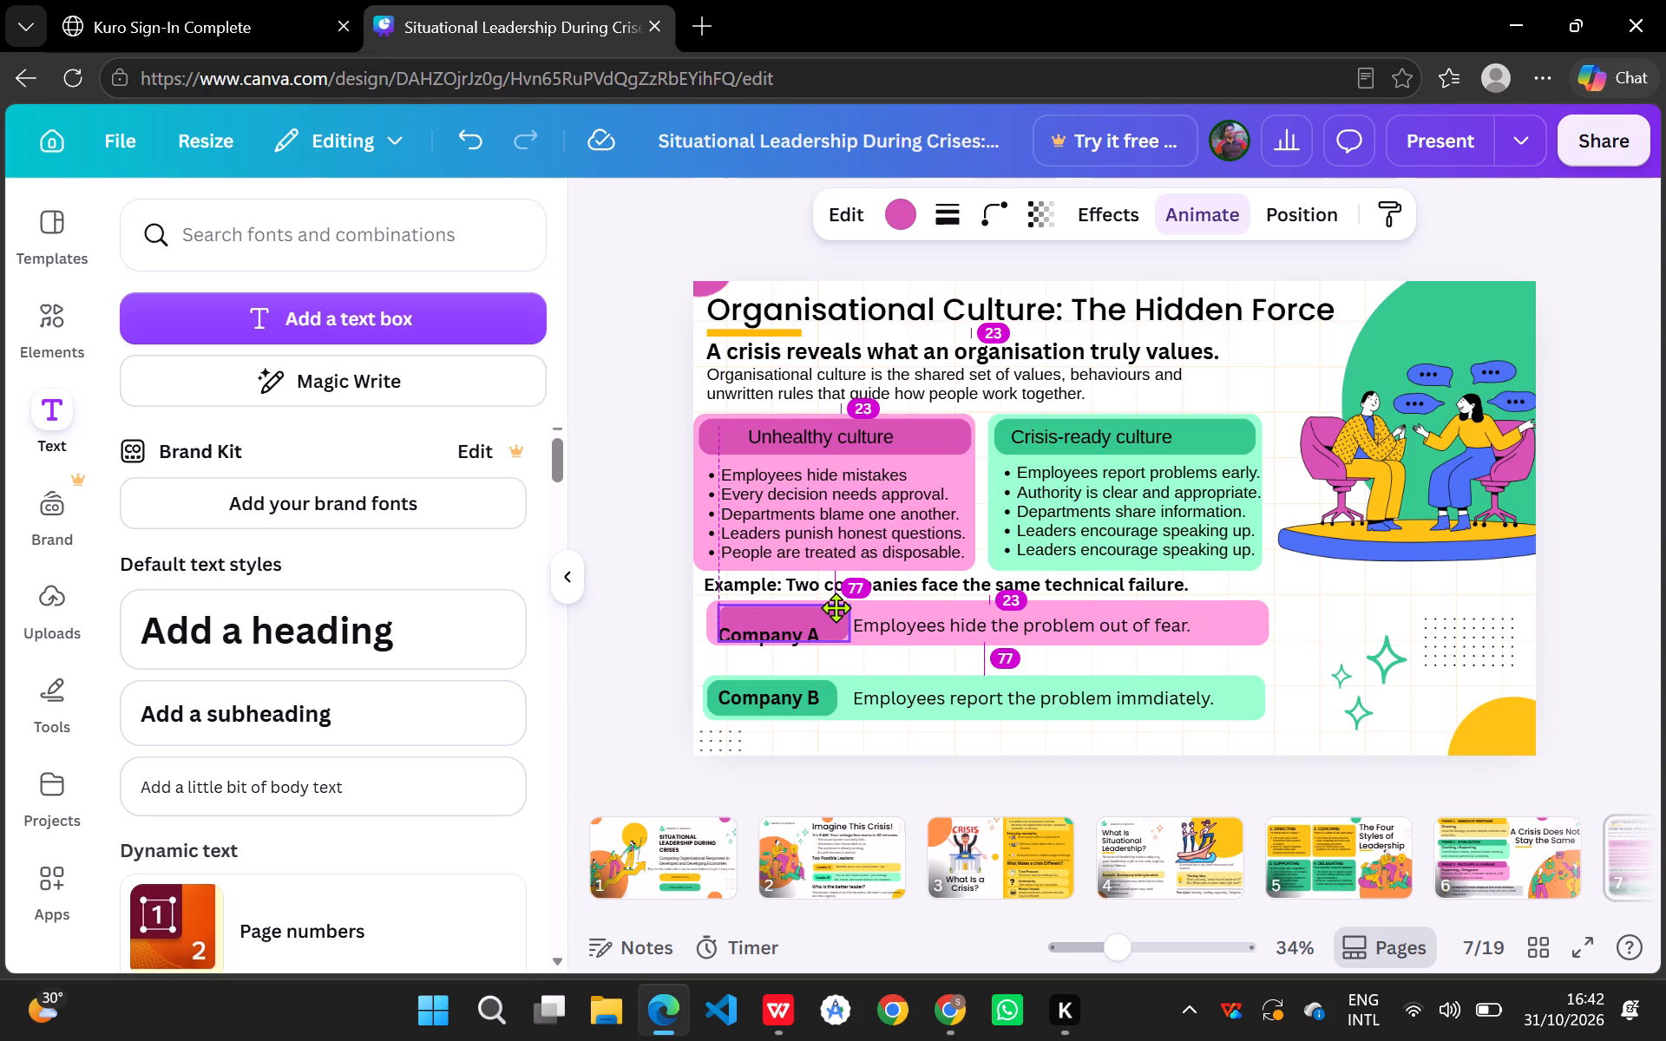
pyautogui.moveTo(836, 607); pyautogui.dragTo(834, 607)
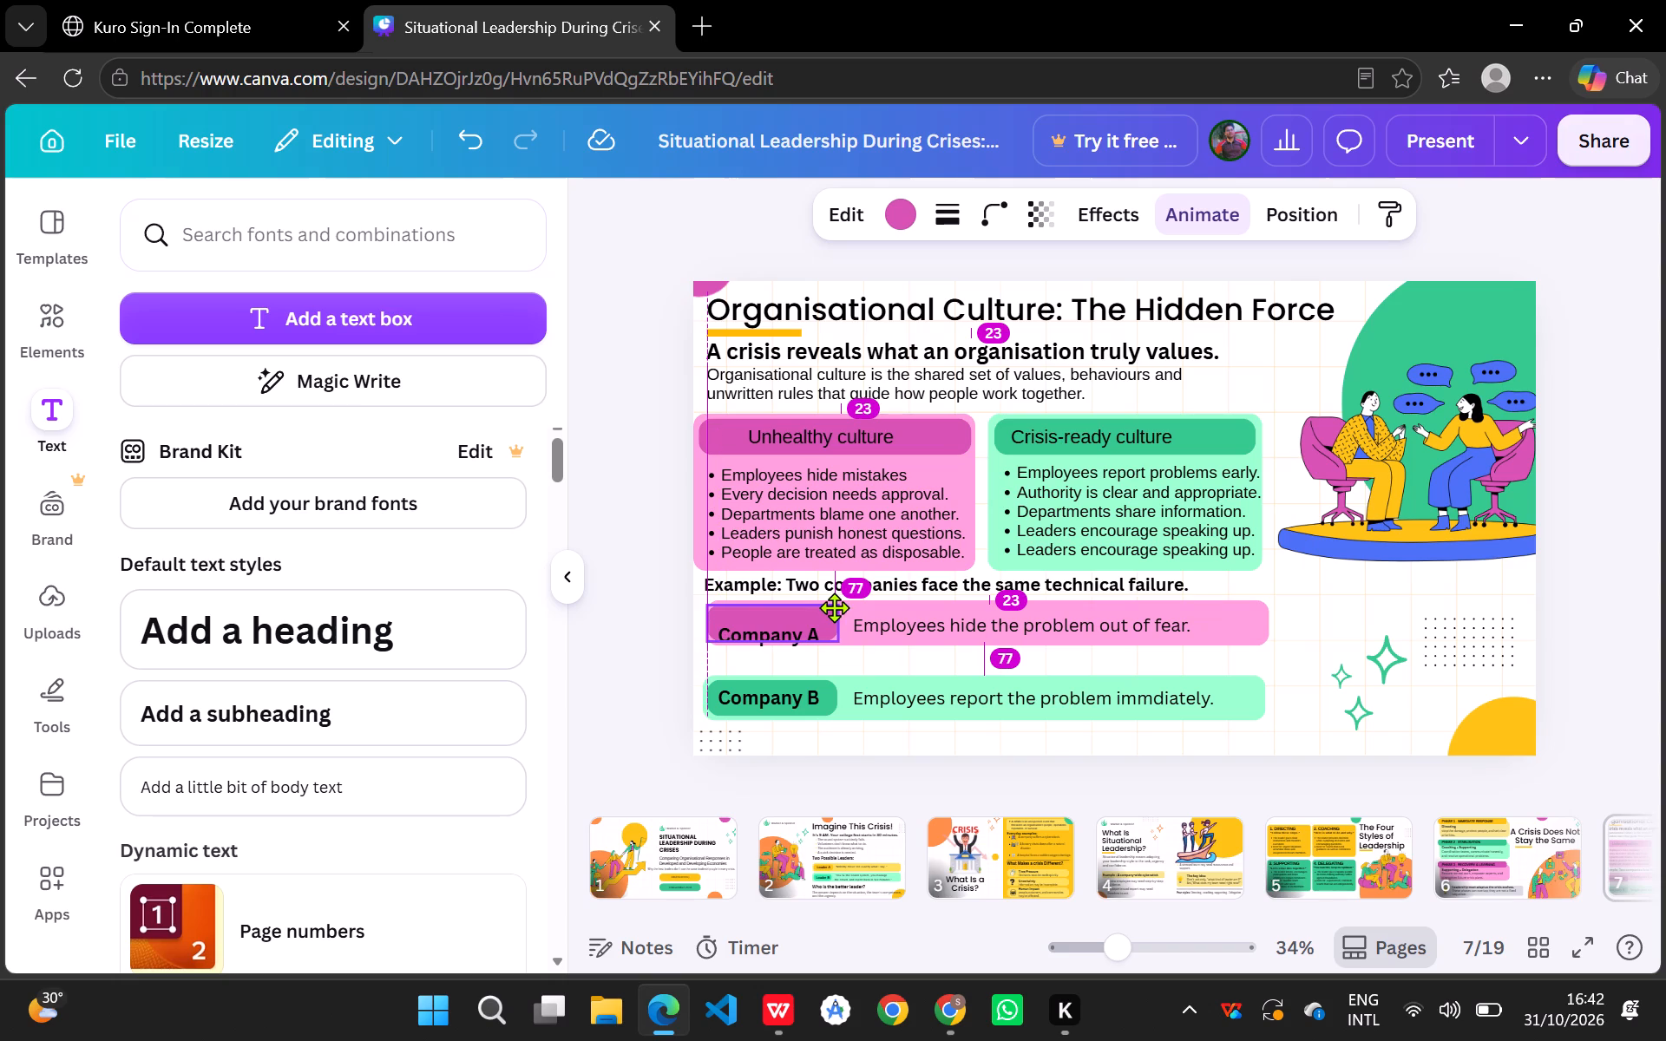
pyautogui.moveTo(834, 607); pyautogui.dragTo(833, 607)
pyautogui.click(817, 631)
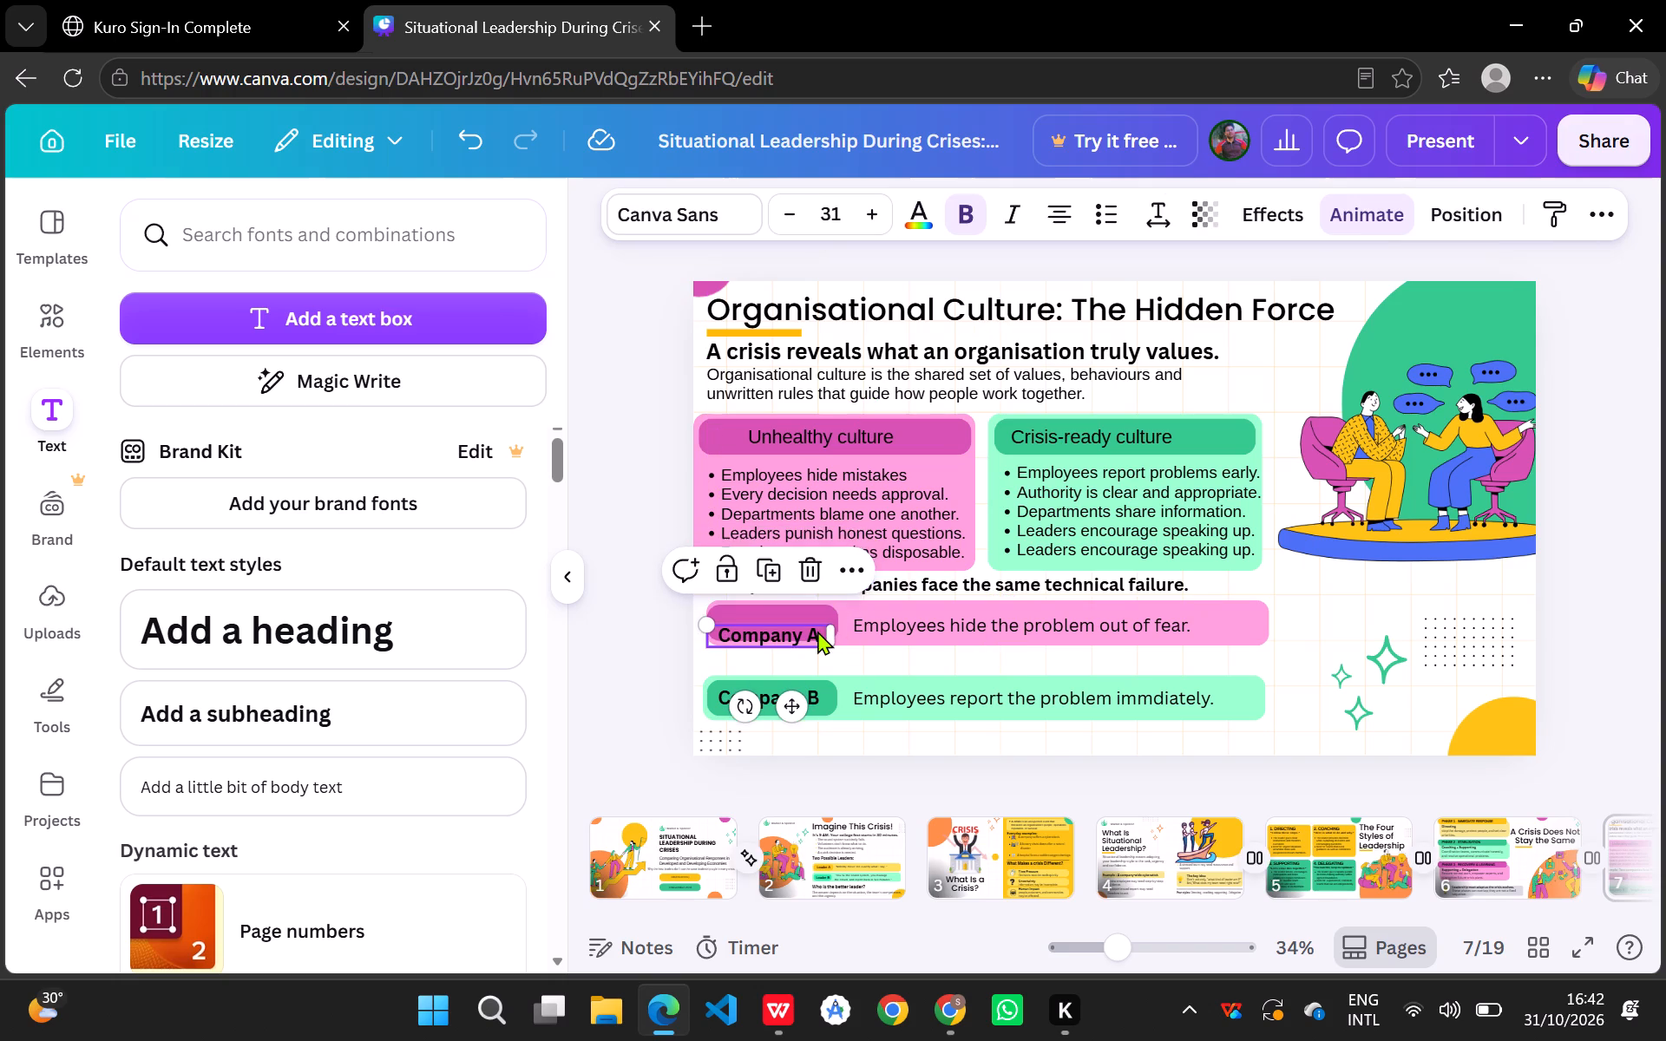
pyautogui.moveTo(817, 631); pyautogui.dragTo(823, 619)
pyautogui.click(861, 653)
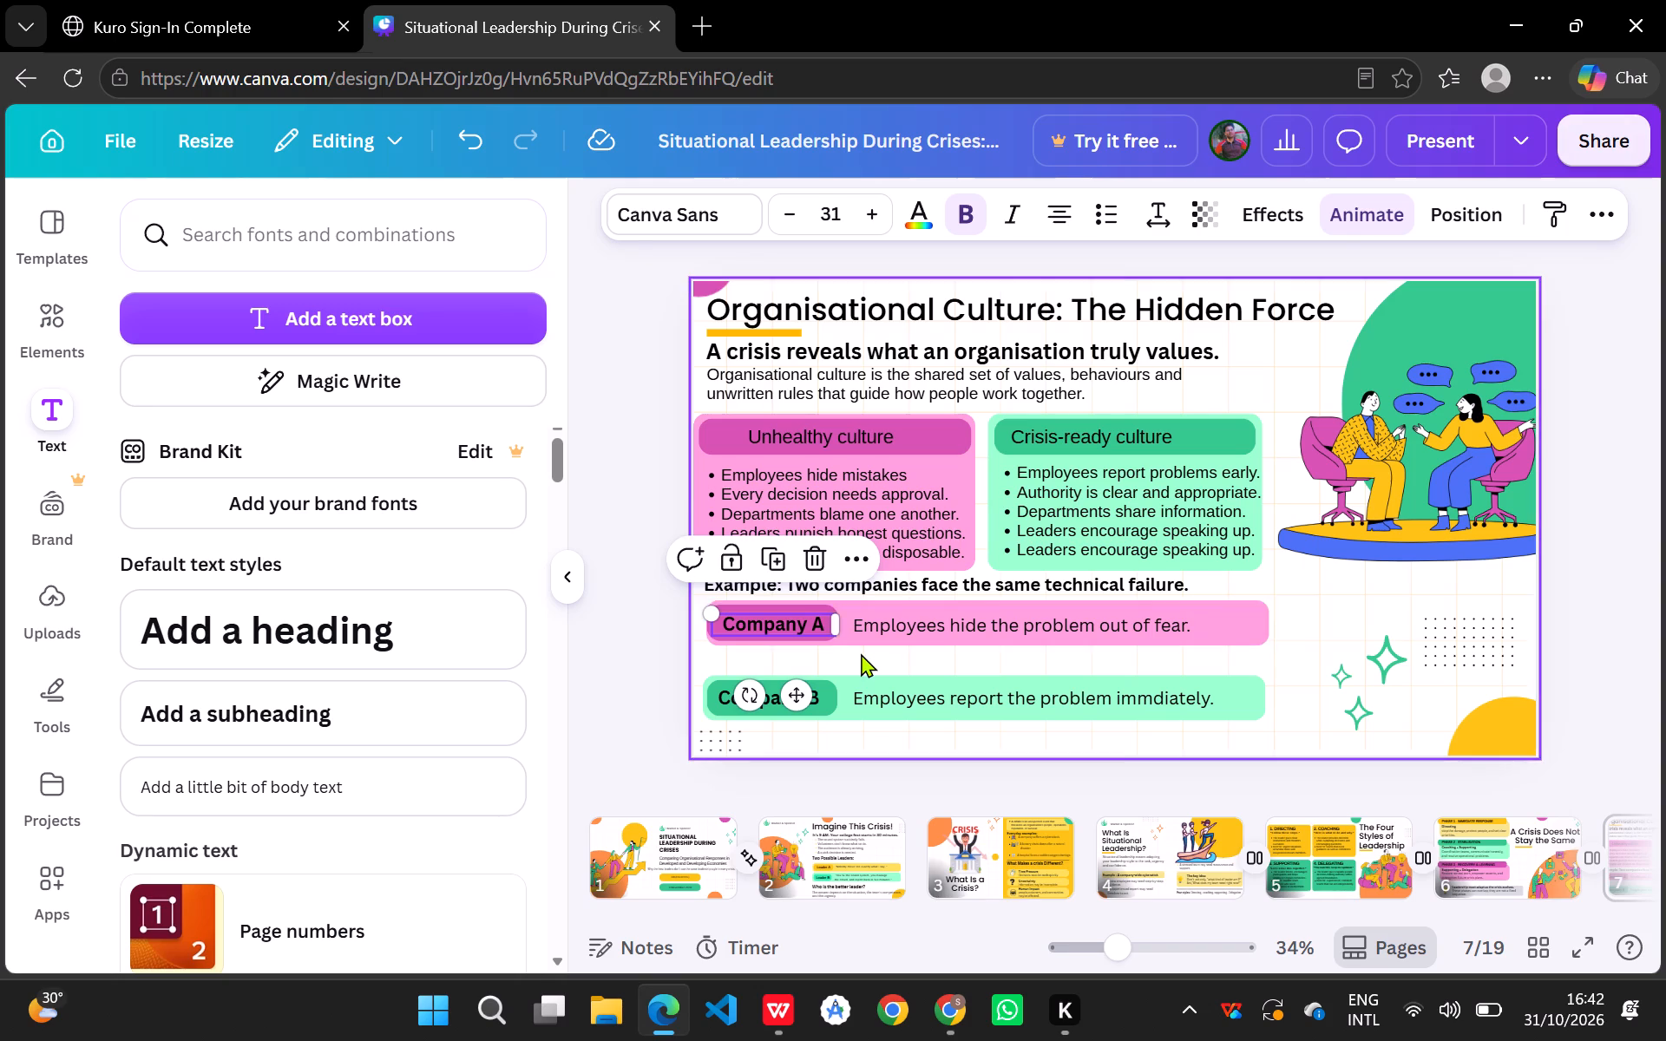
pyautogui.click(826, 606)
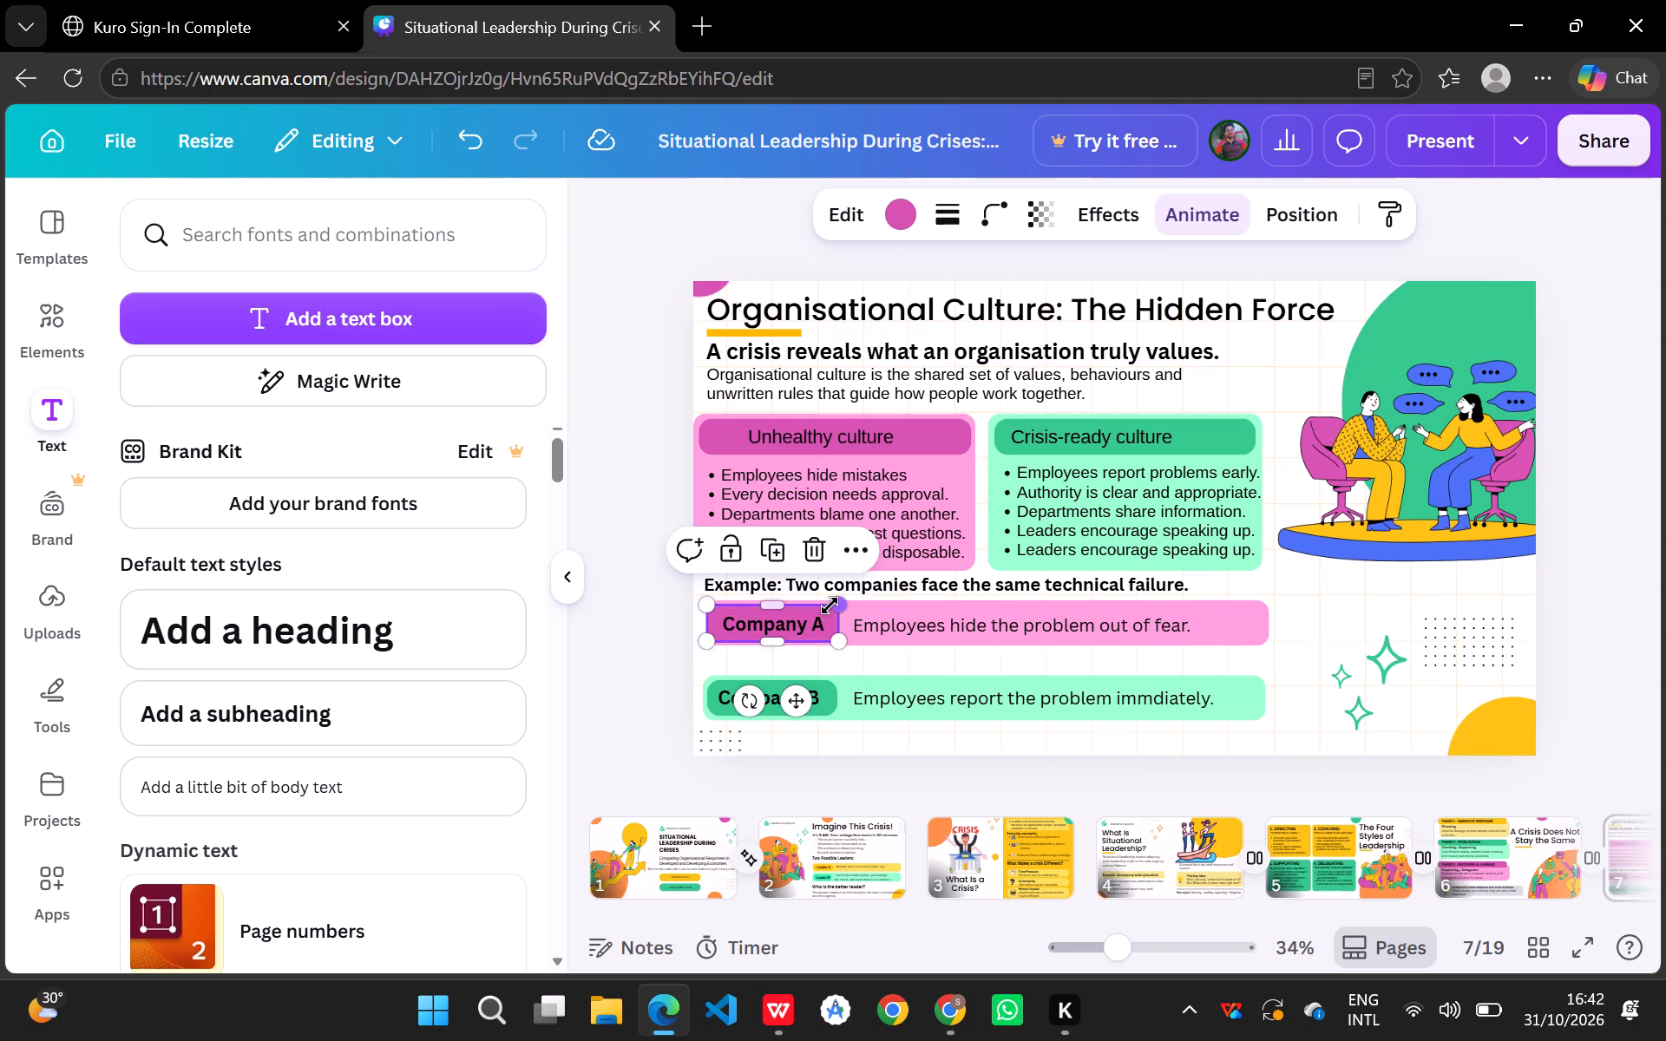
pyautogui.click(803, 664)
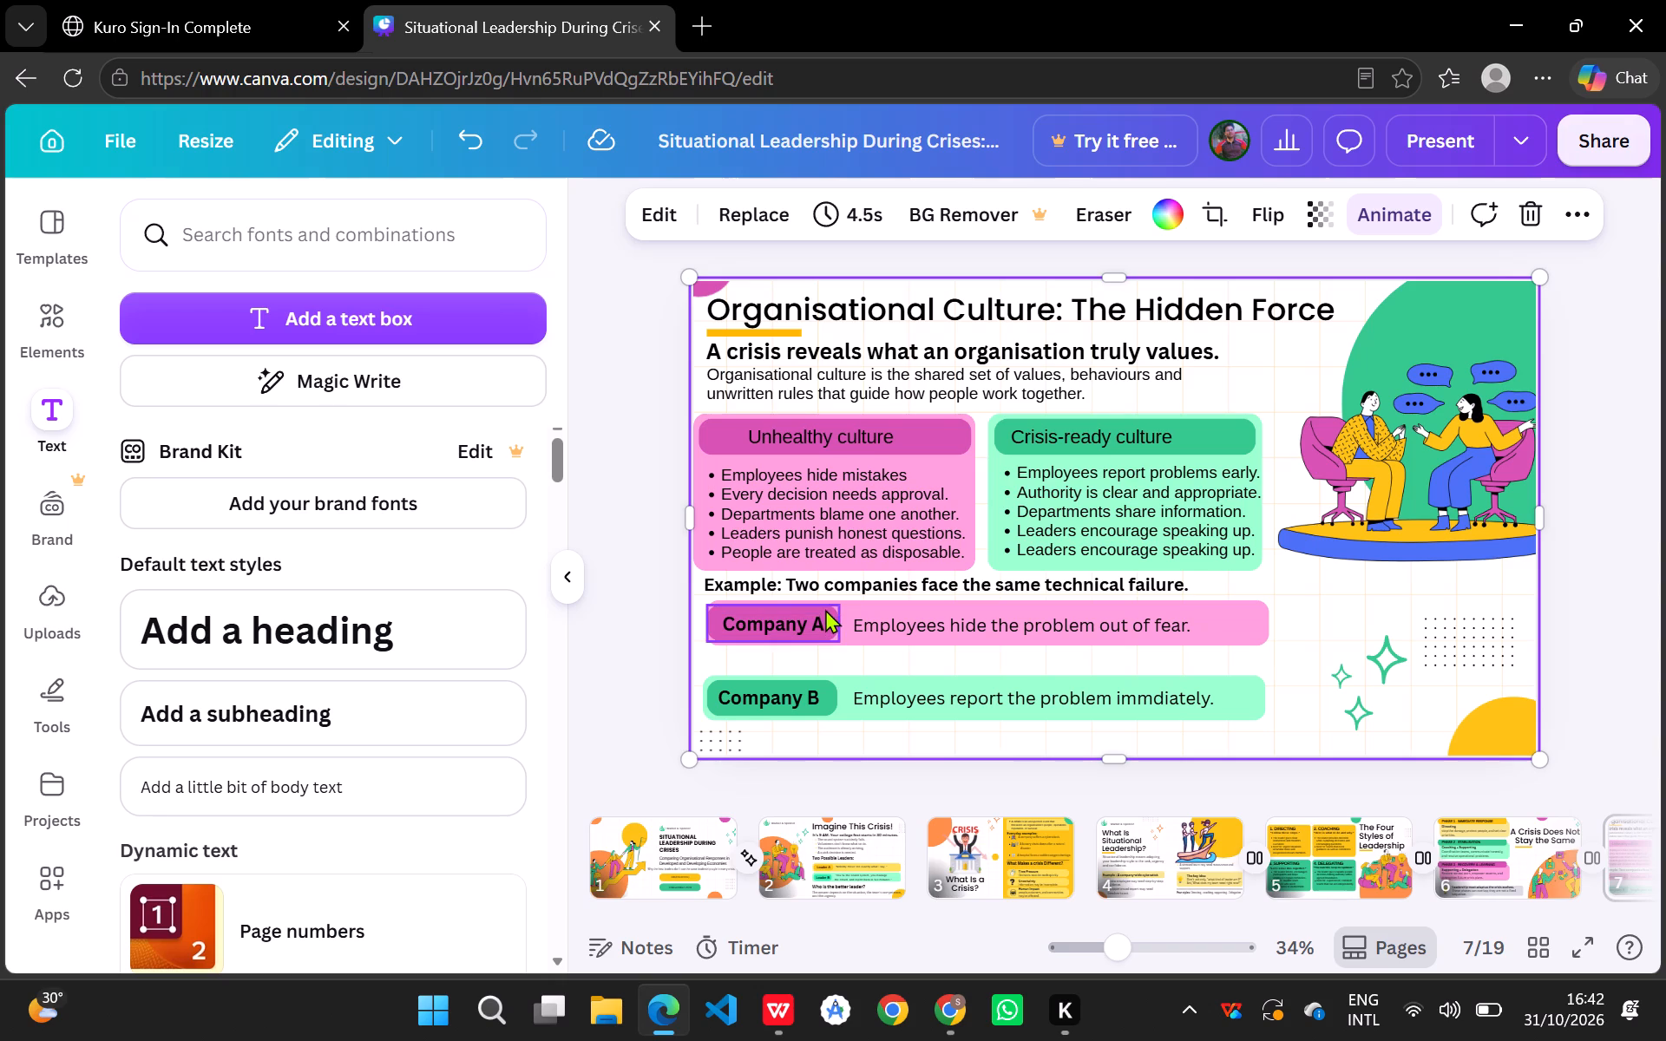
pyautogui.moveTo(825, 609); pyautogui.dragTo(833, 608)
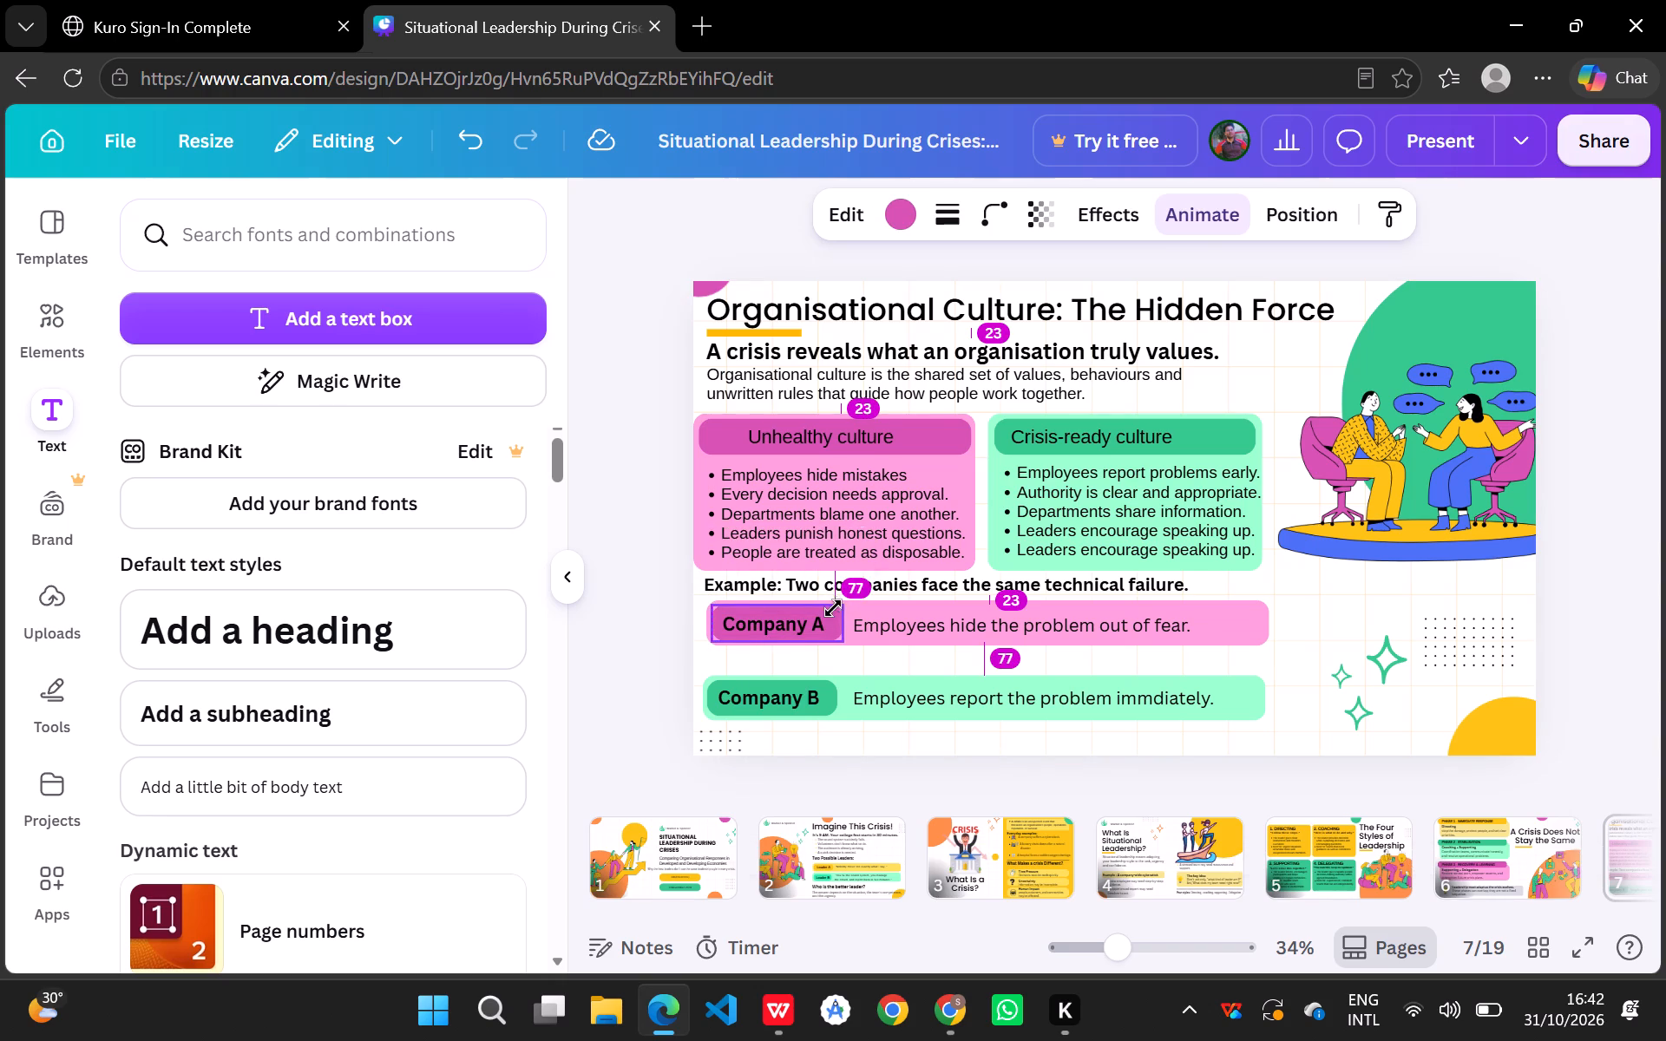
pyautogui.click(903, 658)
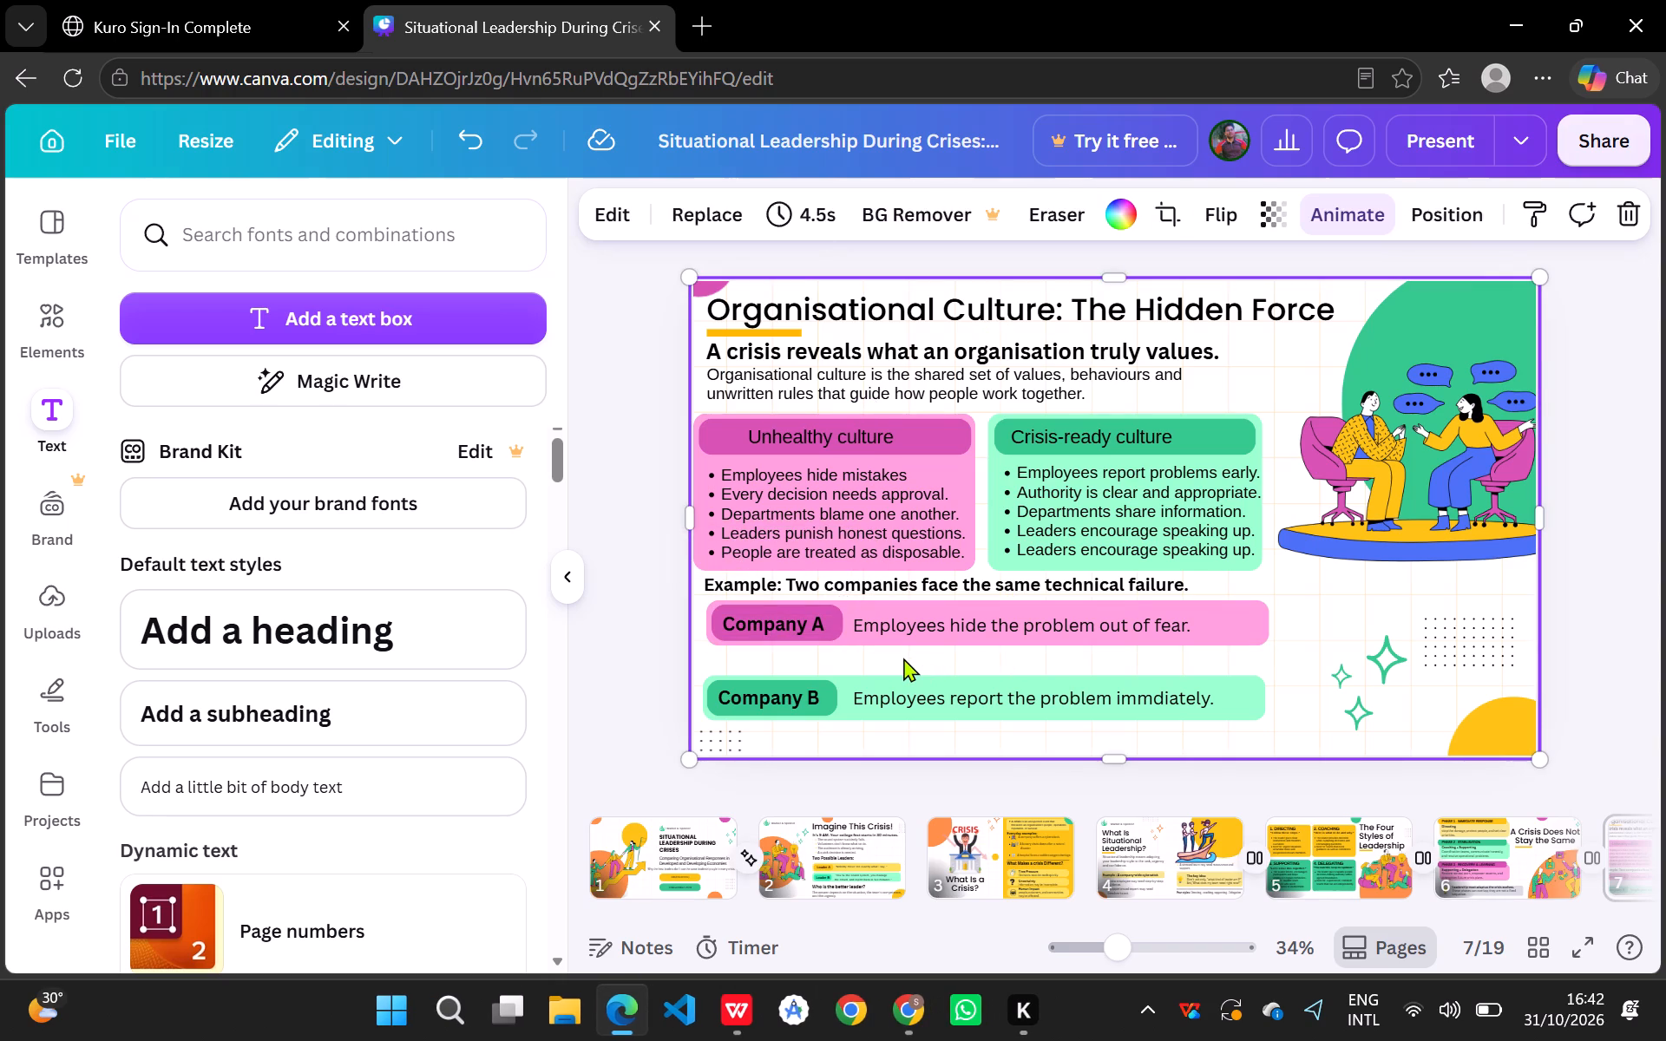
# Move the light green Company B bar up, close beneath and aligned with the light pink Company A bar.
pyautogui.moveTo(882, 677); pyautogui.dragTo(887, 650)
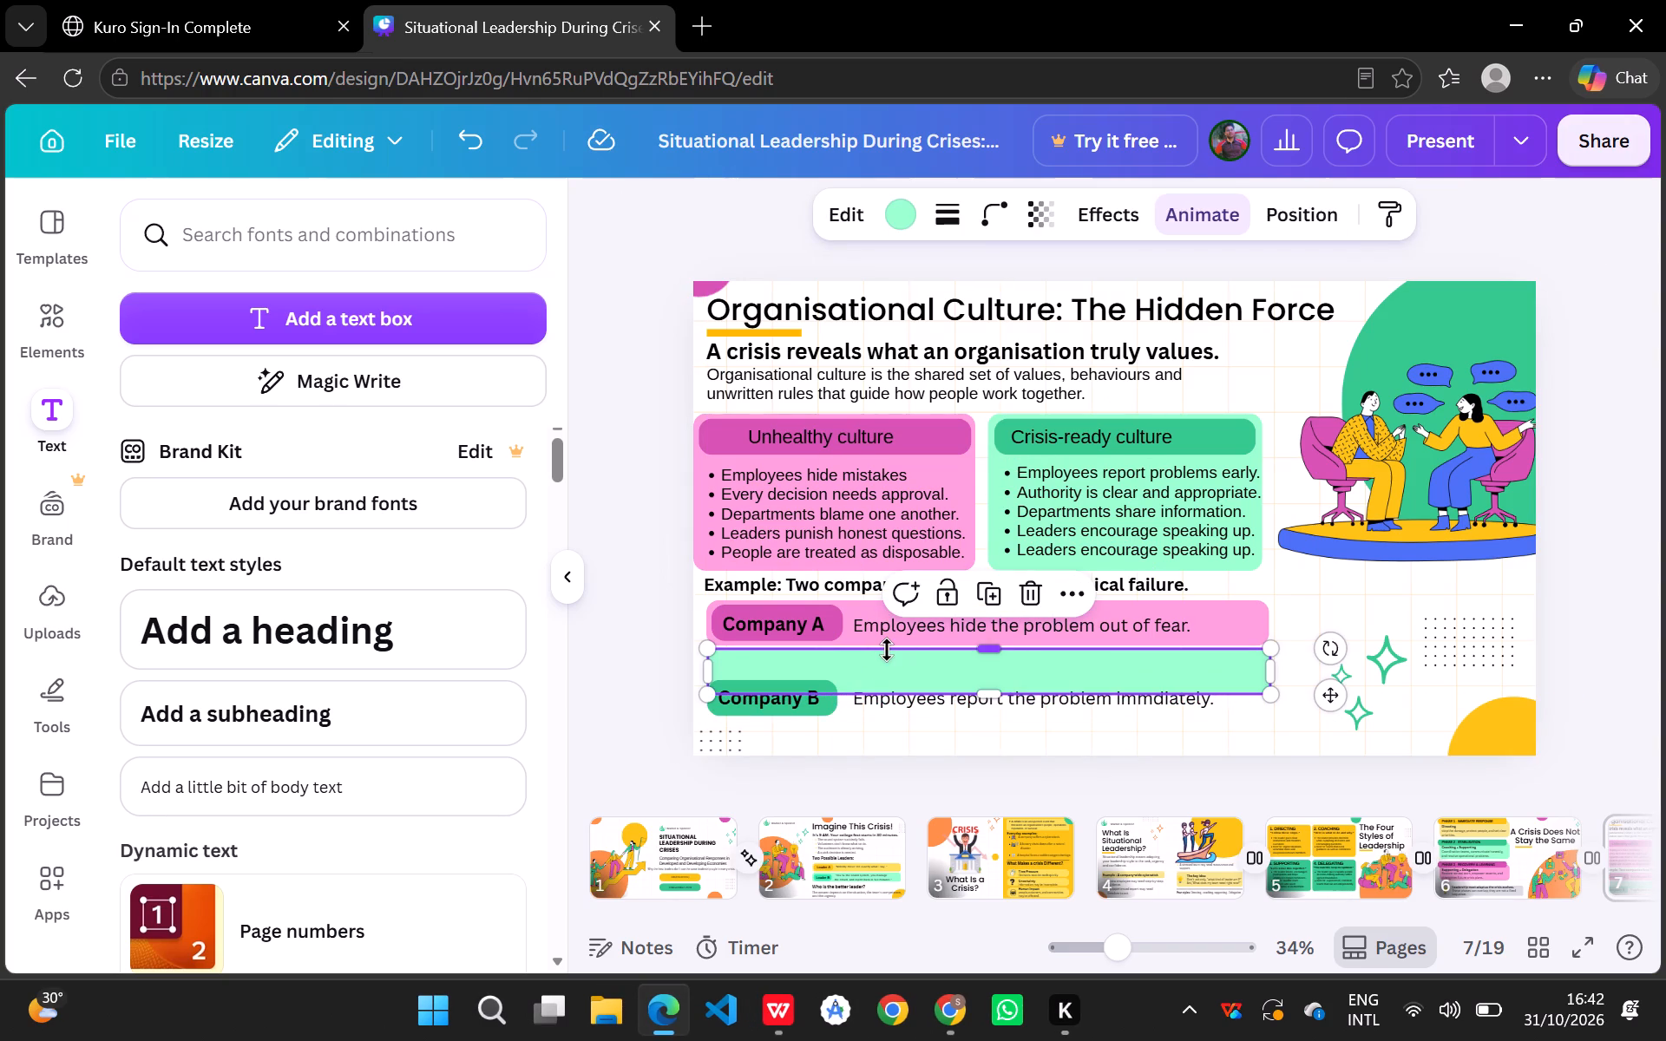
# Move the dark green label shape and its "Company B" text up onto the light green bar, lined up under the Company A label.
pyautogui.moveTo(821, 710); pyautogui.dragTo(827, 684)
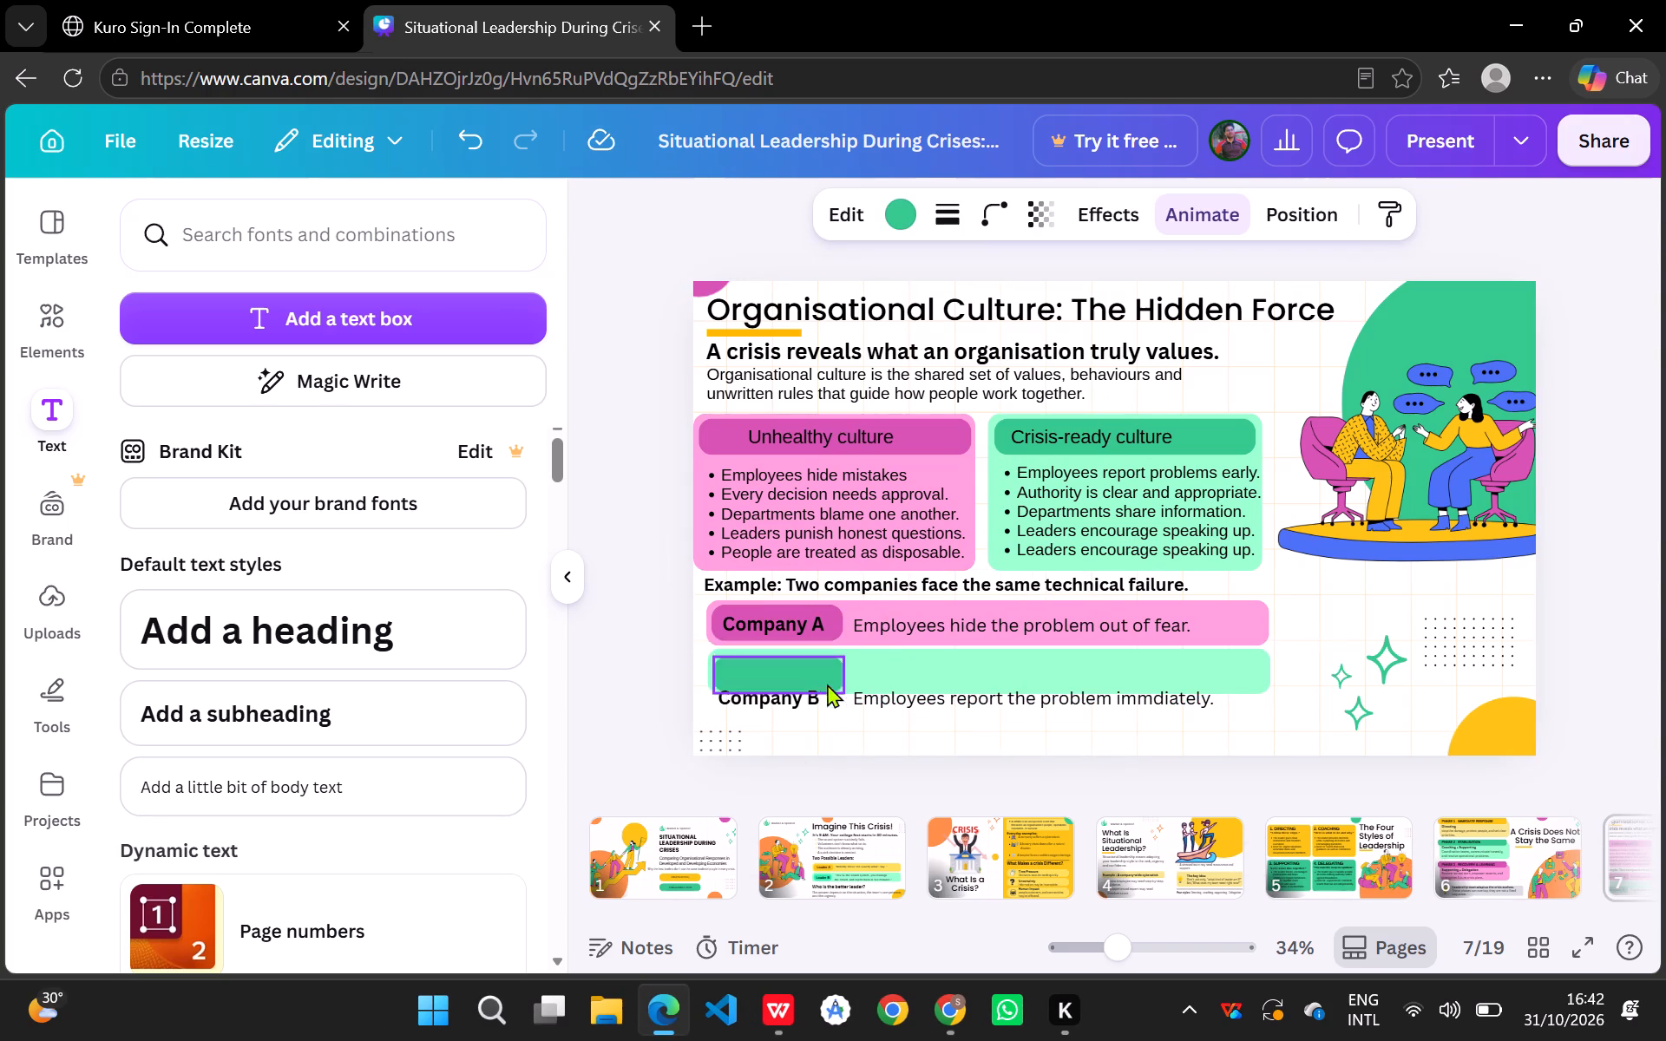
pyautogui.moveTo(827, 684); pyautogui.dragTo(828, 682)
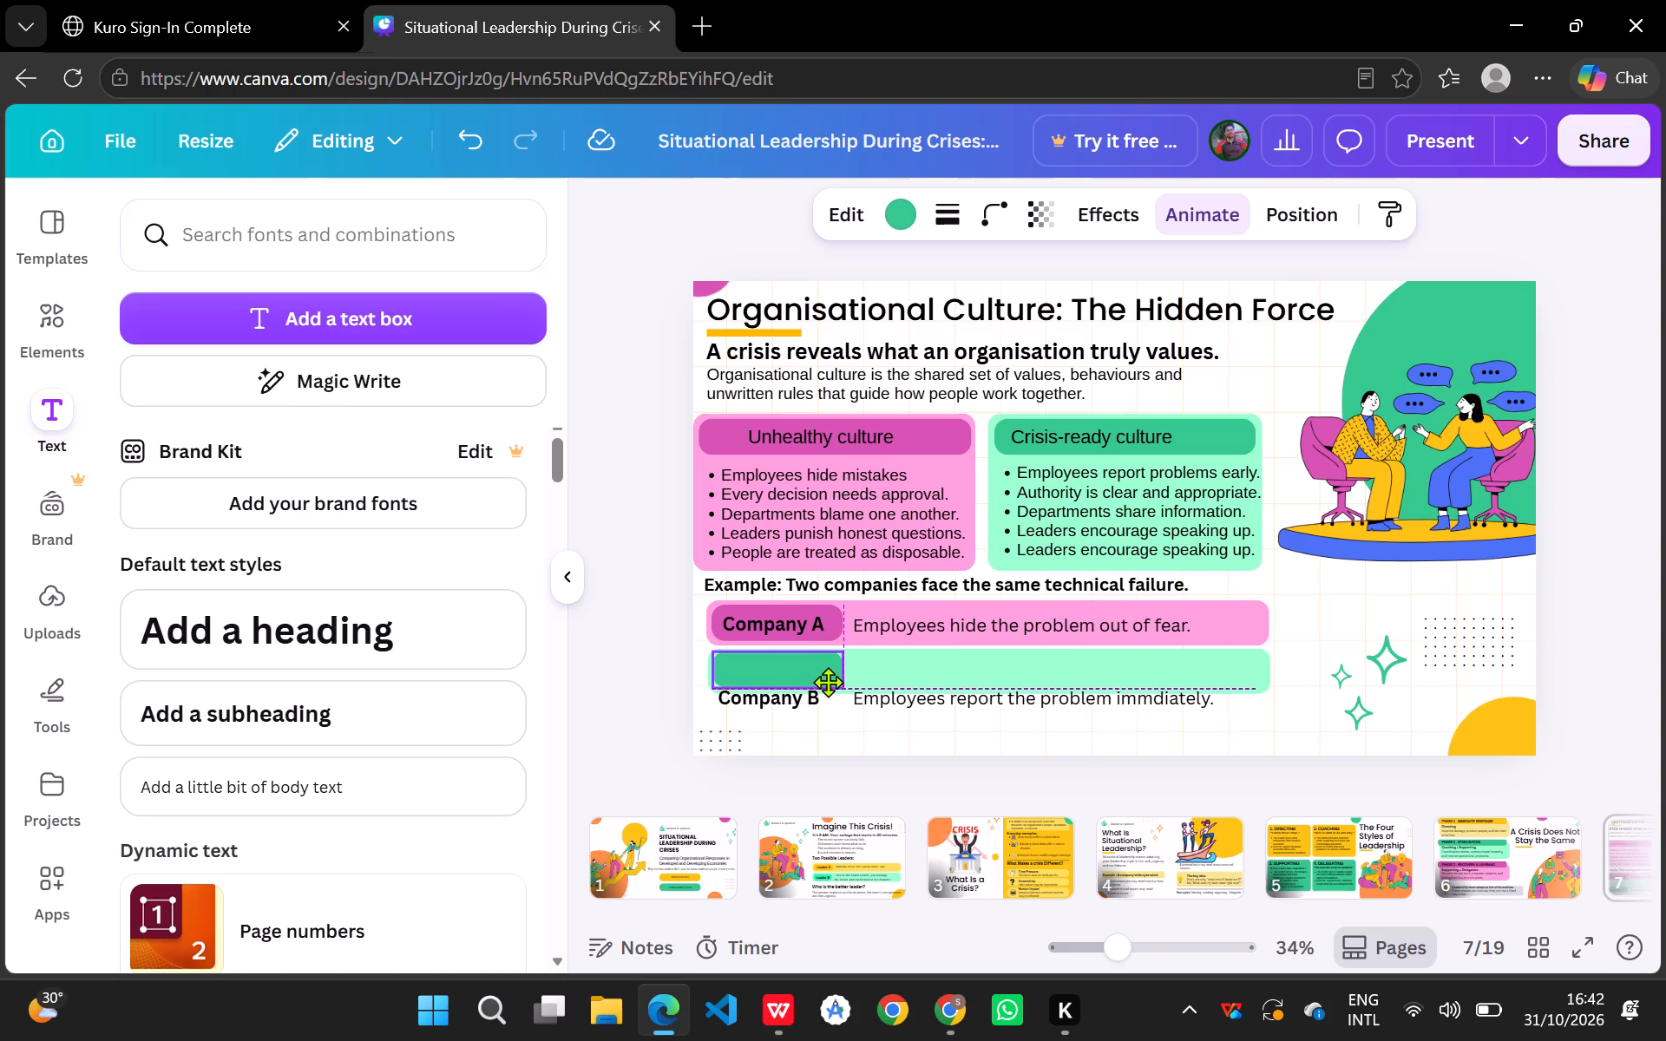
pyautogui.moveTo(828, 682); pyautogui.dragTo(829, 682)
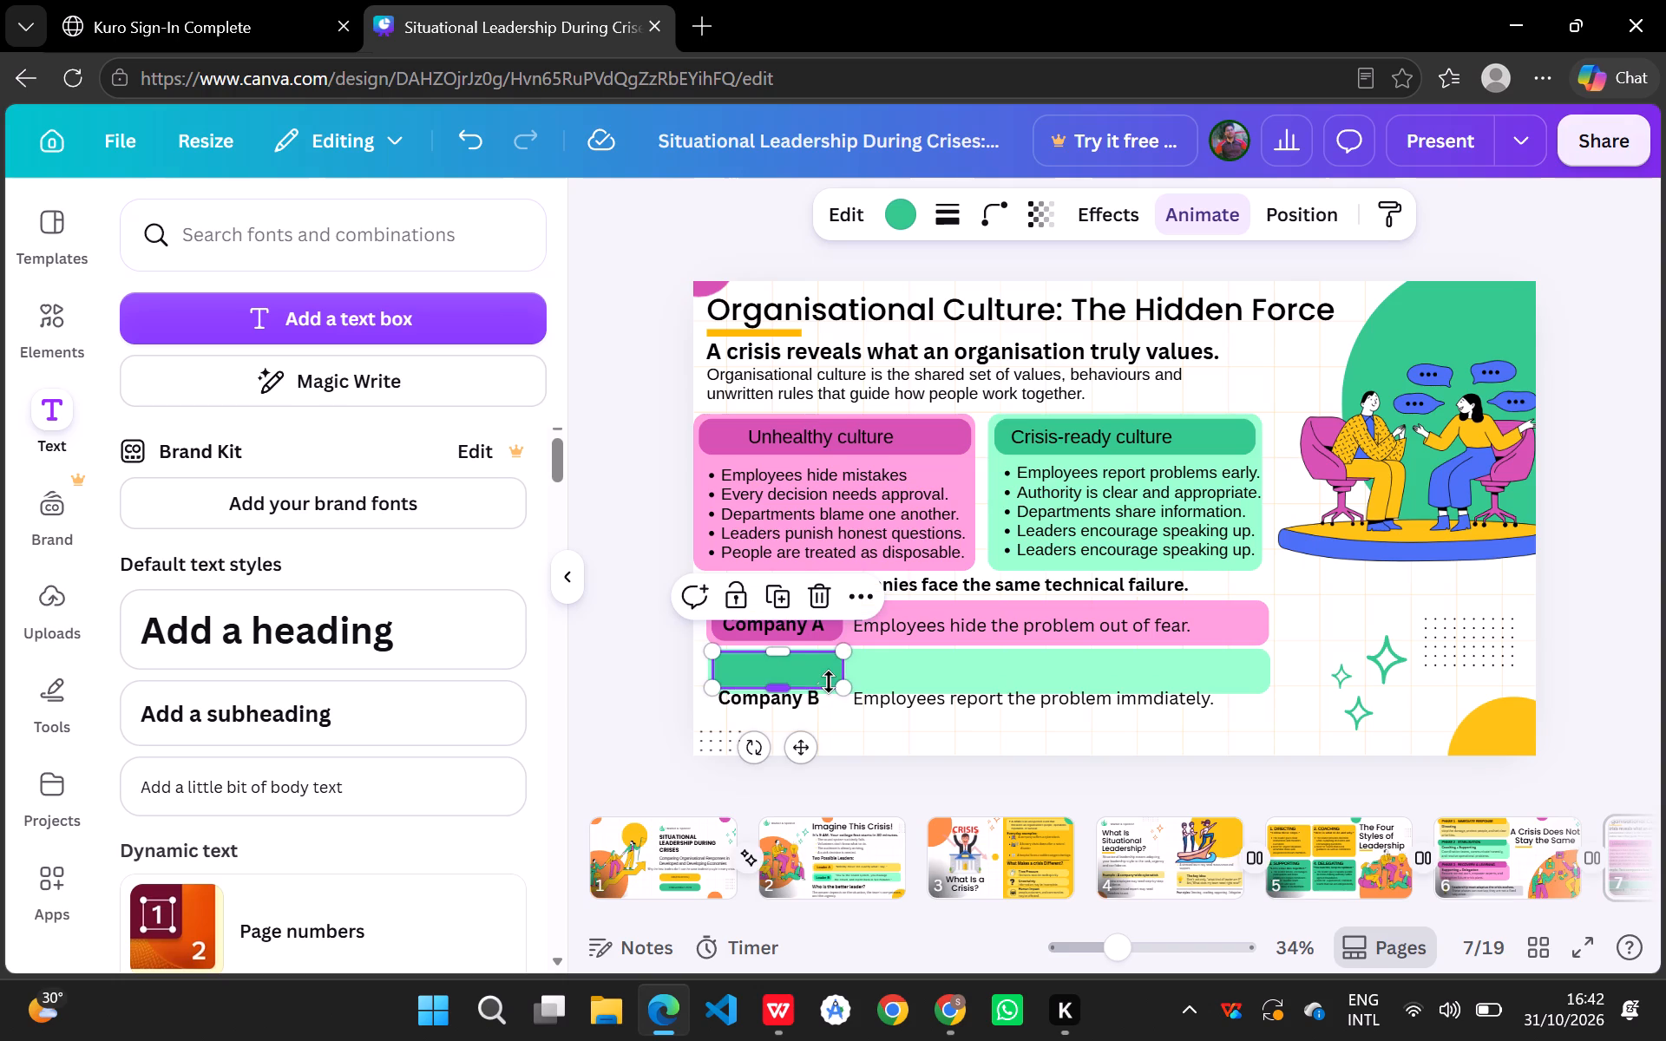
pyautogui.moveTo(809, 704); pyautogui.dragTo(814, 678)
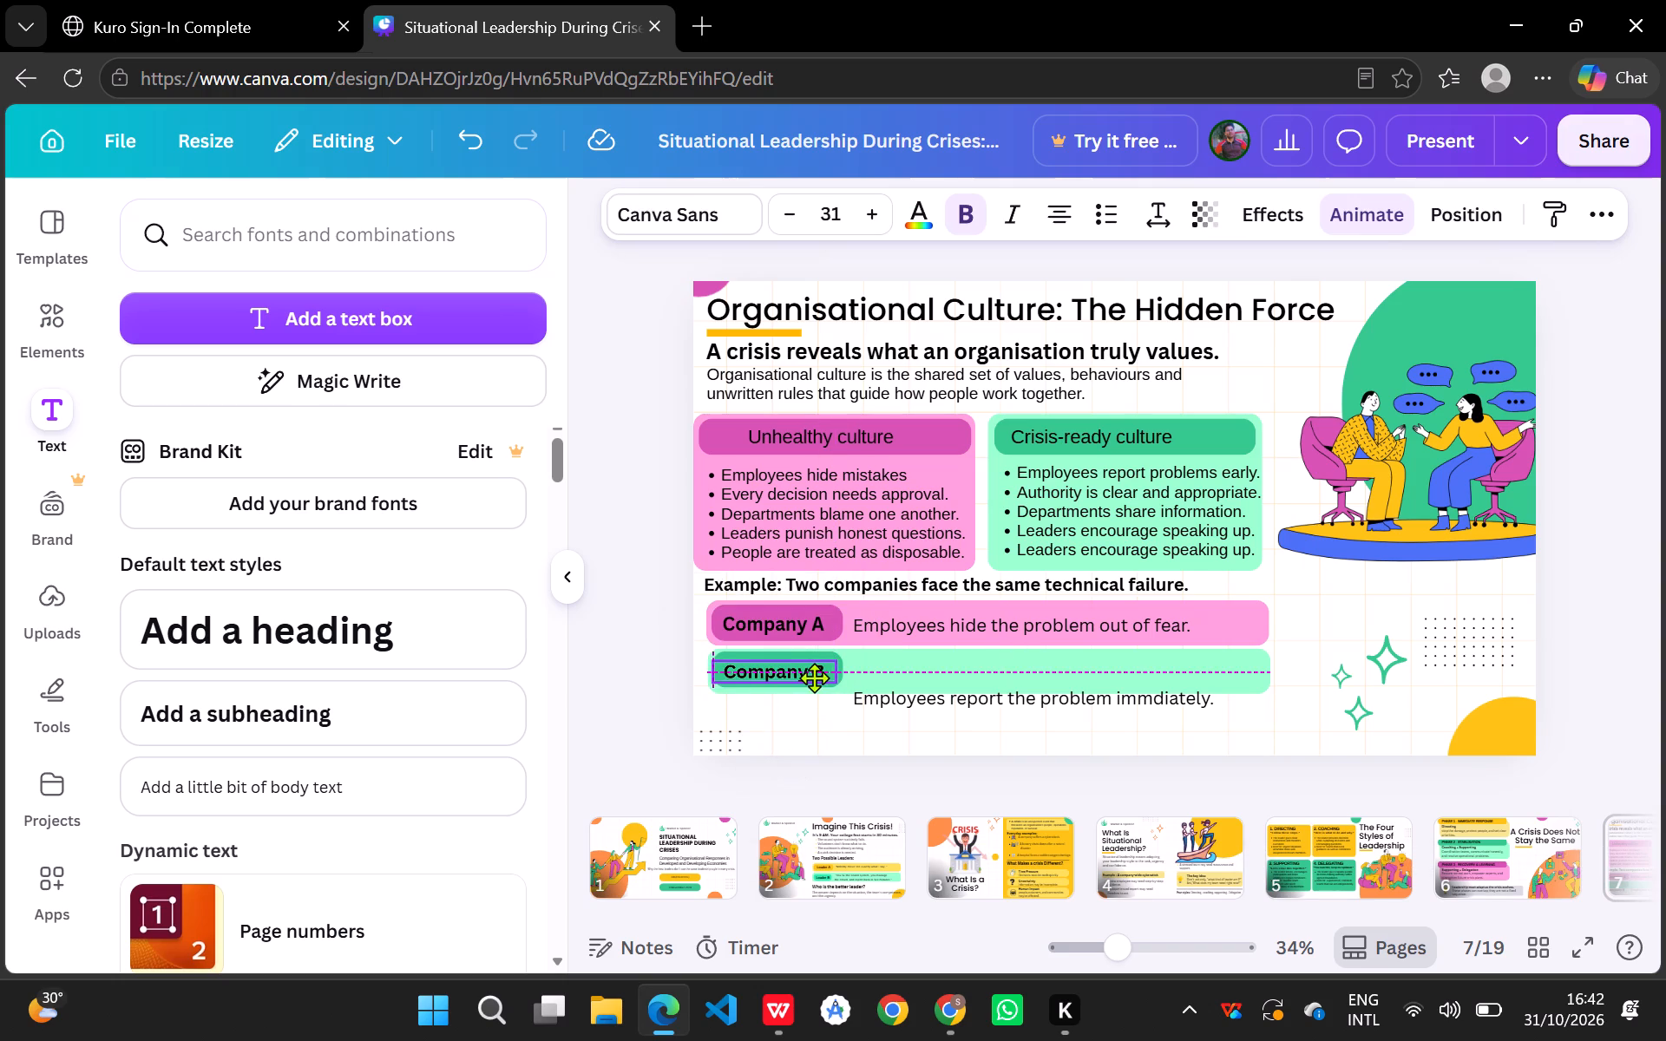
pyautogui.moveTo(814, 678); pyautogui.dragTo(812, 675)
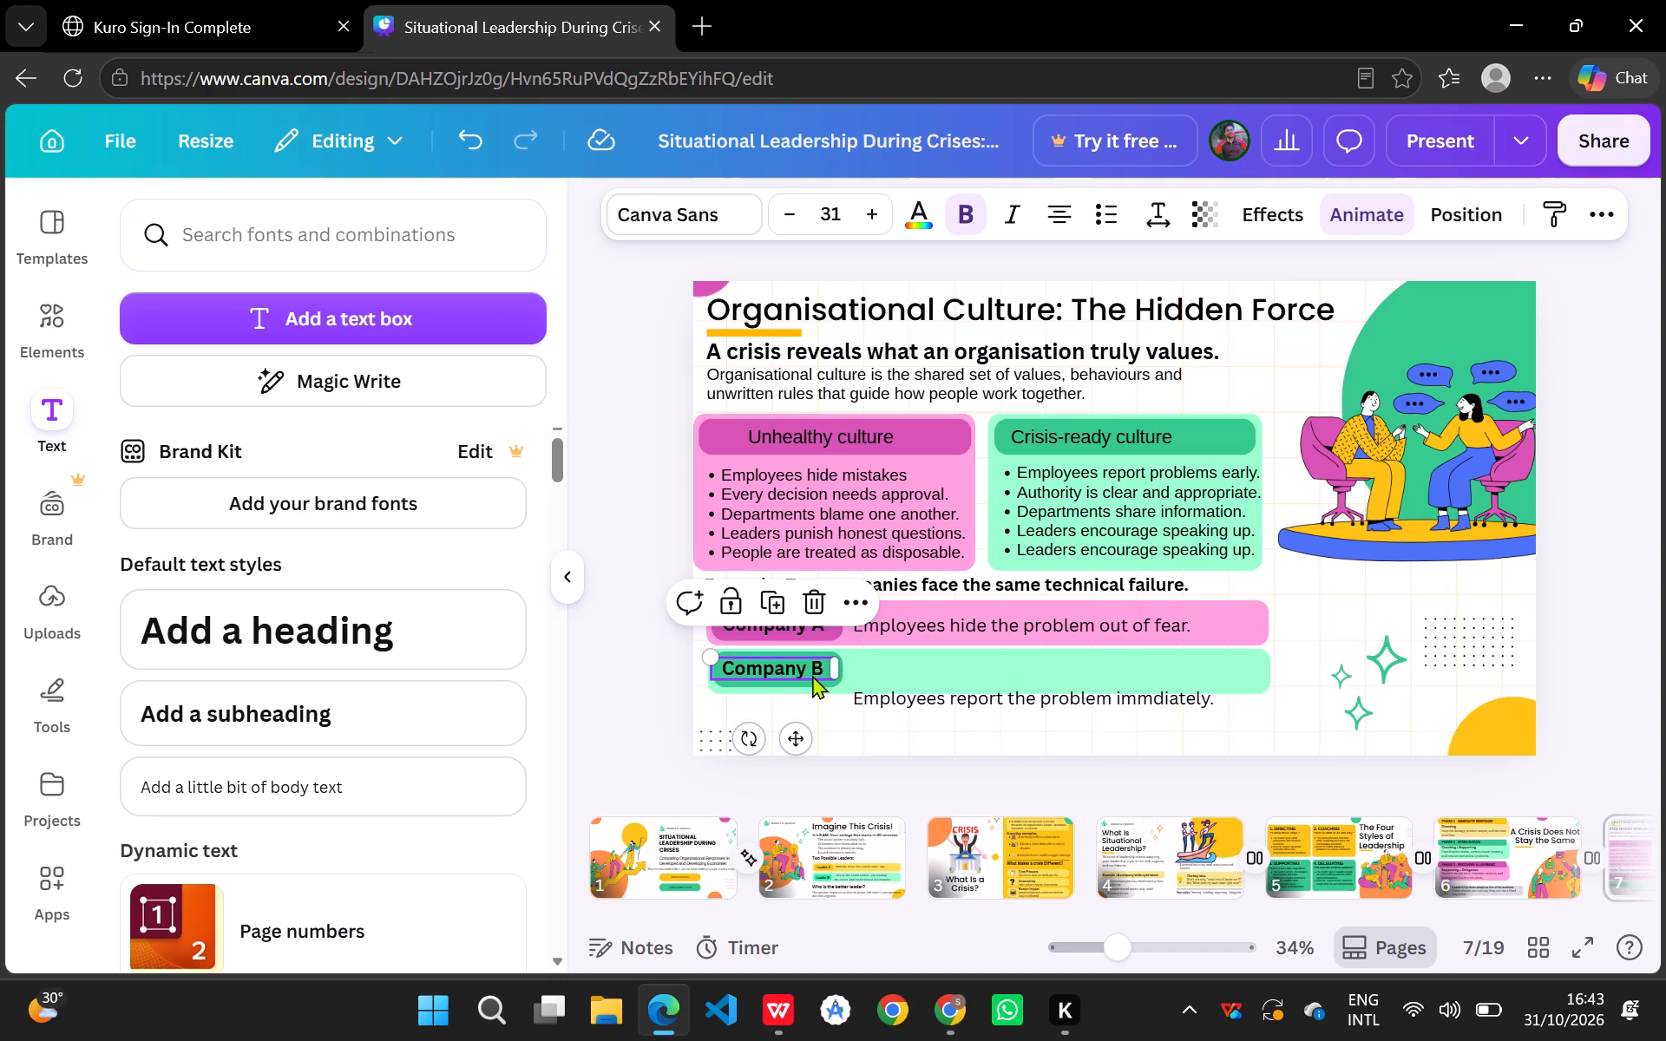
# Move the Company B description up onto the light green bar, left-aligned with the Company A description and level with the Company B label.
pyautogui.moveTo(928, 692); pyautogui.dragTo(931, 666)
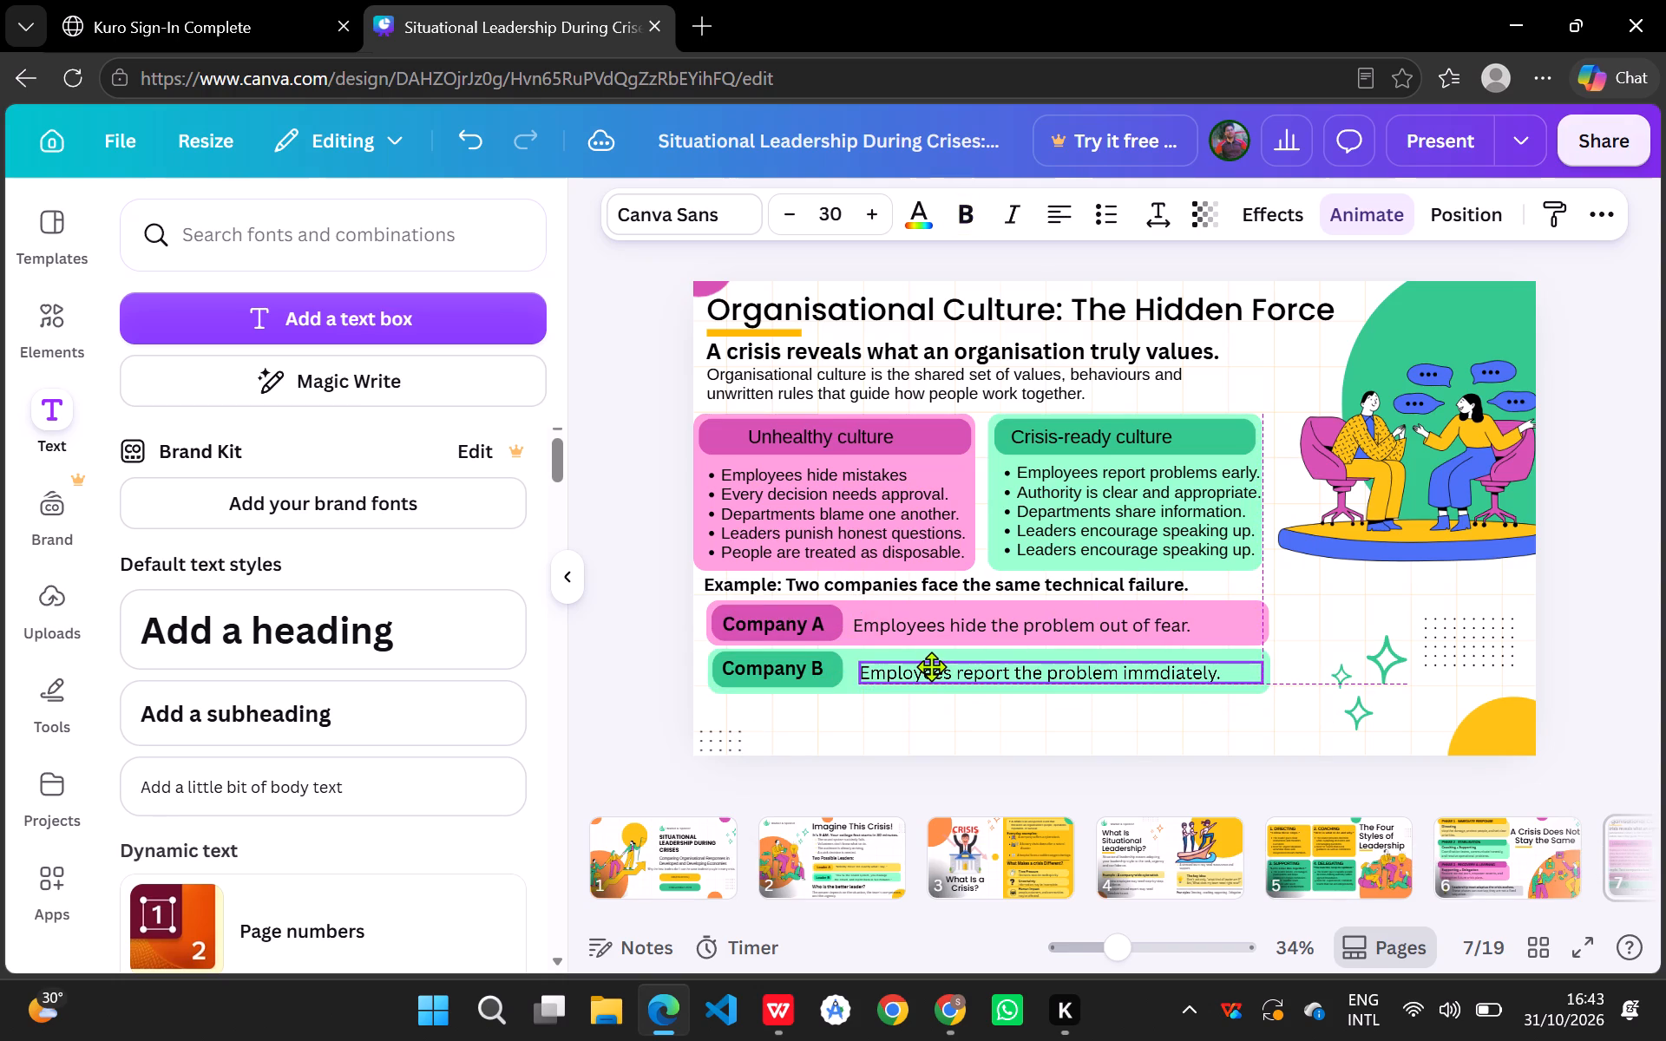
pyautogui.moveTo(931, 666); pyautogui.dragTo(929, 661)
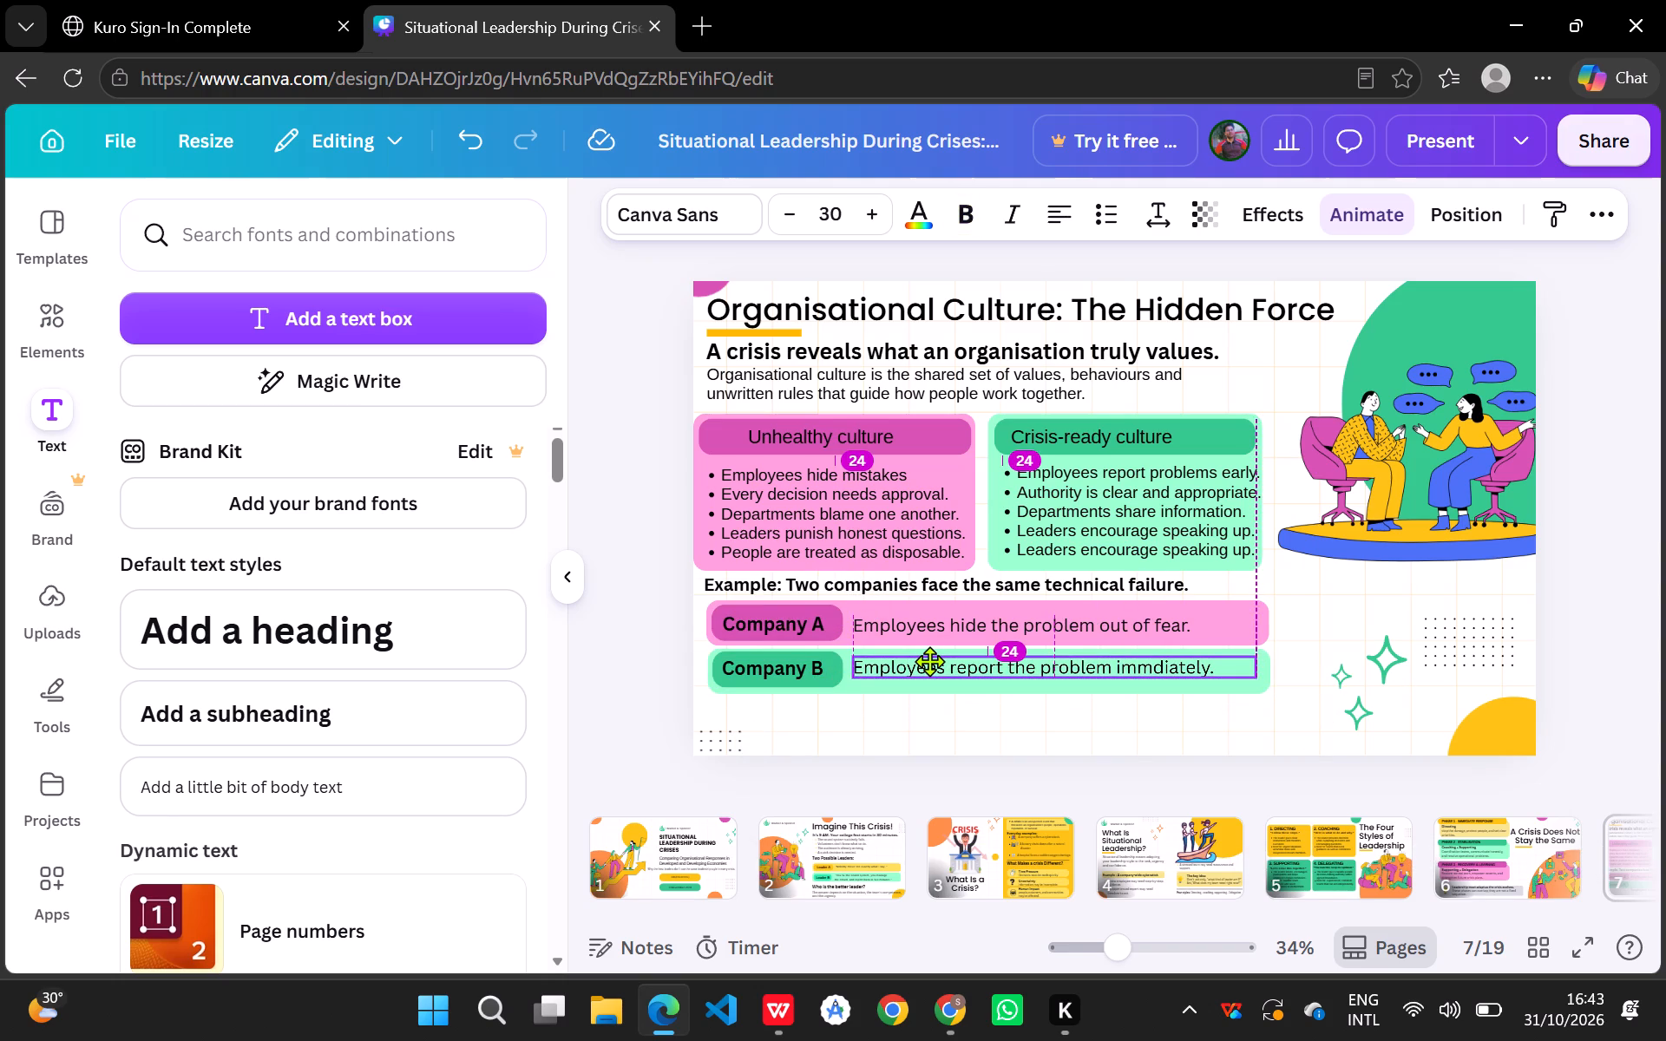
pyautogui.moveTo(929, 661); pyautogui.dragTo(929, 662)
pyautogui.click(1001, 731)
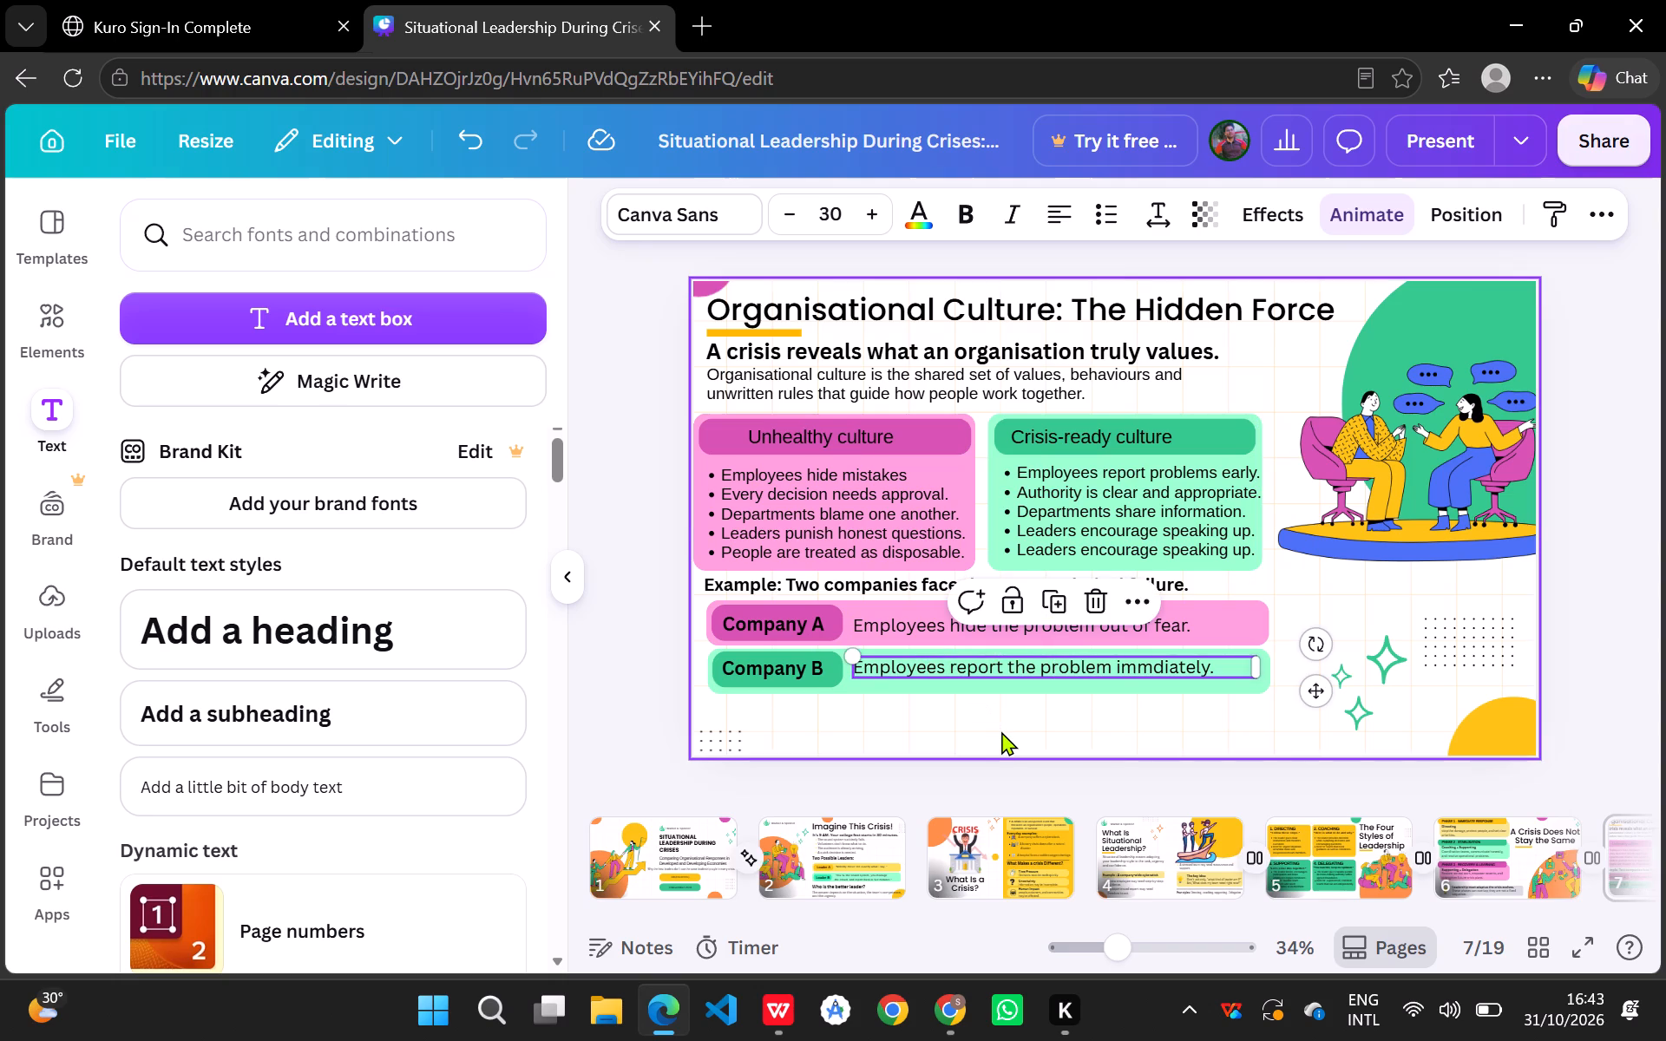
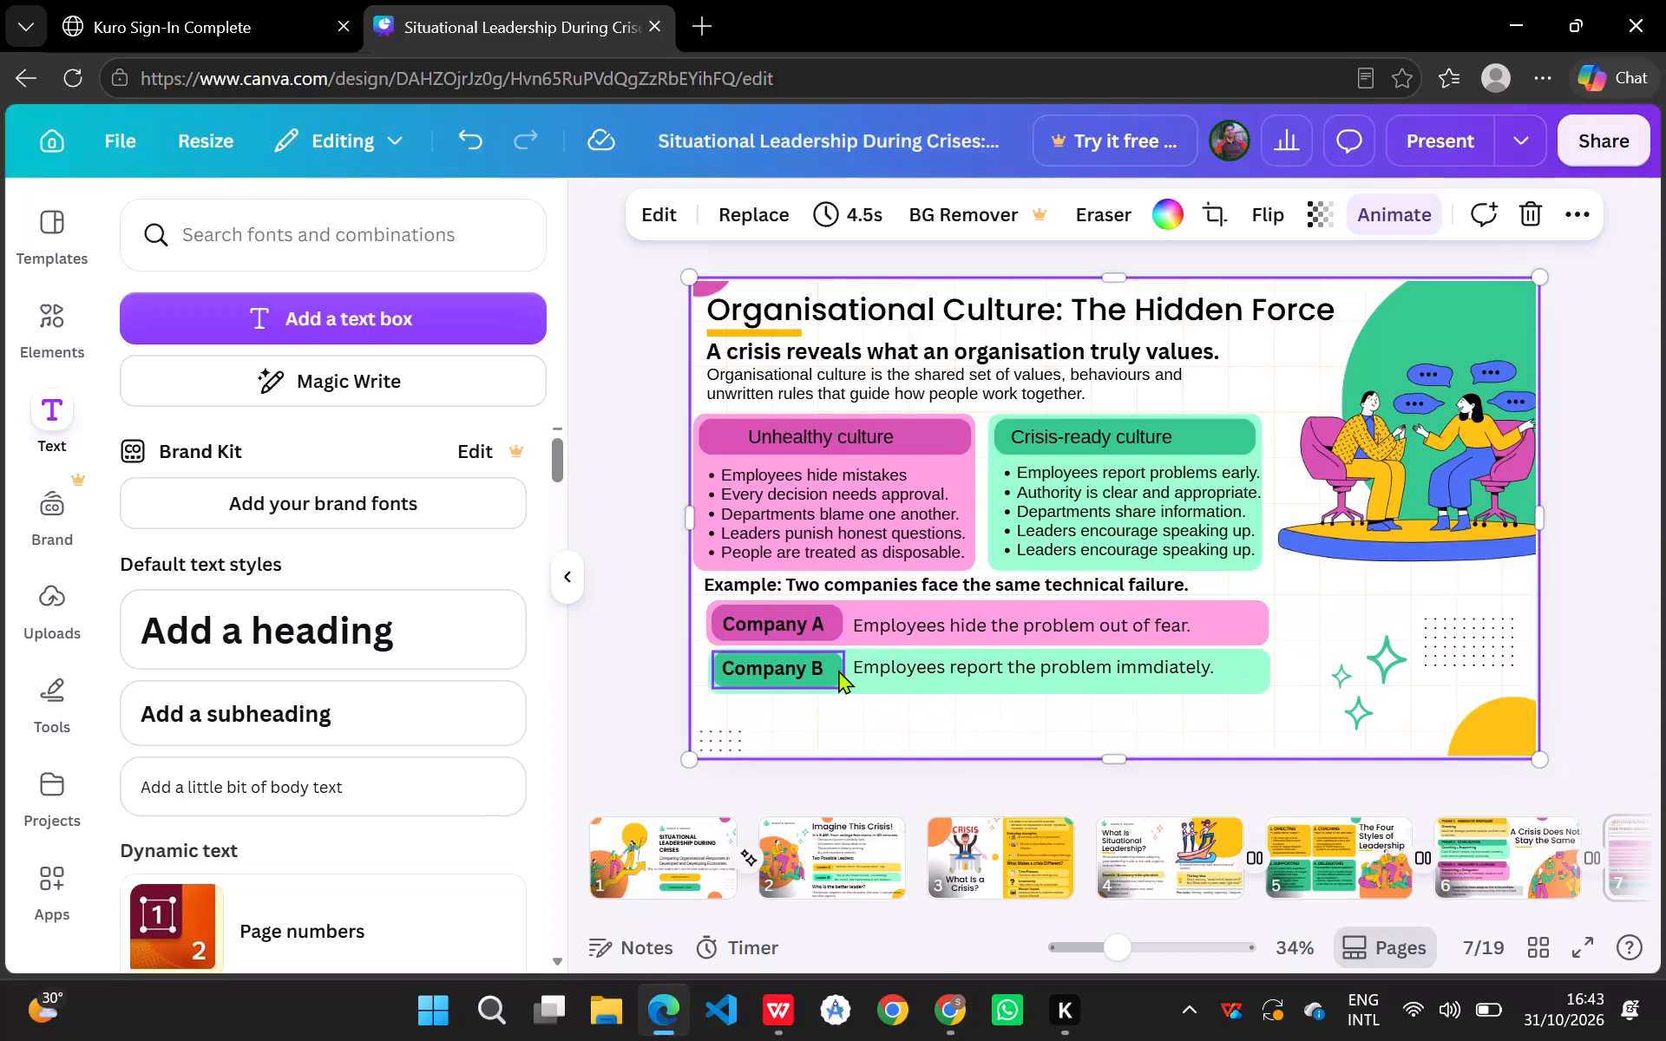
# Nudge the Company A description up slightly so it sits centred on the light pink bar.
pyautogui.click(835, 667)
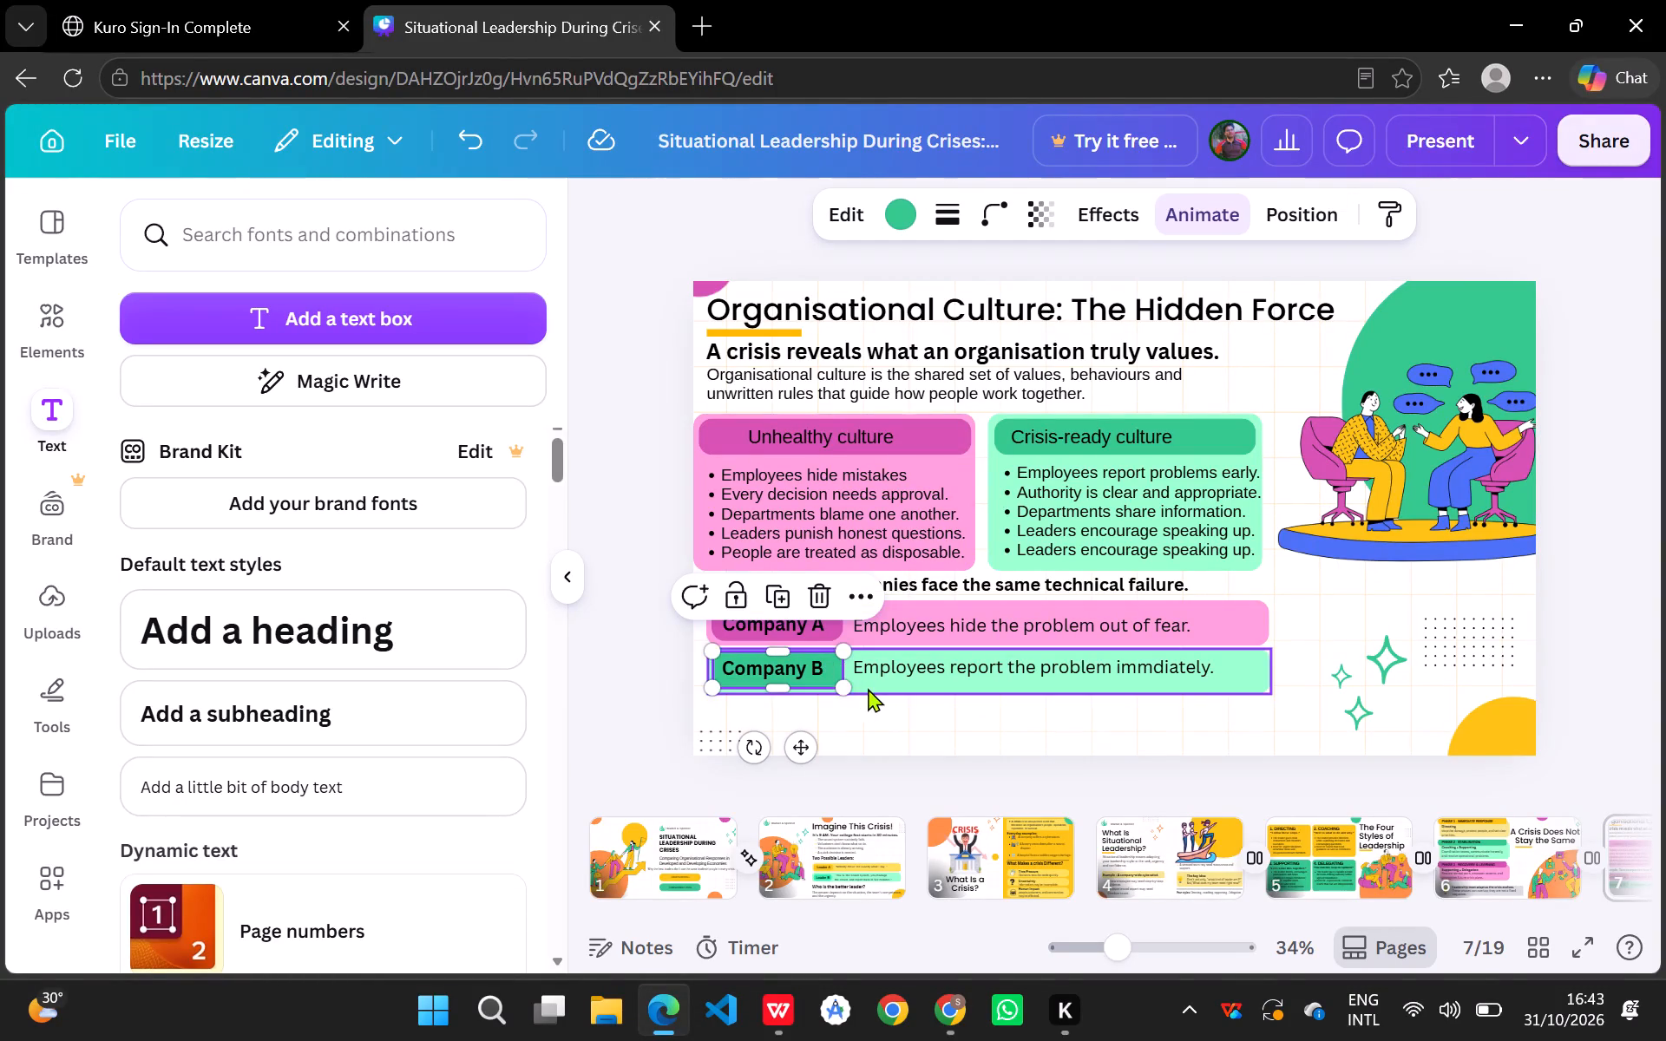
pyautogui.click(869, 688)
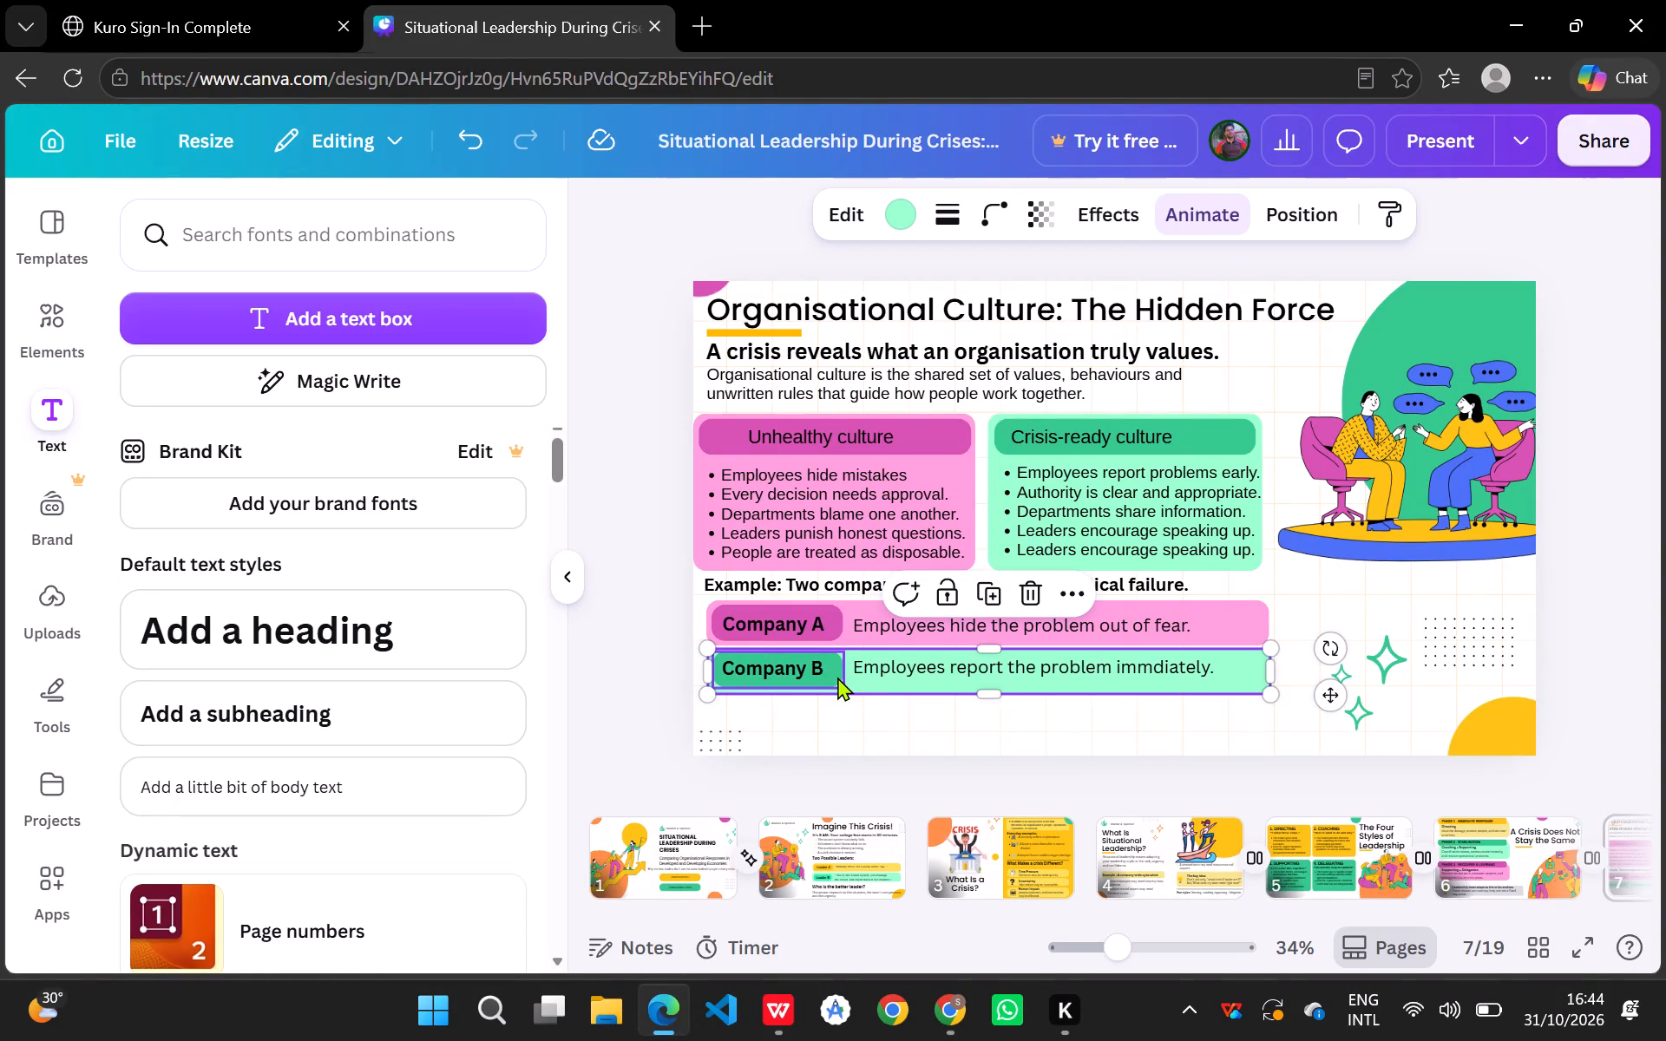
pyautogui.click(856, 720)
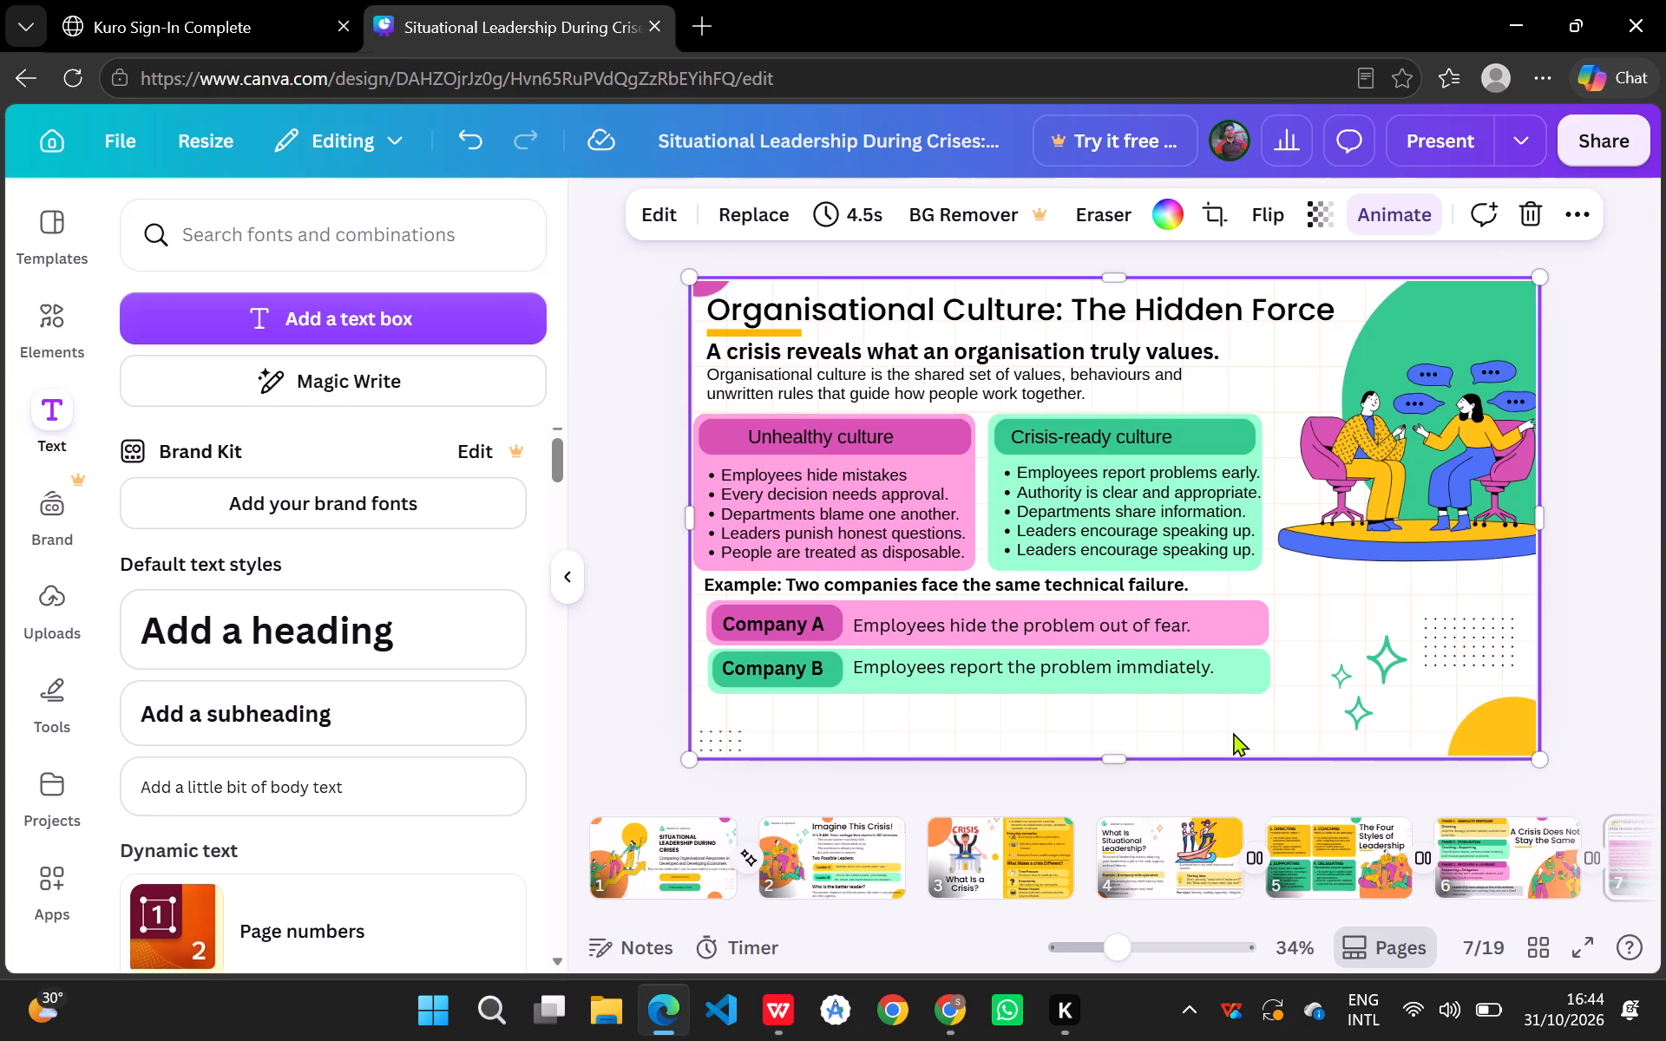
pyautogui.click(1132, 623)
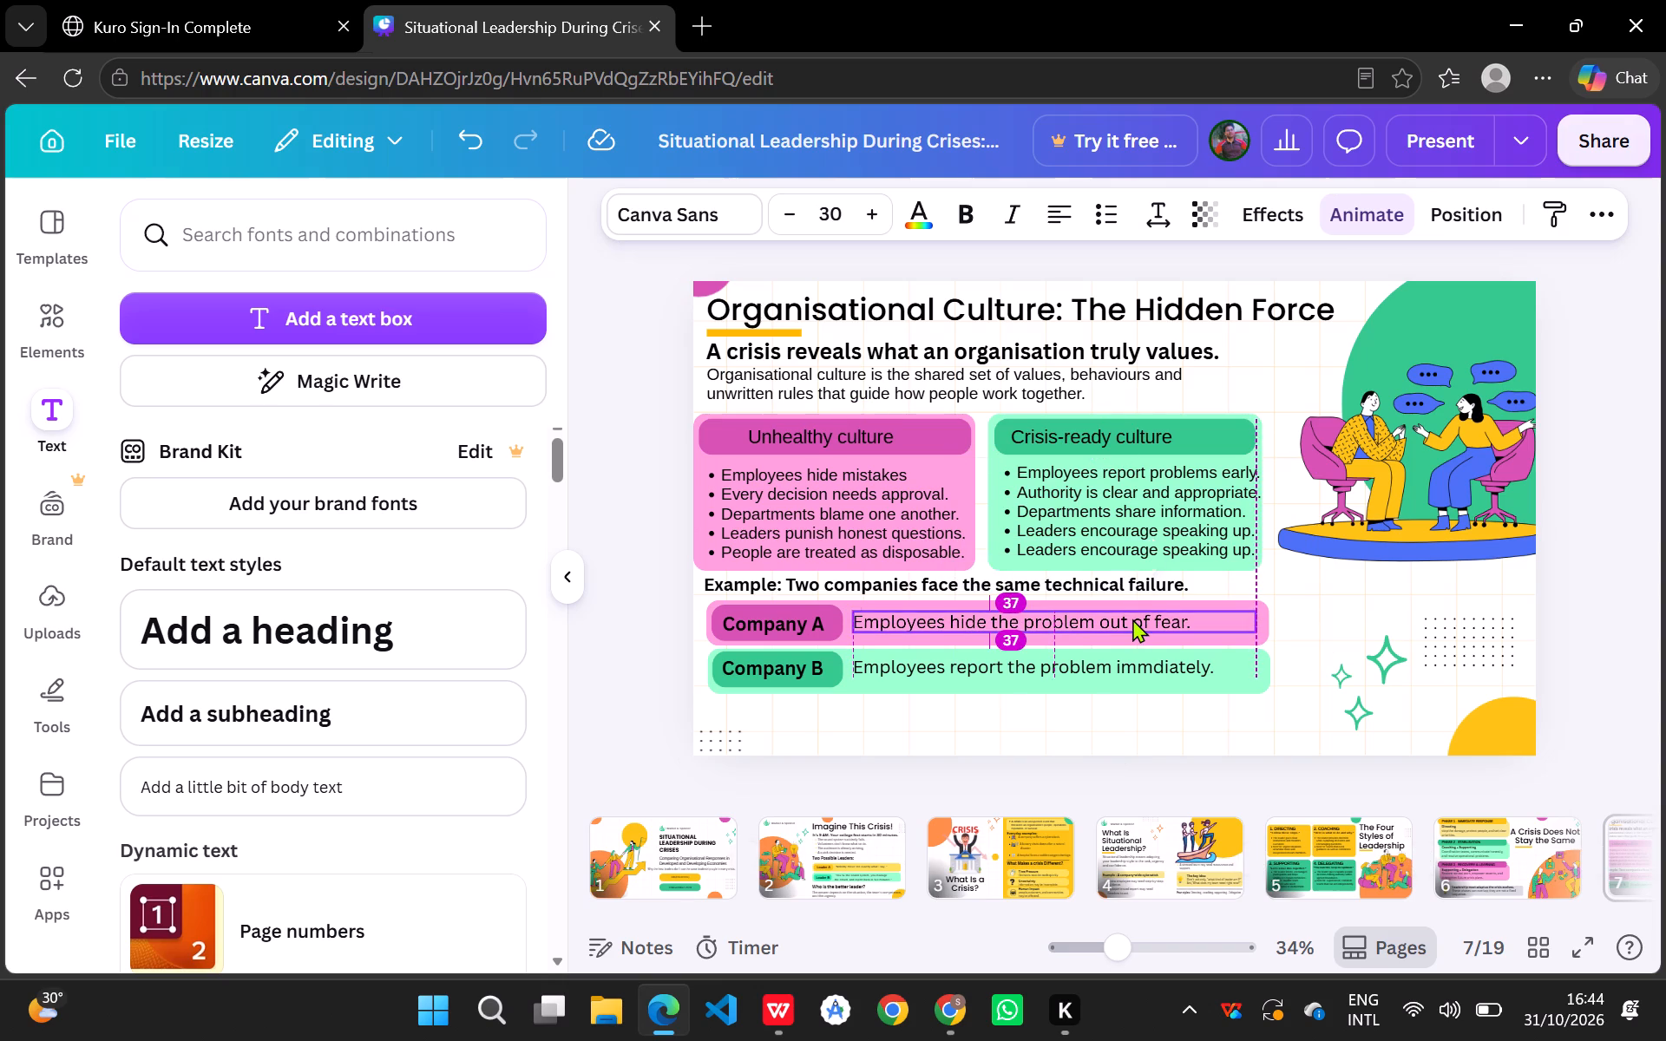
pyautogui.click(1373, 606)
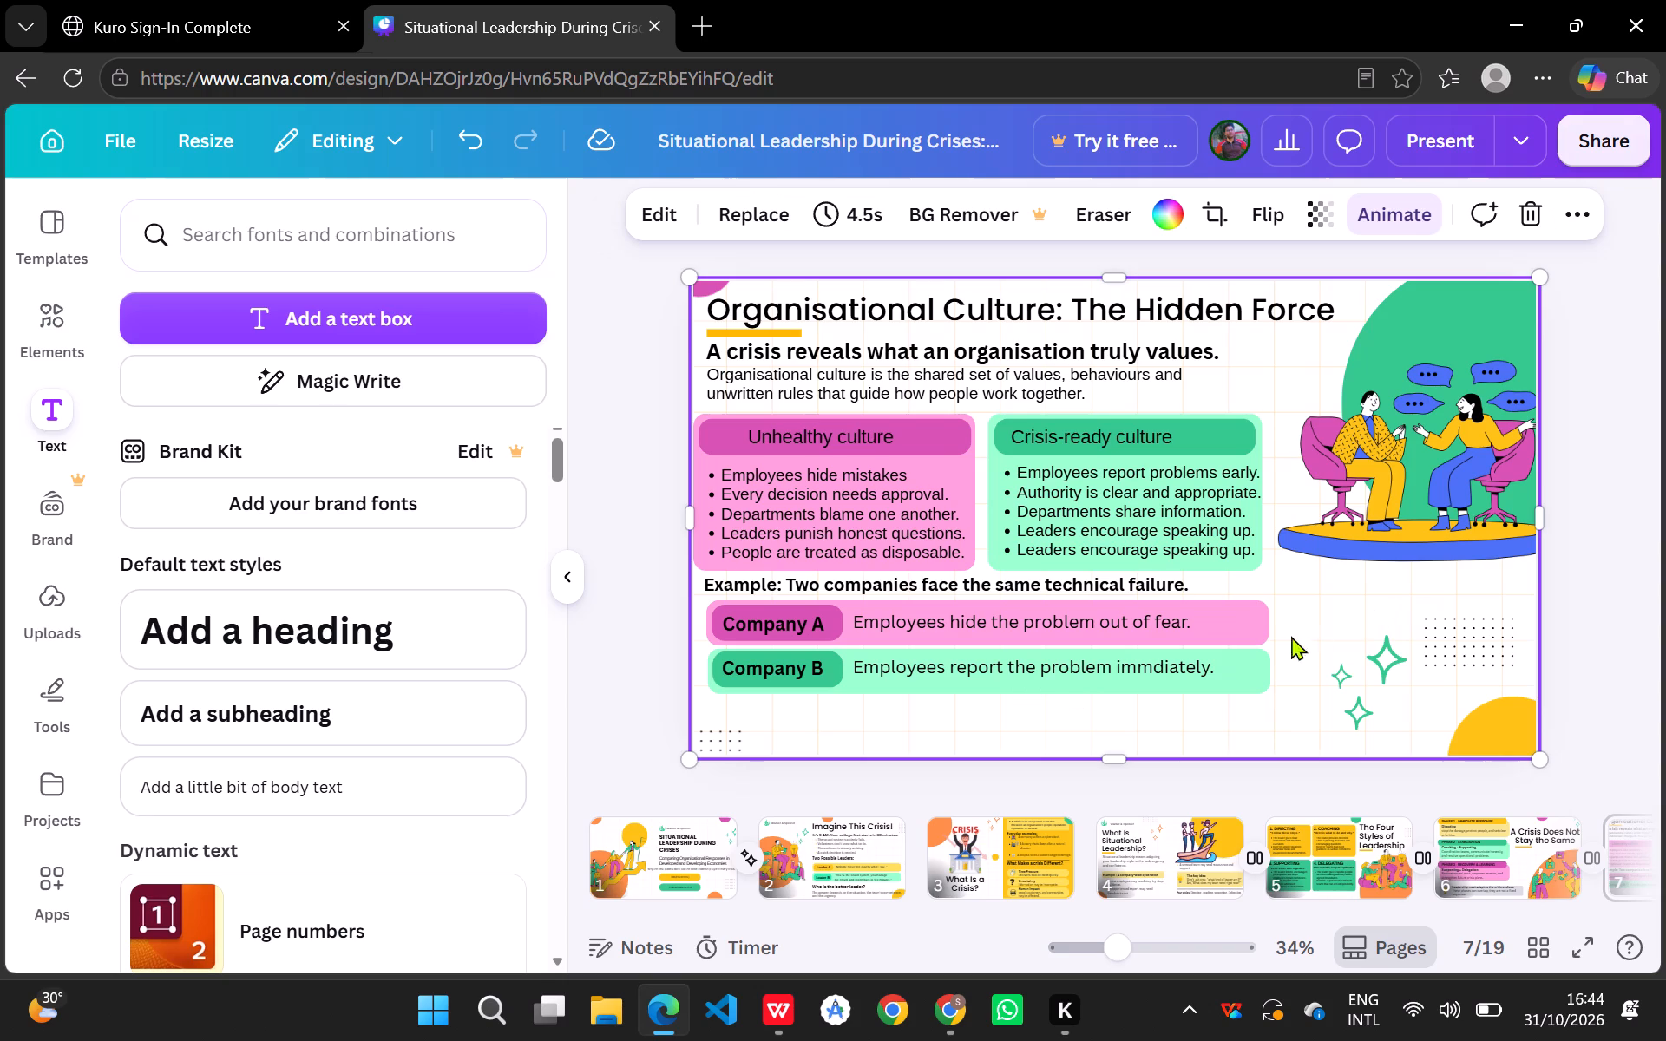
# Move the whole Company B row down, its light green bar, description, dark green label and text, opening a gap beneath the Company A row.
pyautogui.moveTo(1164, 689); pyautogui.dragTo(1159, 712)
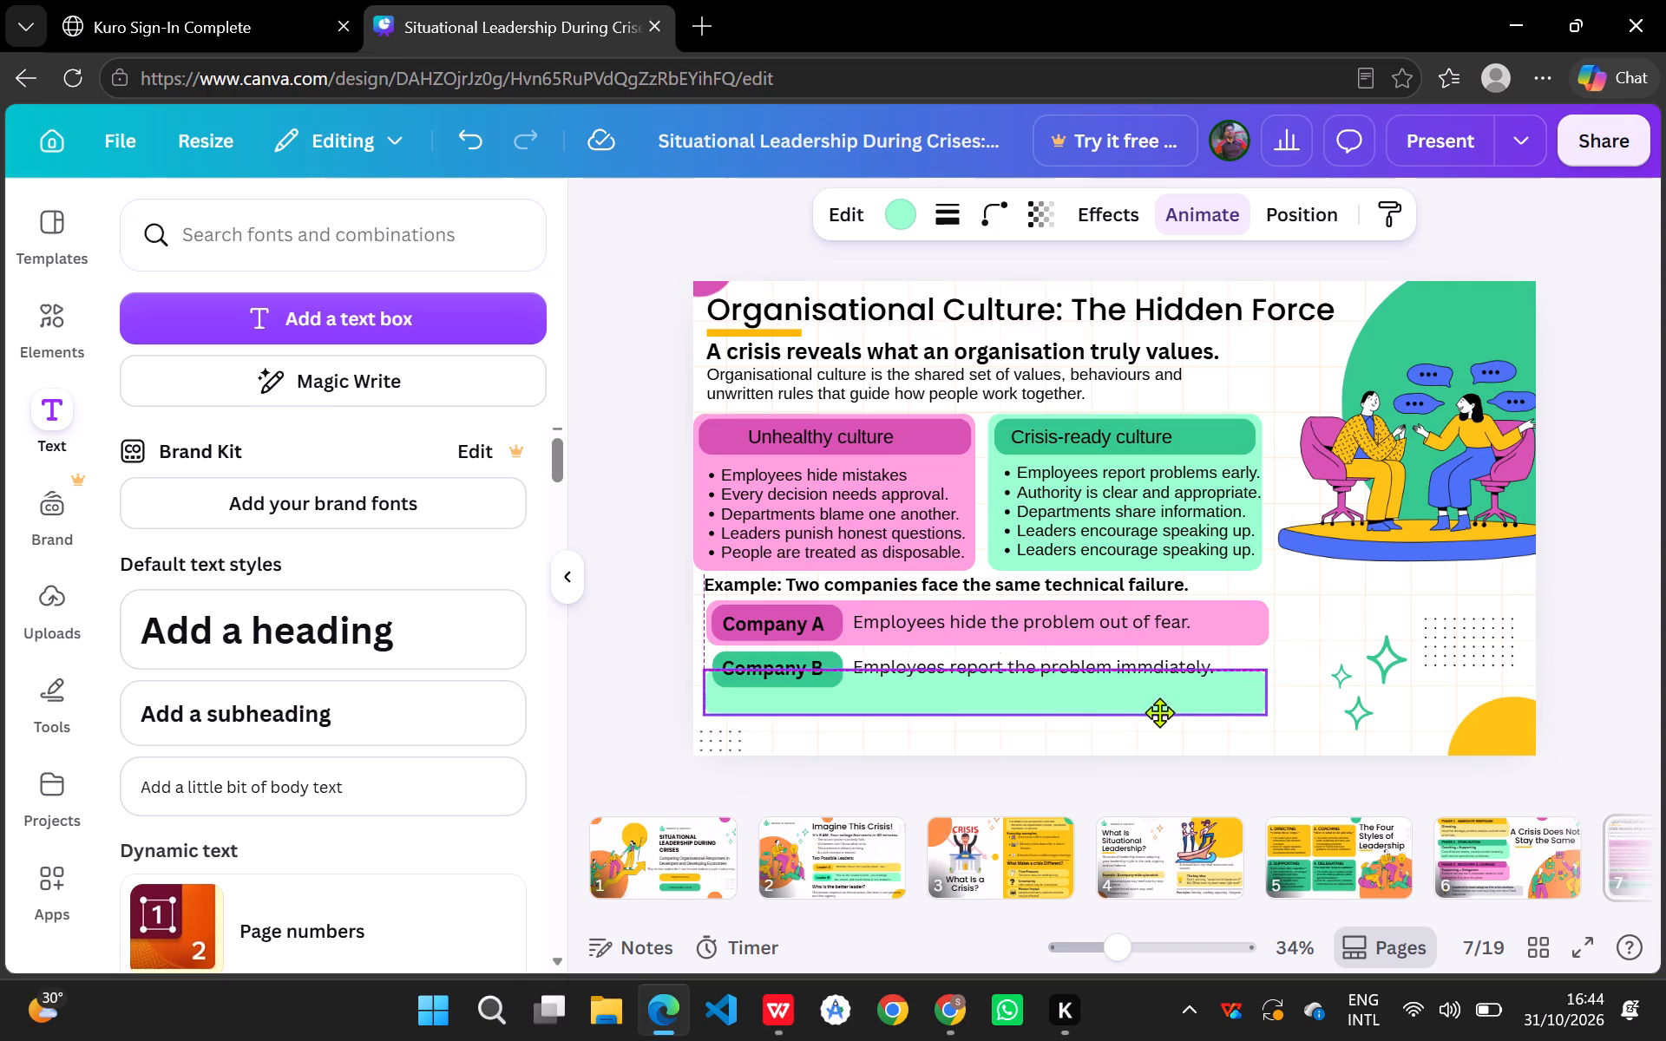
pyautogui.moveTo(1159, 712); pyautogui.dragTo(1162, 722)
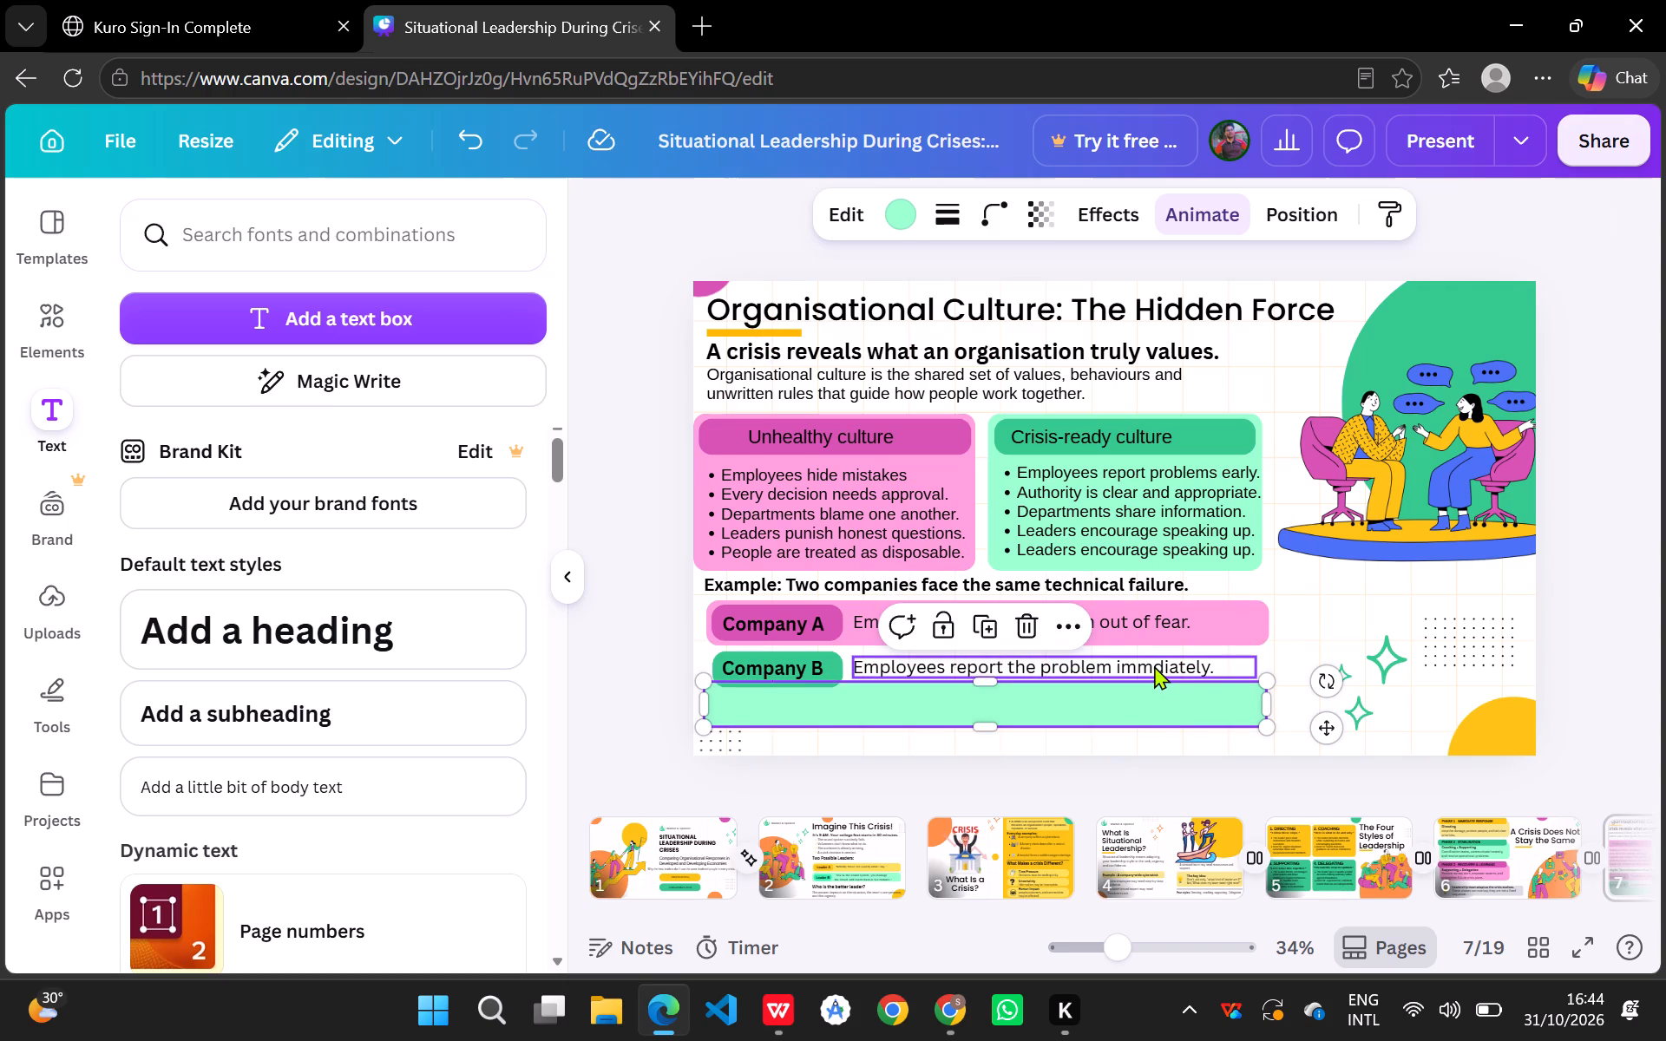
pyautogui.moveTo(1154, 665); pyautogui.dragTo(1153, 702)
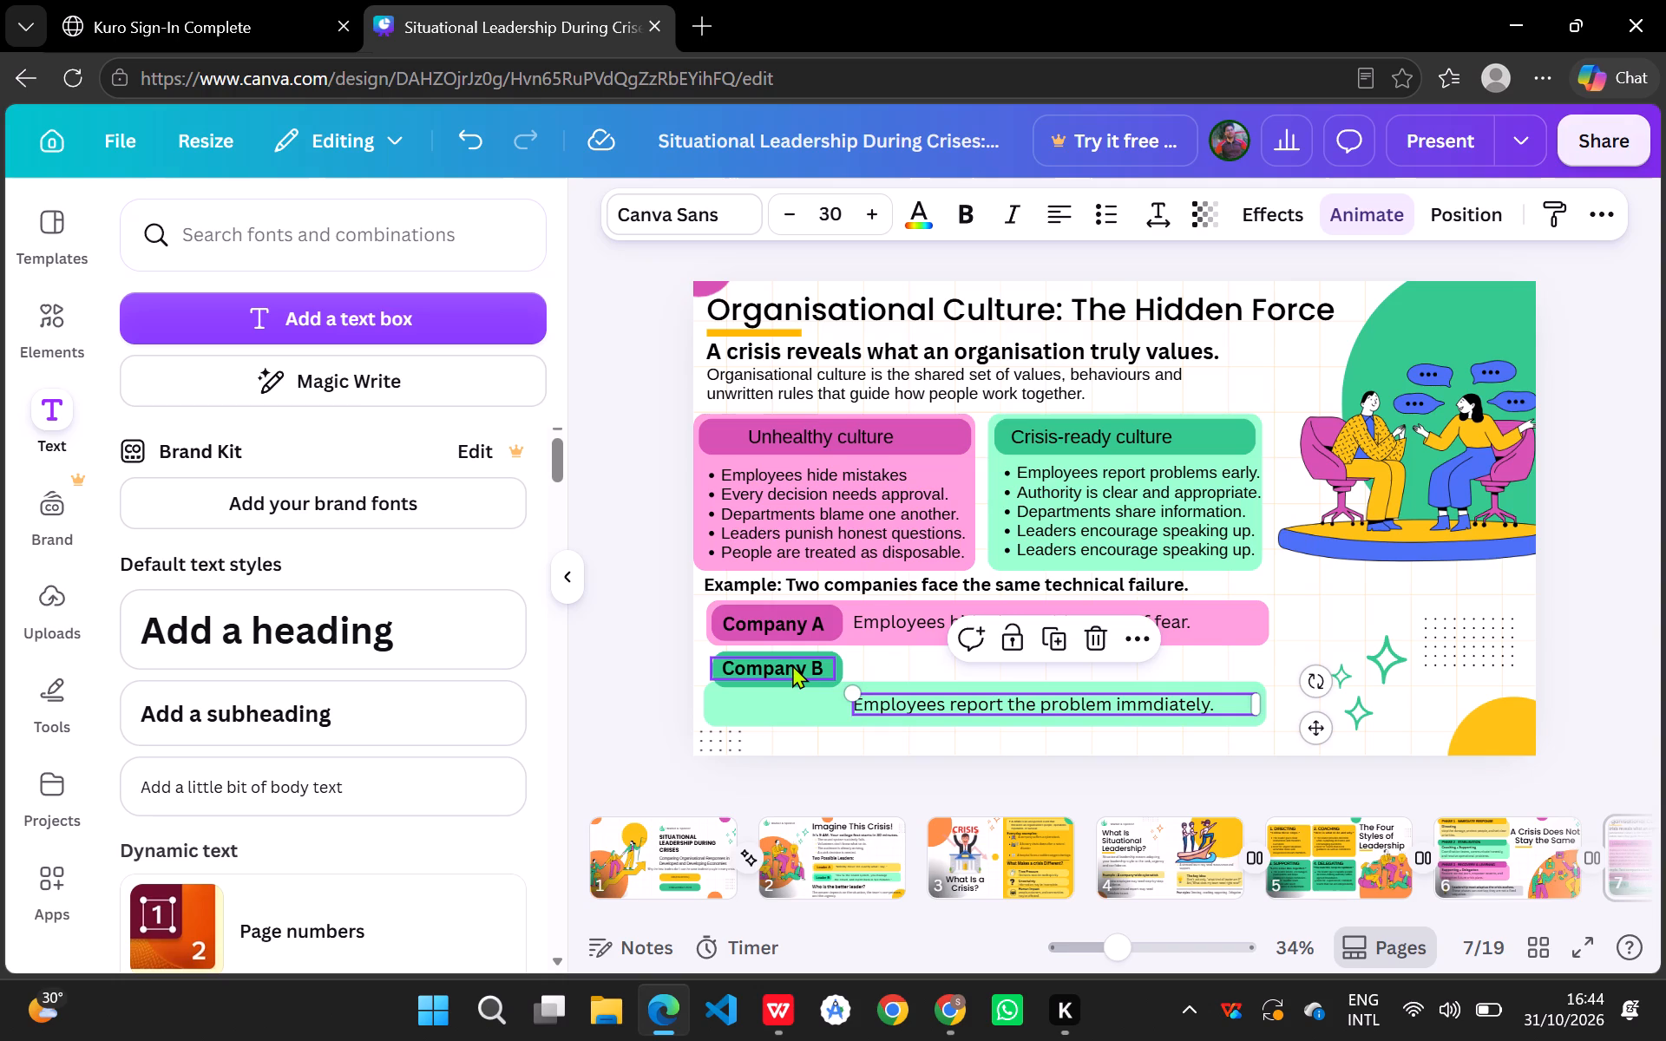
pyautogui.moveTo(792, 665); pyautogui.dragTo(791, 700)
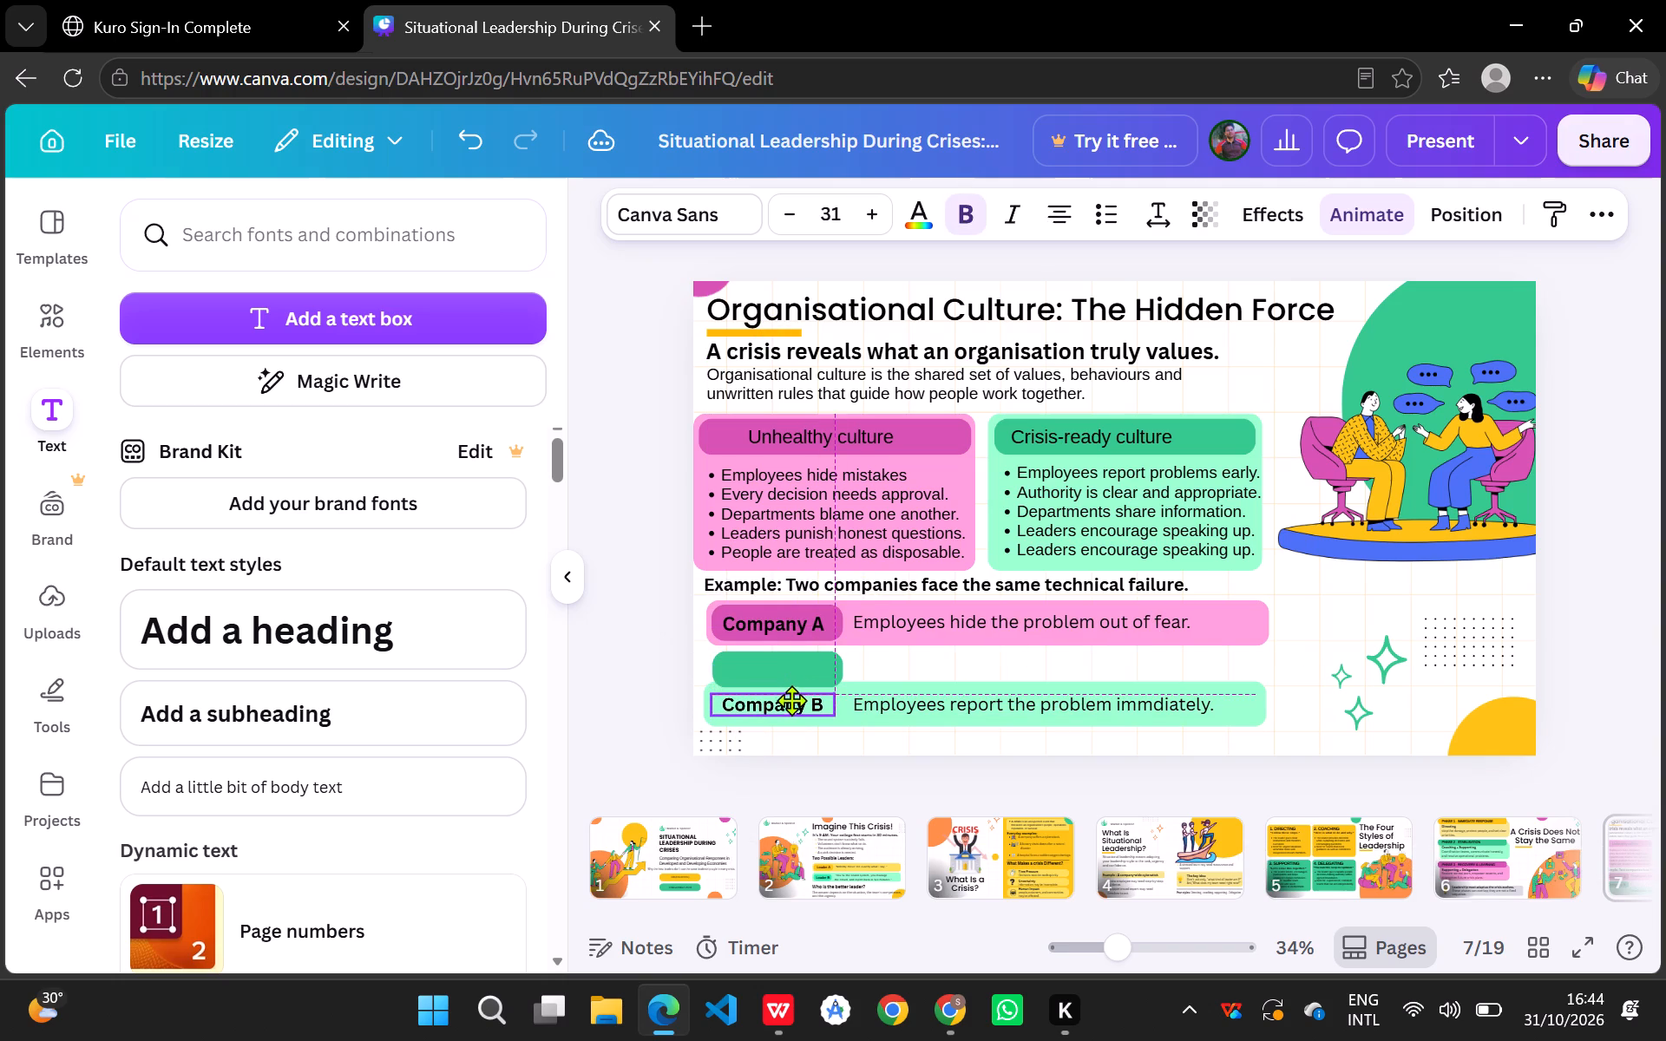
pyautogui.moveTo(791, 700); pyautogui.dragTo(789, 702)
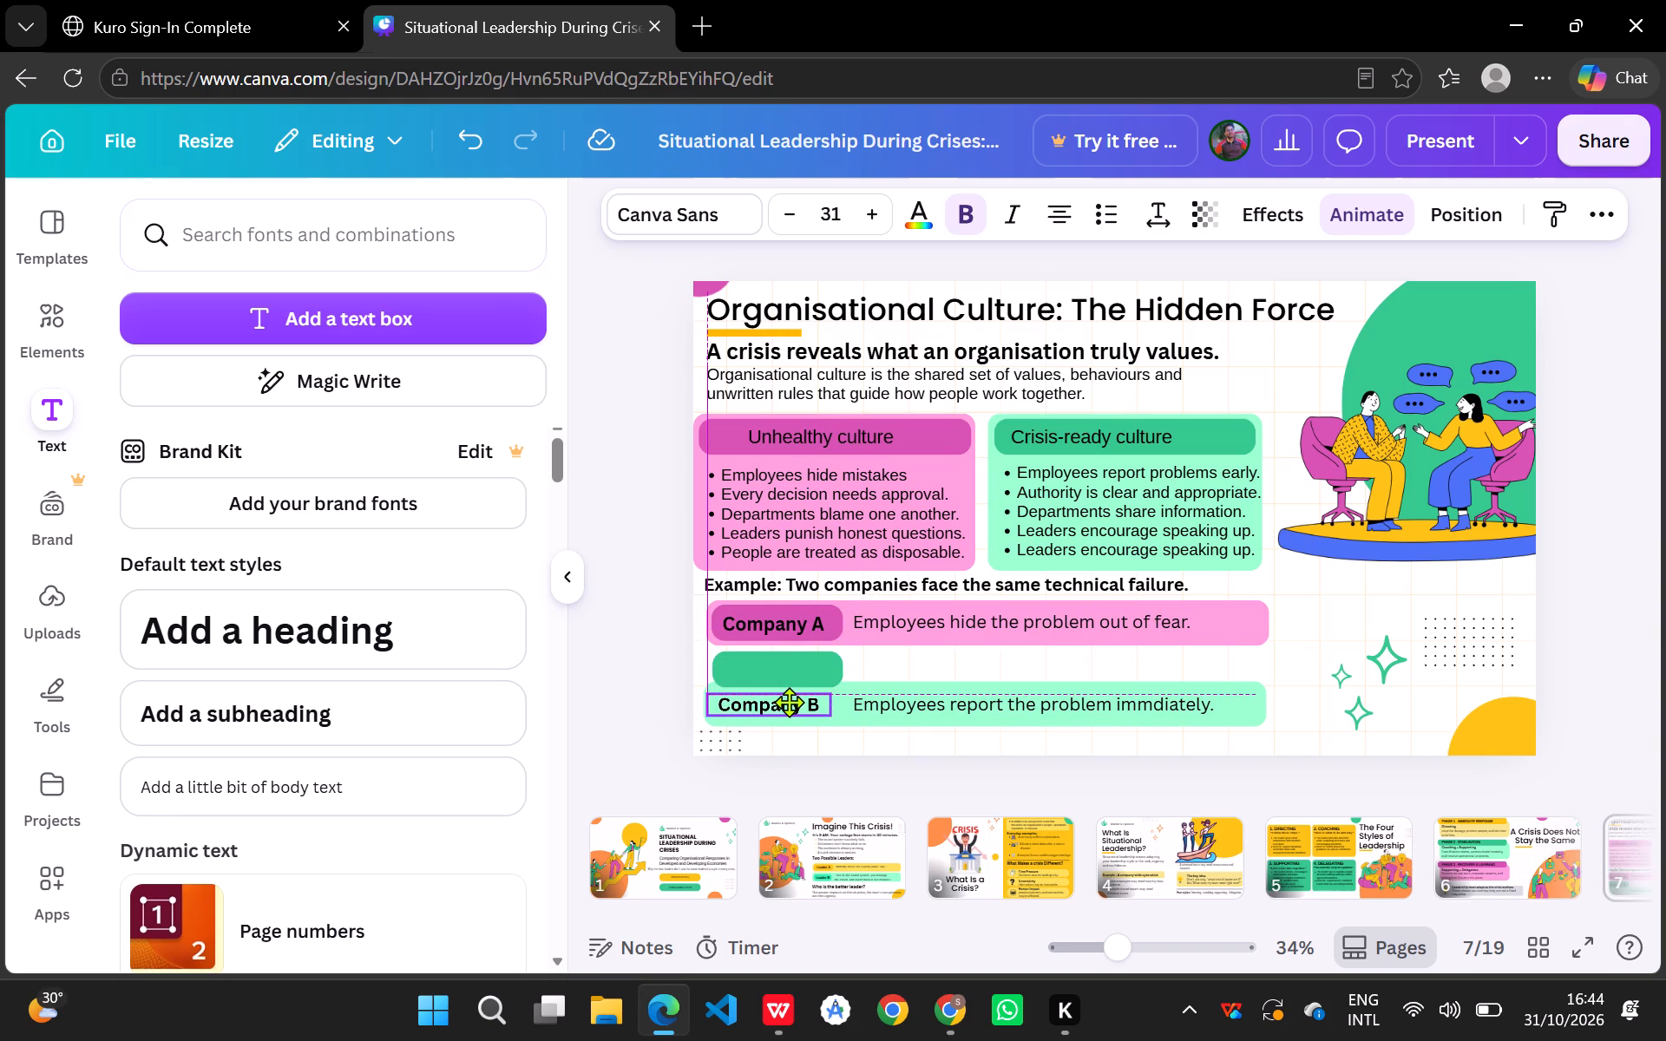
pyautogui.moveTo(789, 702); pyautogui.dragTo(790, 702)
pyautogui.moveTo(797, 676); pyautogui.dragTo(793, 710)
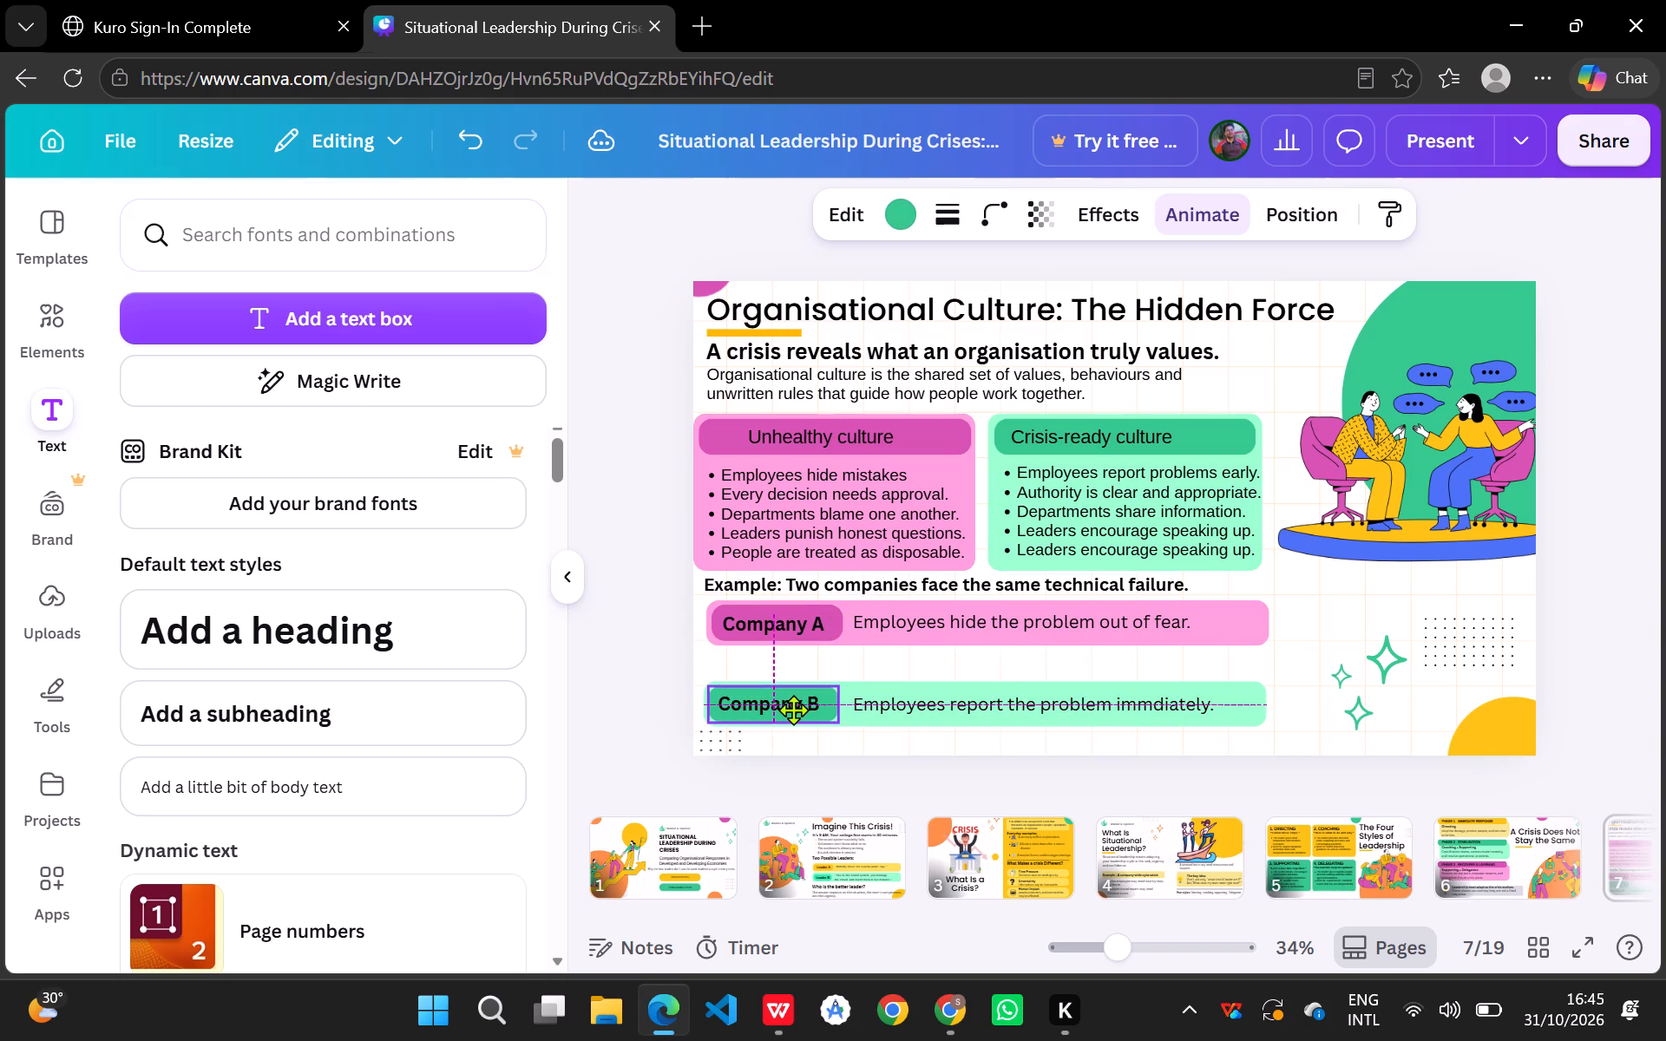
pyautogui.moveTo(793, 710); pyautogui.dragTo(793, 709)
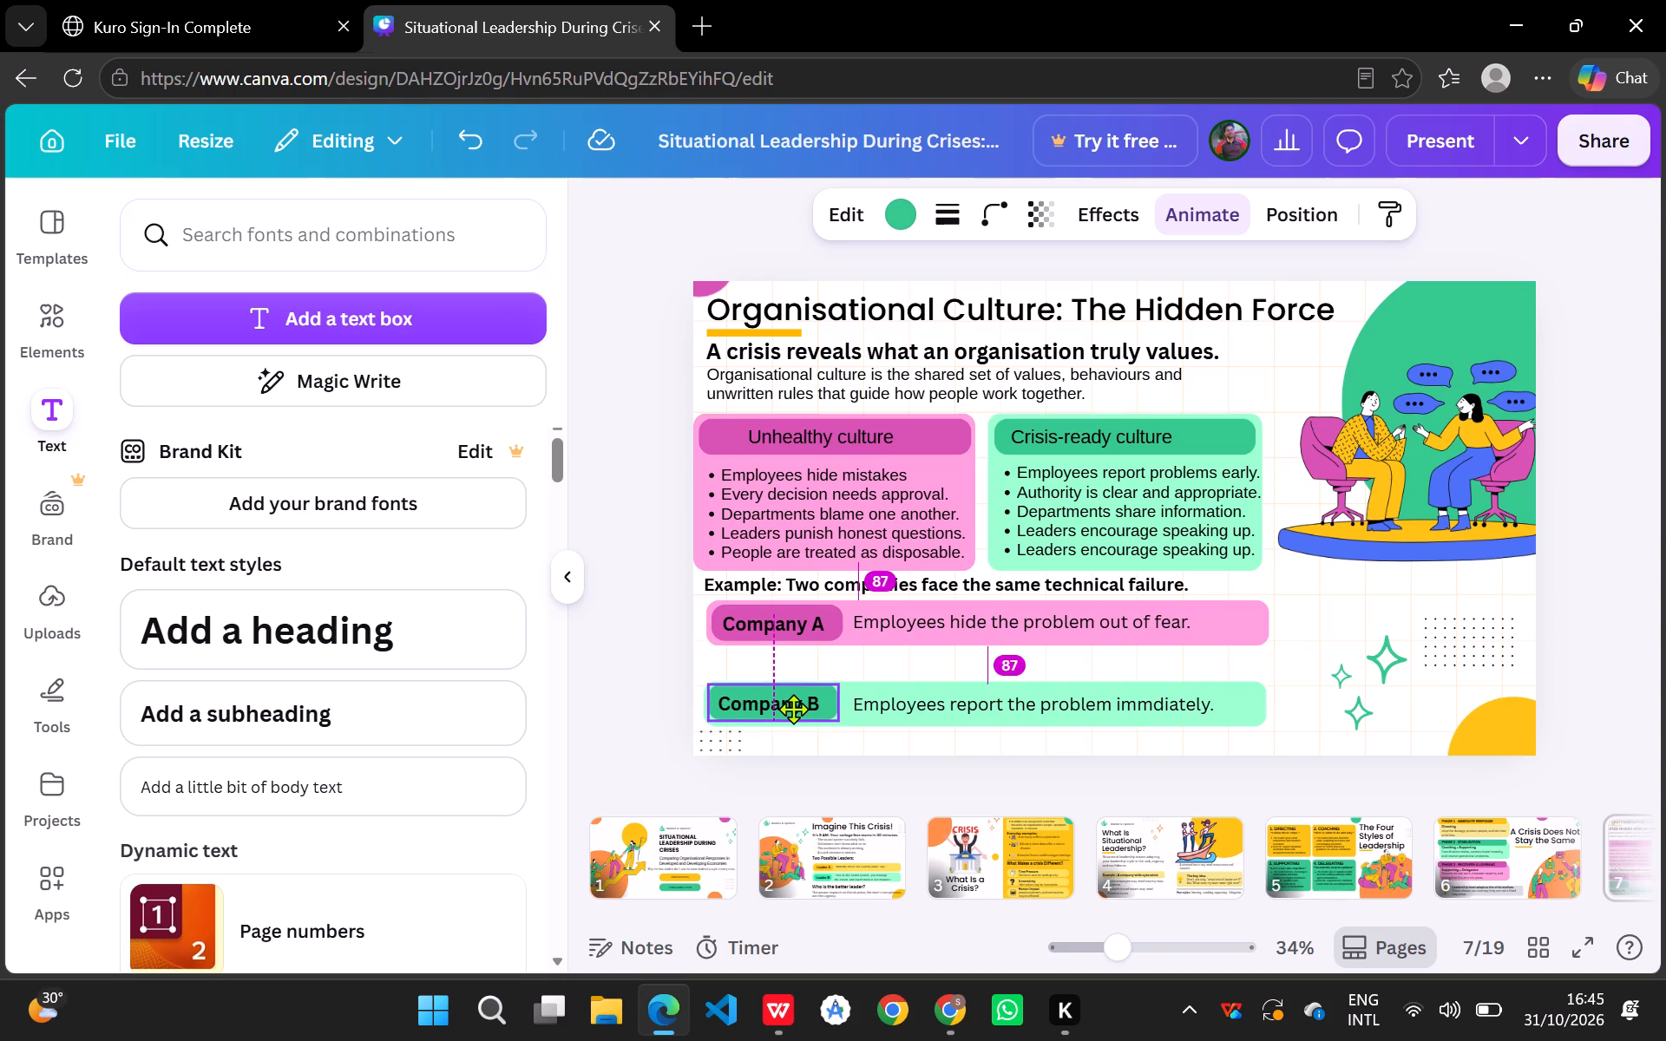
pyautogui.moveTo(793, 709); pyautogui.dragTo(793, 708)
pyautogui.click(929, 651)
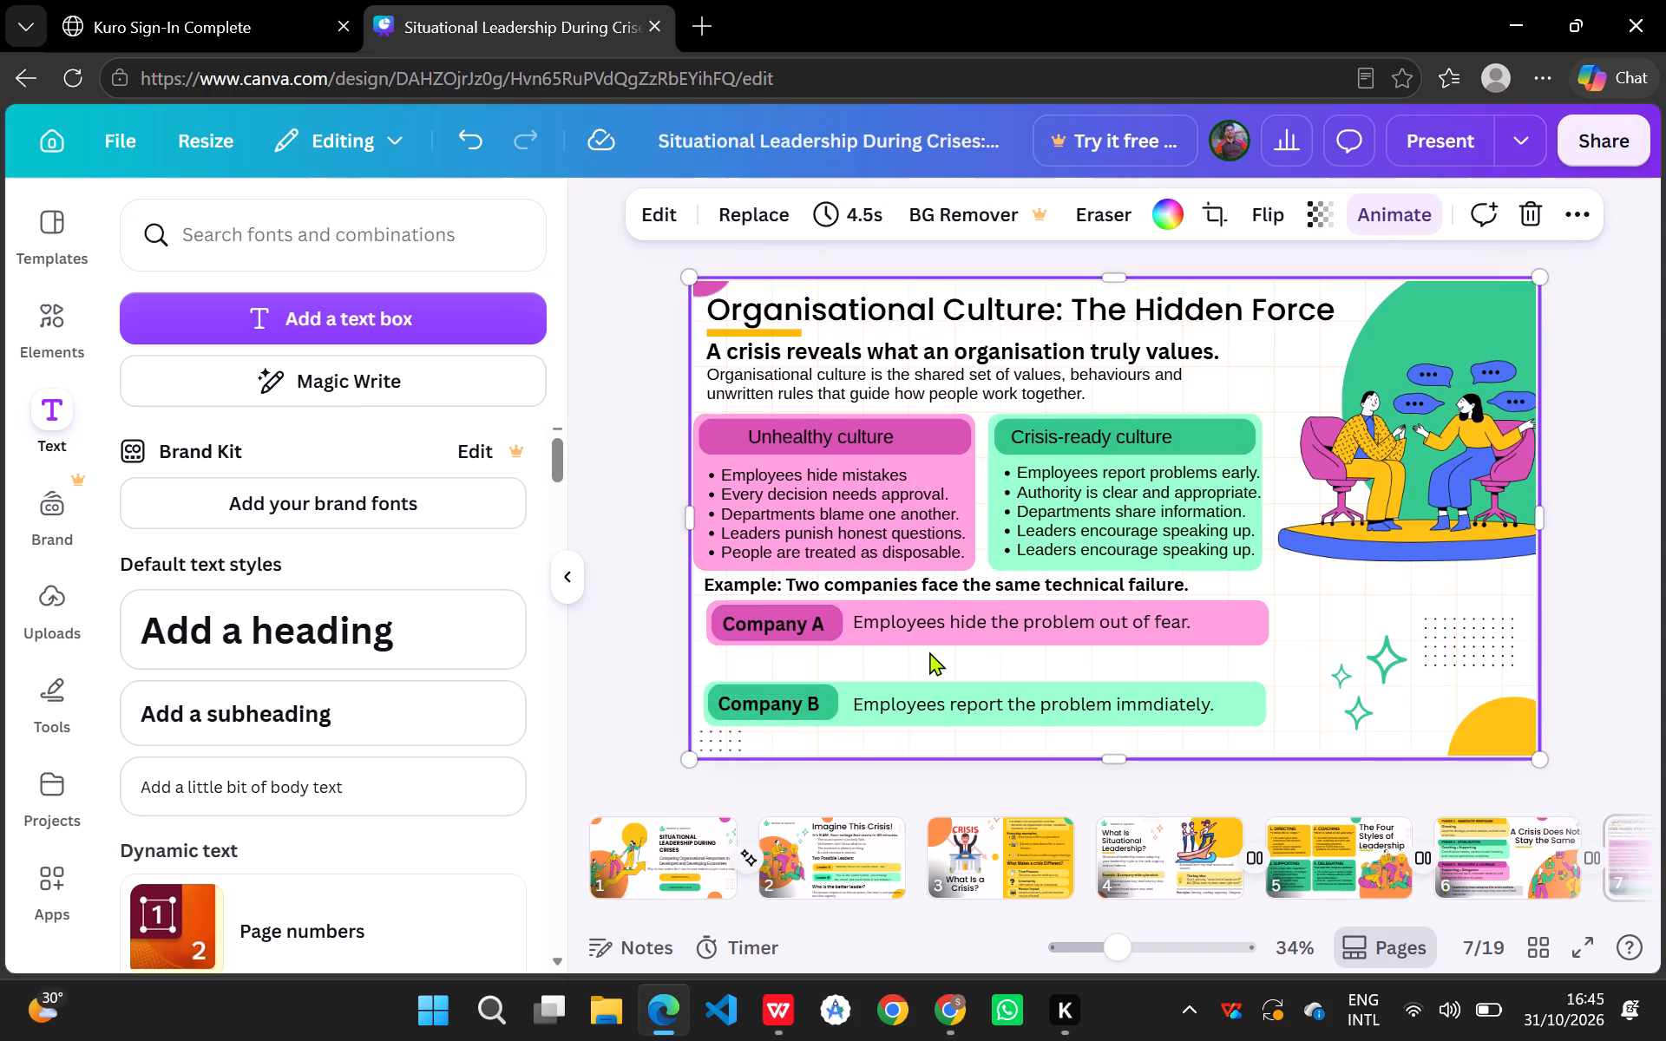
# Move the whole Company A row down, its light pink bar, dark pink label, text and description, close above the Company B row.
pyautogui.moveTo(934, 638); pyautogui.dragTo(935, 670)
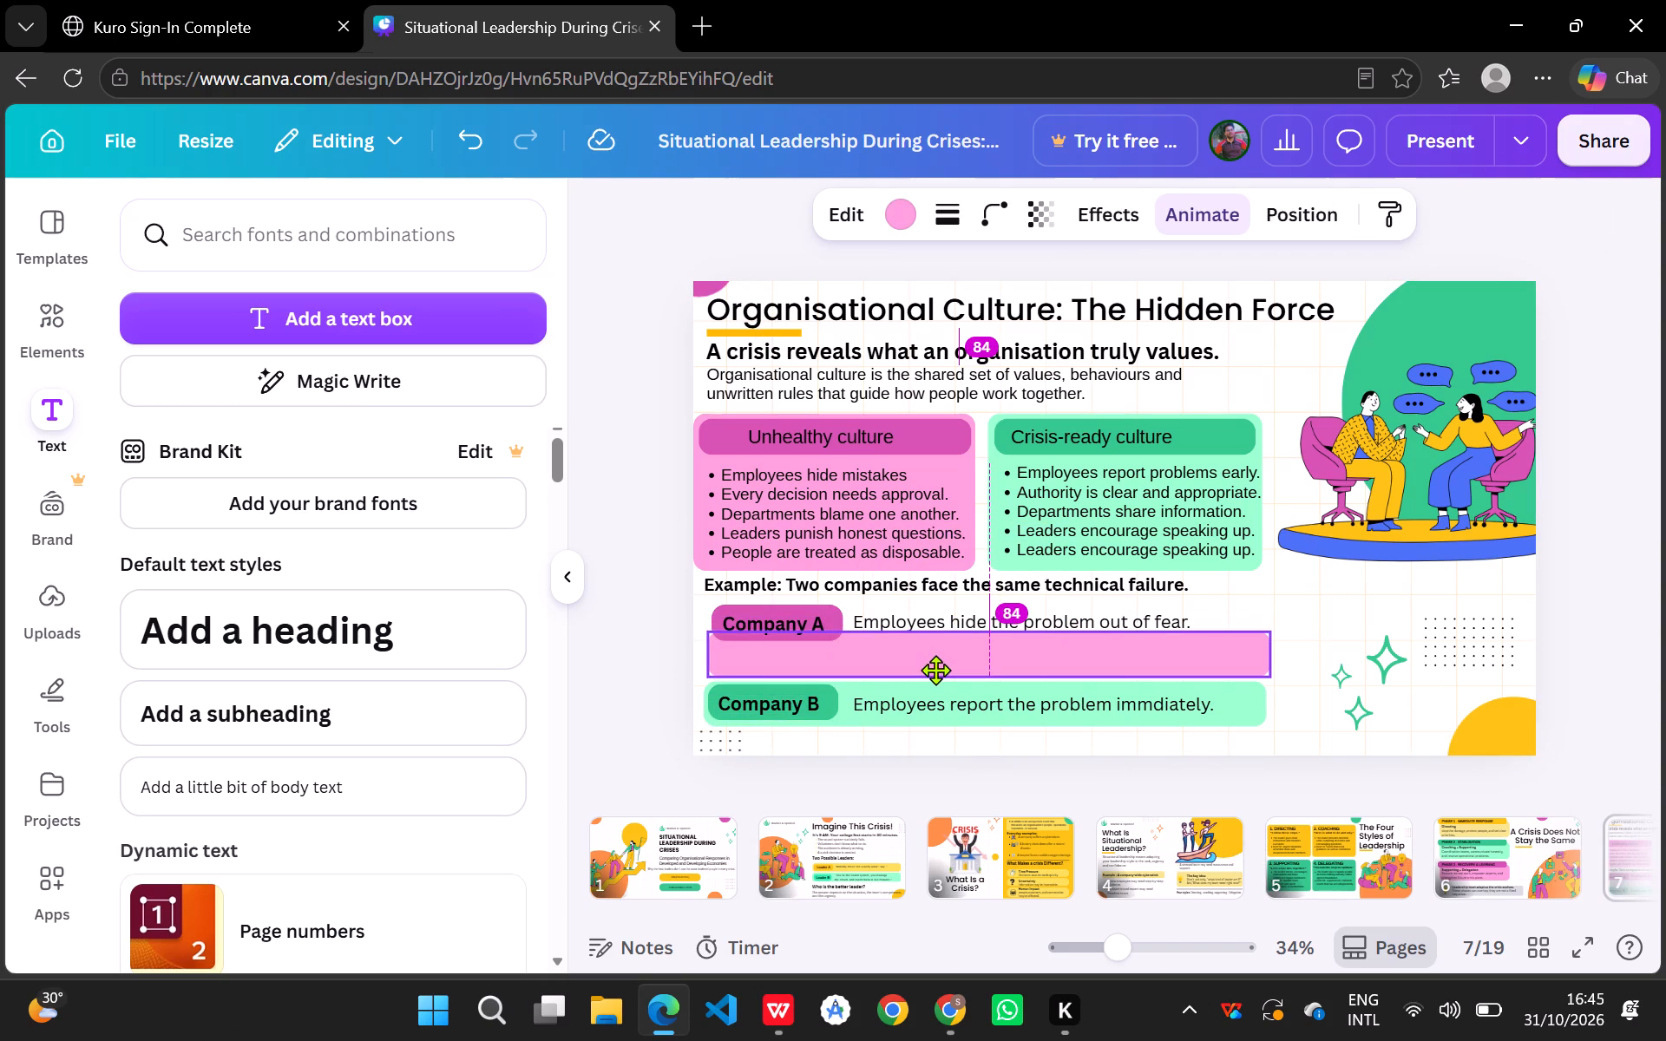
pyautogui.moveTo(935, 670); pyautogui.dragTo(935, 670)
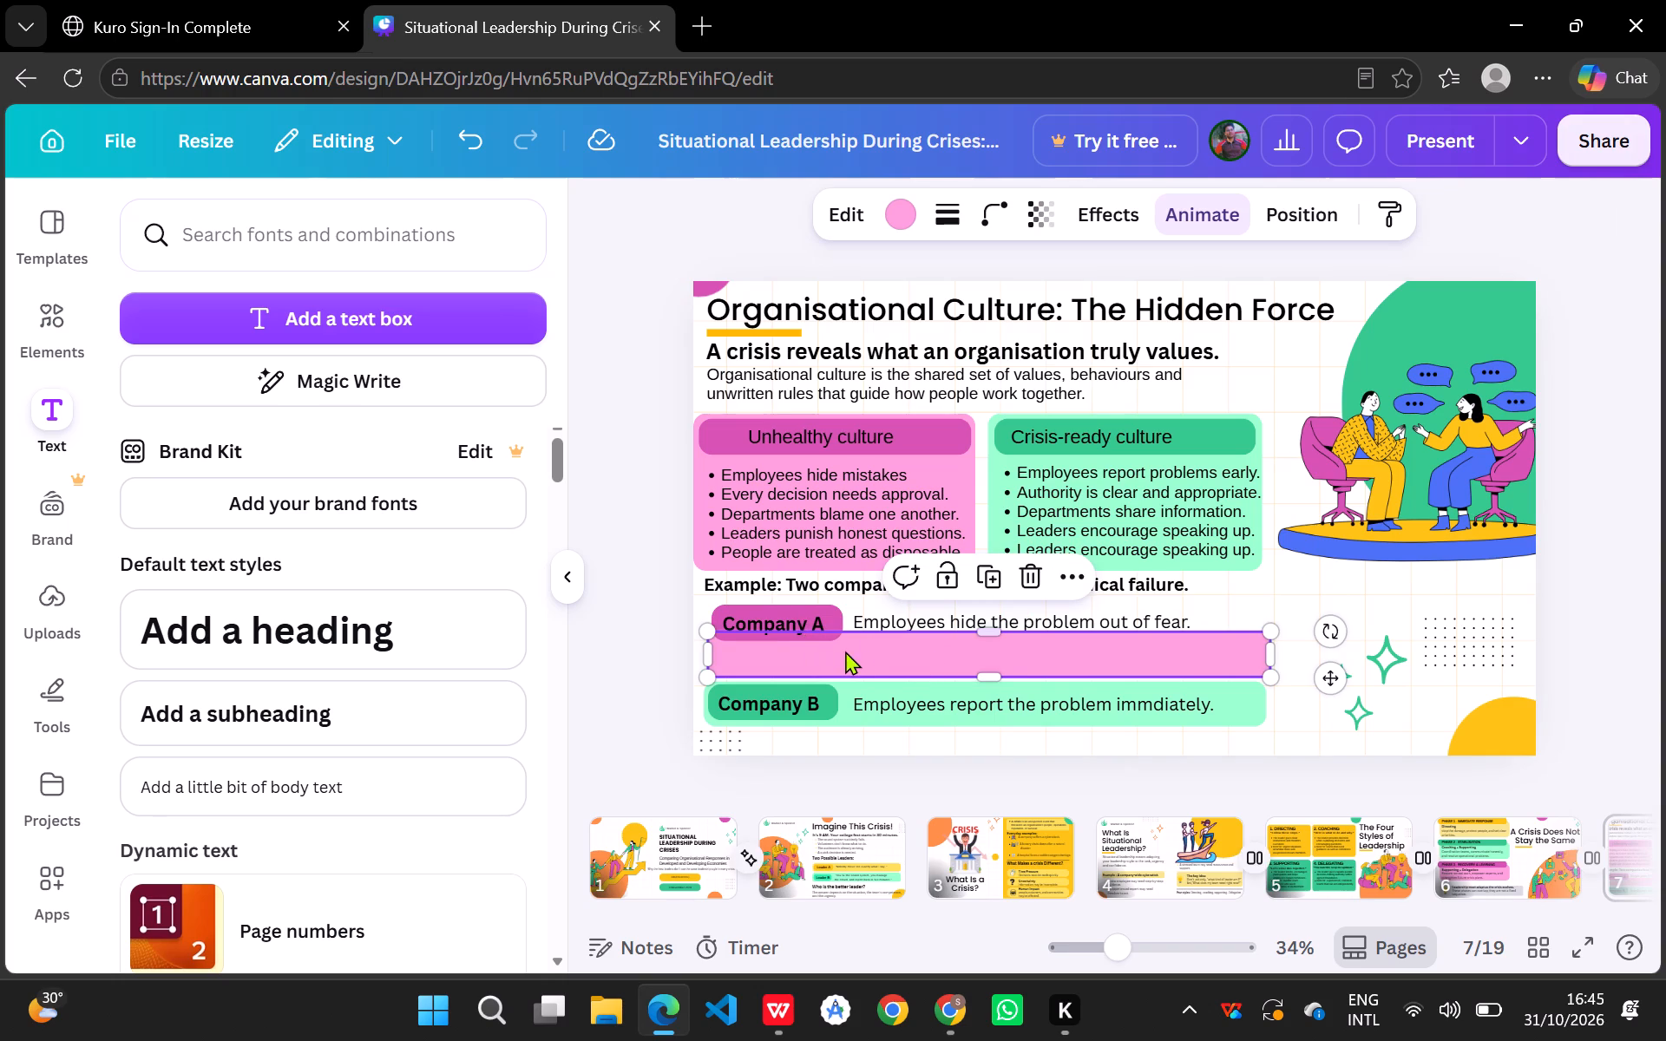
pyautogui.click(856, 651)
pyautogui.click(959, 722)
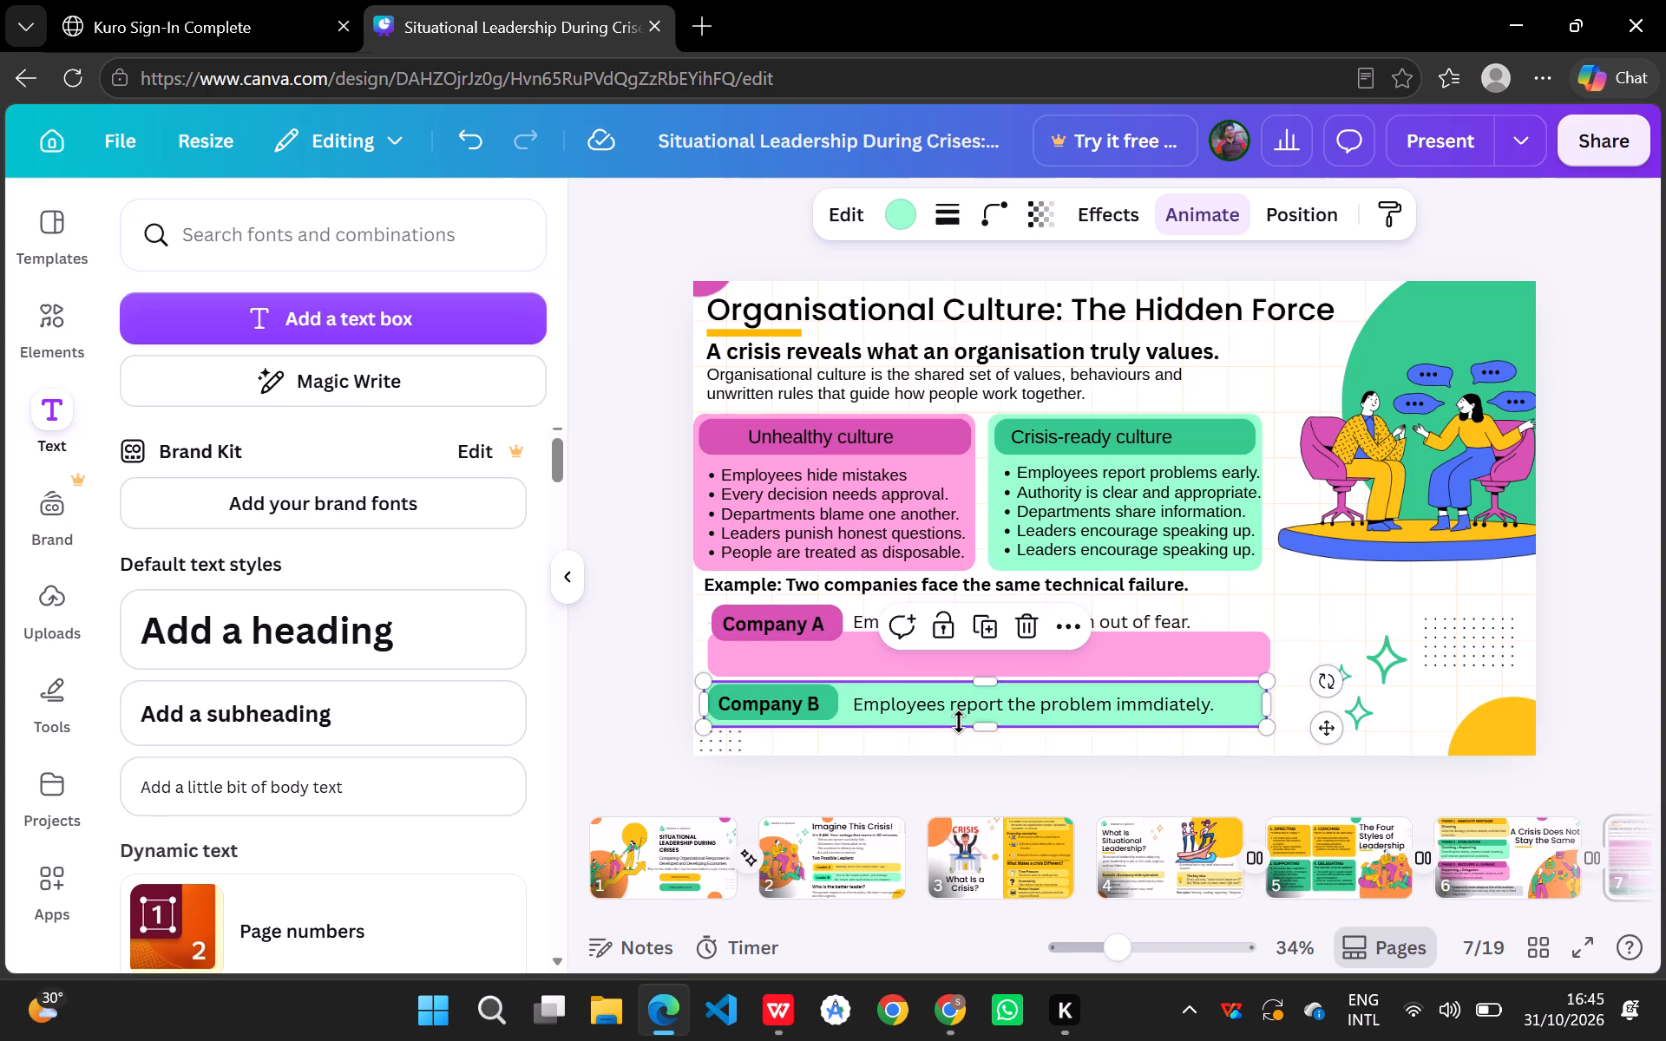
pyautogui.click(1381, 609)
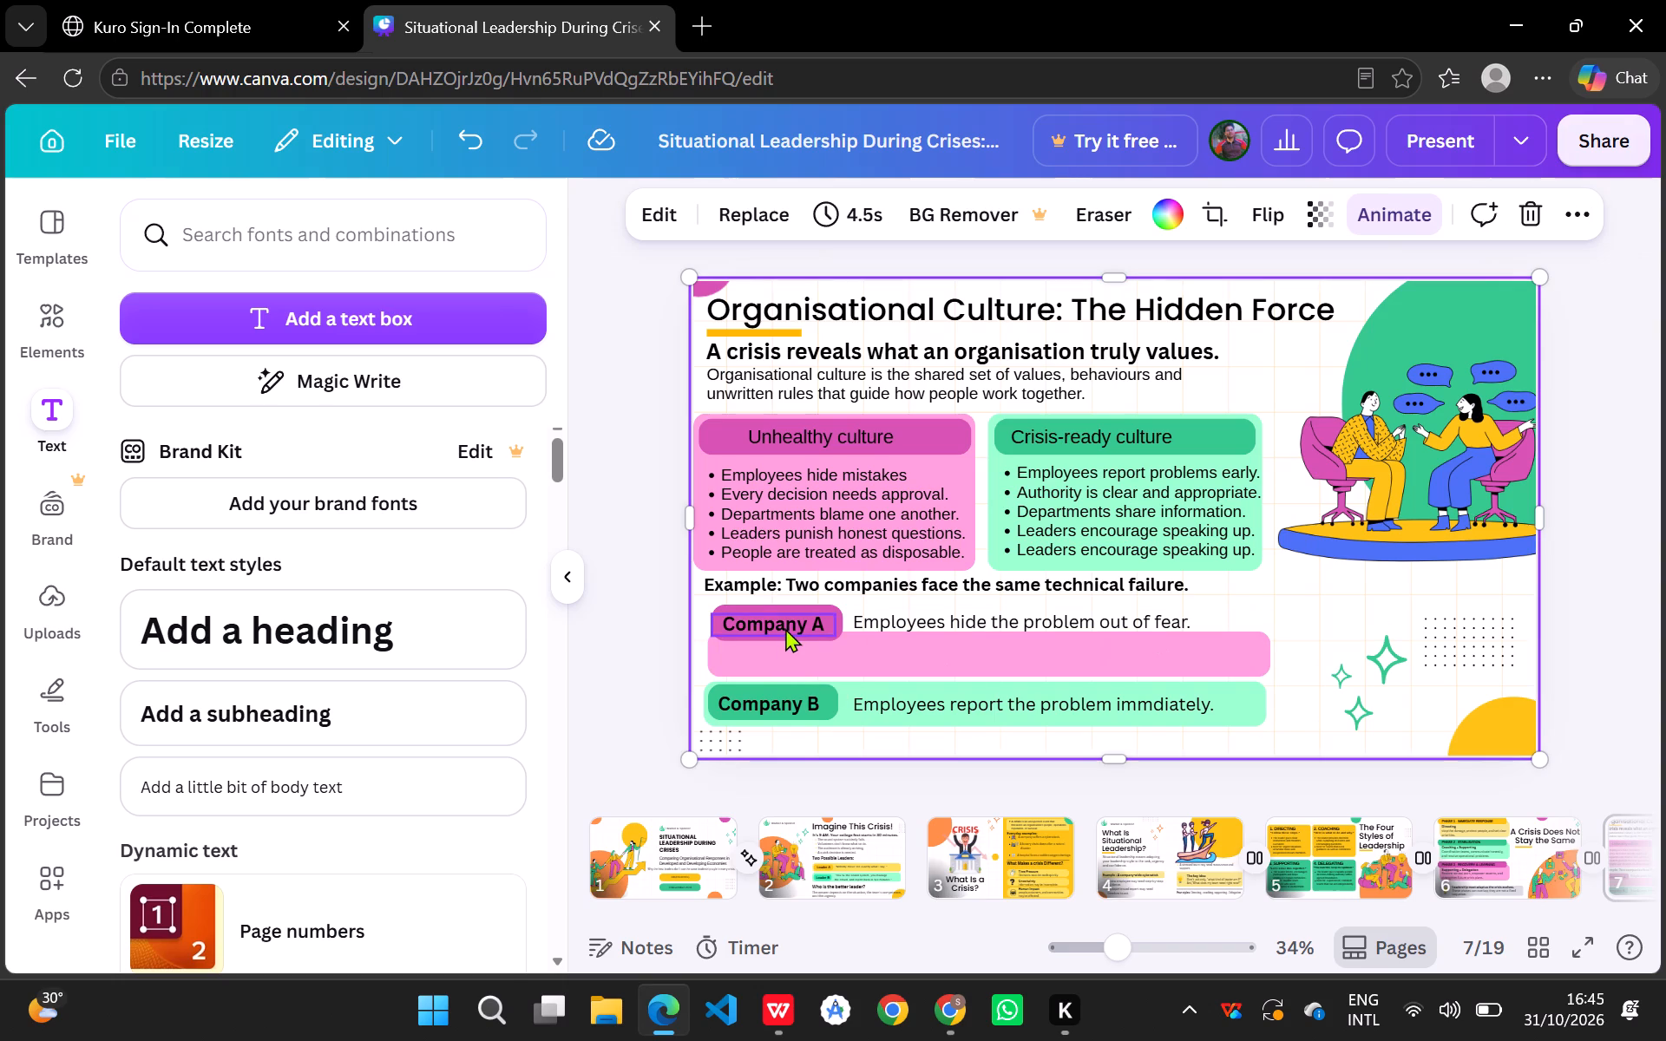
pyautogui.moveTo(785, 628); pyautogui.dragTo(790, 658)
pyautogui.moveTo(790, 625); pyautogui.dragTo(790, 652)
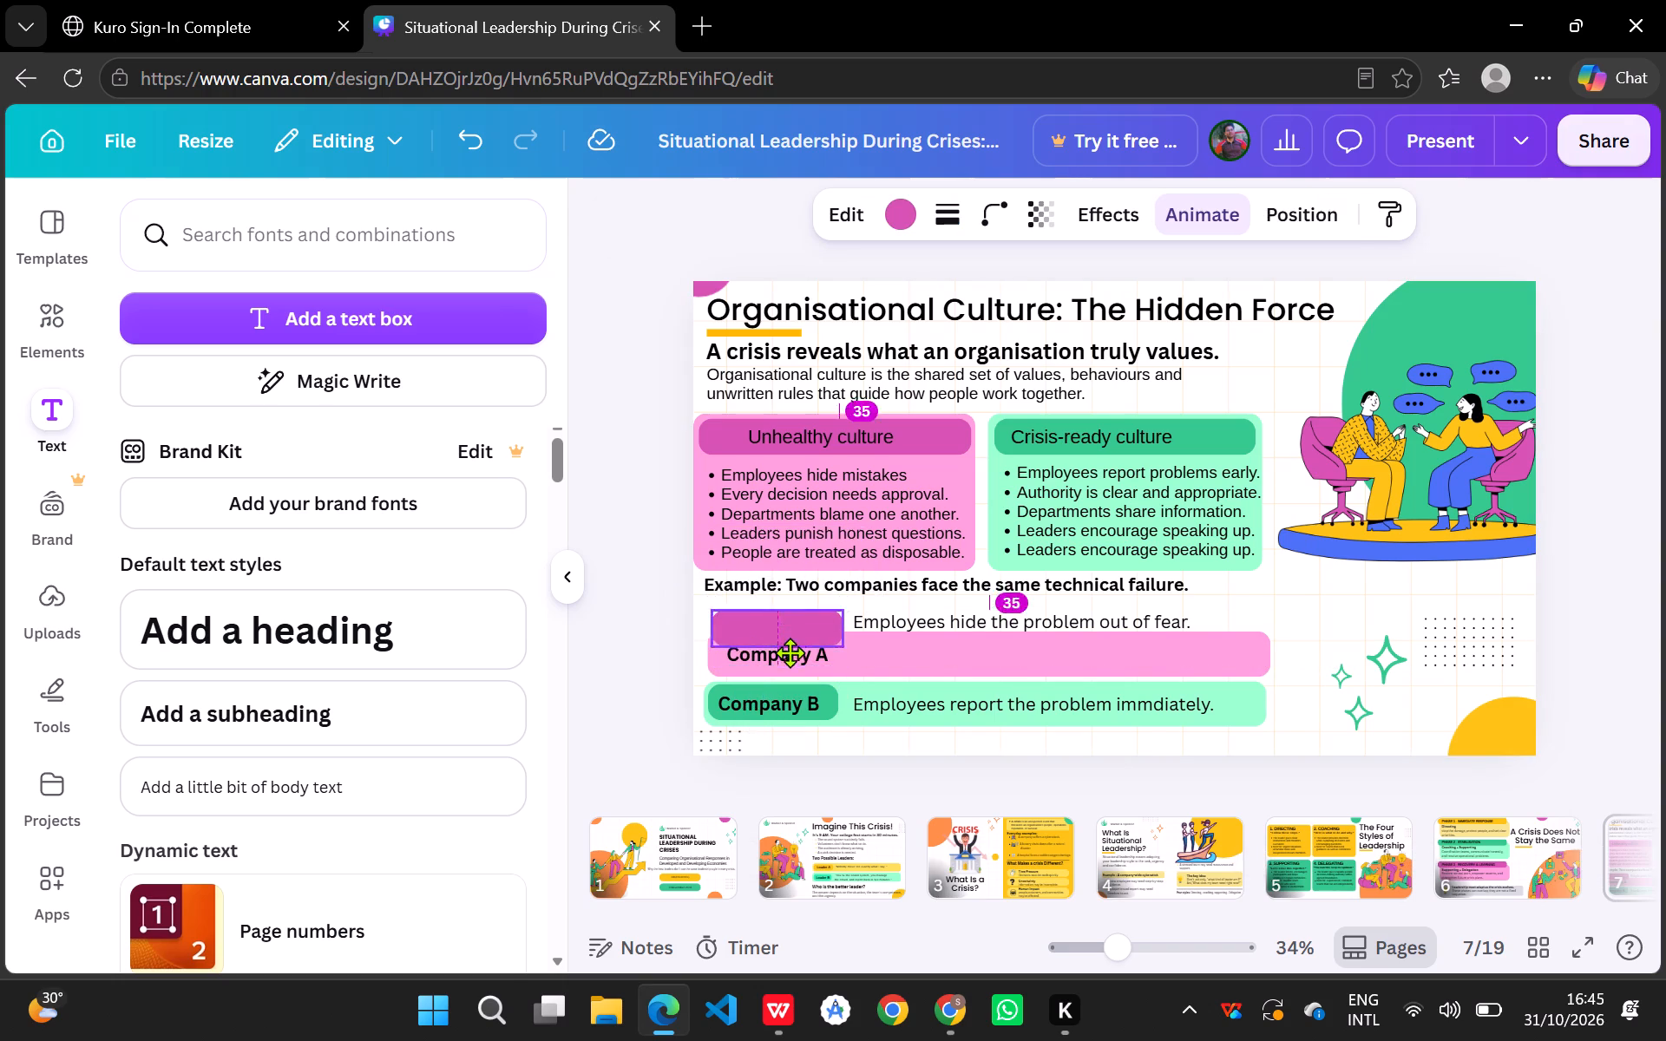
pyautogui.moveTo(790, 652); pyautogui.dragTo(790, 656)
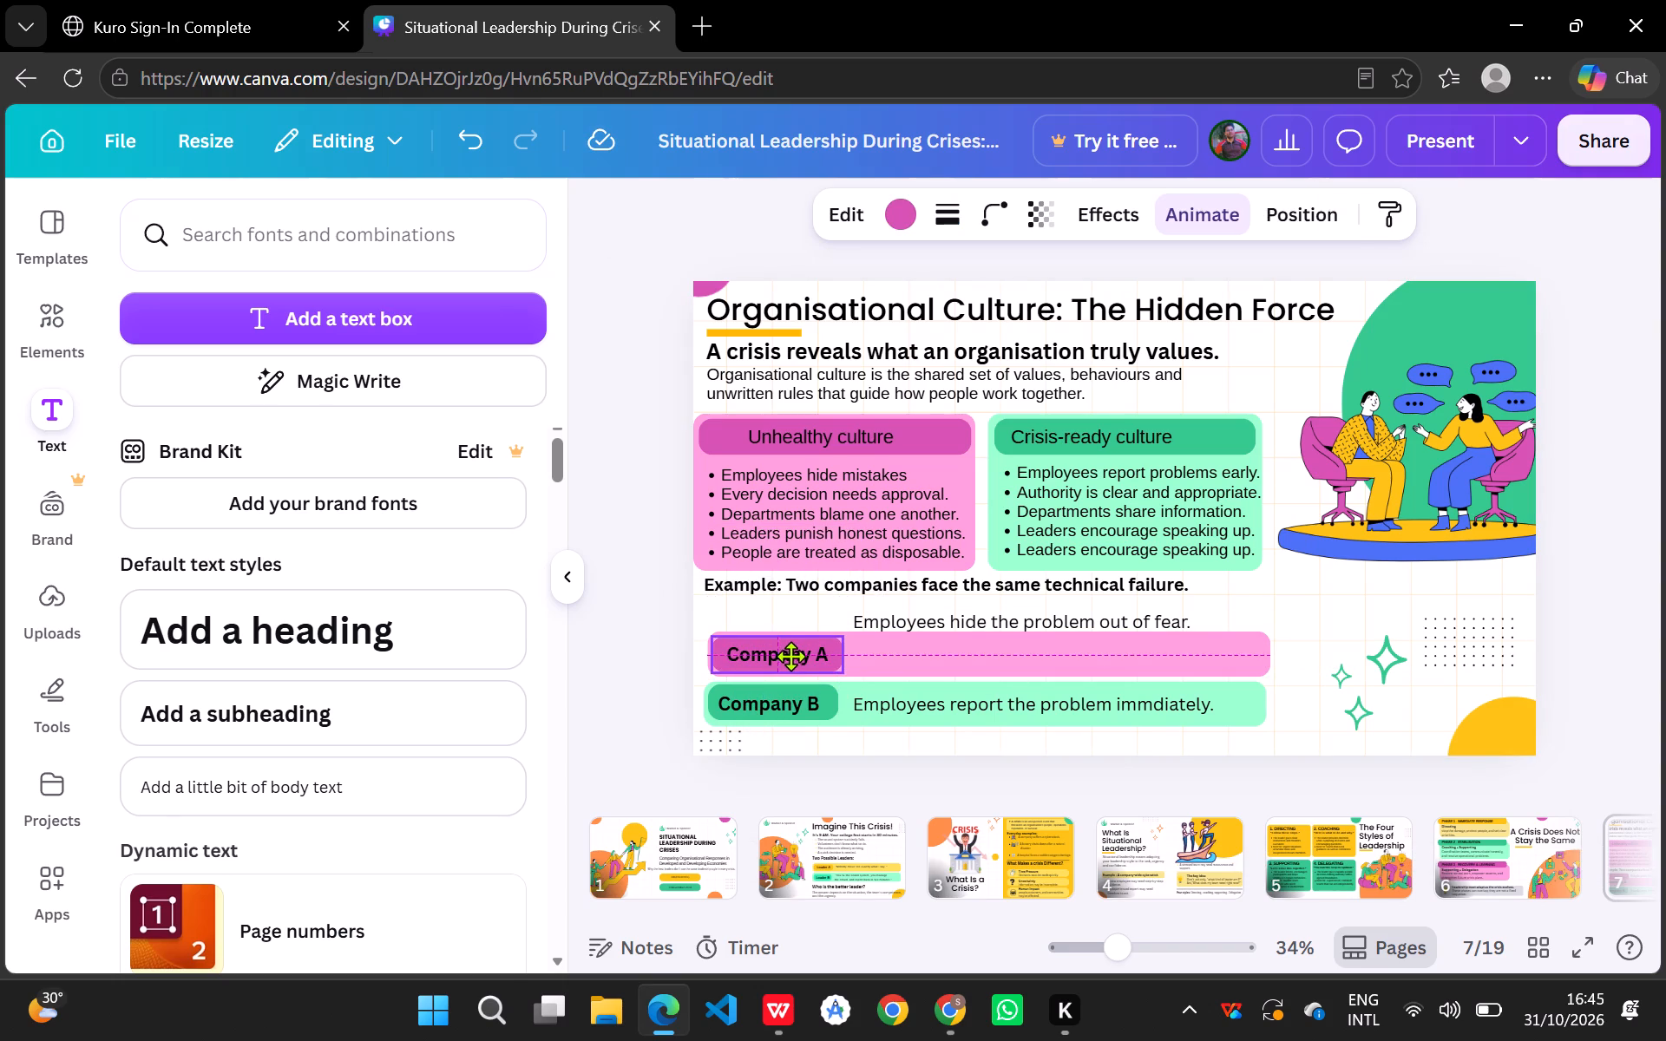
pyautogui.click(889, 661)
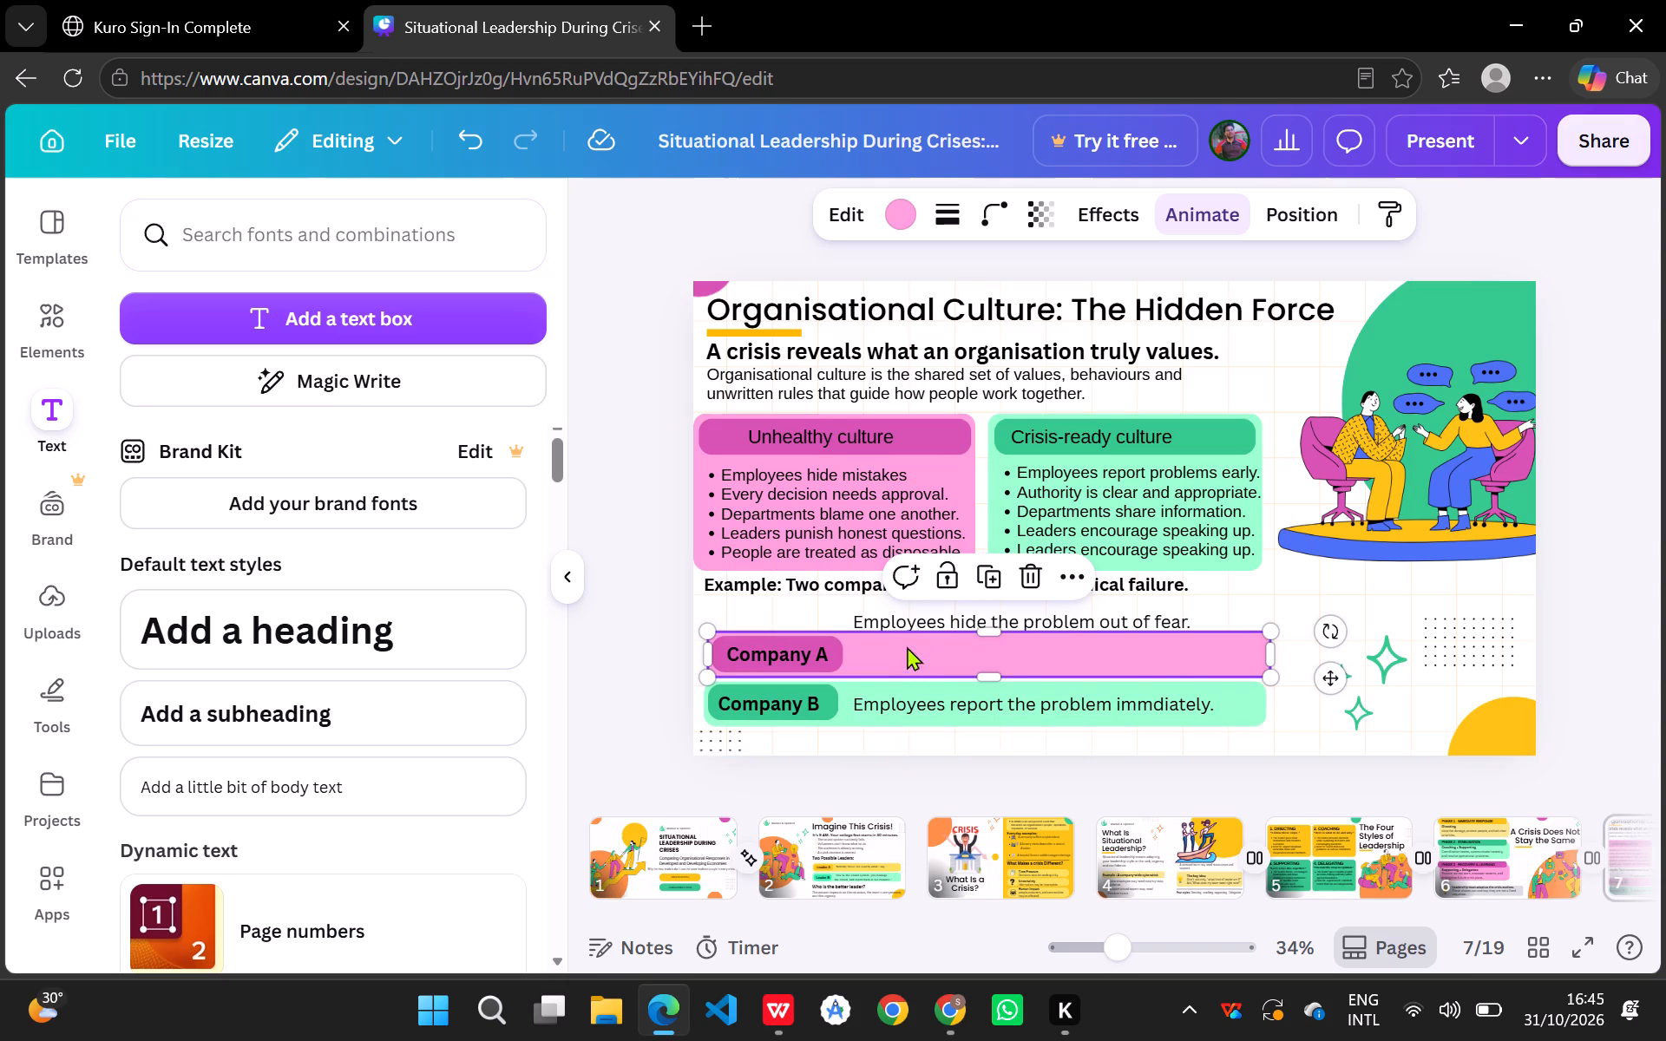
pyautogui.click(916, 621)
pyautogui.moveTo(916, 621); pyautogui.dragTo(916, 658)
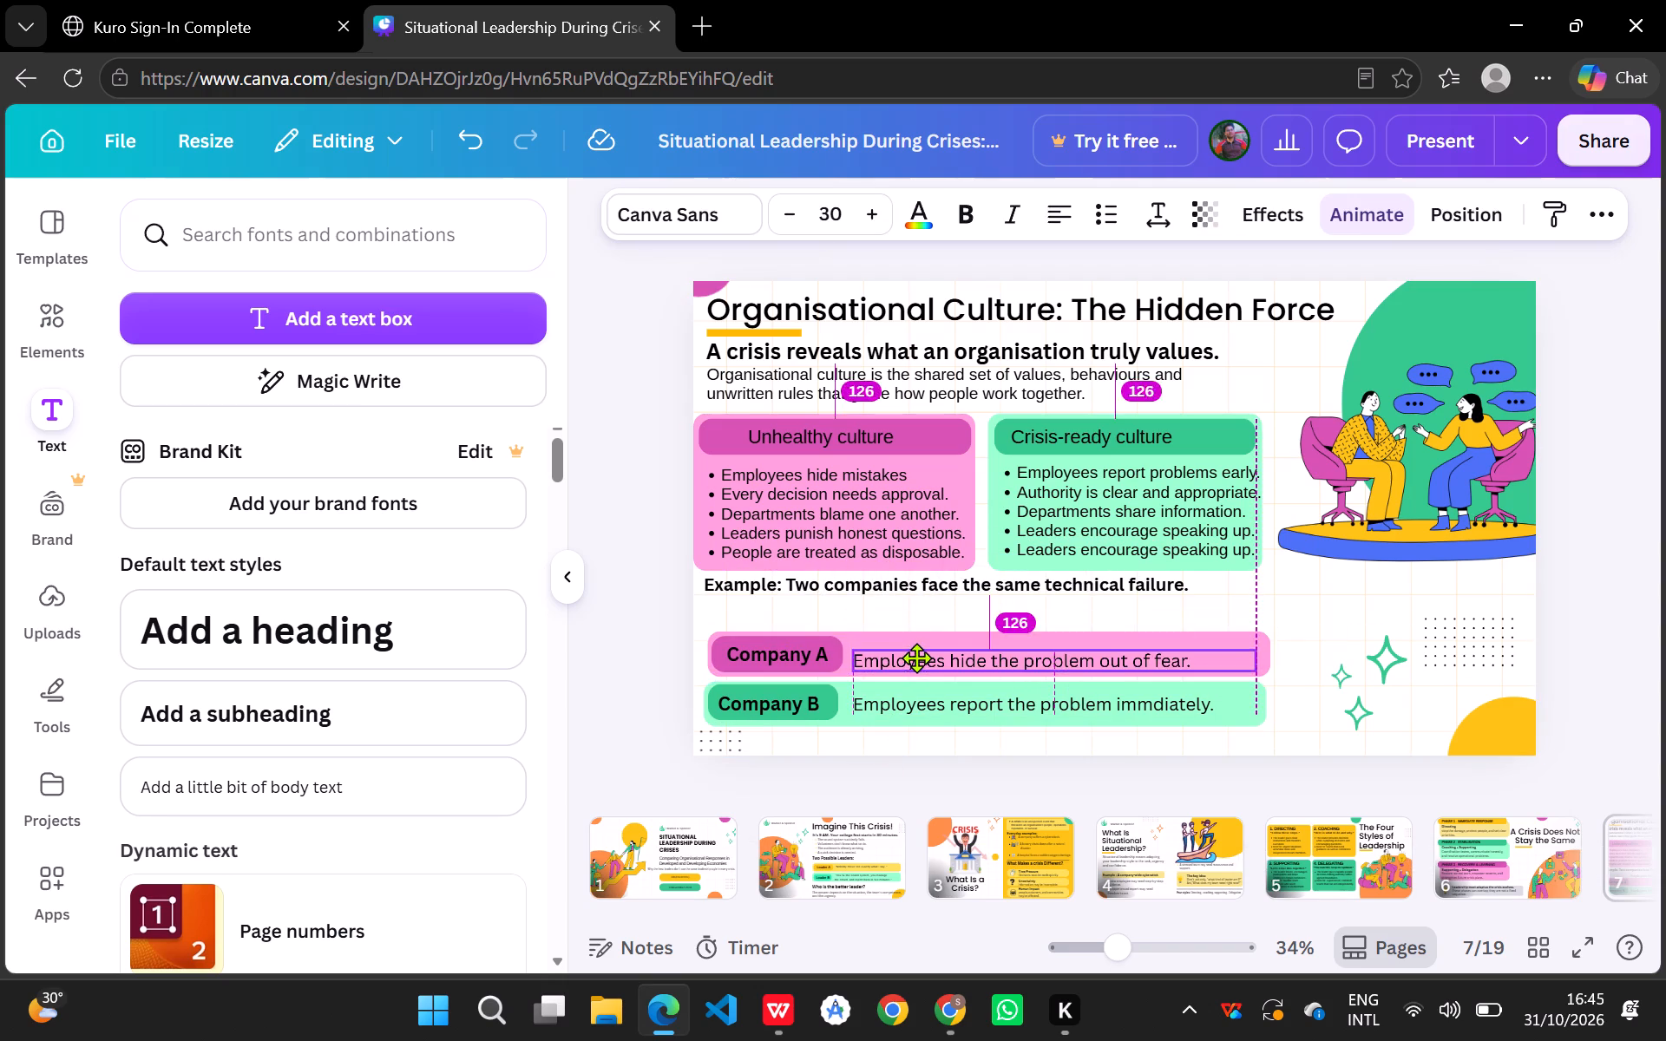
pyautogui.moveTo(916, 658); pyautogui.dragTo(916, 655)
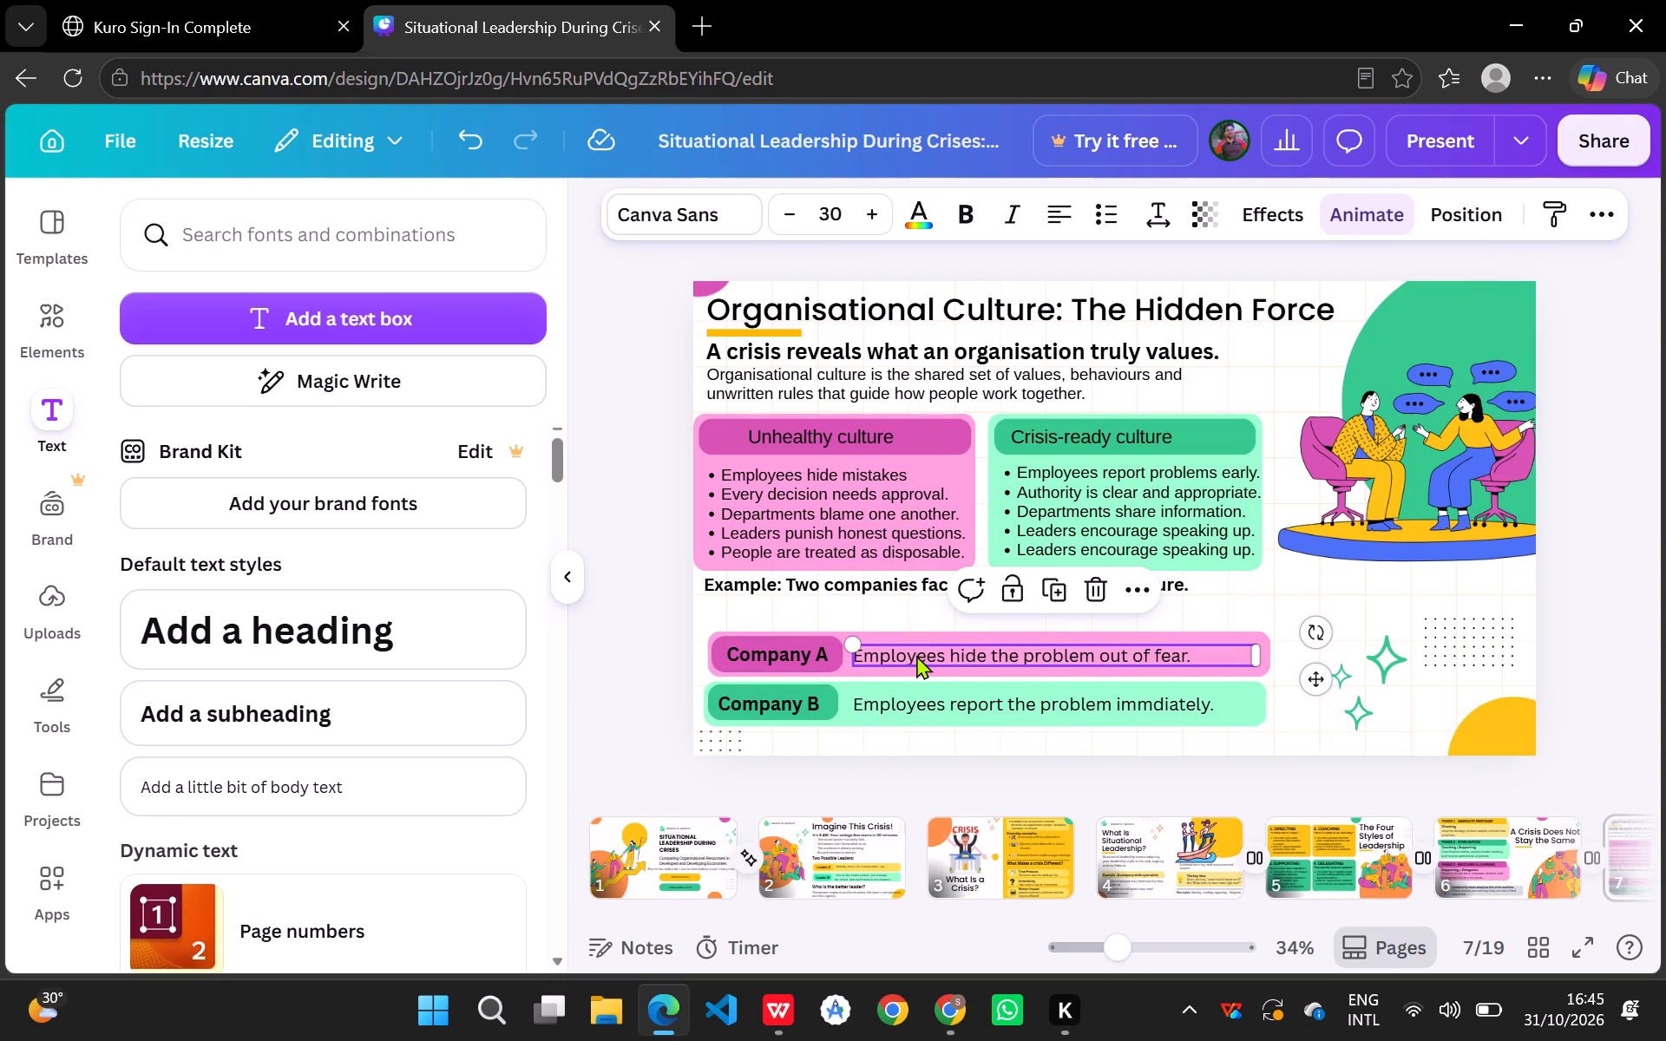
# Move the "Example: Two companies face the same technical failure." line down to just above the Company A bar.
pyautogui.moveTo(915, 579); pyautogui.dragTo(916, 596)
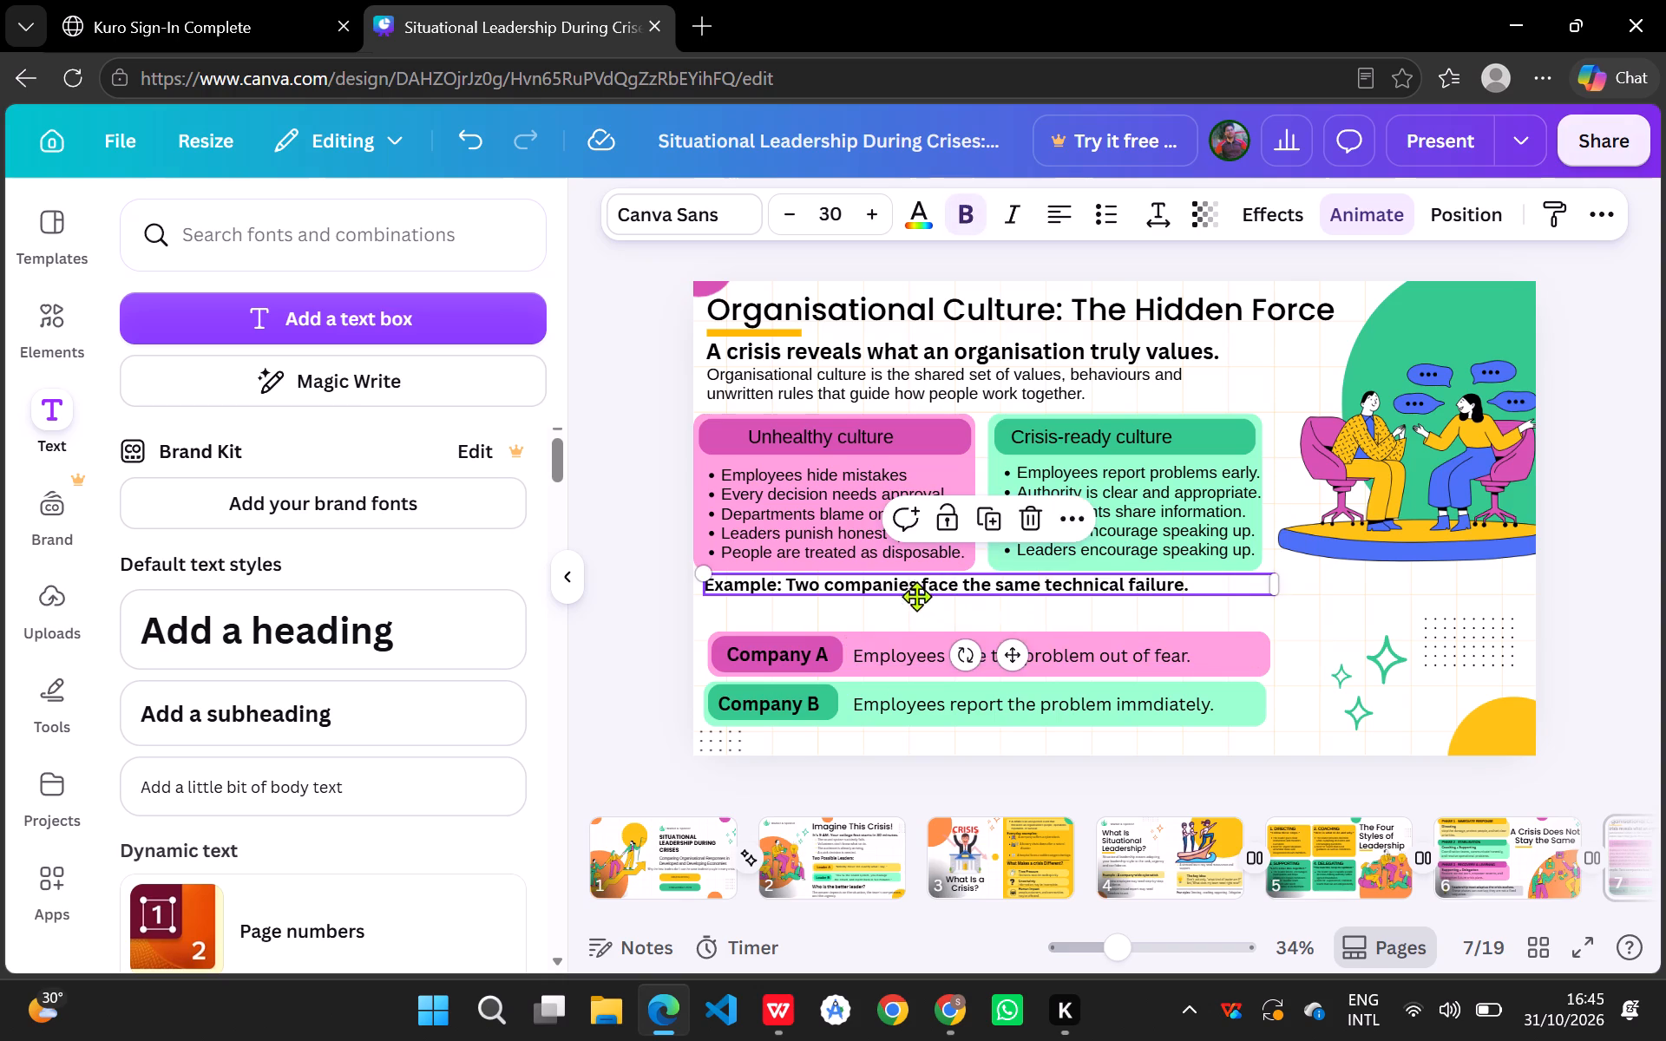
pyautogui.moveTo(916, 596); pyautogui.dragTo(922, 607)
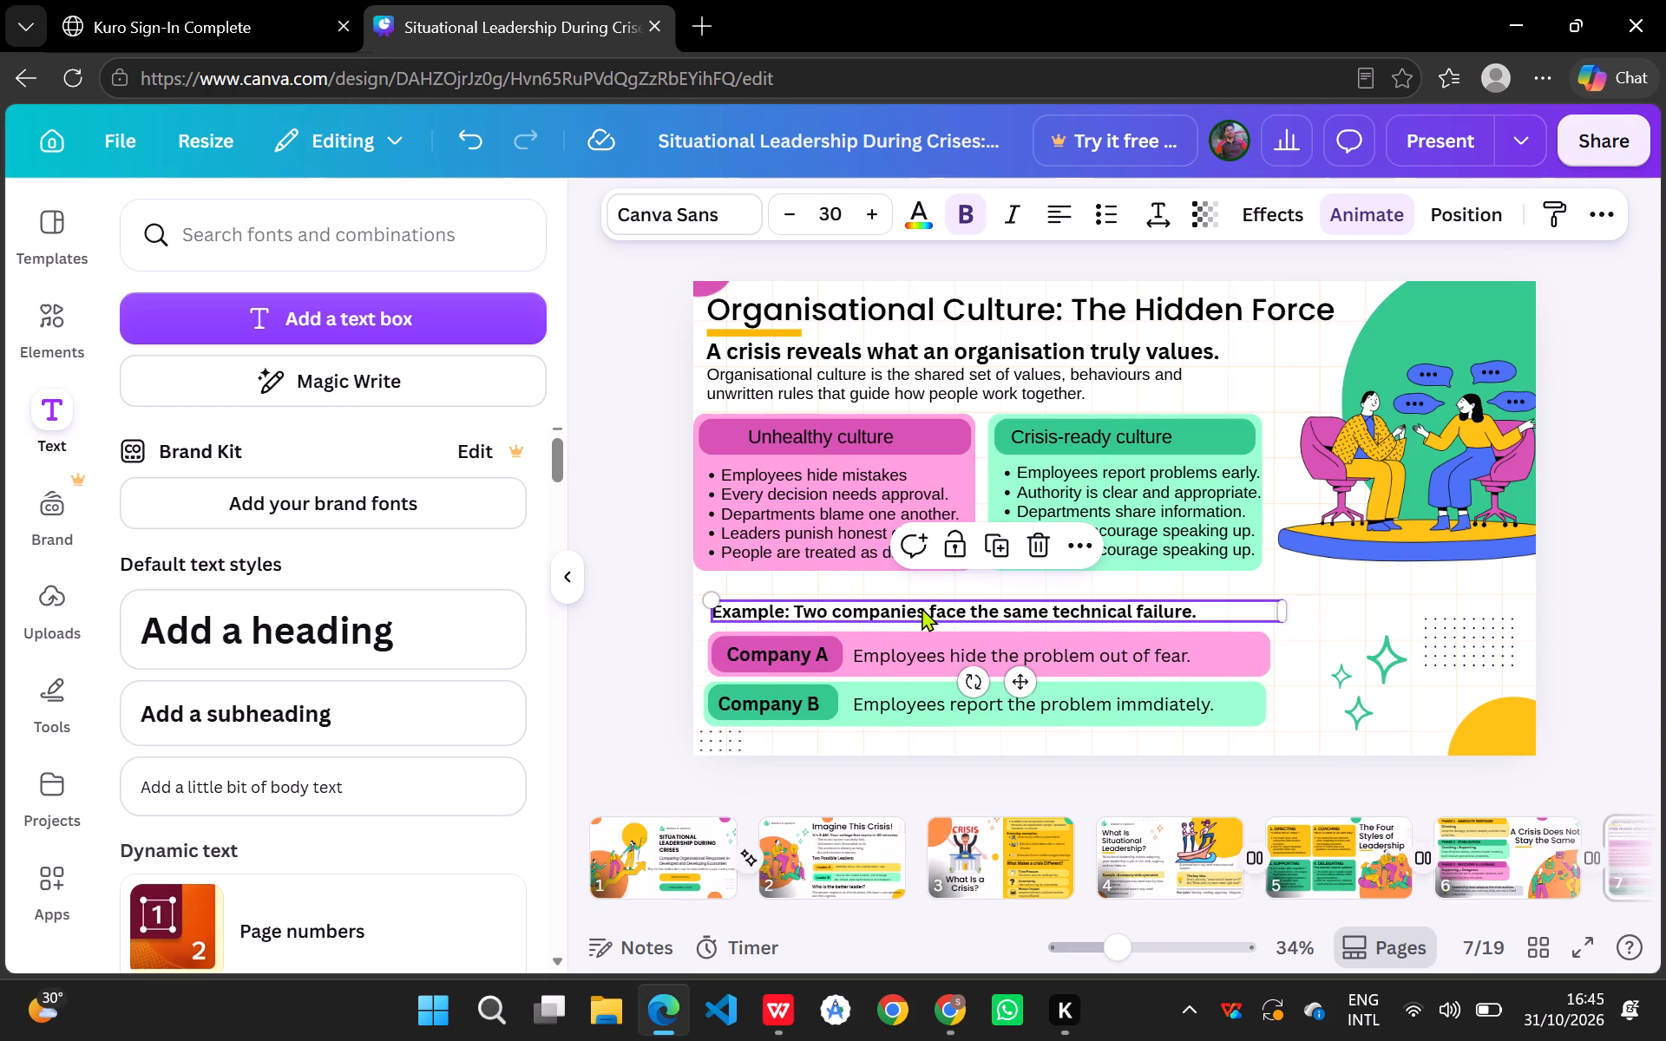
# Shift the light pink Company A bar slightly left so its ends line up with the light green Company B bar.
pyautogui.click(1233, 646)
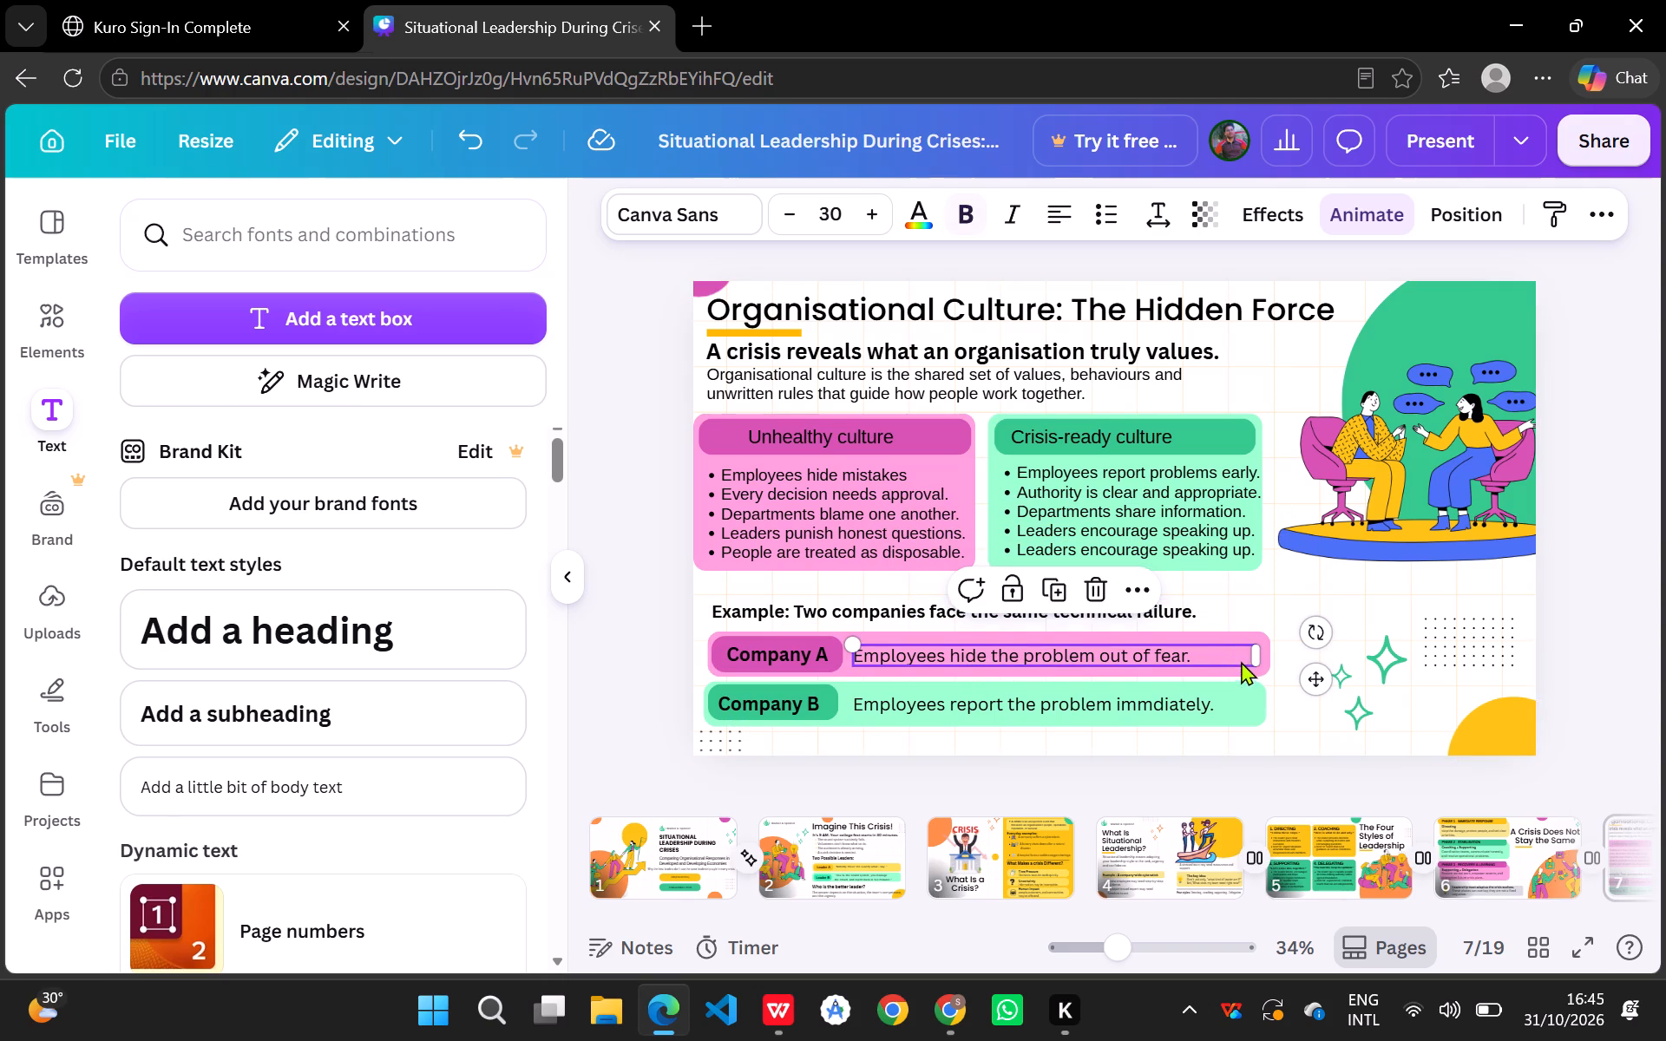
pyautogui.click(1241, 671)
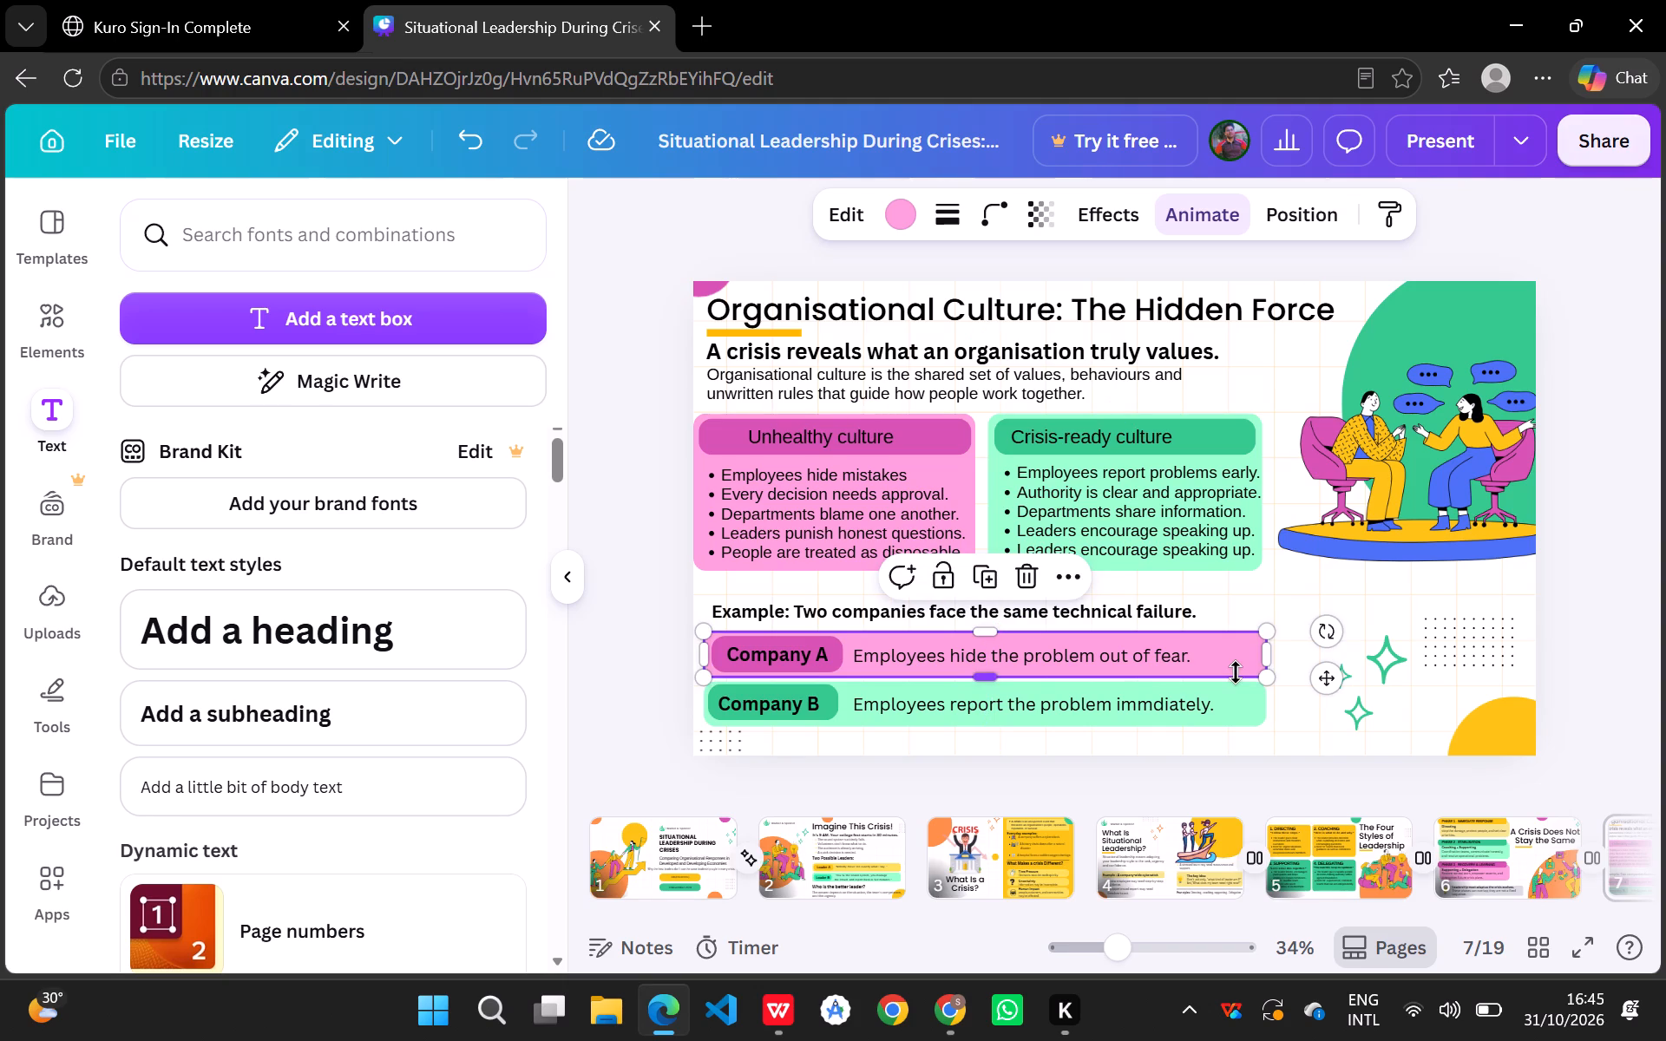
pyautogui.click(1086, 713)
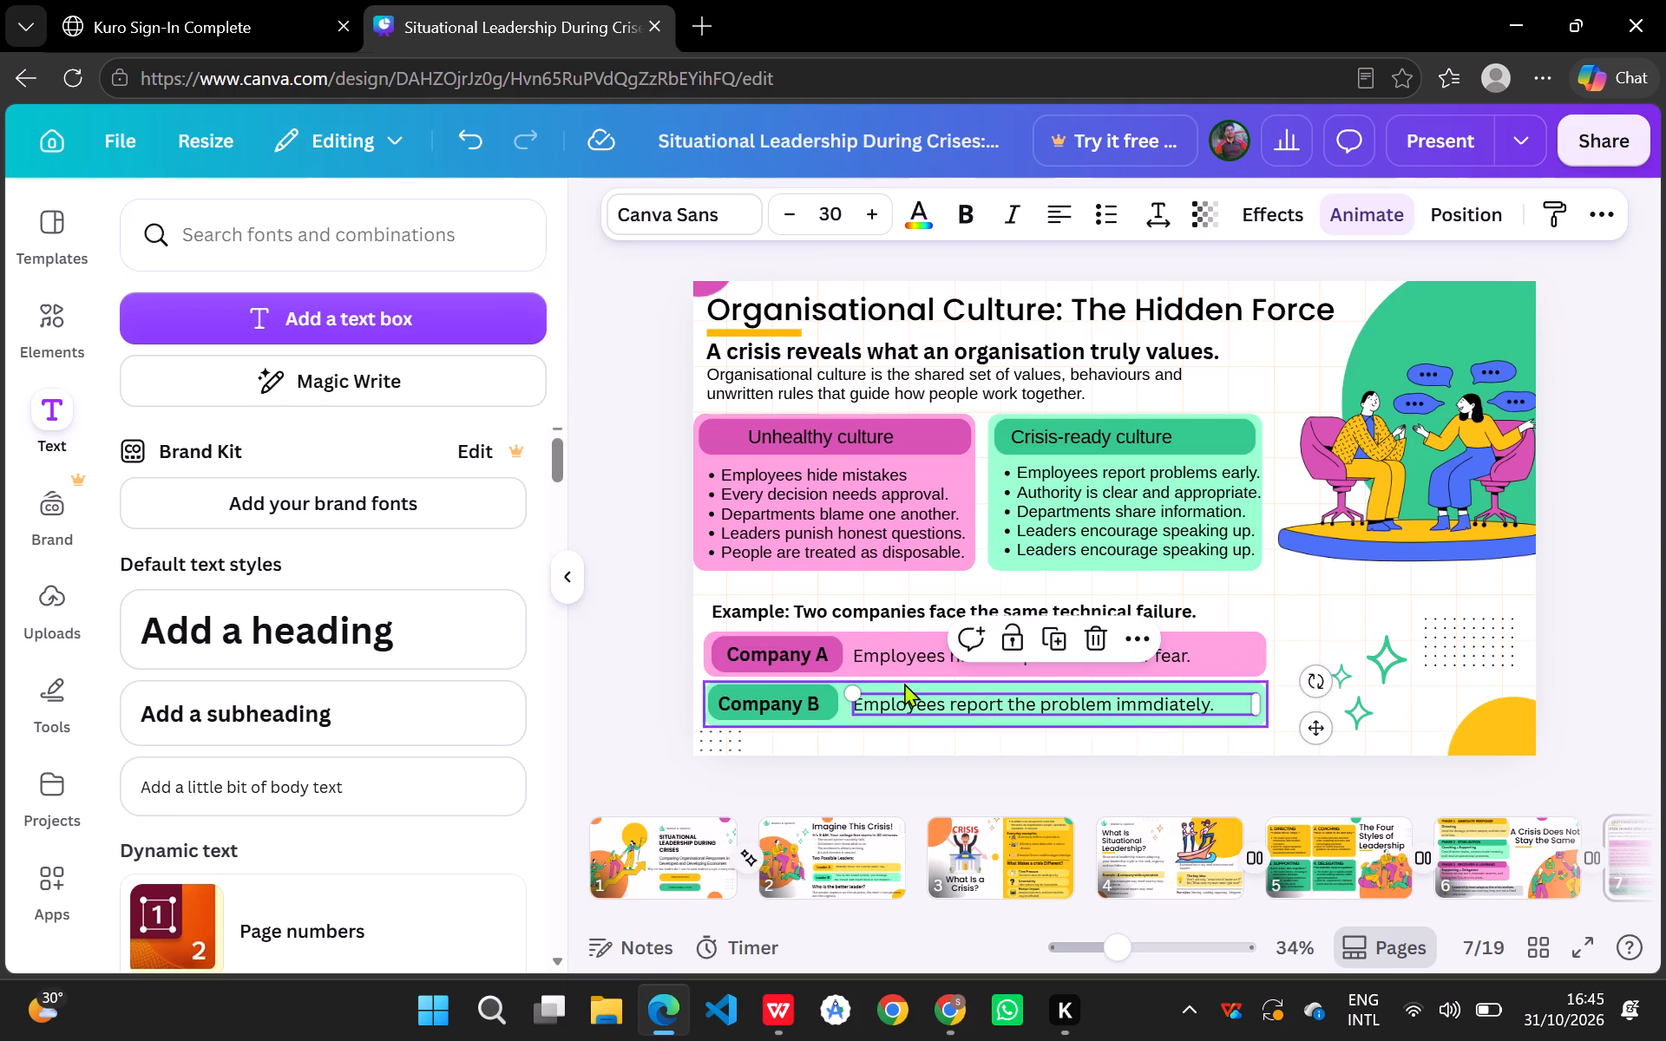
# Shift the dark pink label shape slightly left so it lines up directly above the dark green Company B label.
pyautogui.doubleClick(836, 656)
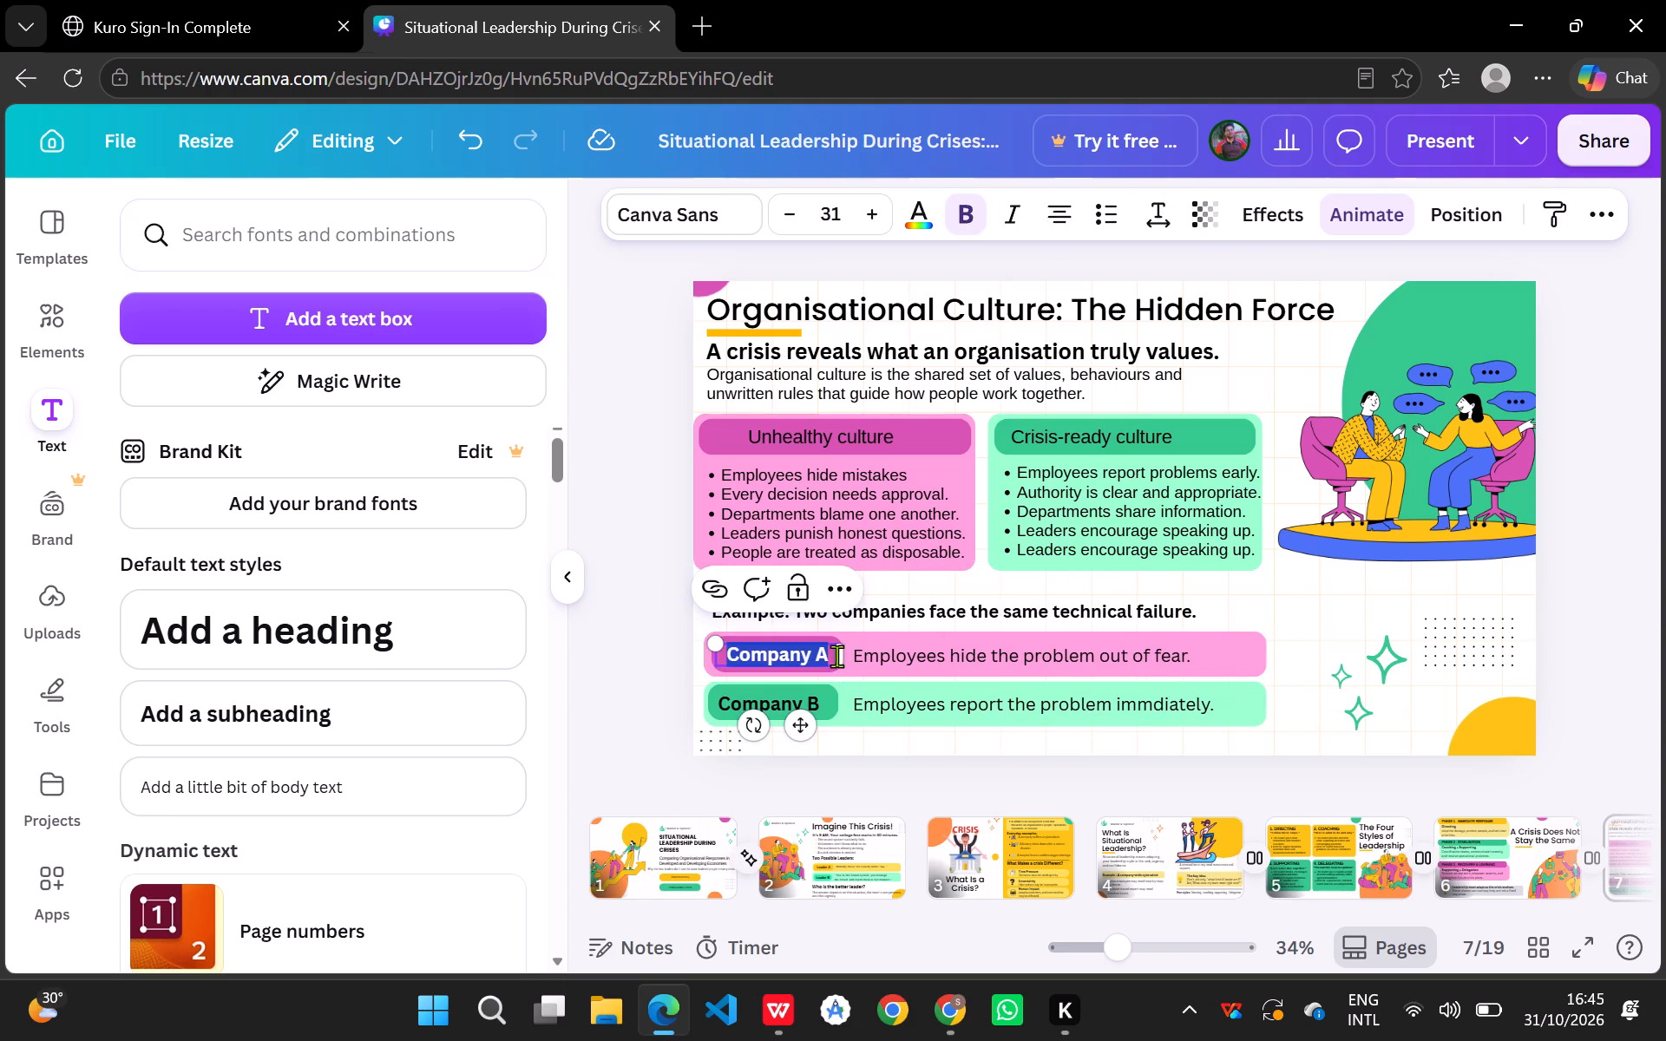
pyautogui.click(836, 673)
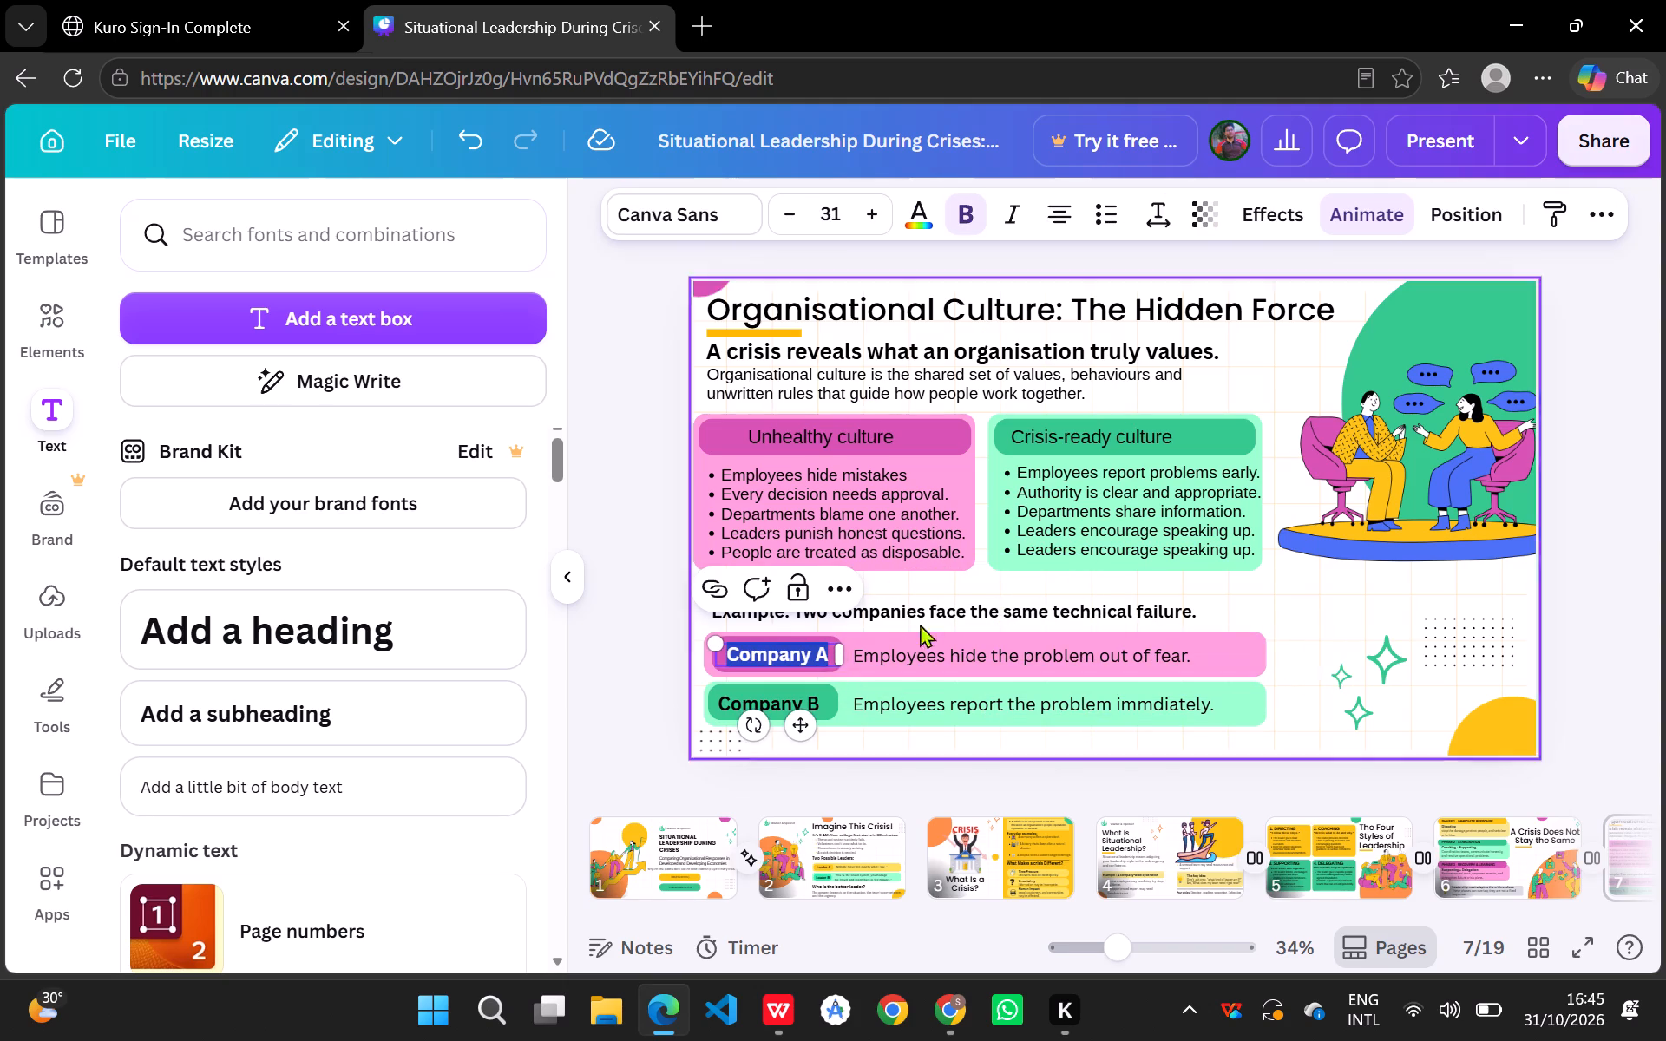
pyautogui.click(920, 624)
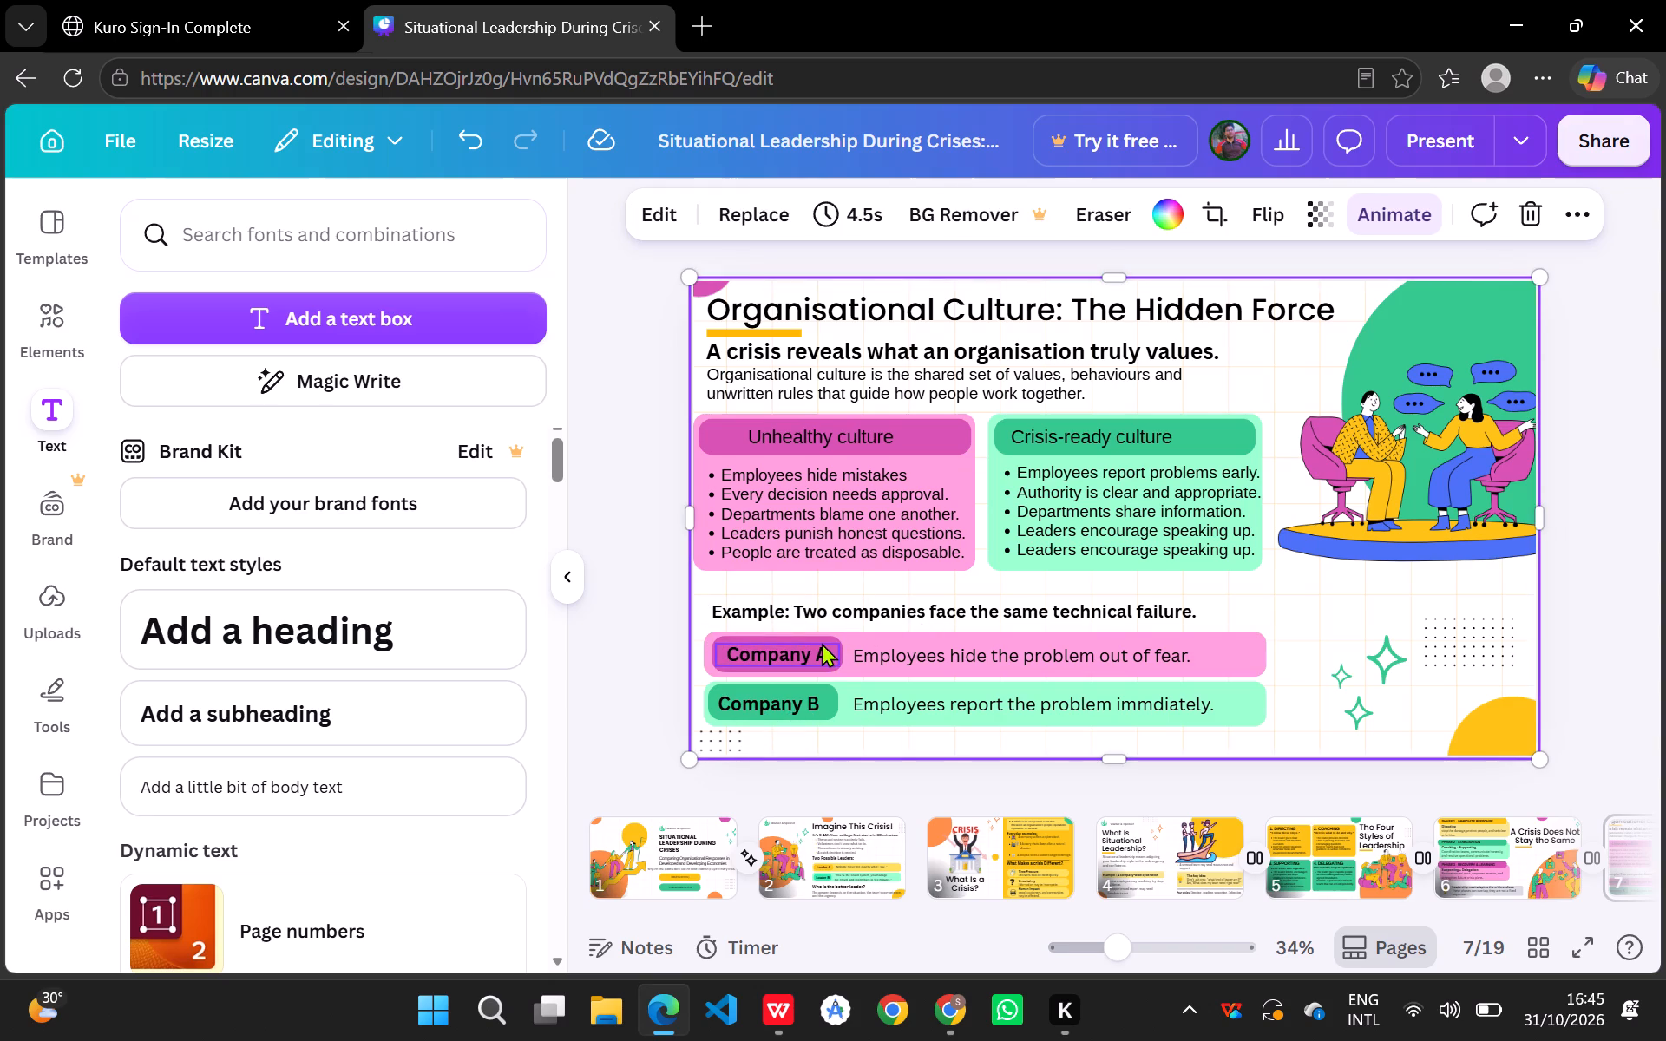
pyautogui.click(826, 638)
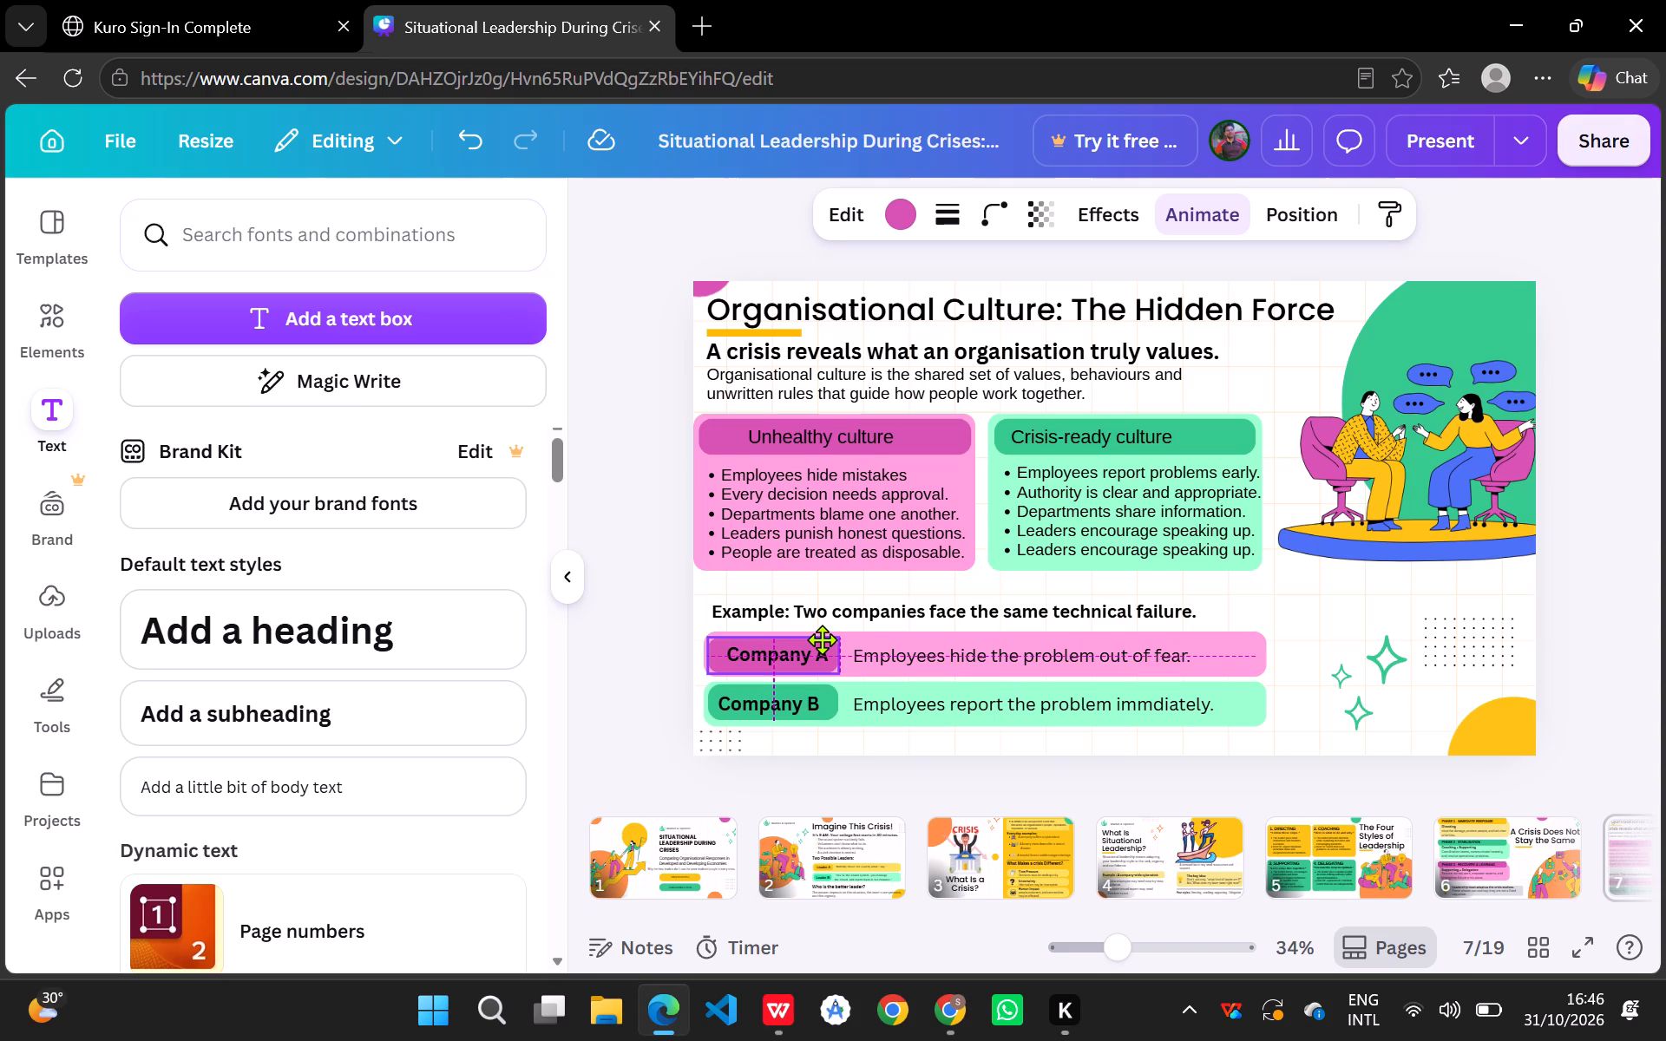
pyautogui.click(896, 659)
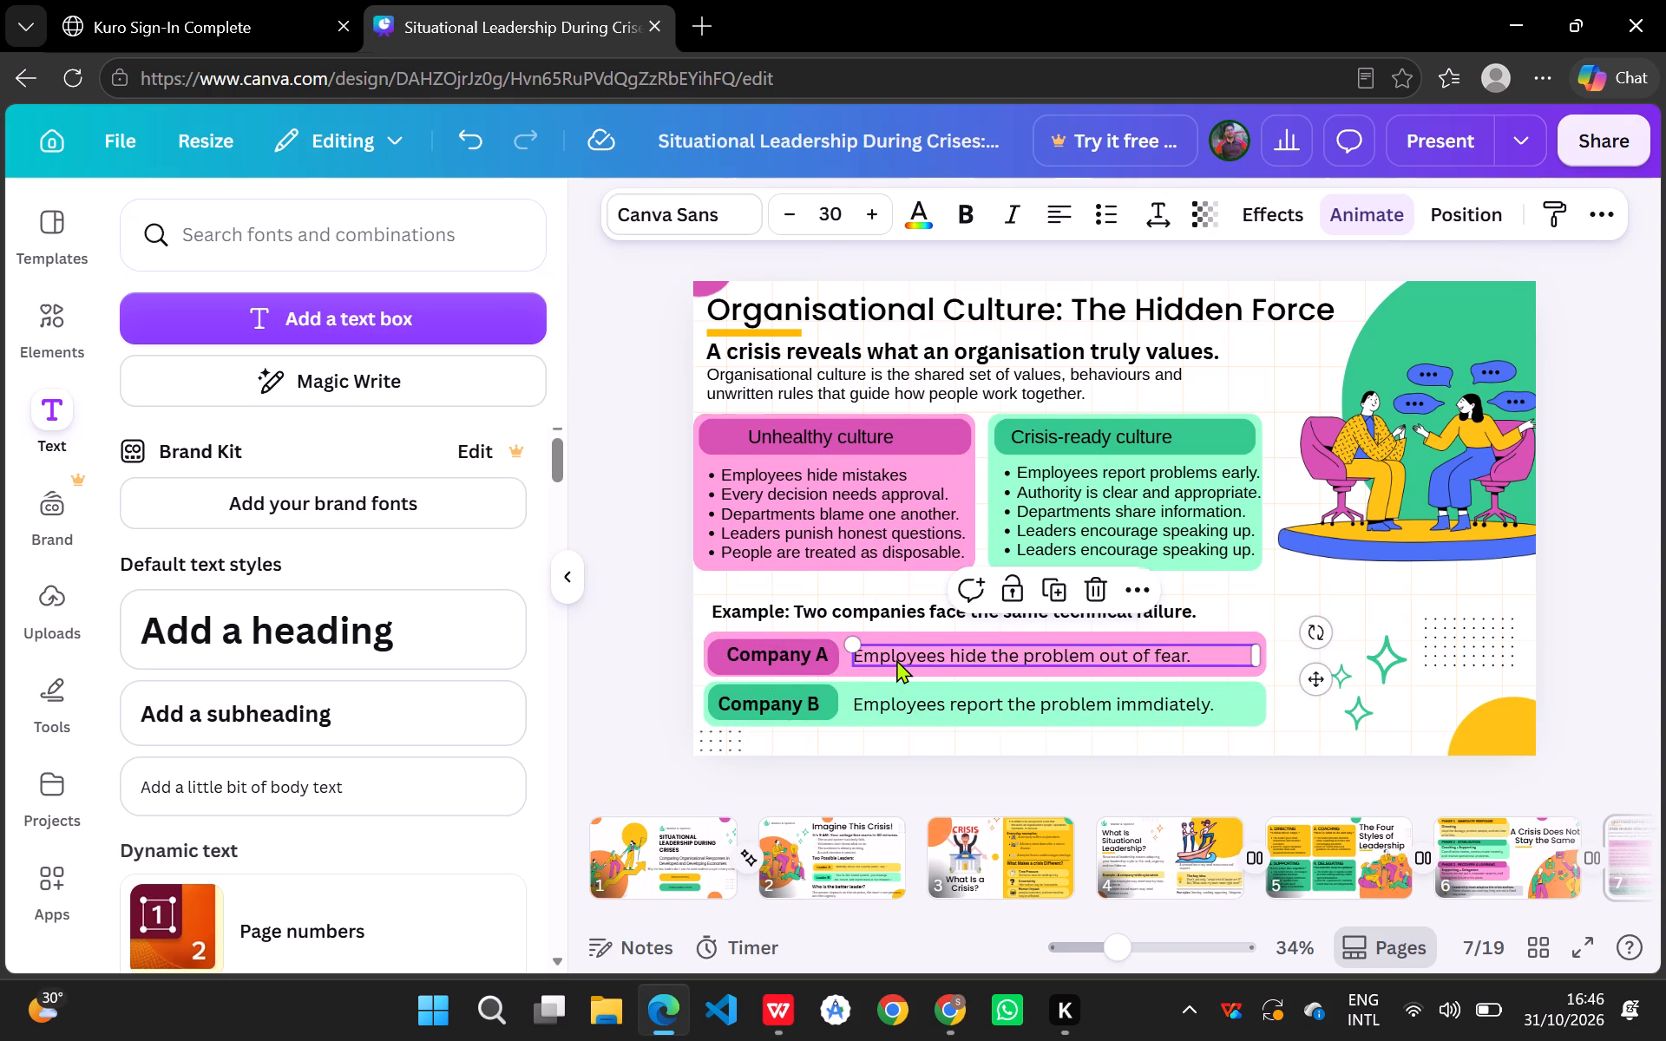
# Reduce the dark pink Company A label shape's height to about 74 by raising its bottom edge.
pyautogui.click(826, 667)
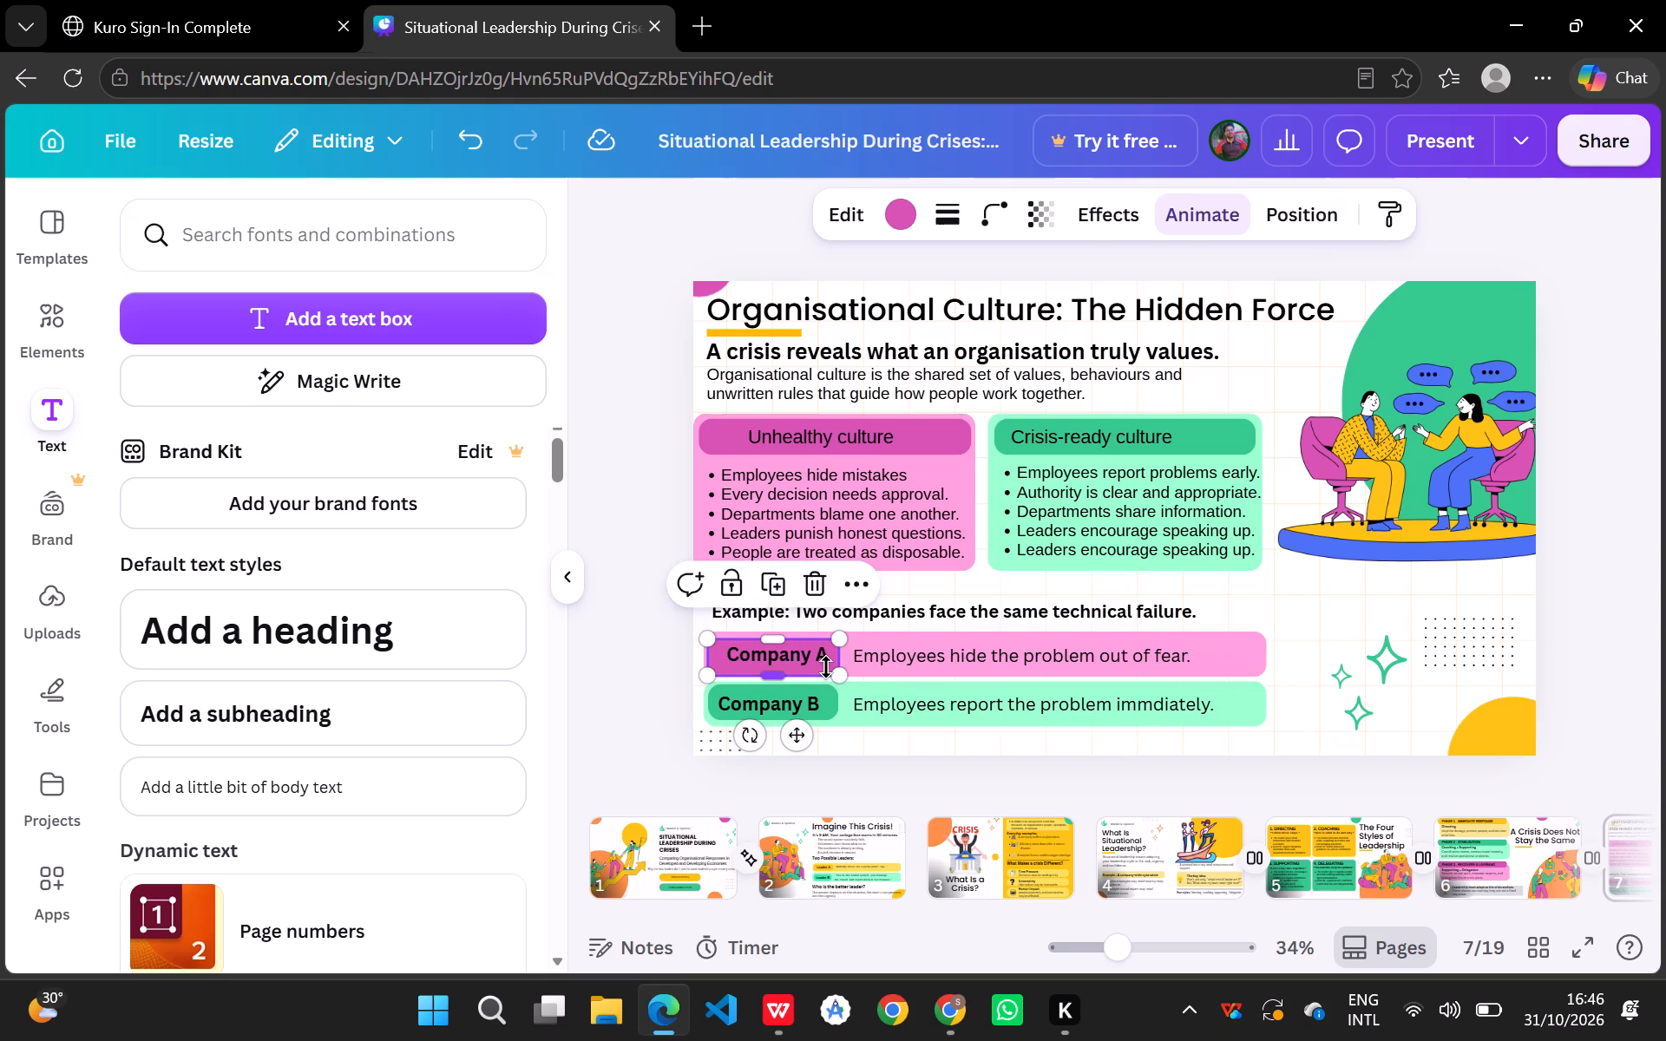
pyautogui.click(826, 667)
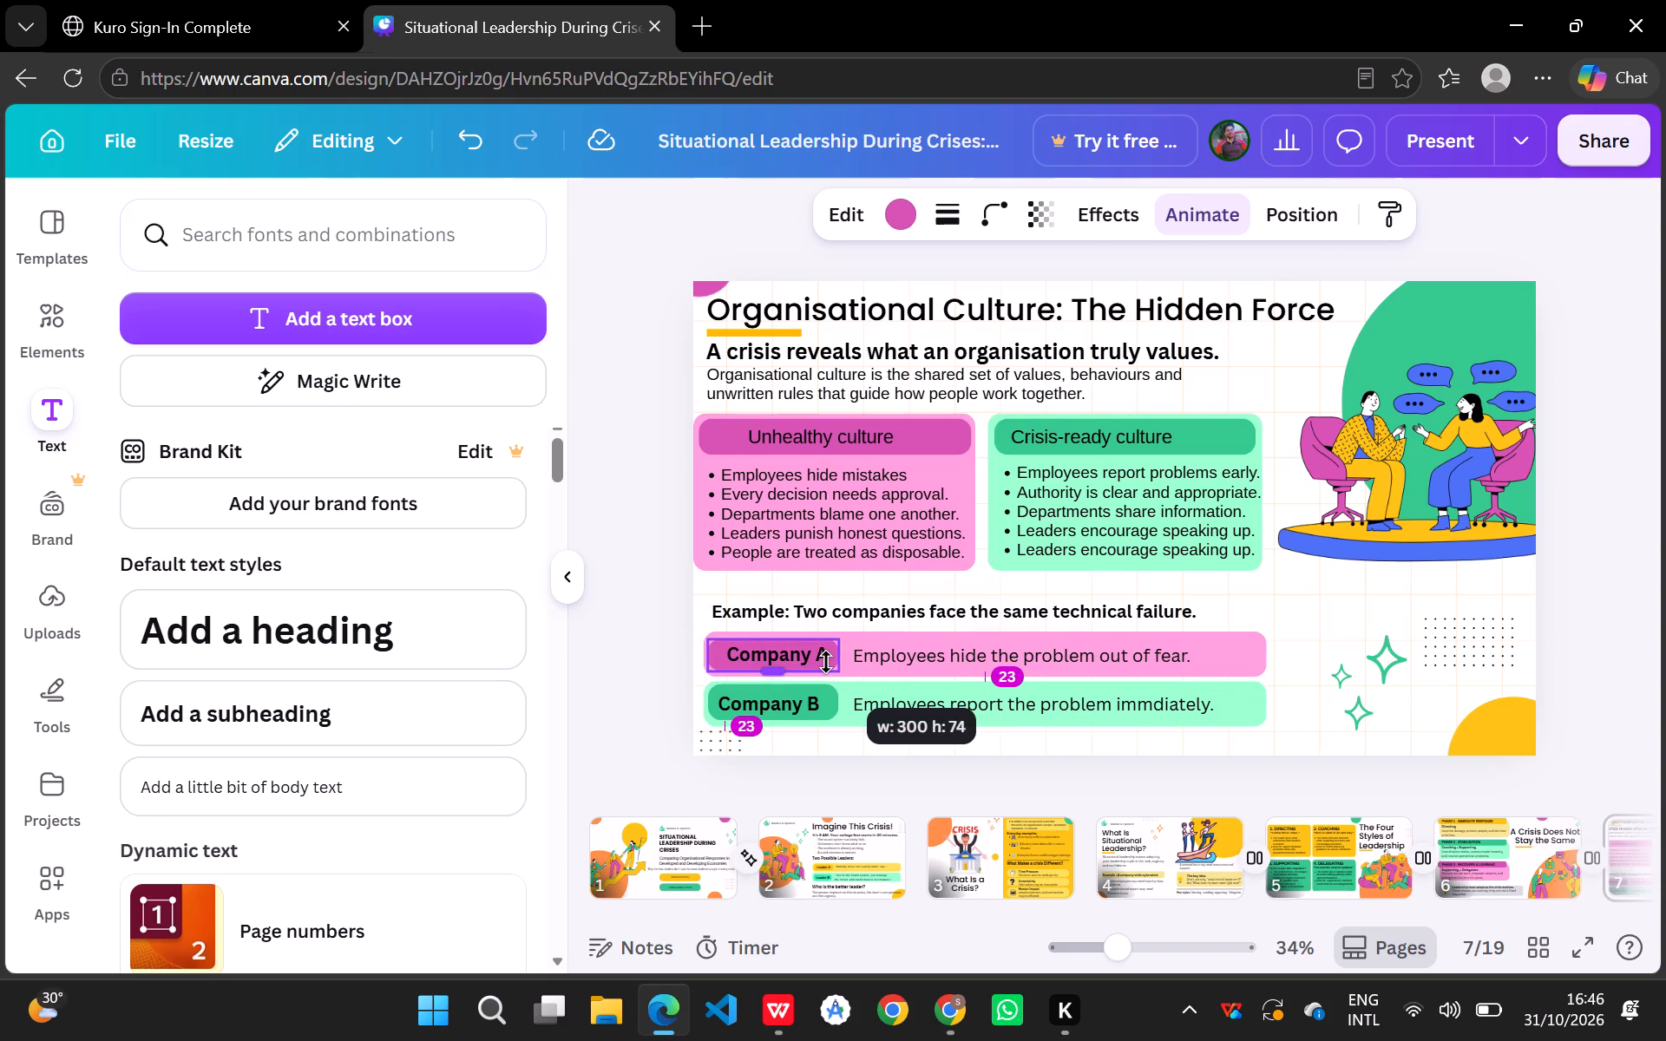
pyautogui.click(875, 726)
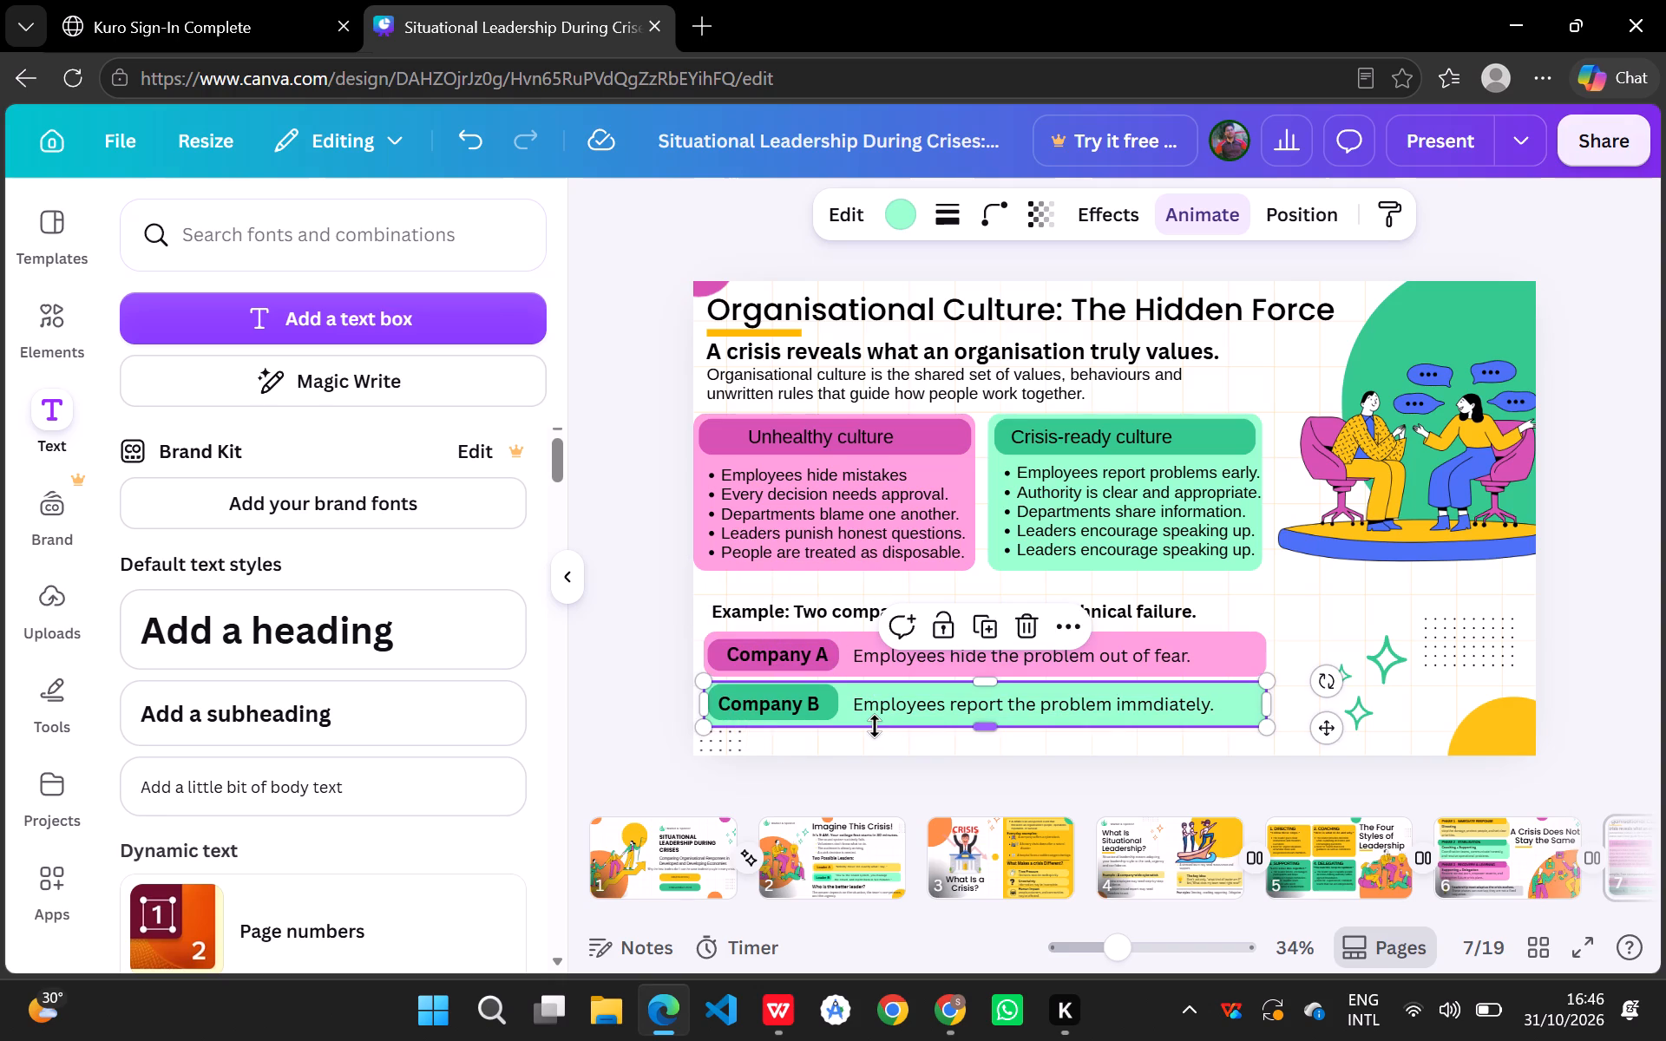
# Reduce the dark green Company B label shape's height to about 70 and nudge it into the middle of its light green bar.
pyautogui.click(831, 701)
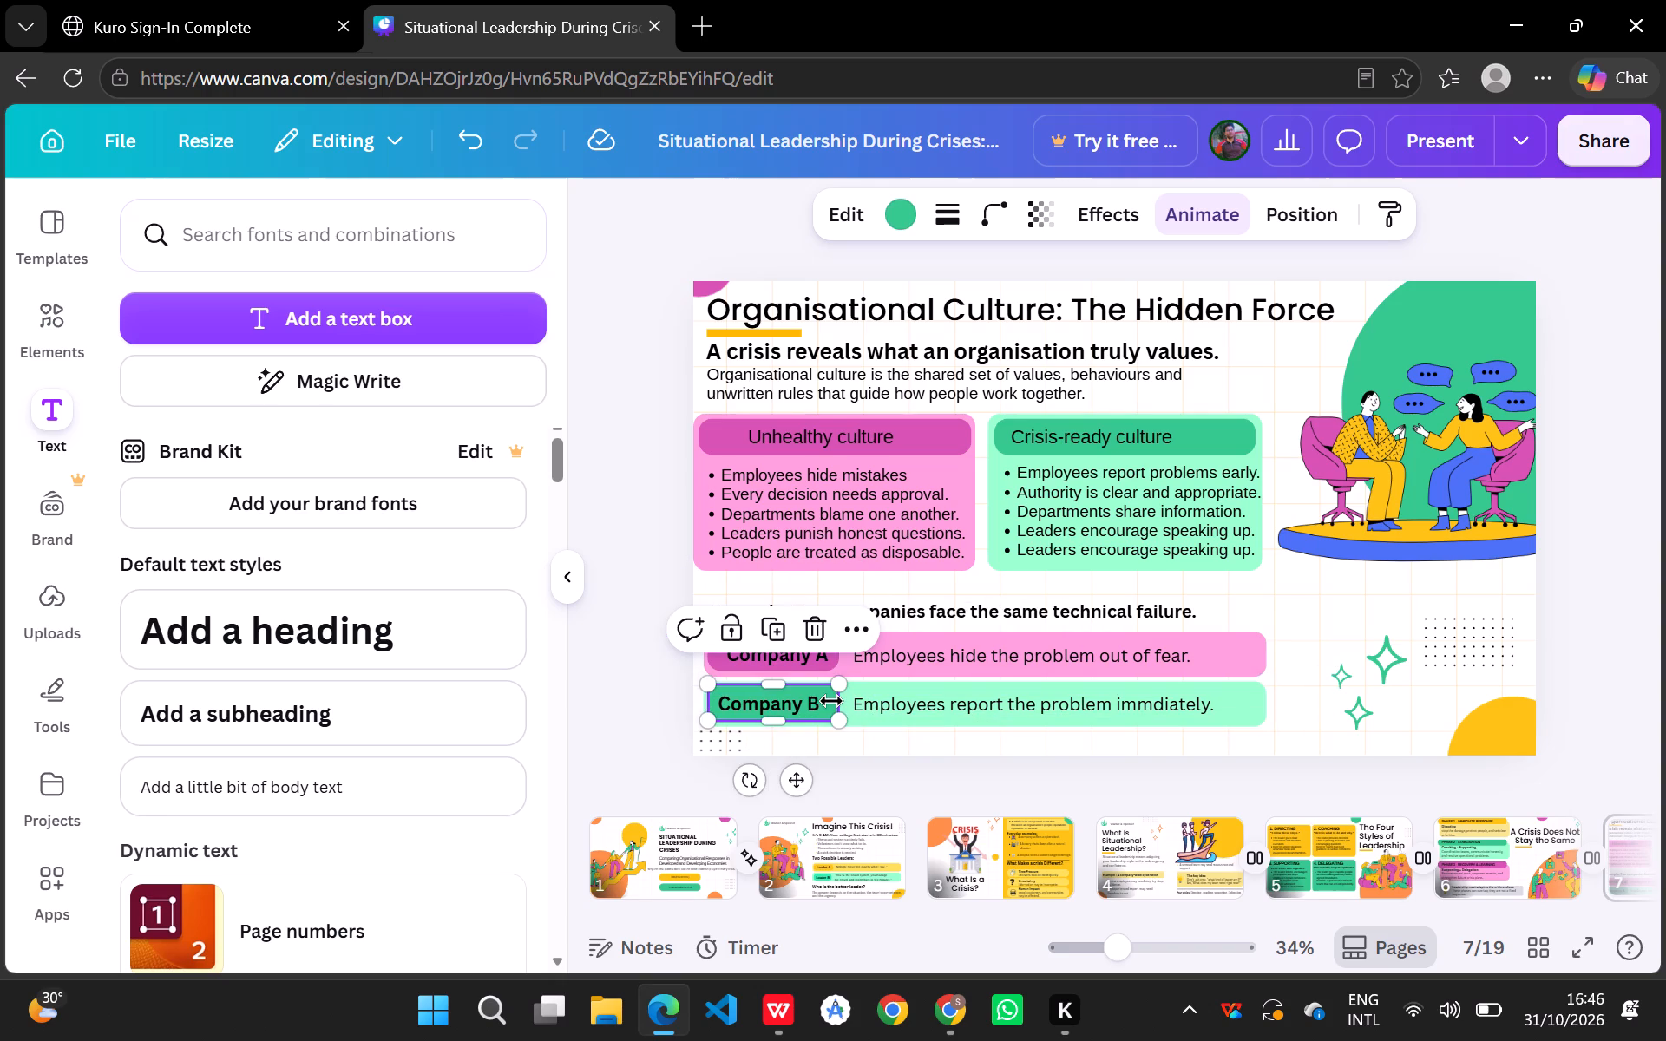
pyautogui.click(770, 723)
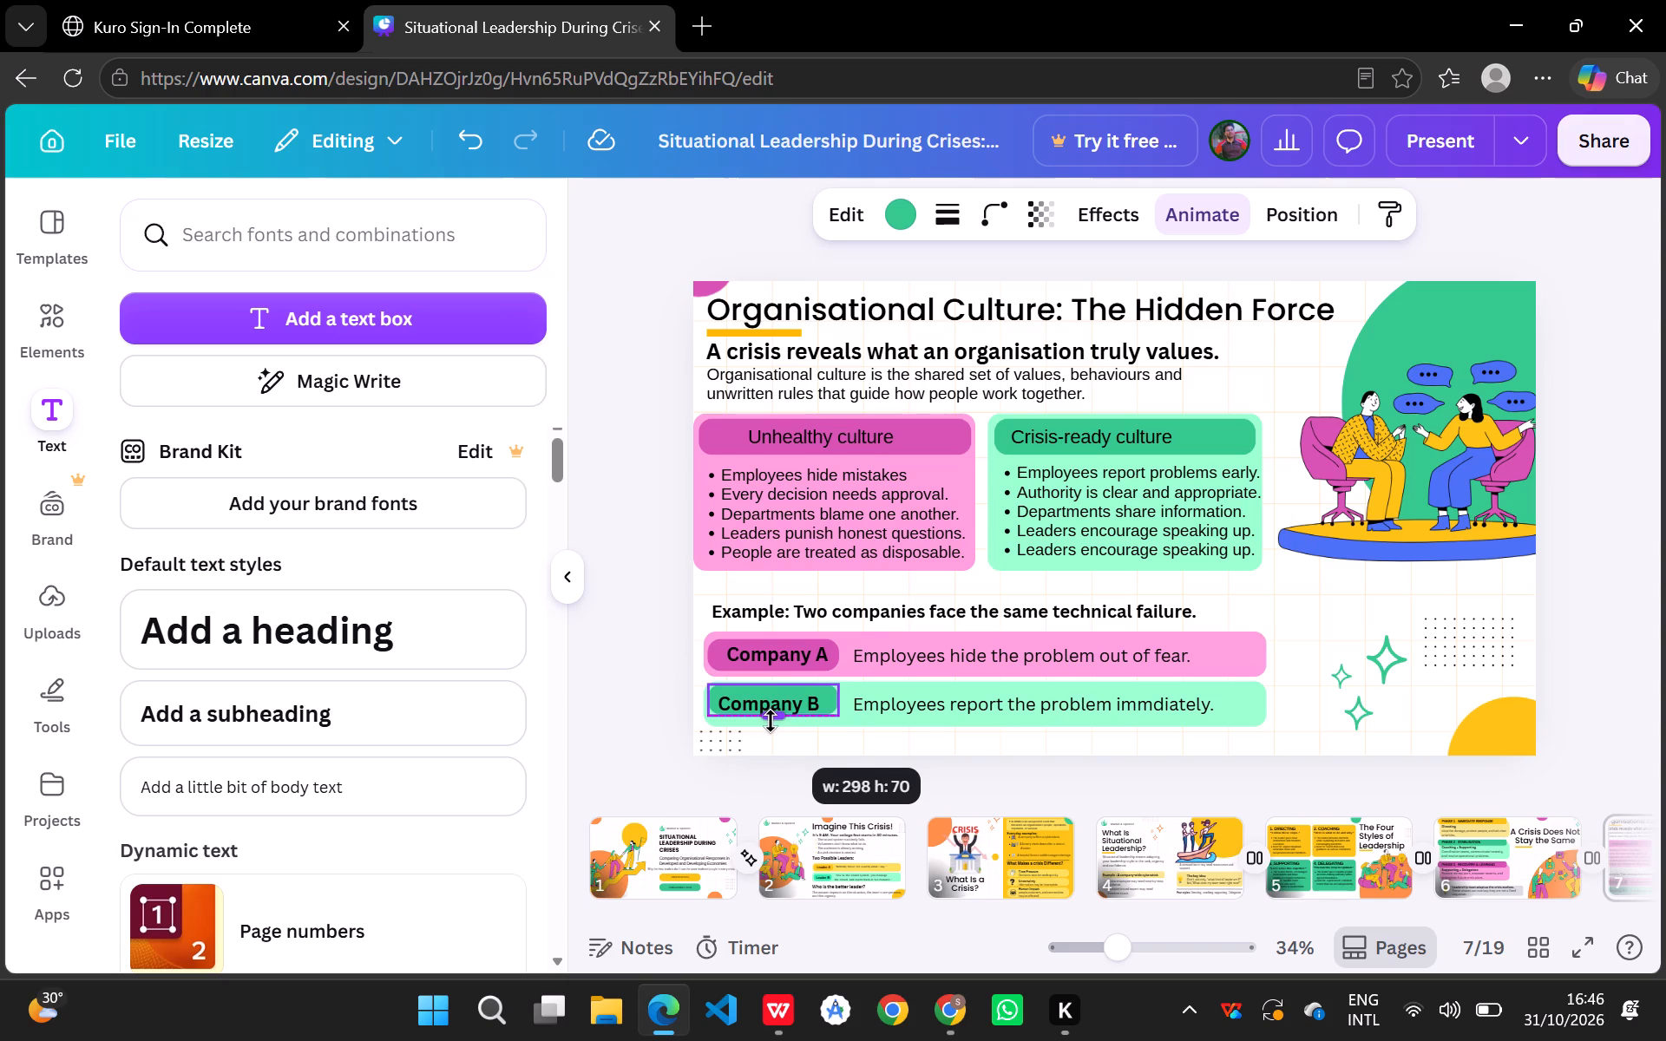
pyautogui.click(872, 719)
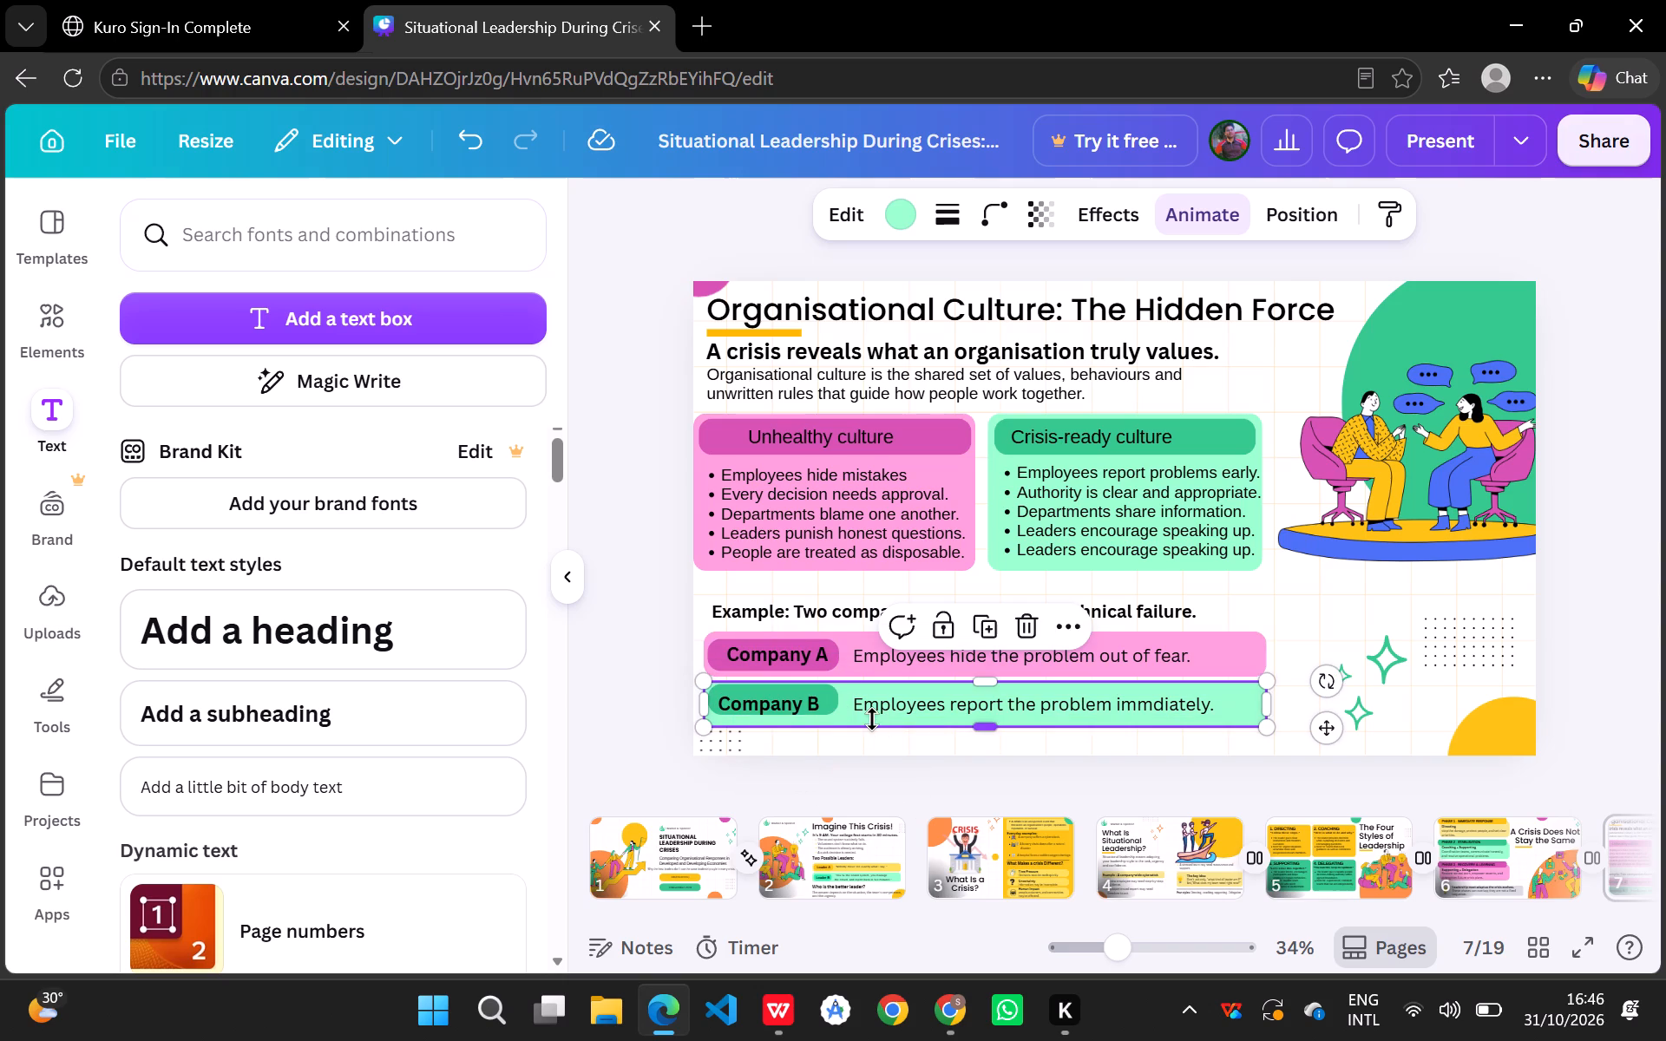
pyautogui.click(833, 698)
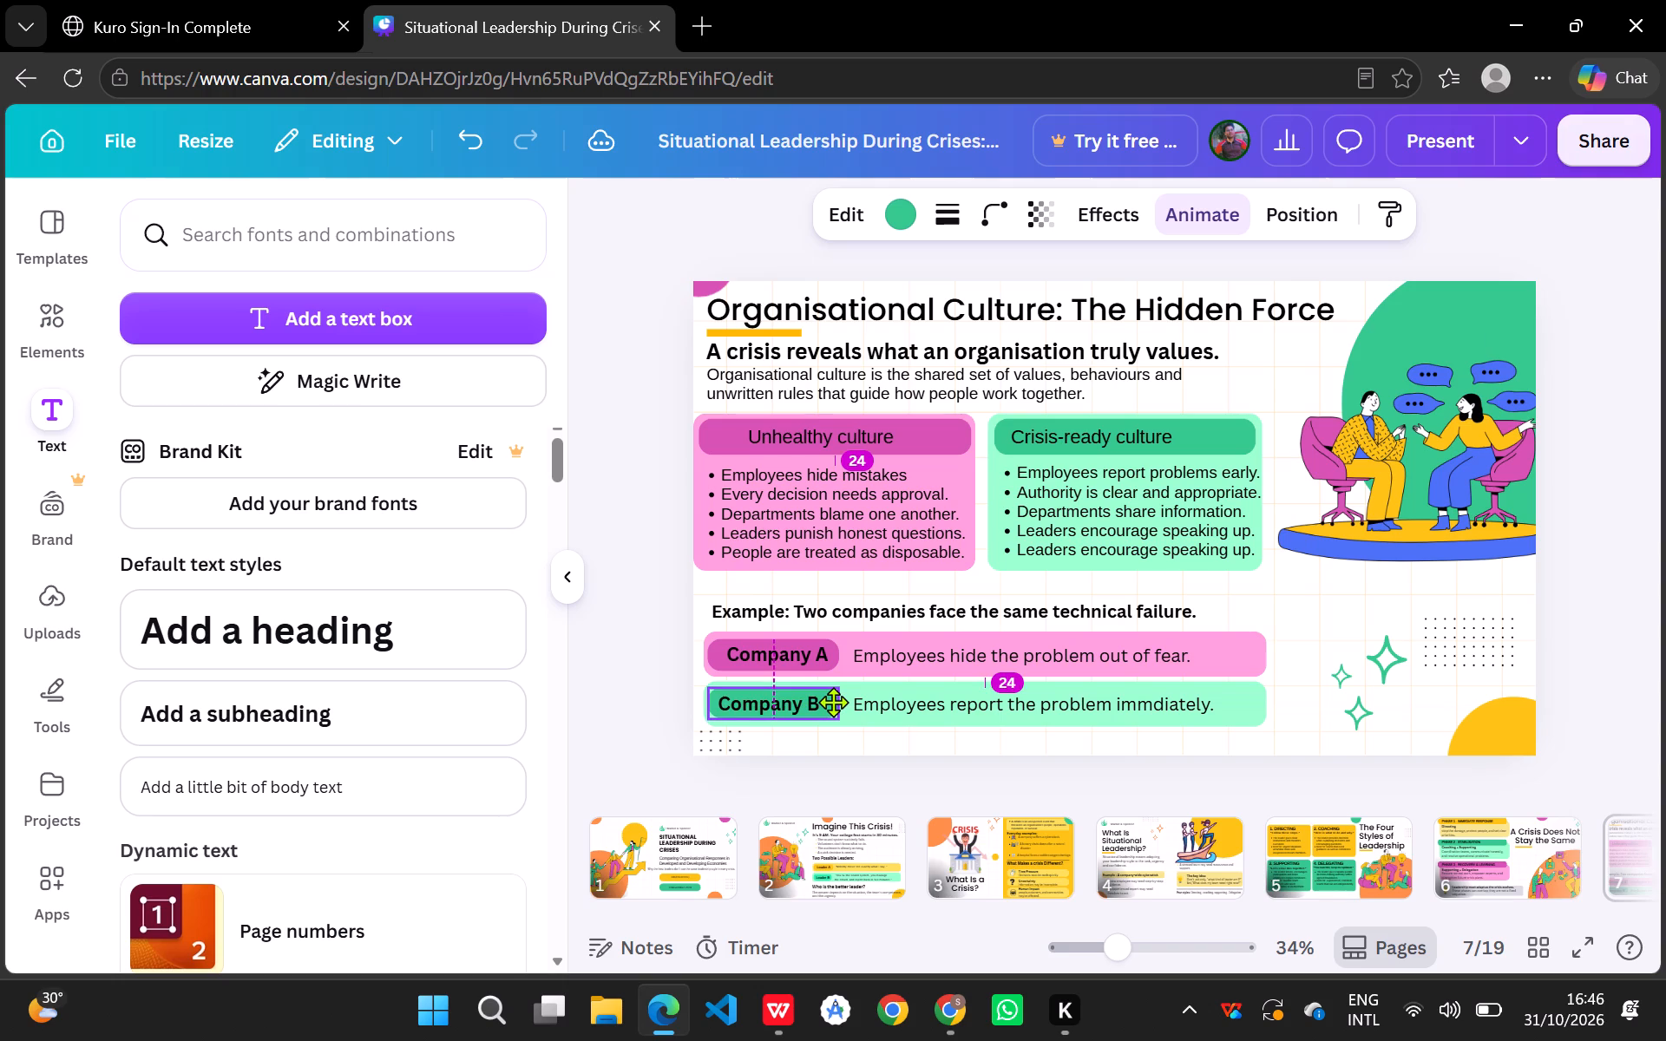
pyautogui.click(926, 684)
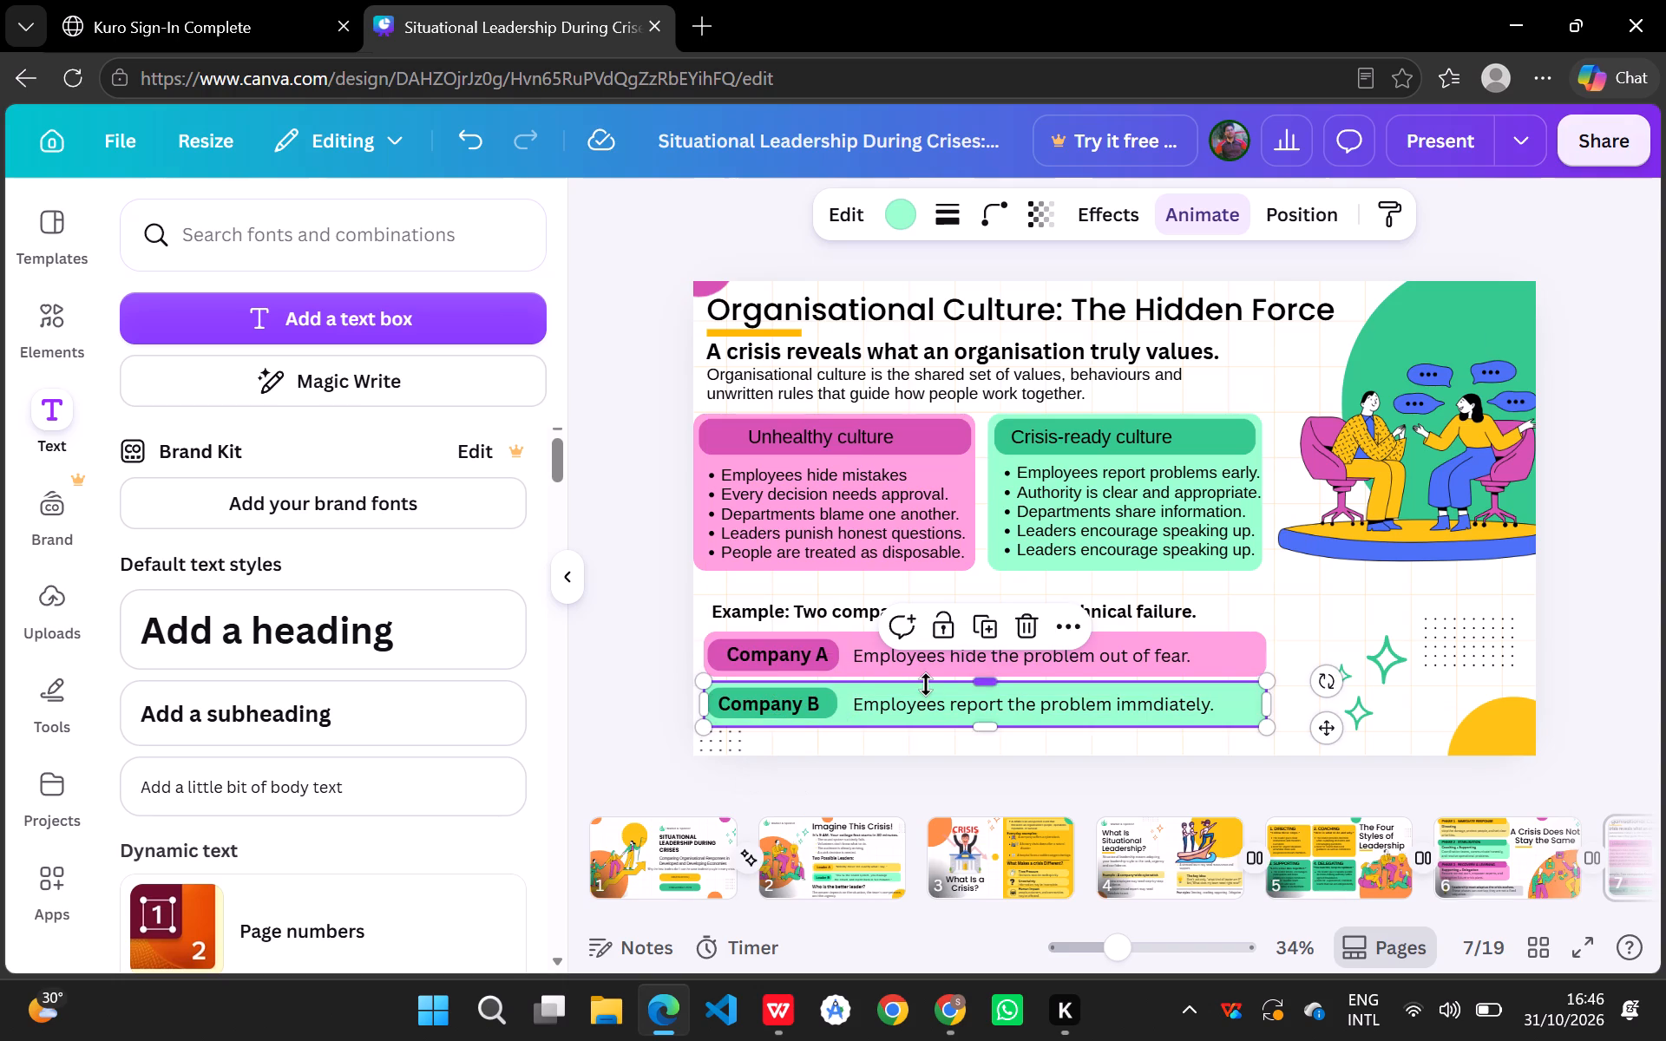
pyautogui.click(1381, 605)
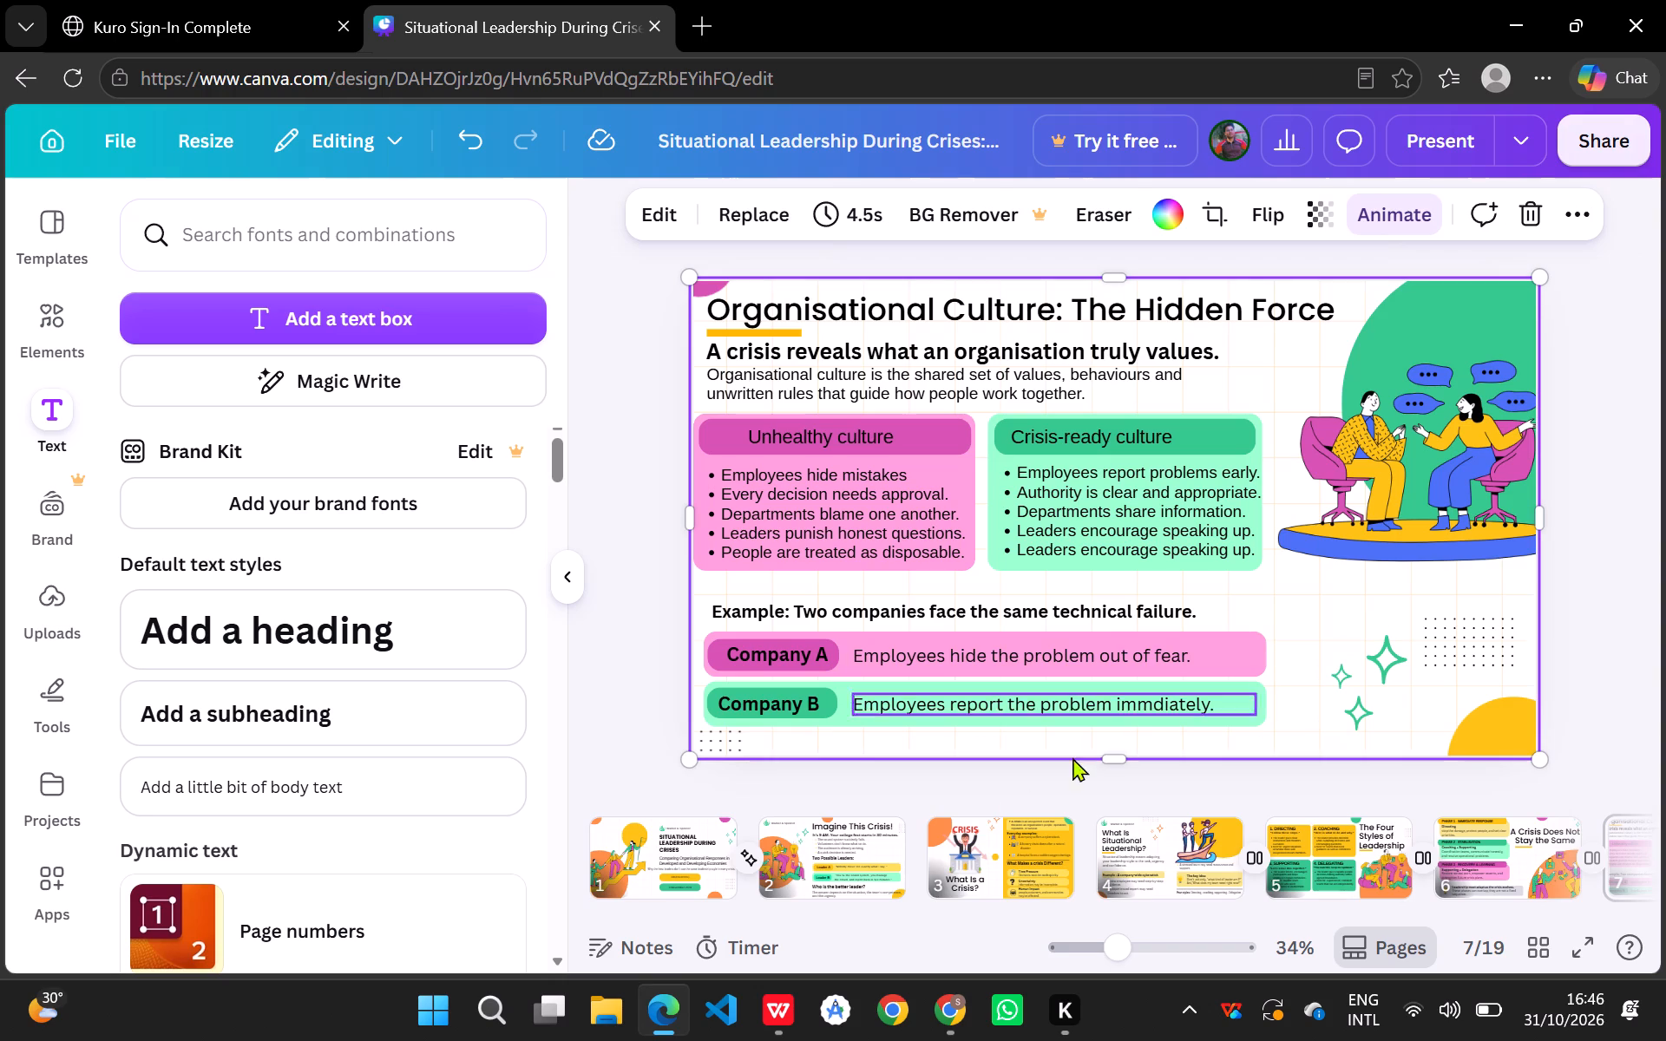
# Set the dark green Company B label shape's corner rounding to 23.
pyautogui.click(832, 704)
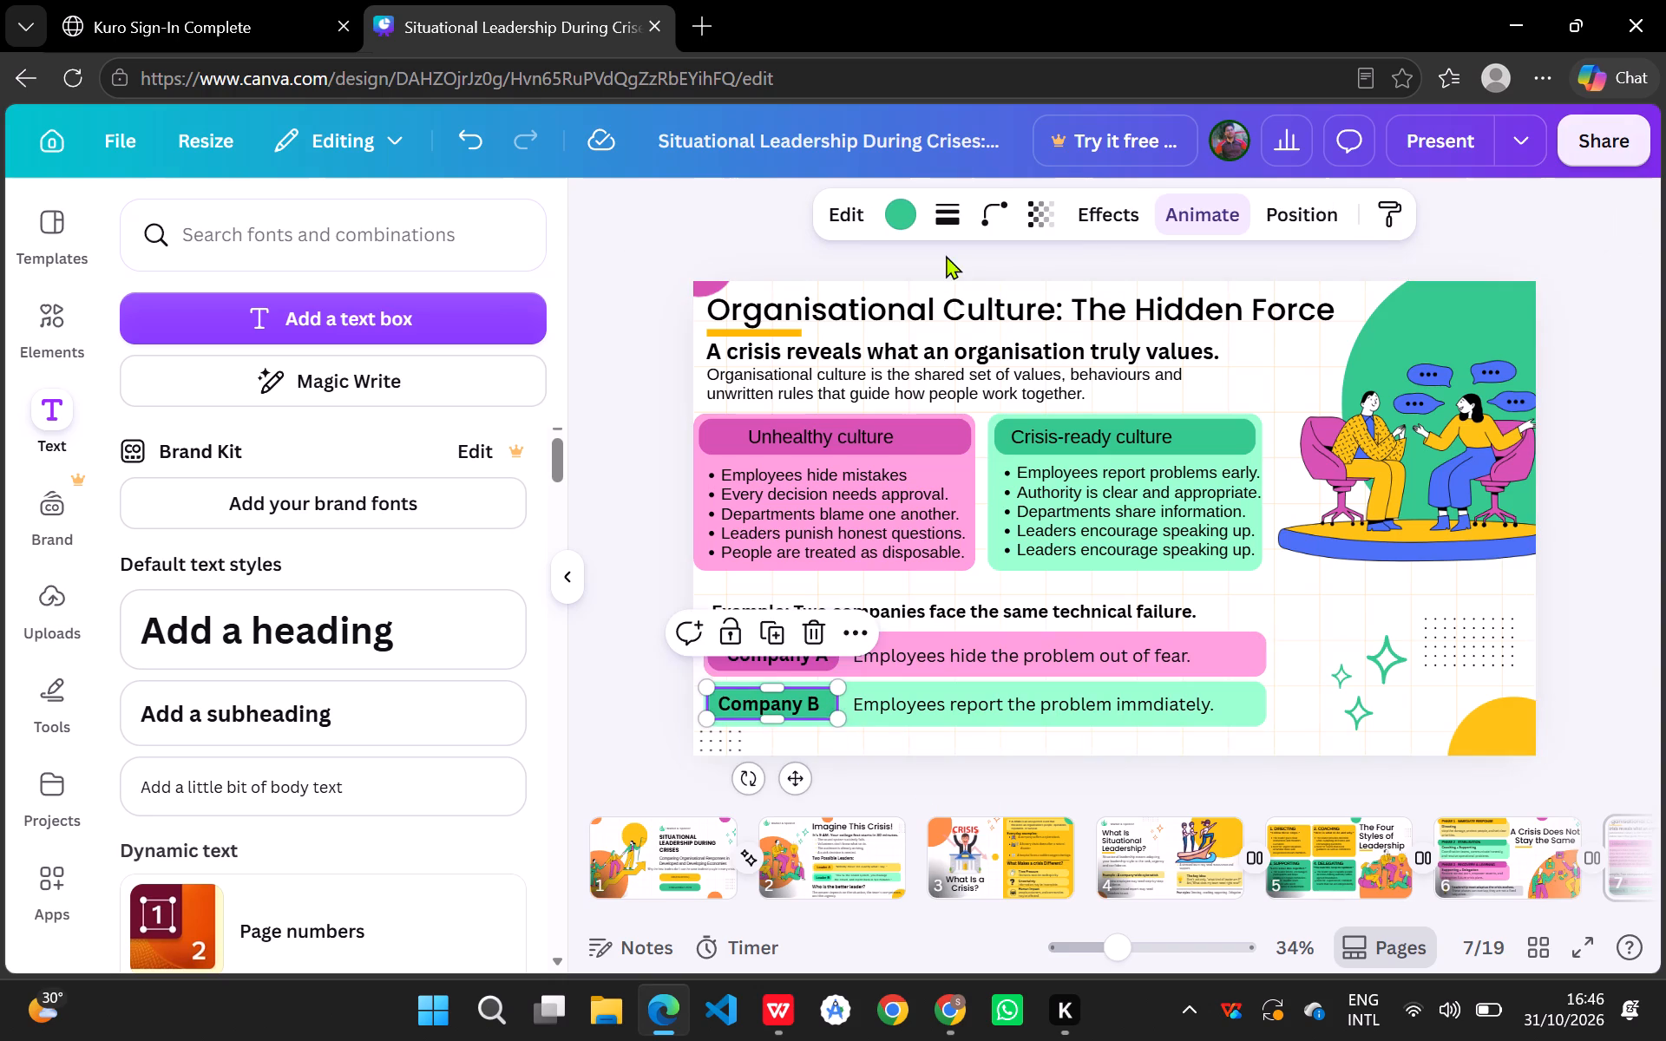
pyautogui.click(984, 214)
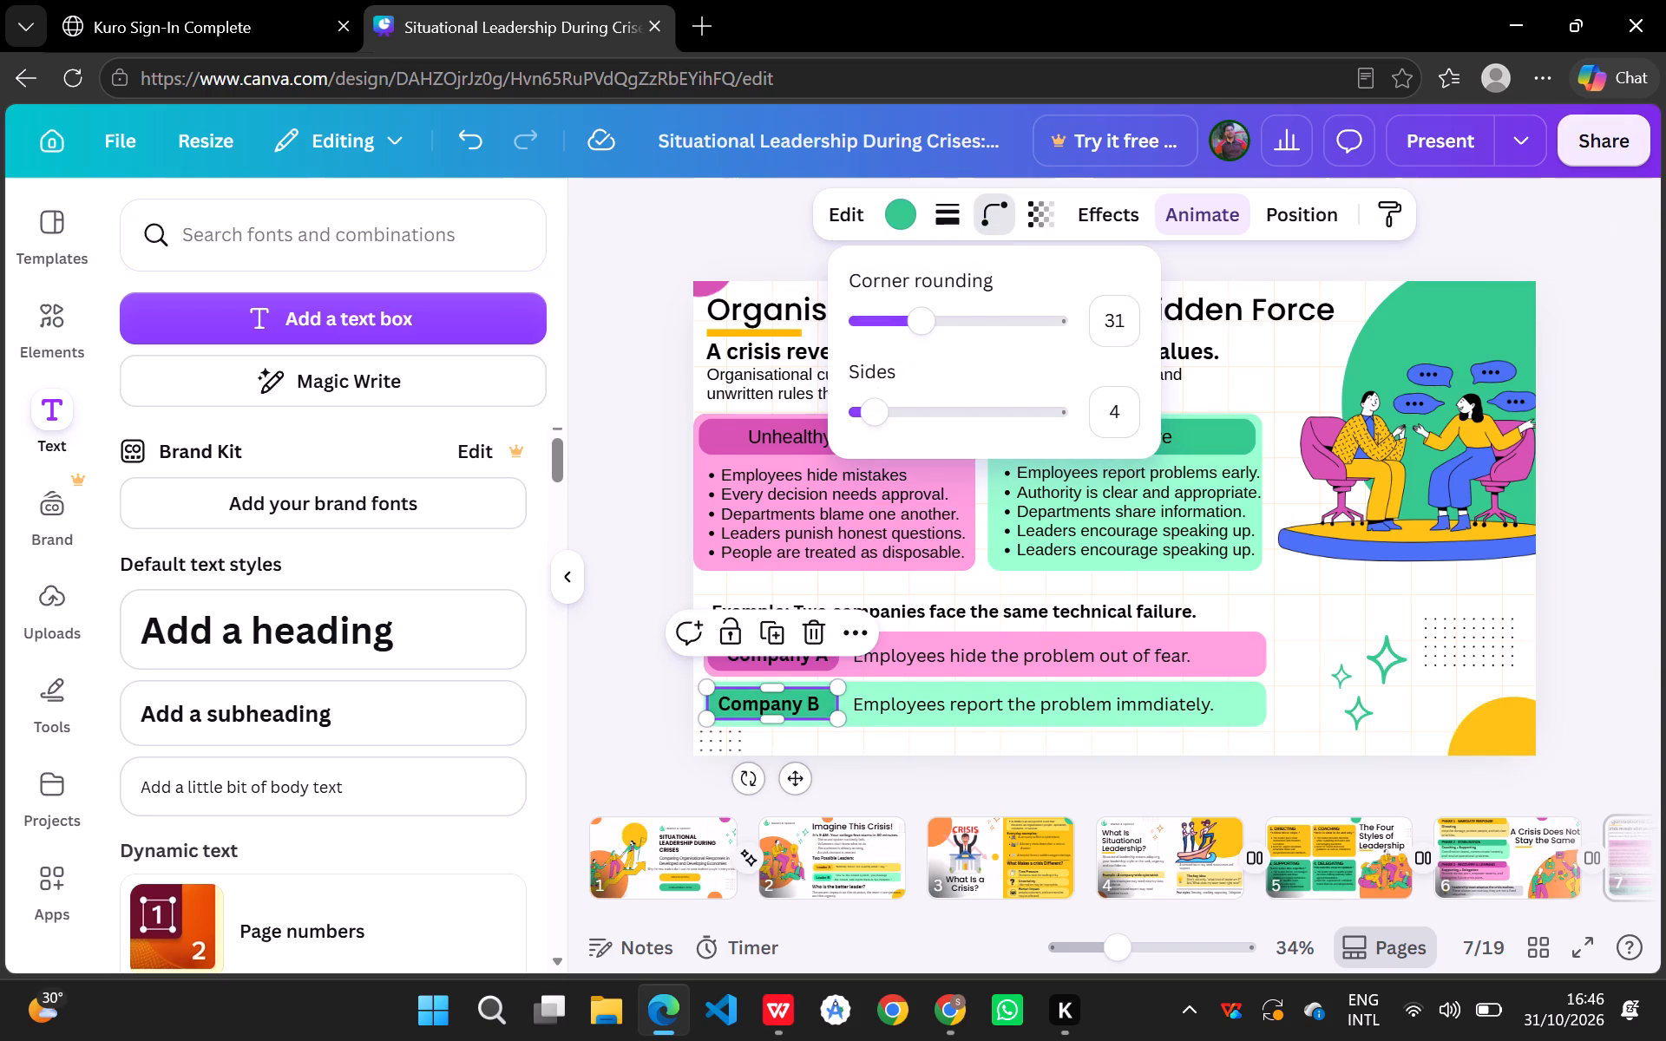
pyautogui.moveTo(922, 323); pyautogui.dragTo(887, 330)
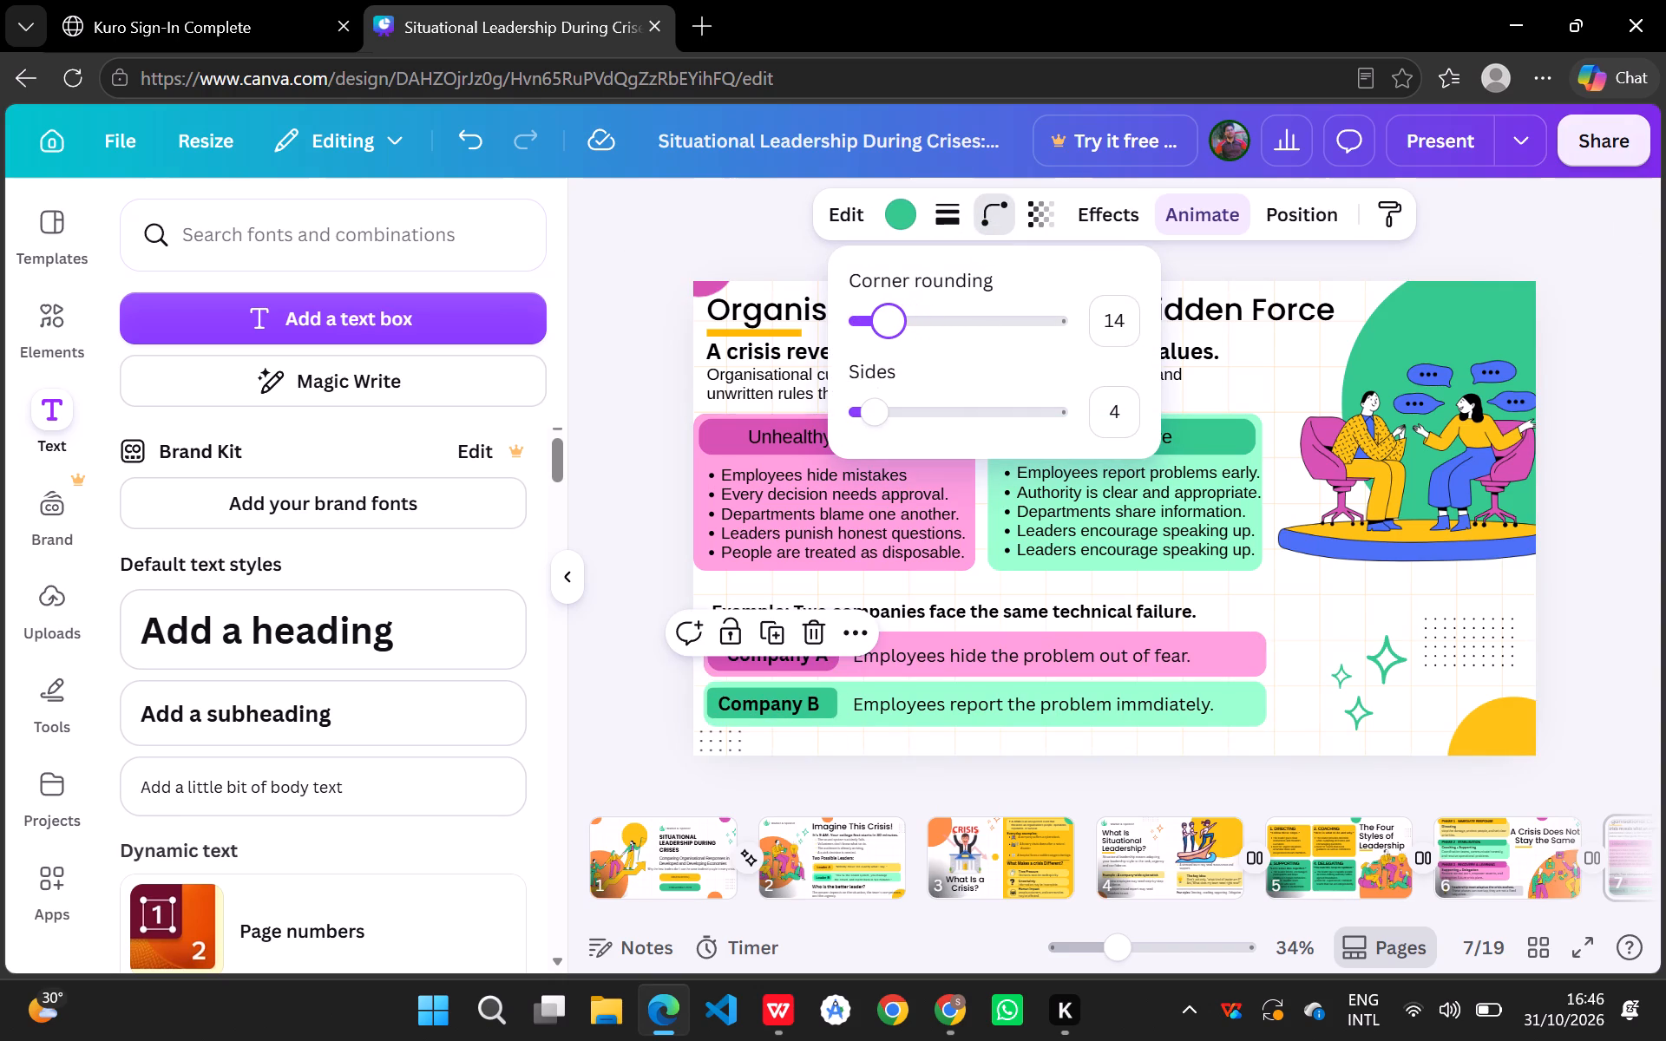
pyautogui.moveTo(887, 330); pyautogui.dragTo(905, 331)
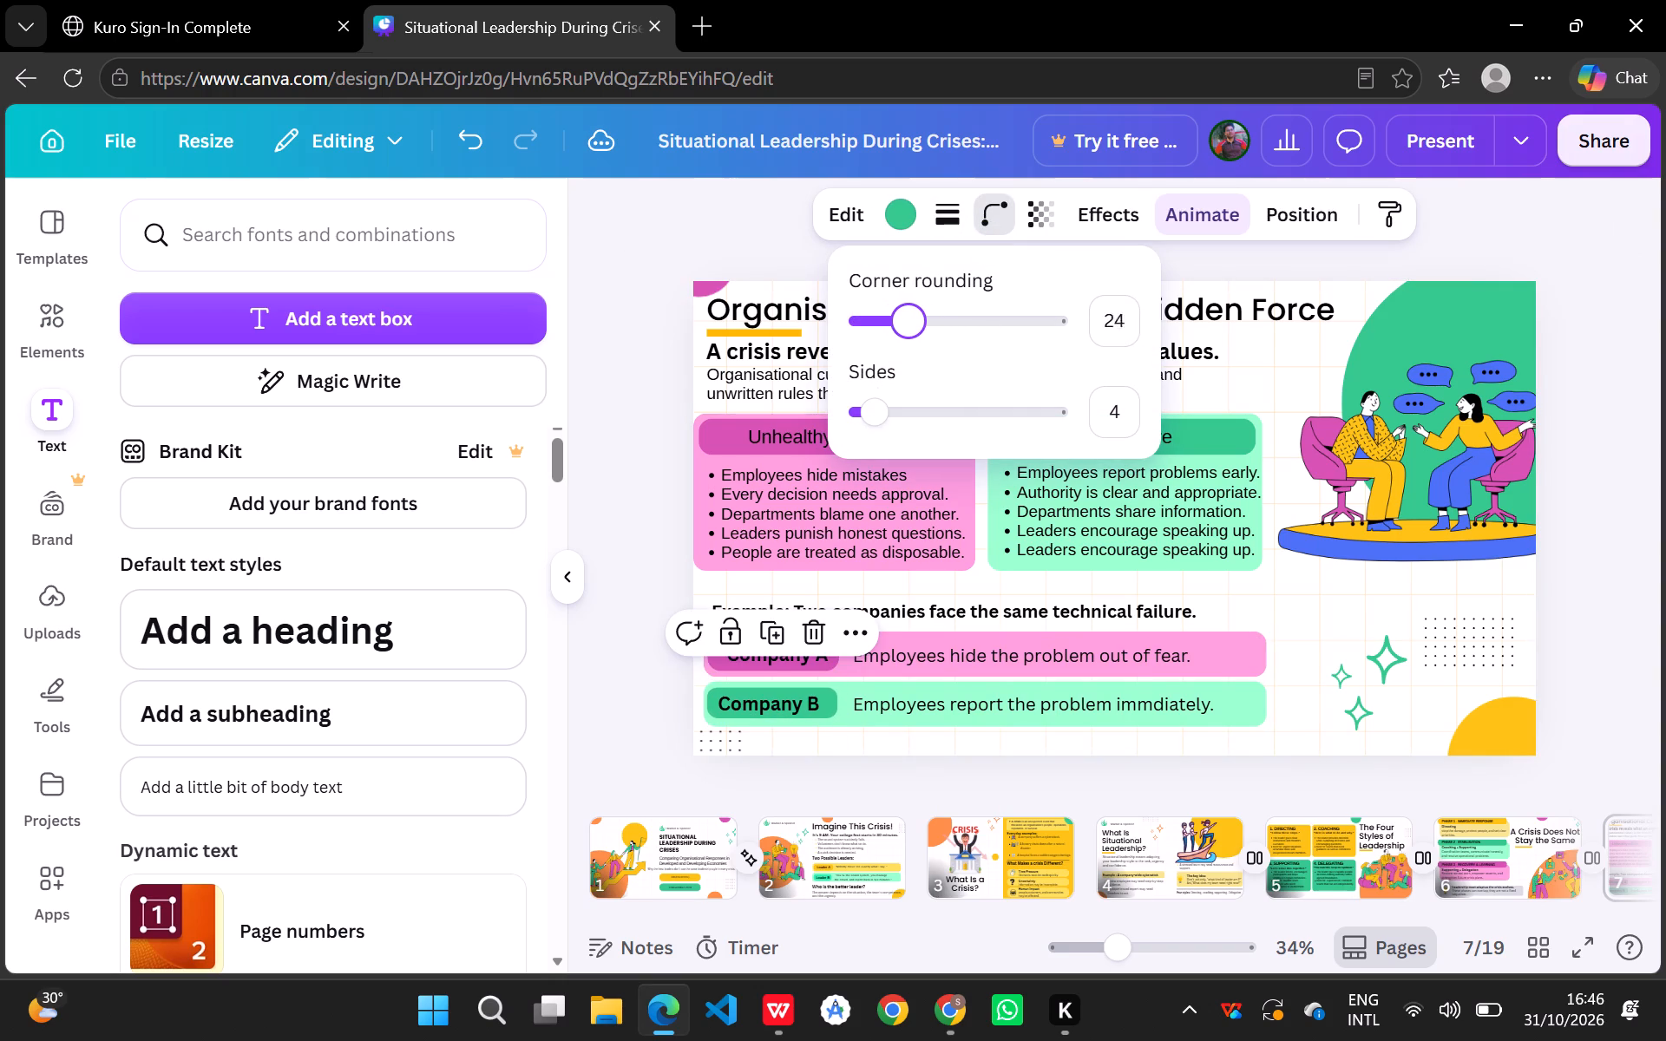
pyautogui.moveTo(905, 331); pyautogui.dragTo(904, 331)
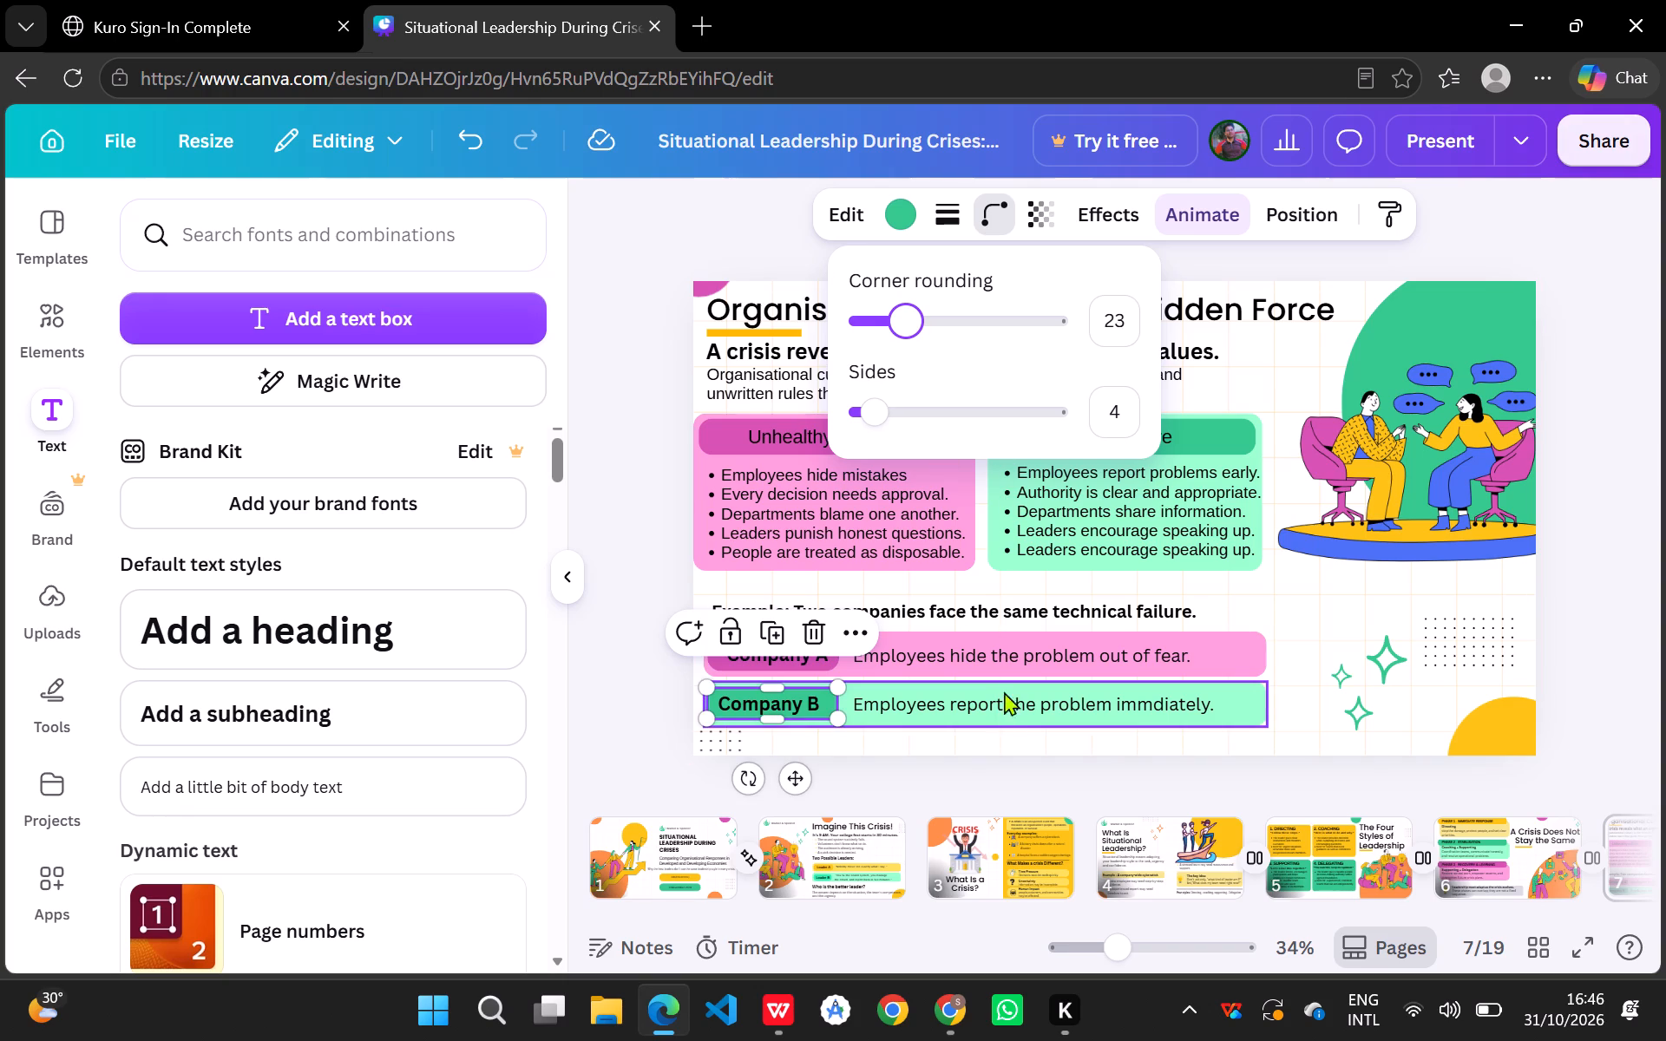
# Check the corner rounding of the light green Company B bar.
pyautogui.click(1012, 681)
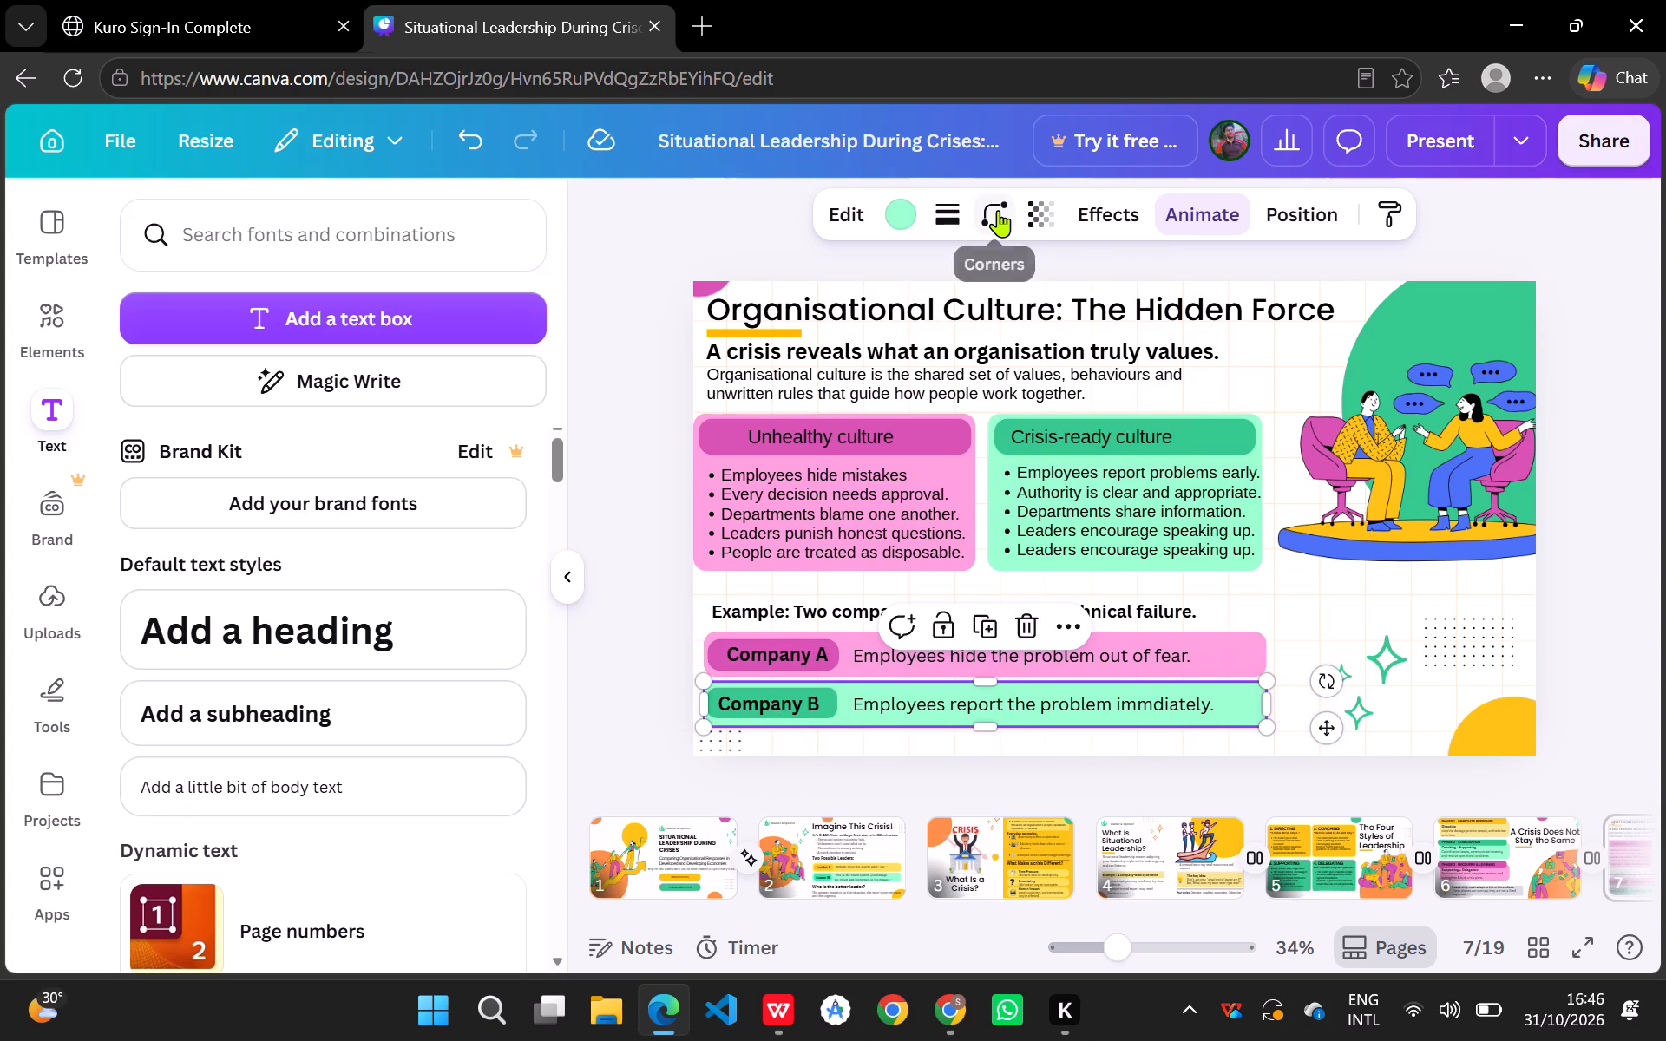
pyautogui.click(998, 210)
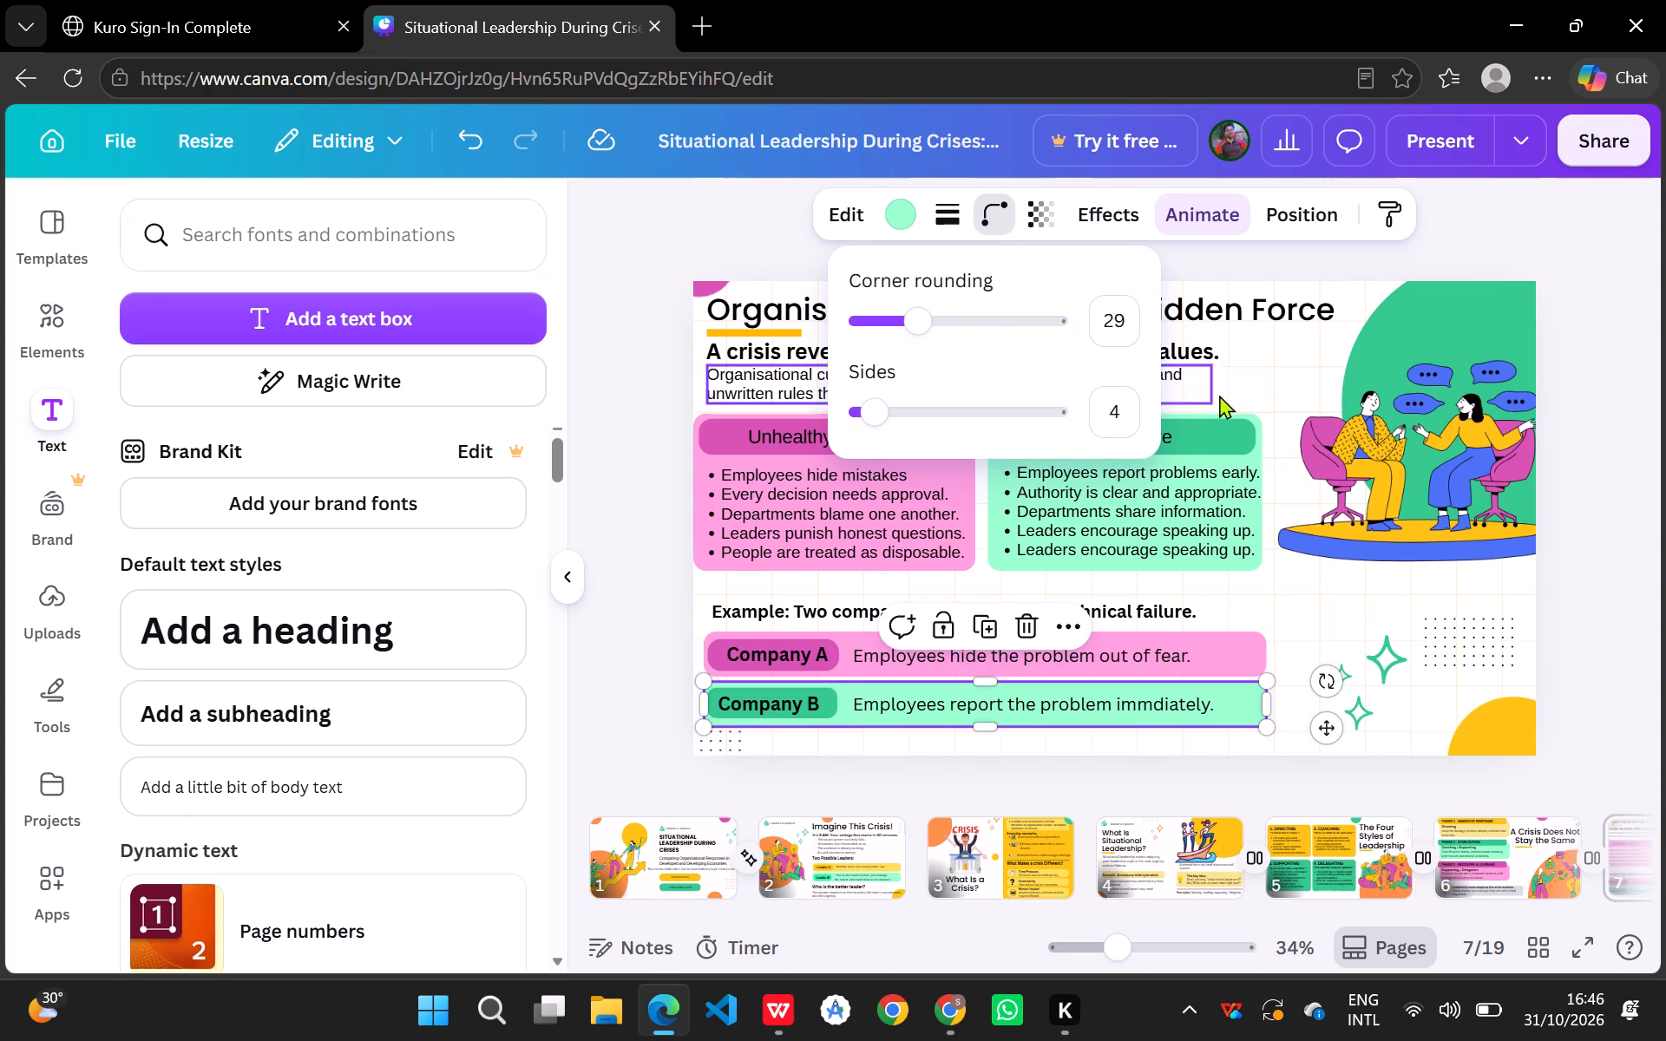
pyautogui.click(1246, 396)
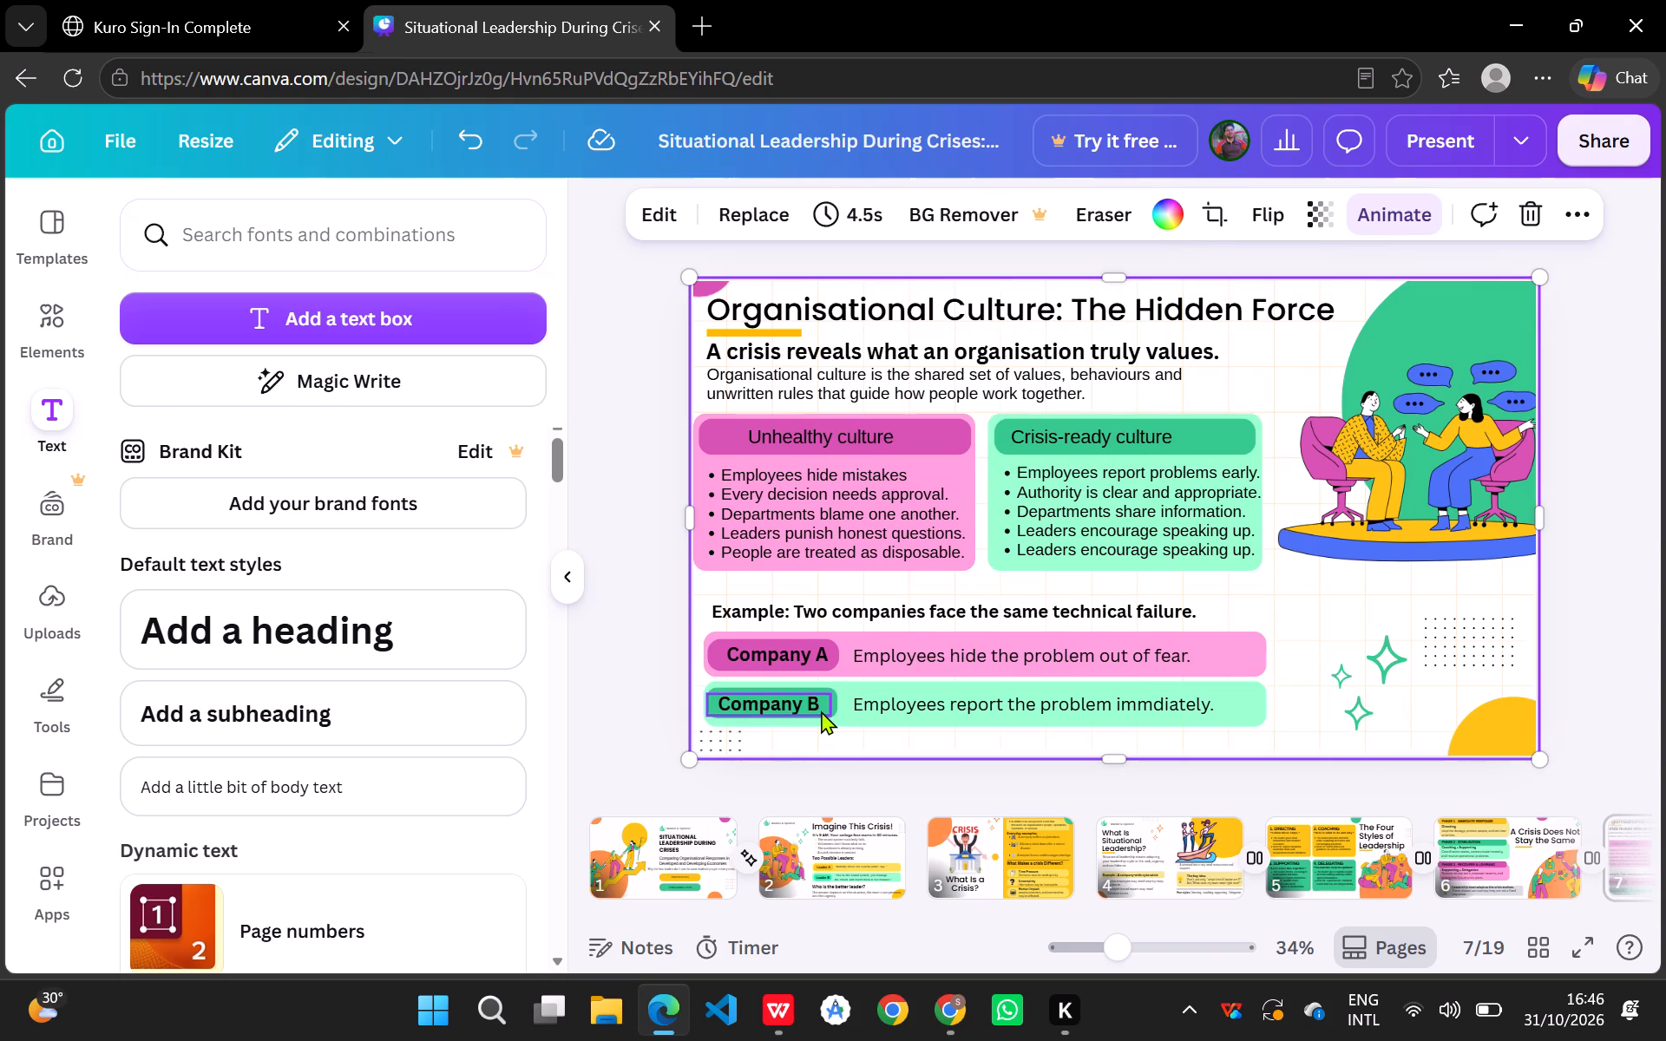
# Set the dark green Company B label shape's corner rounding to 27.
pyautogui.click(821, 710)
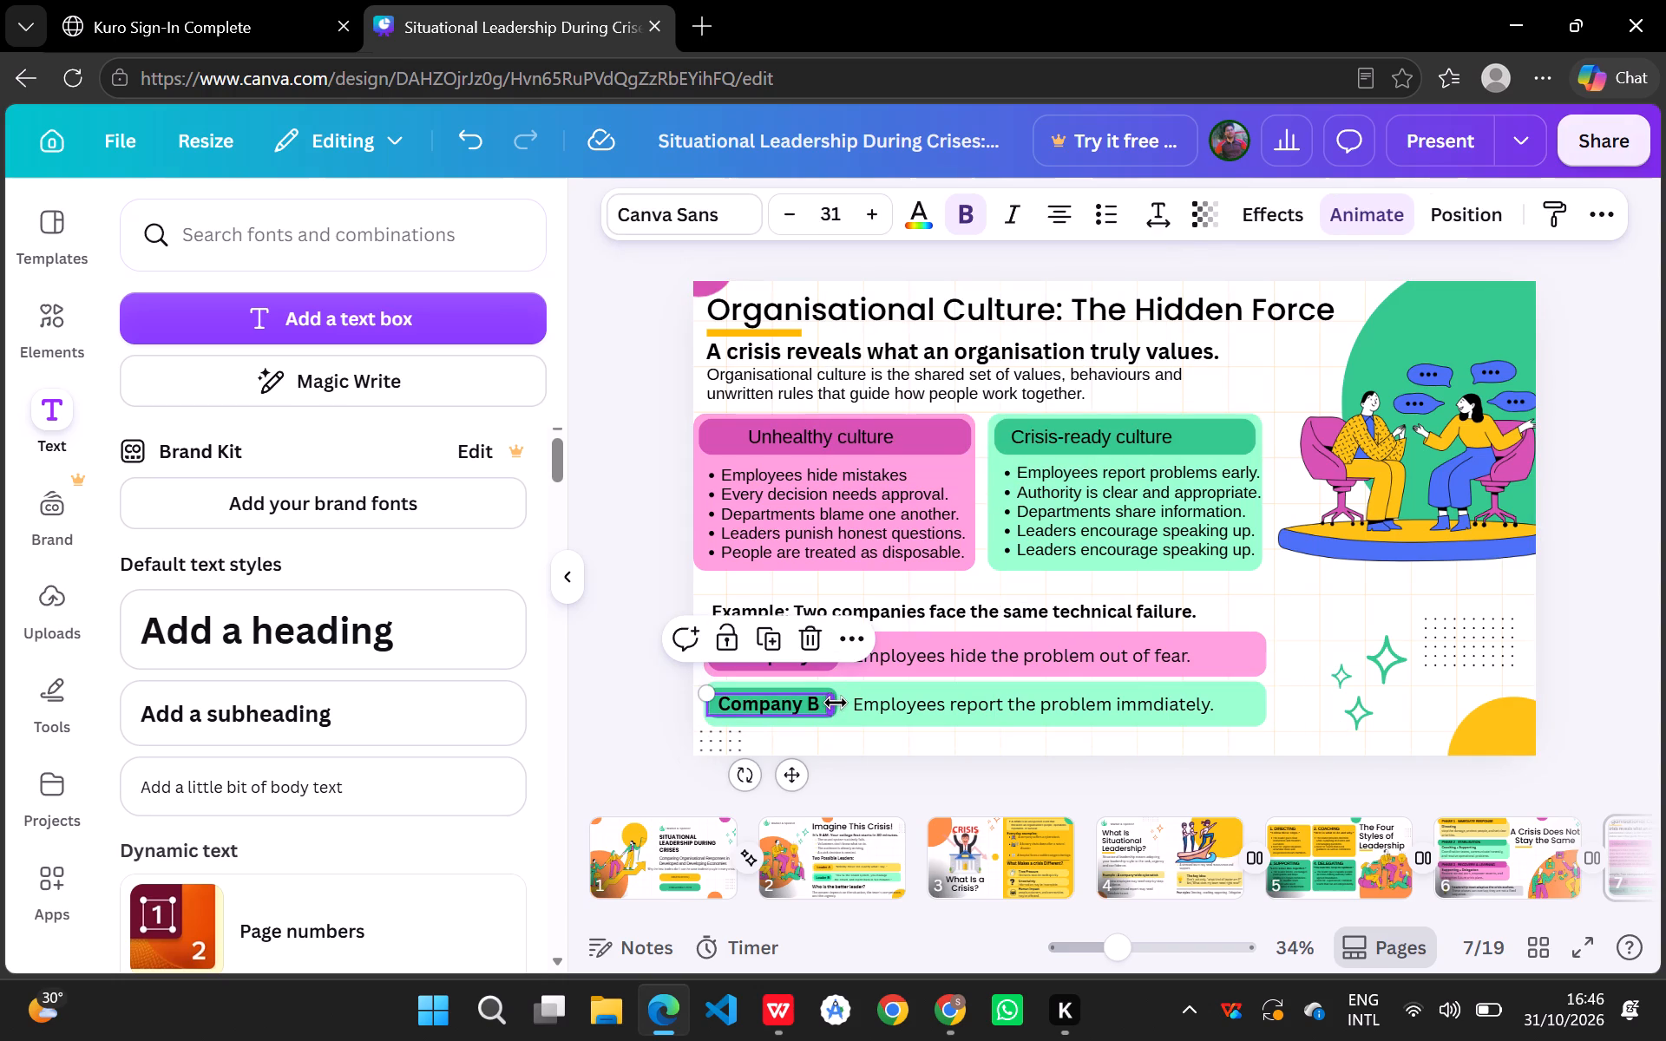
pyautogui.click(836, 692)
pyautogui.click(887, 702)
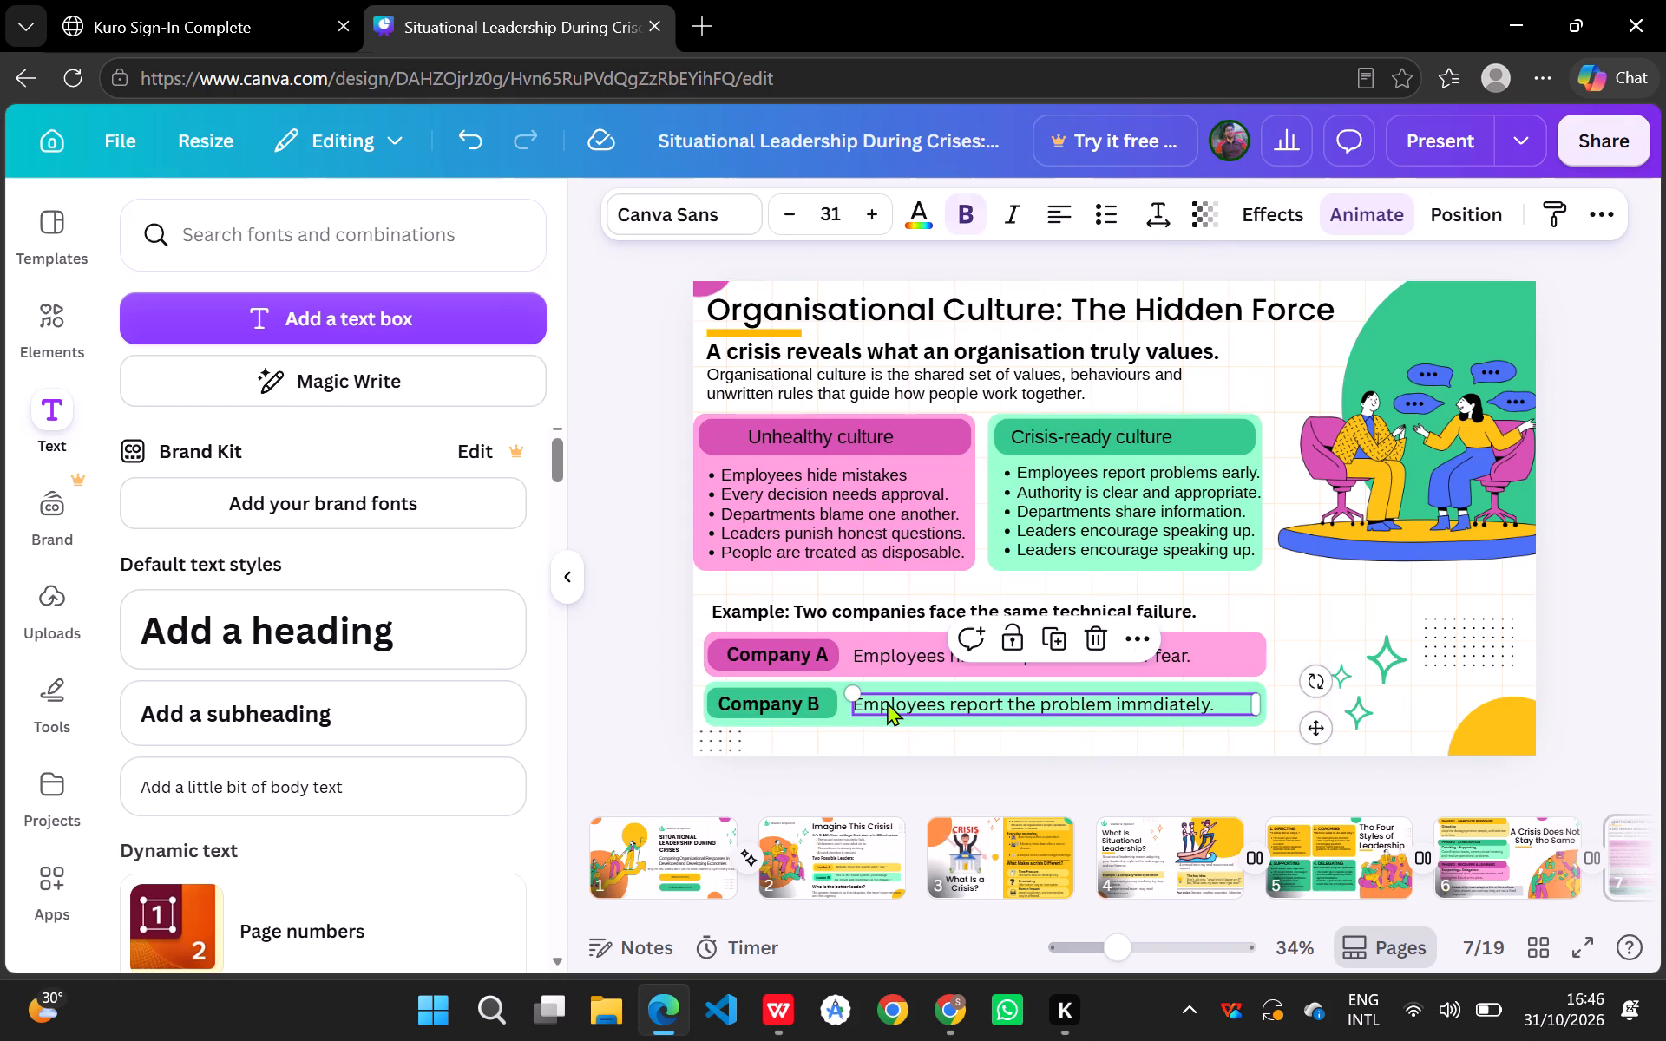
pyautogui.click(831, 692)
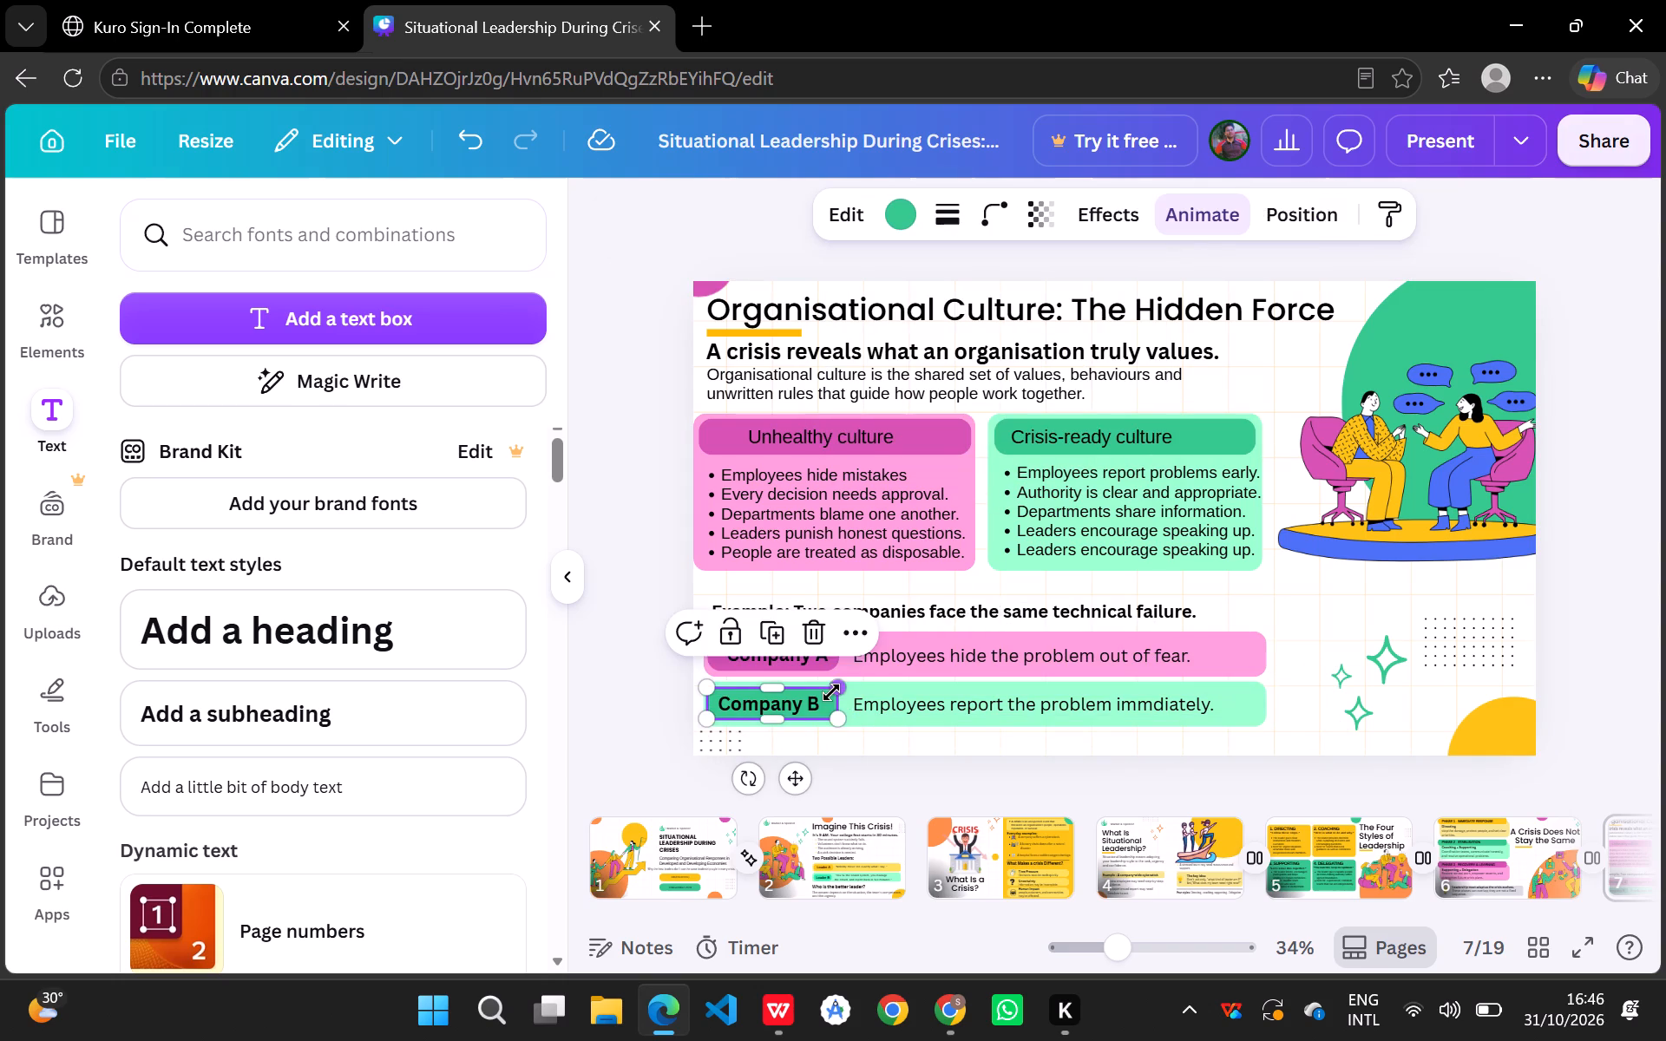
pyautogui.click(992, 211)
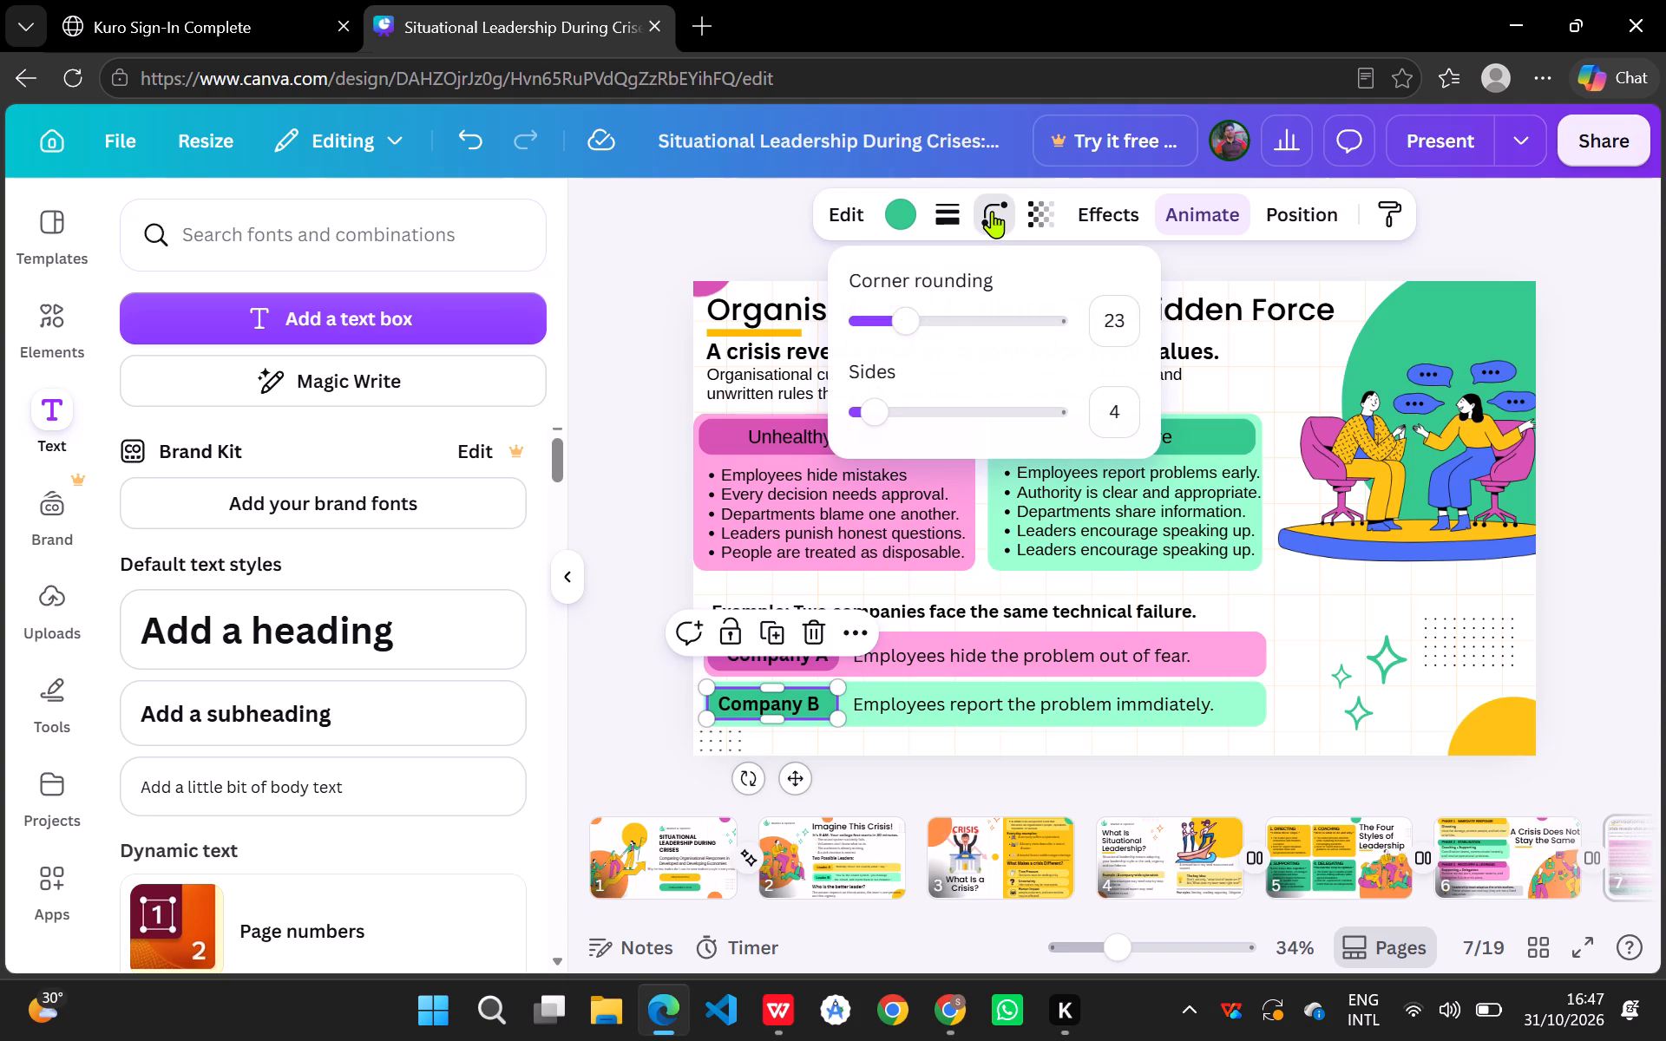
pyautogui.click(907, 326)
pyautogui.click(1083, 527)
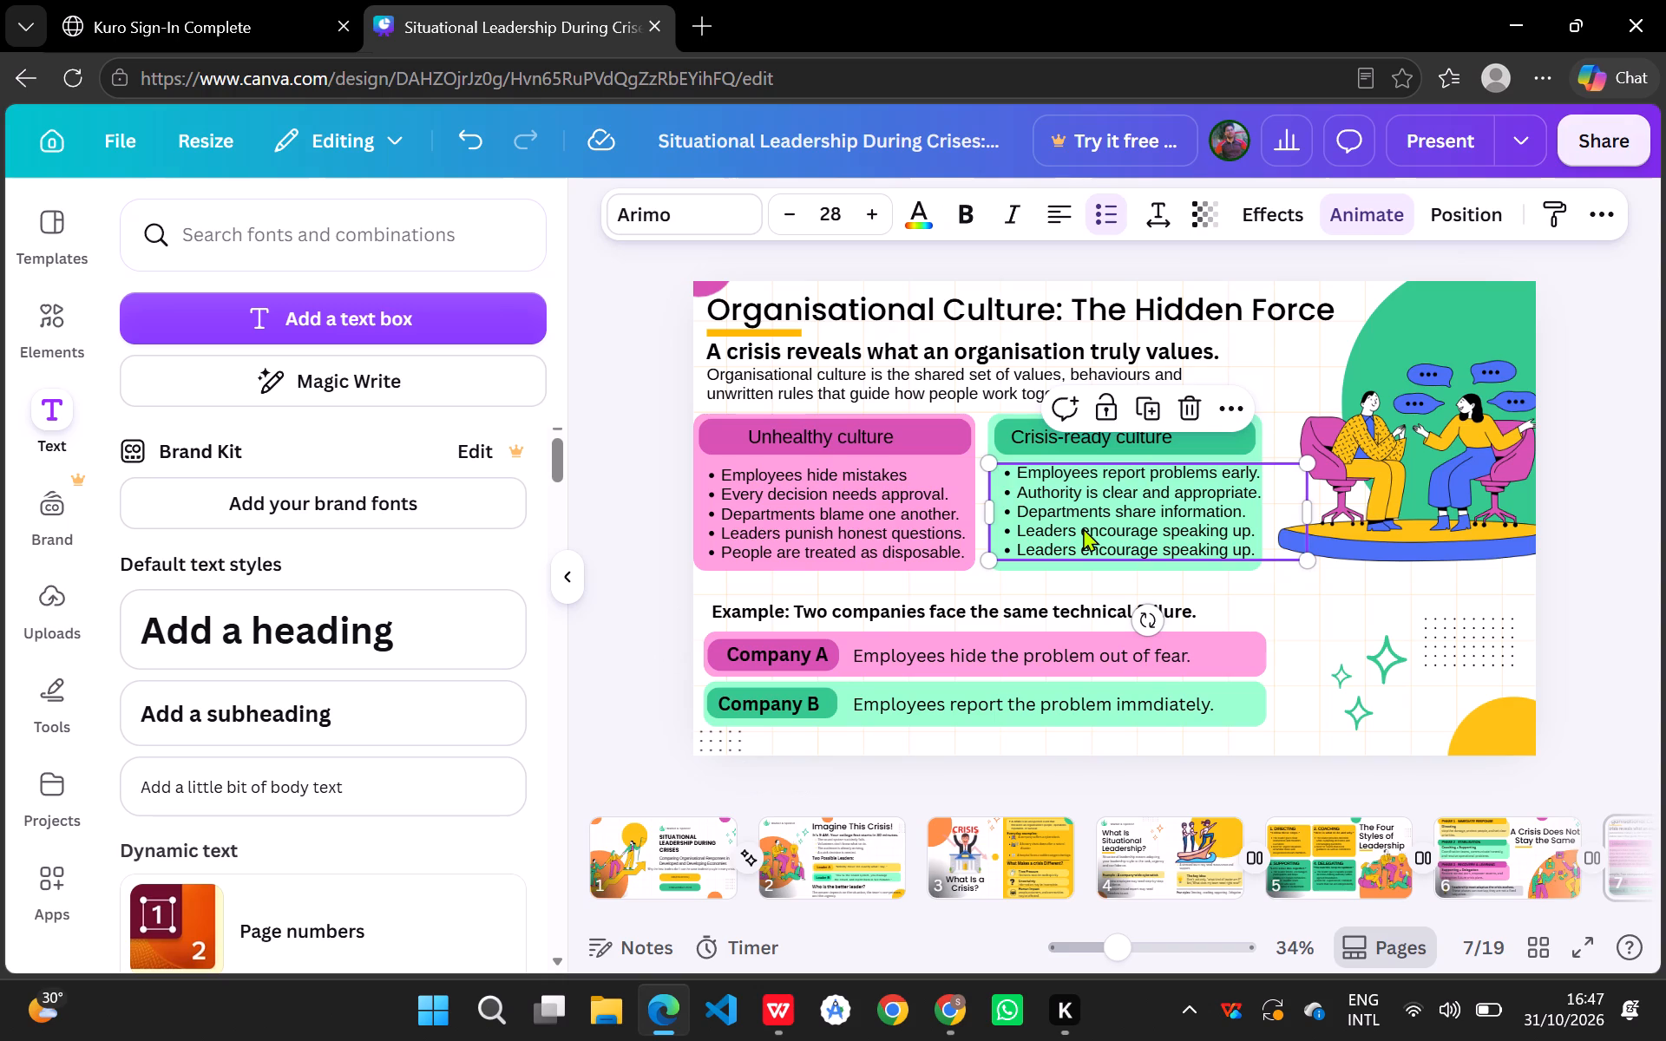
# Set the dark pink Company A label shape's corner rounding to 25.
pyautogui.click(836, 659)
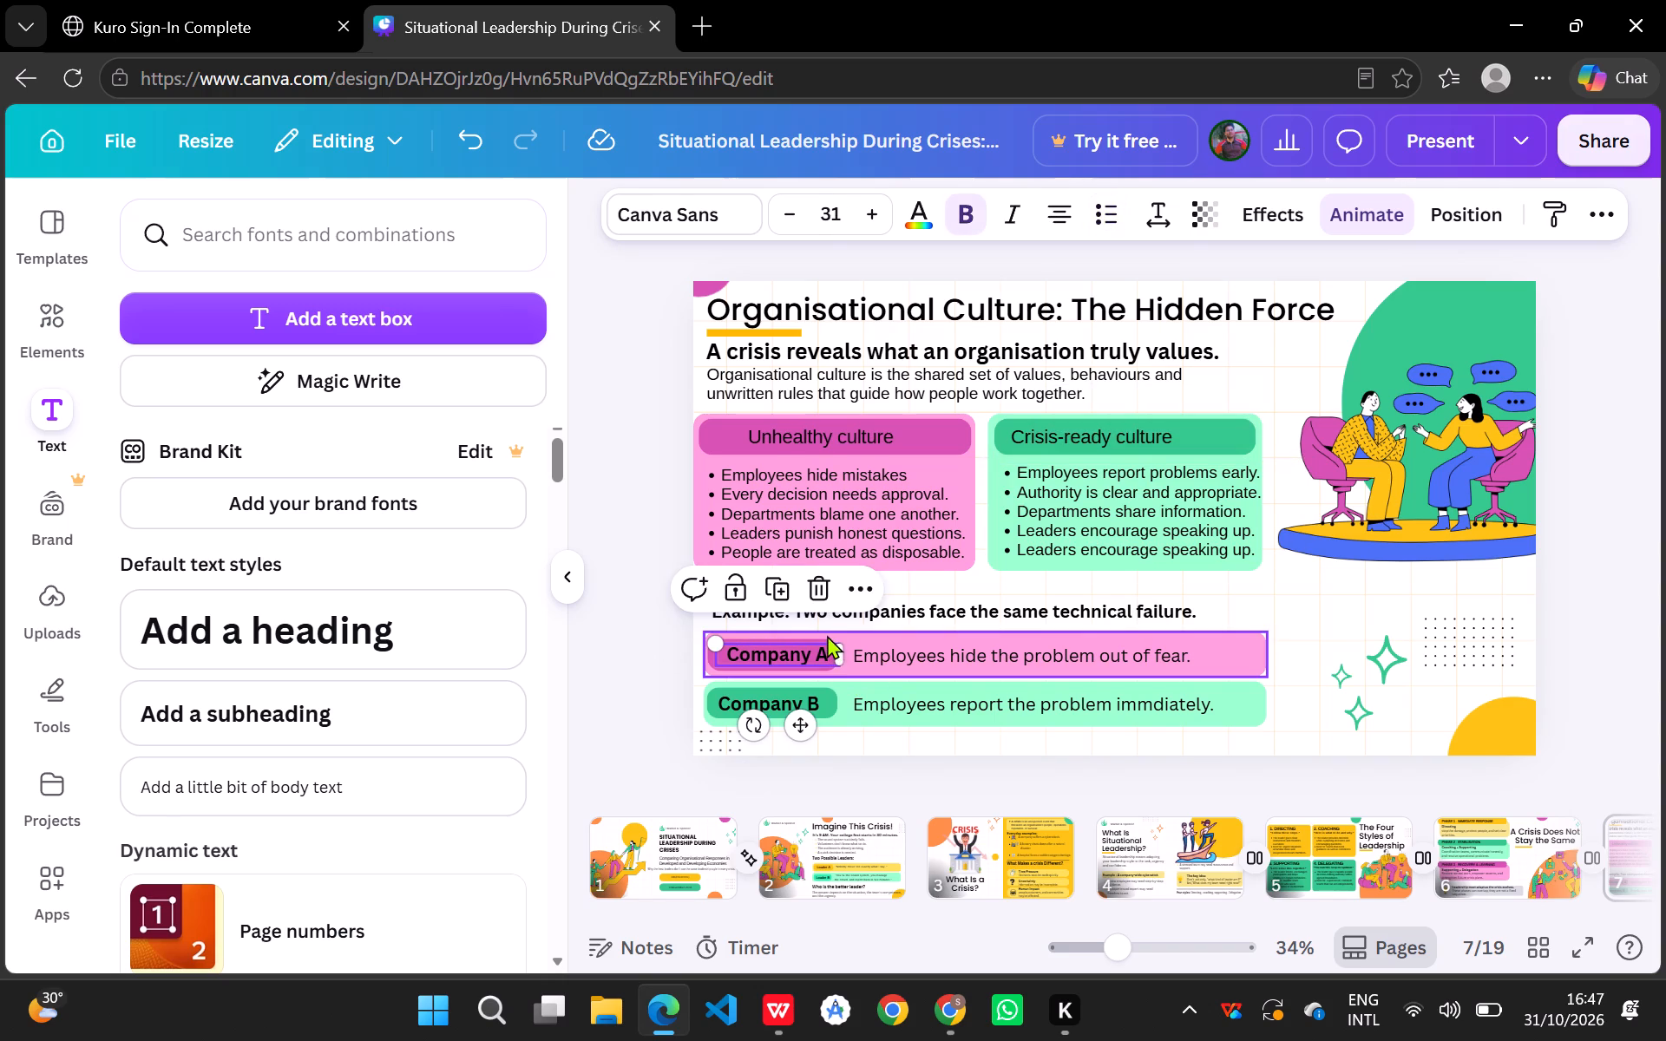
pyautogui.click(827, 635)
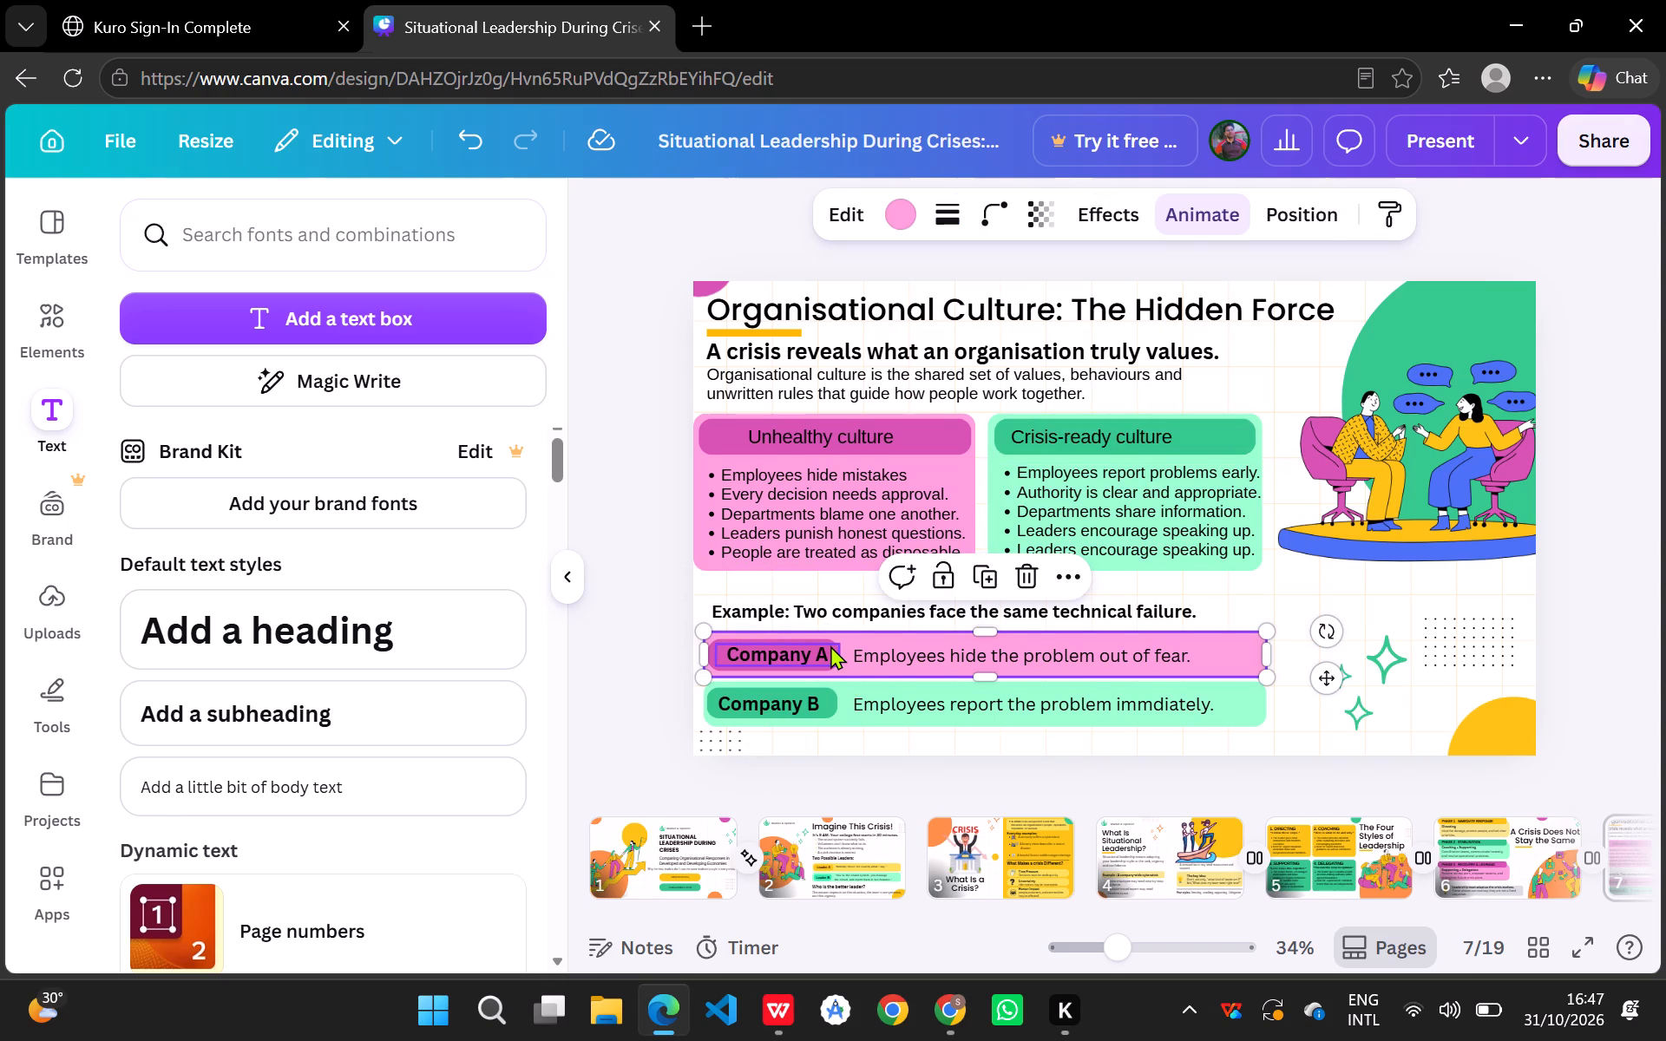
pyautogui.click(805, 671)
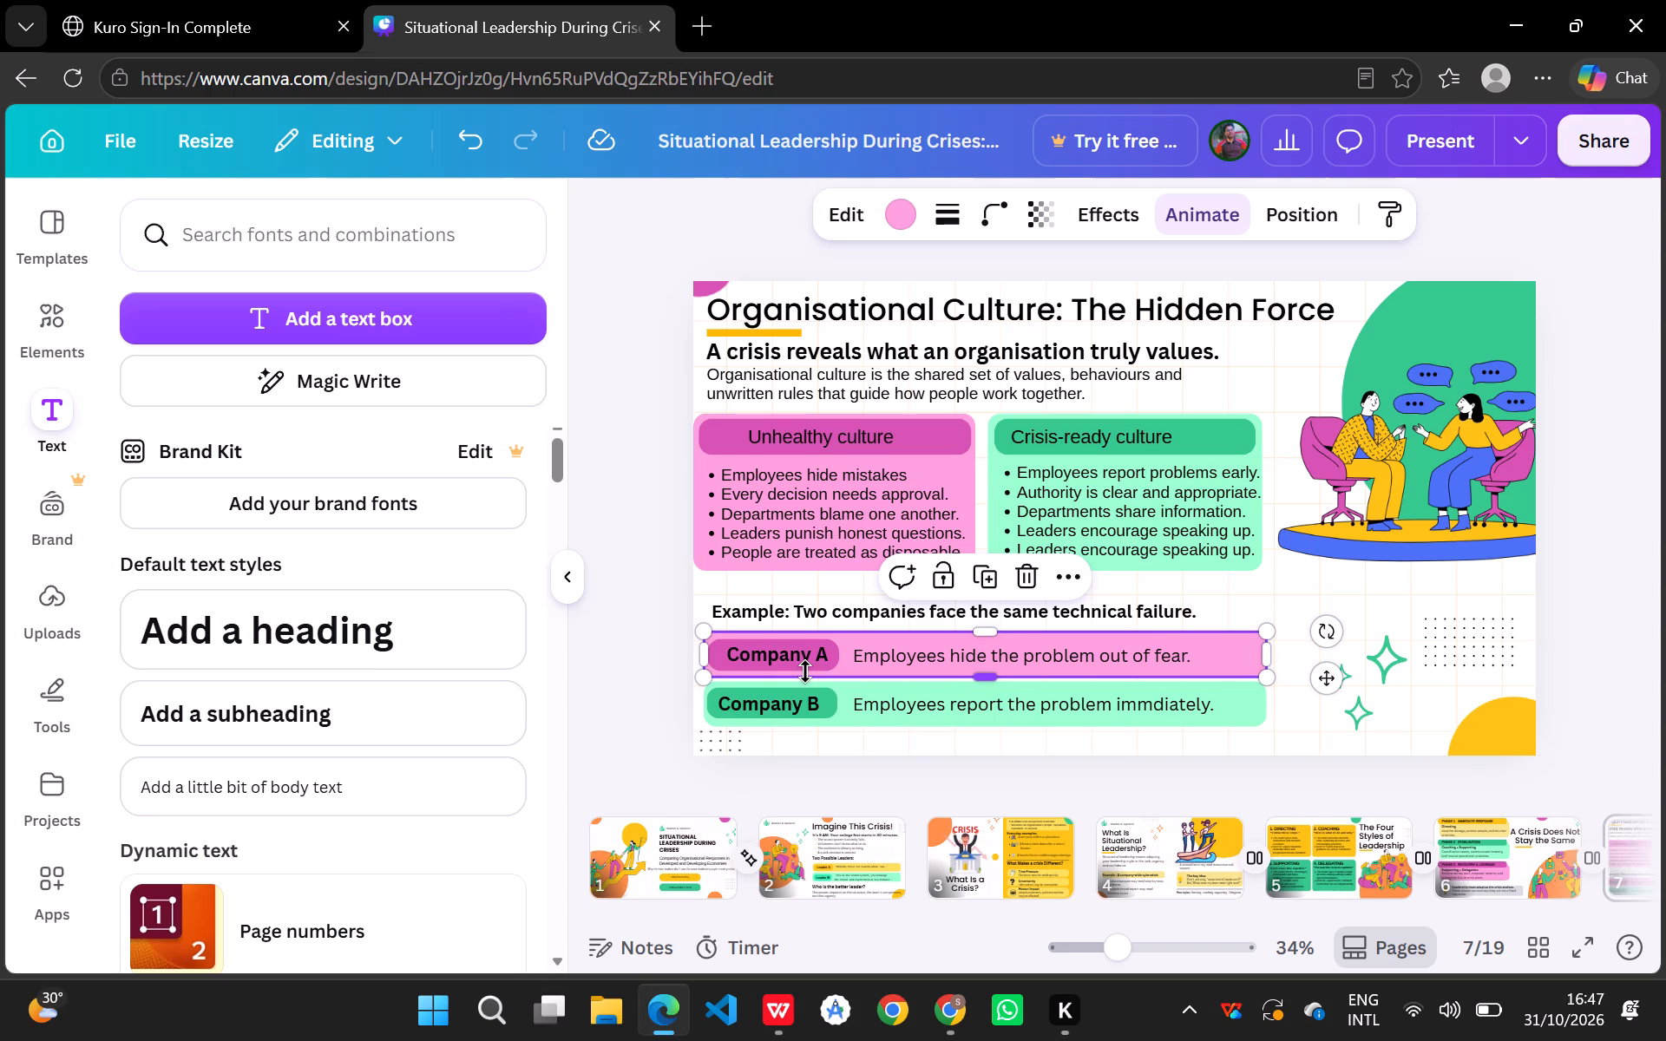
pyautogui.click(738, 649)
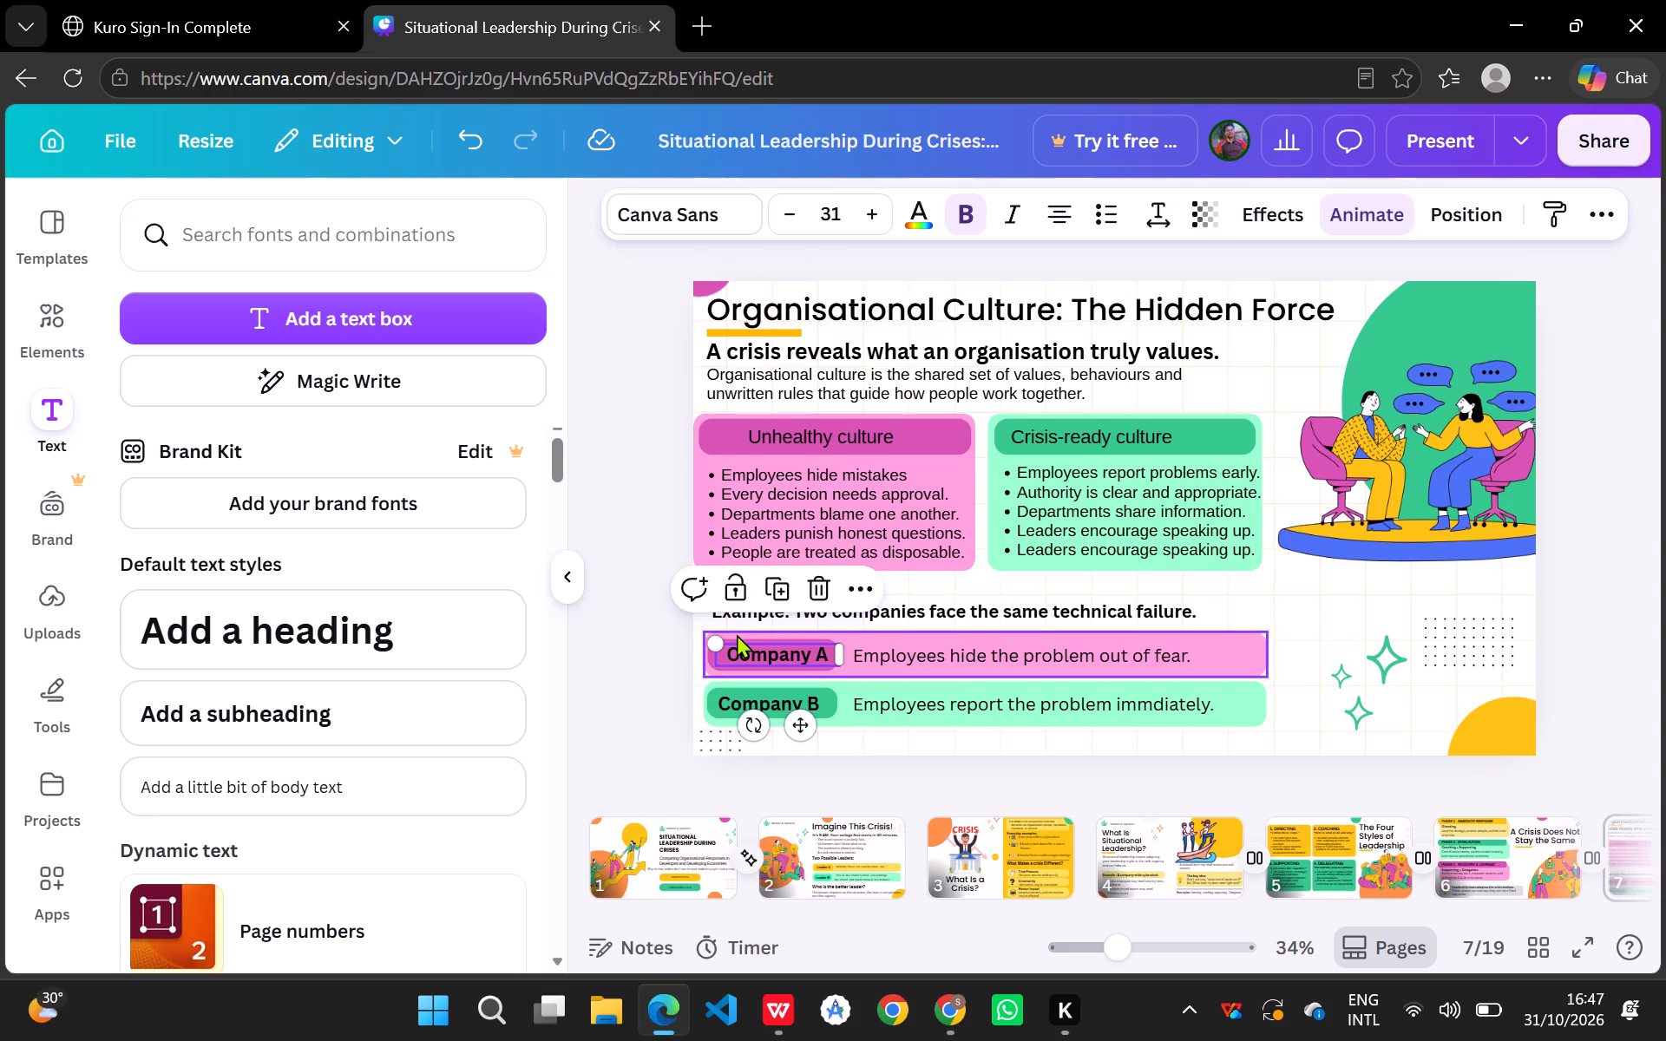
pyautogui.click(738, 641)
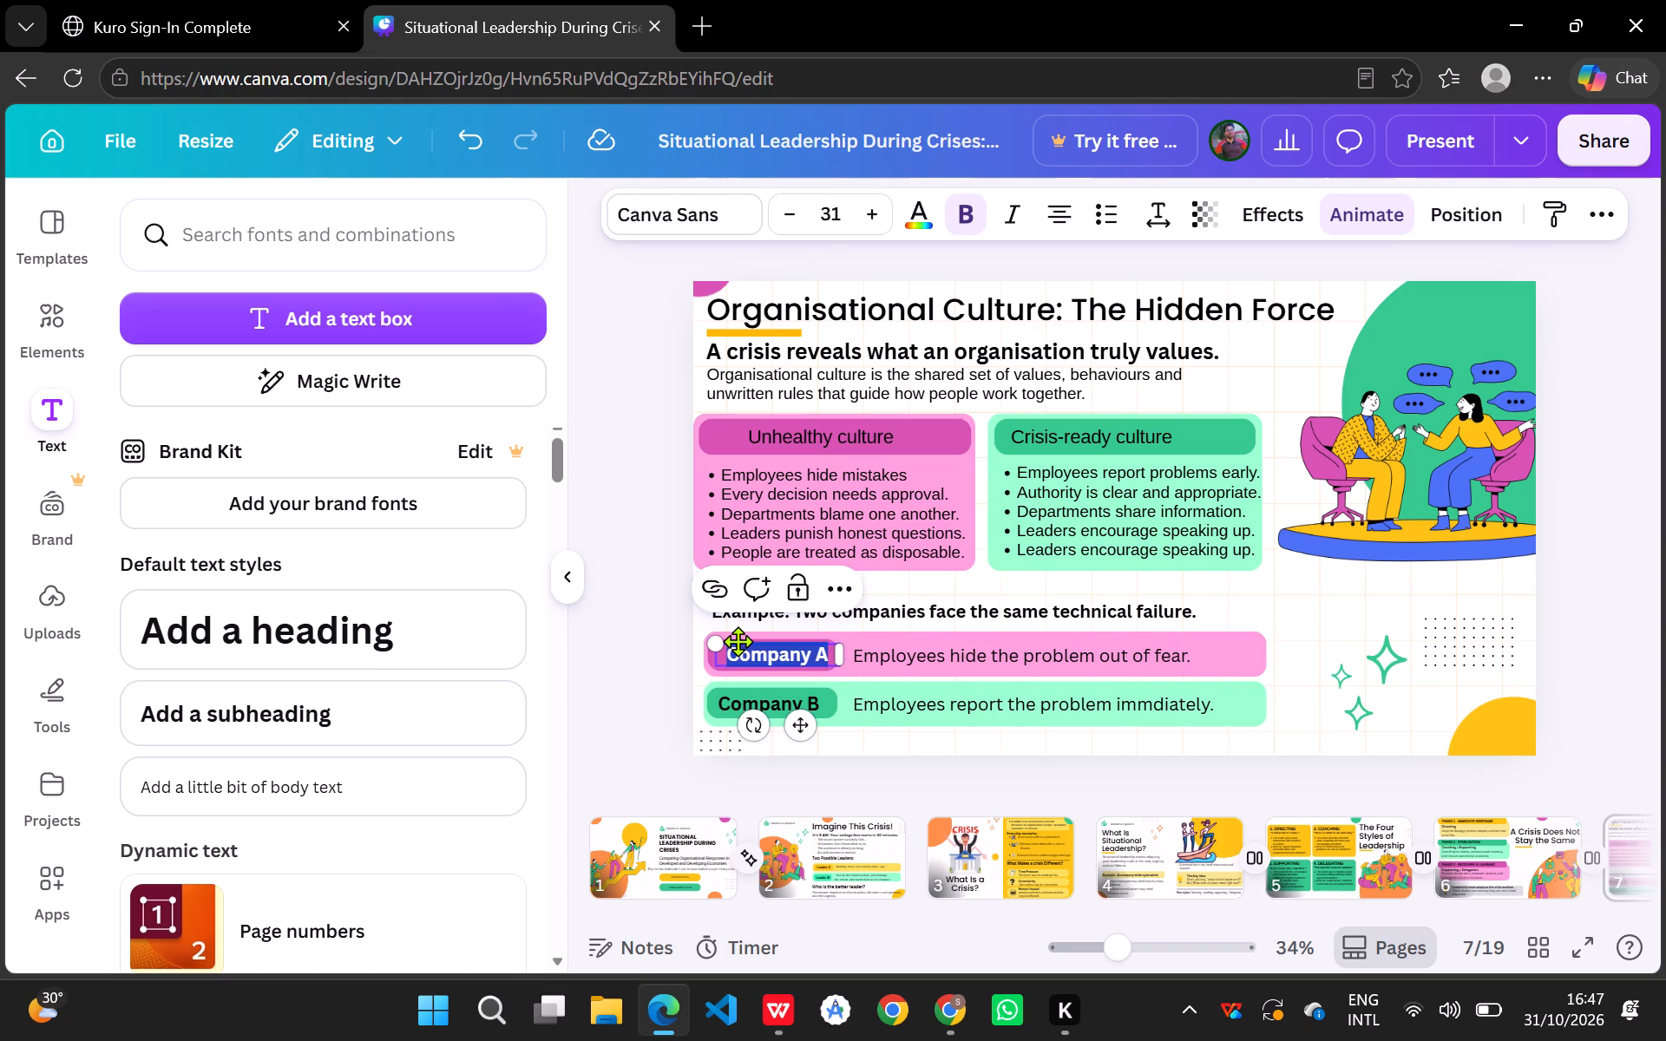
pyautogui.click(923, 659)
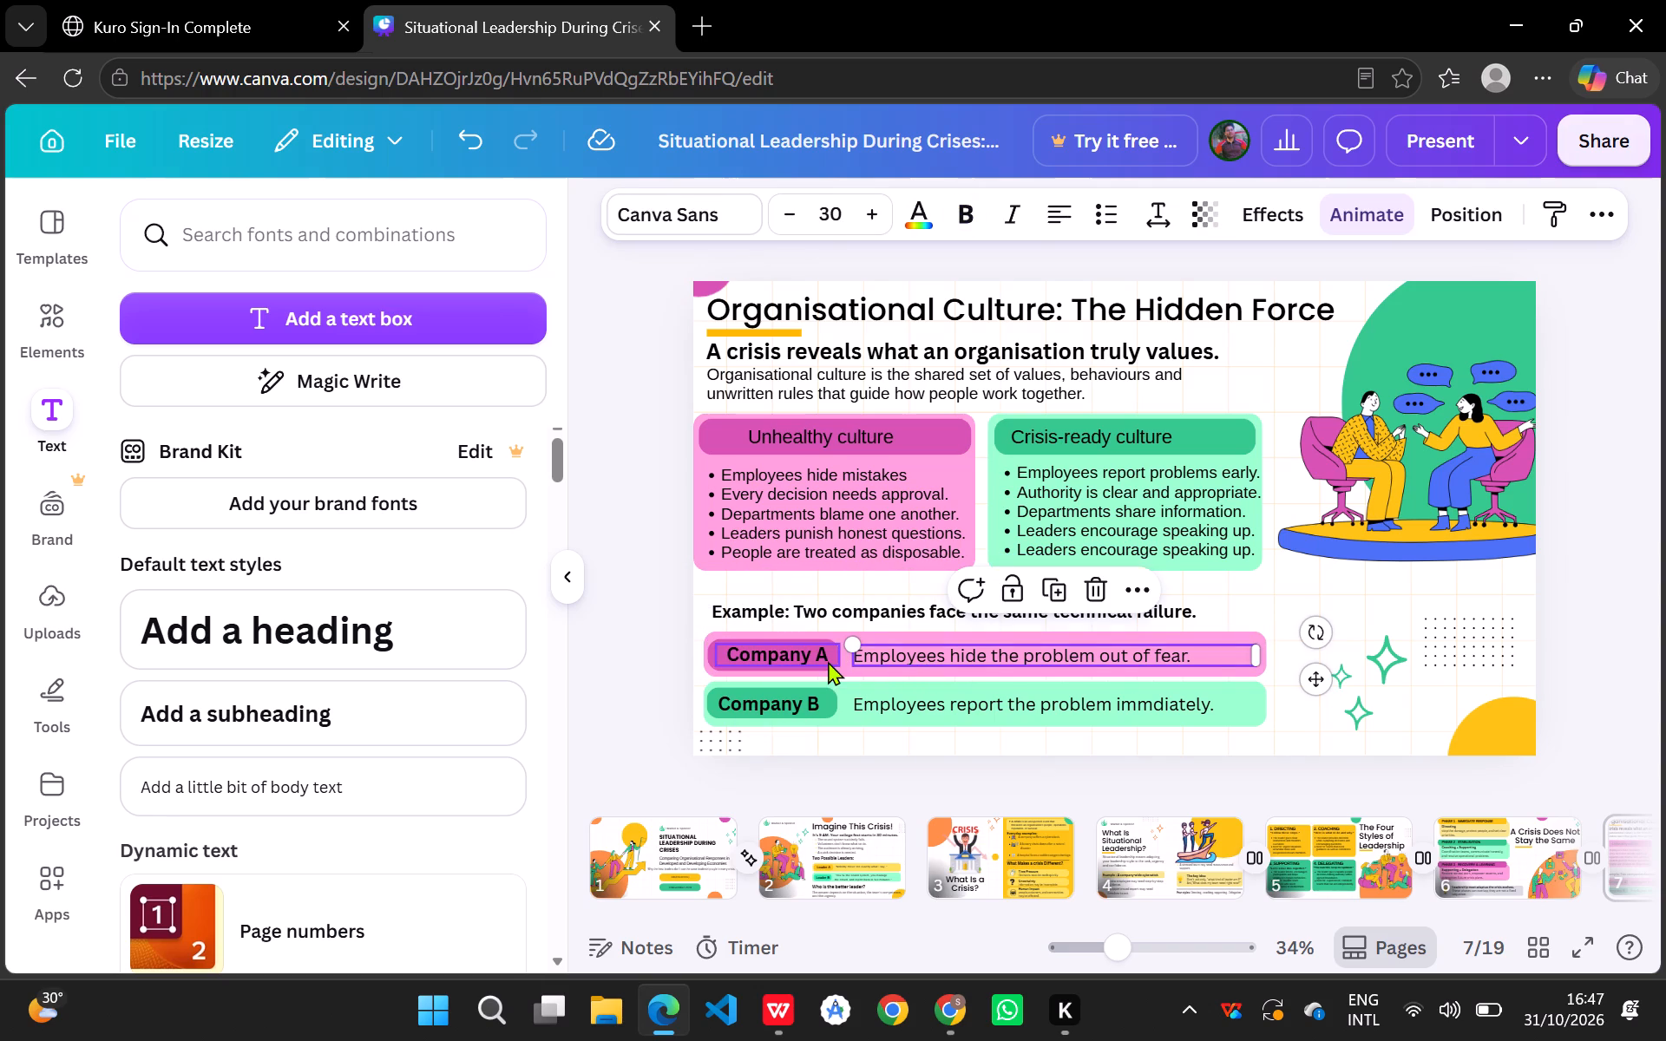
pyautogui.click(818, 667)
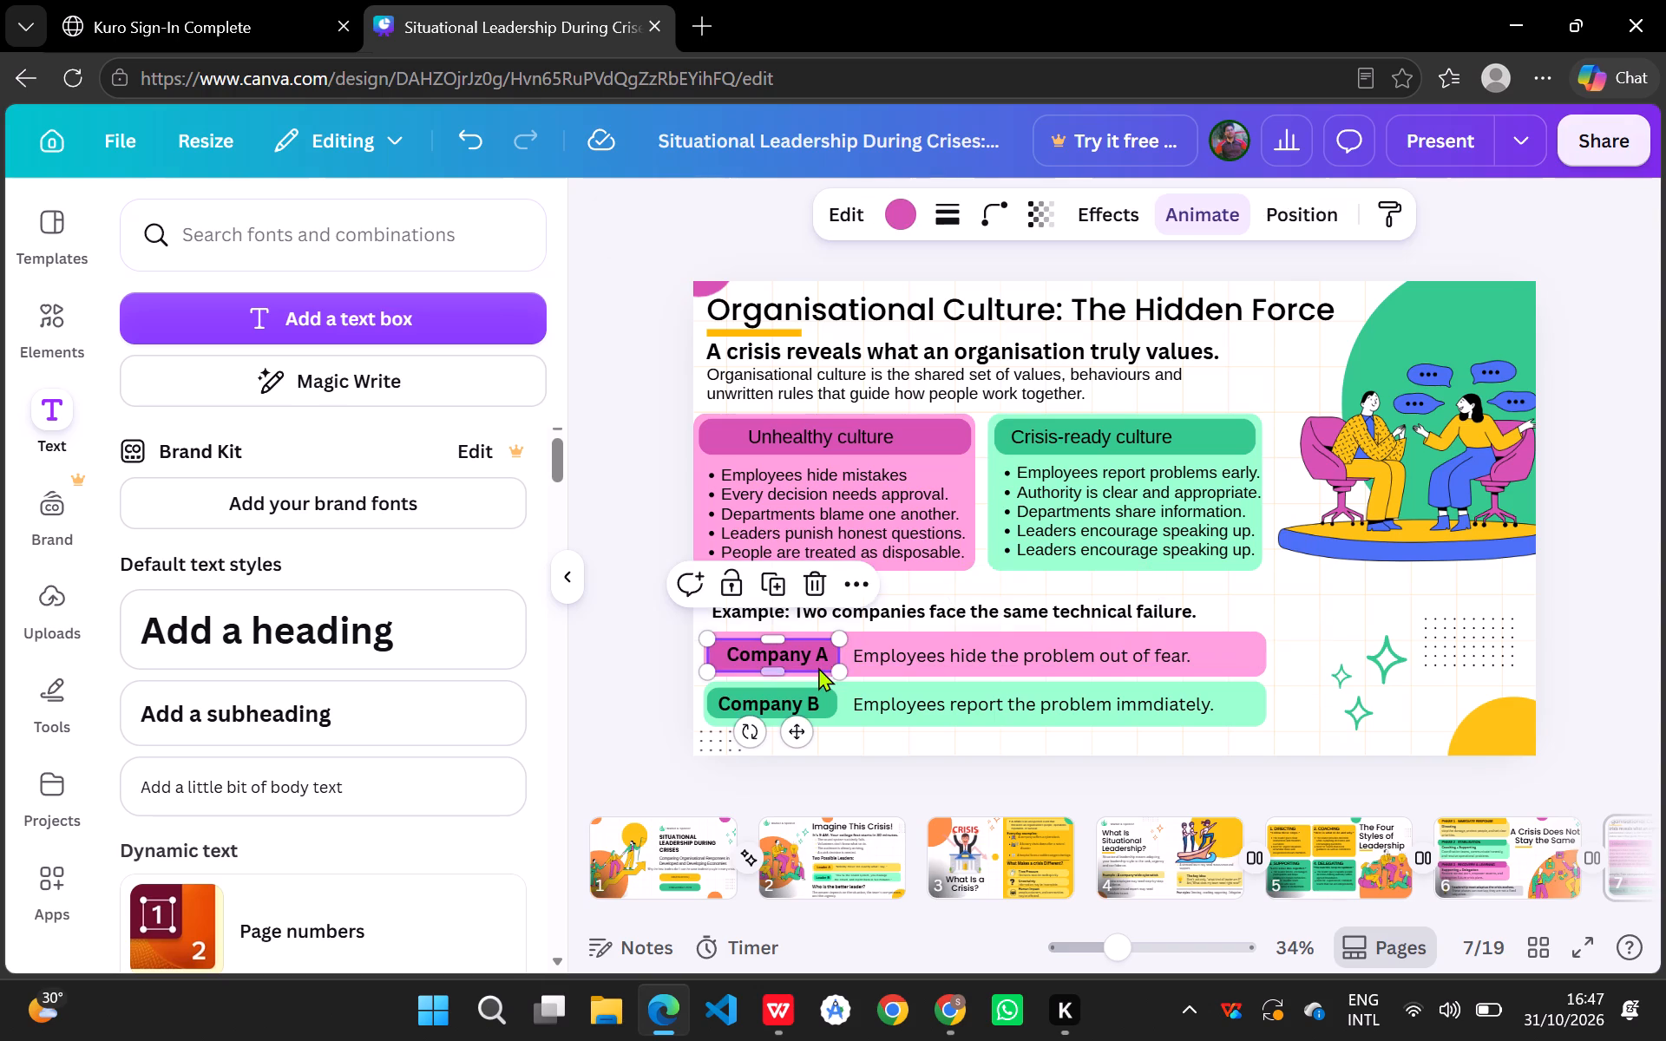
pyautogui.click(993, 207)
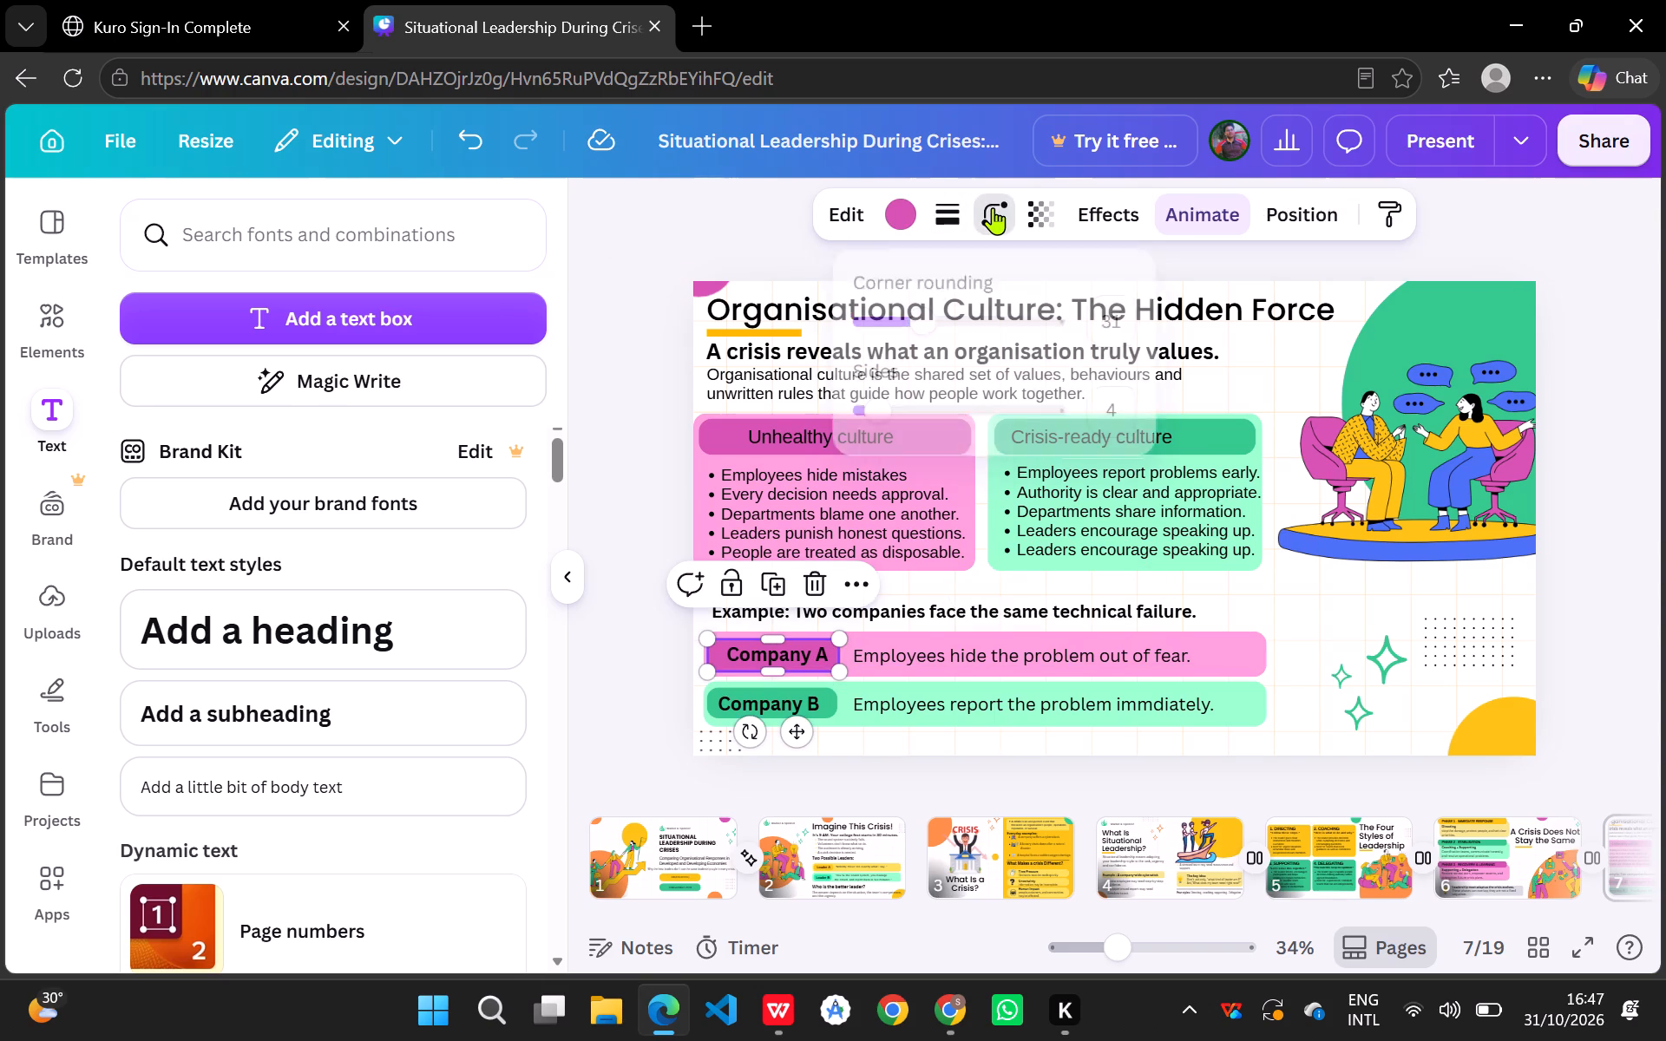
pyautogui.moveTo(921, 325); pyautogui.dragTo(918, 325)
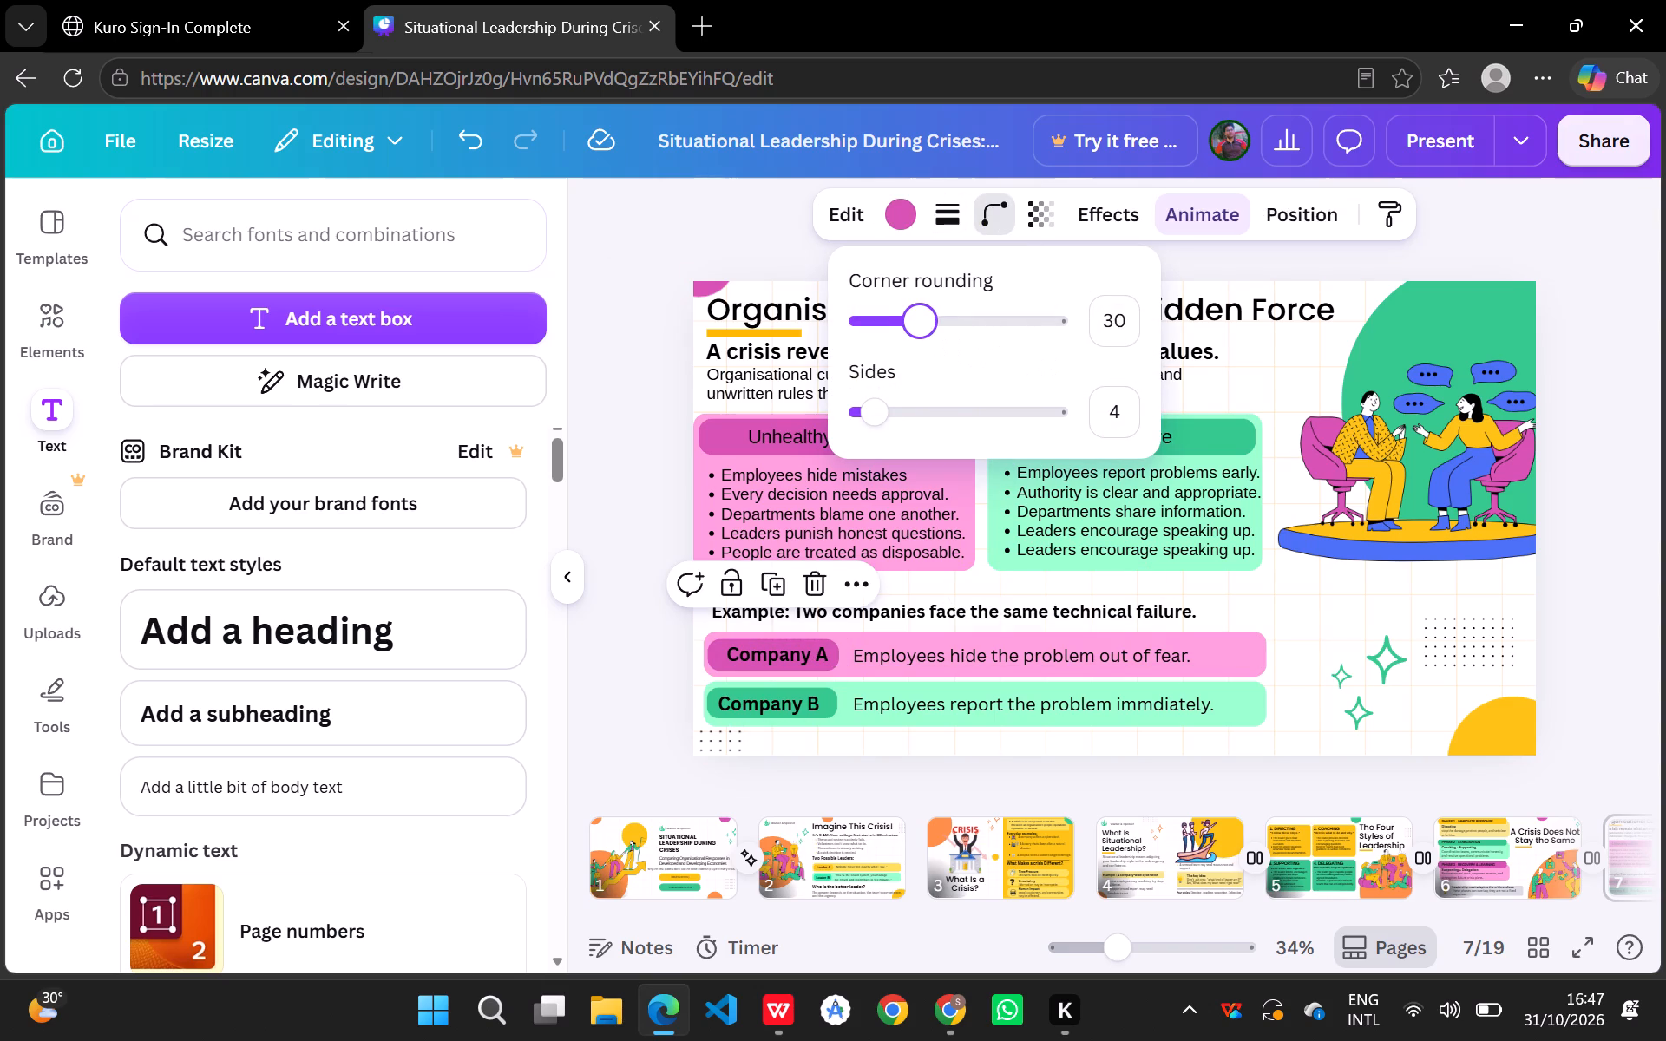
pyautogui.moveTo(918, 325); pyautogui.dragTo(913, 325)
pyautogui.moveTo(913, 325); pyautogui.dragTo(909, 325)
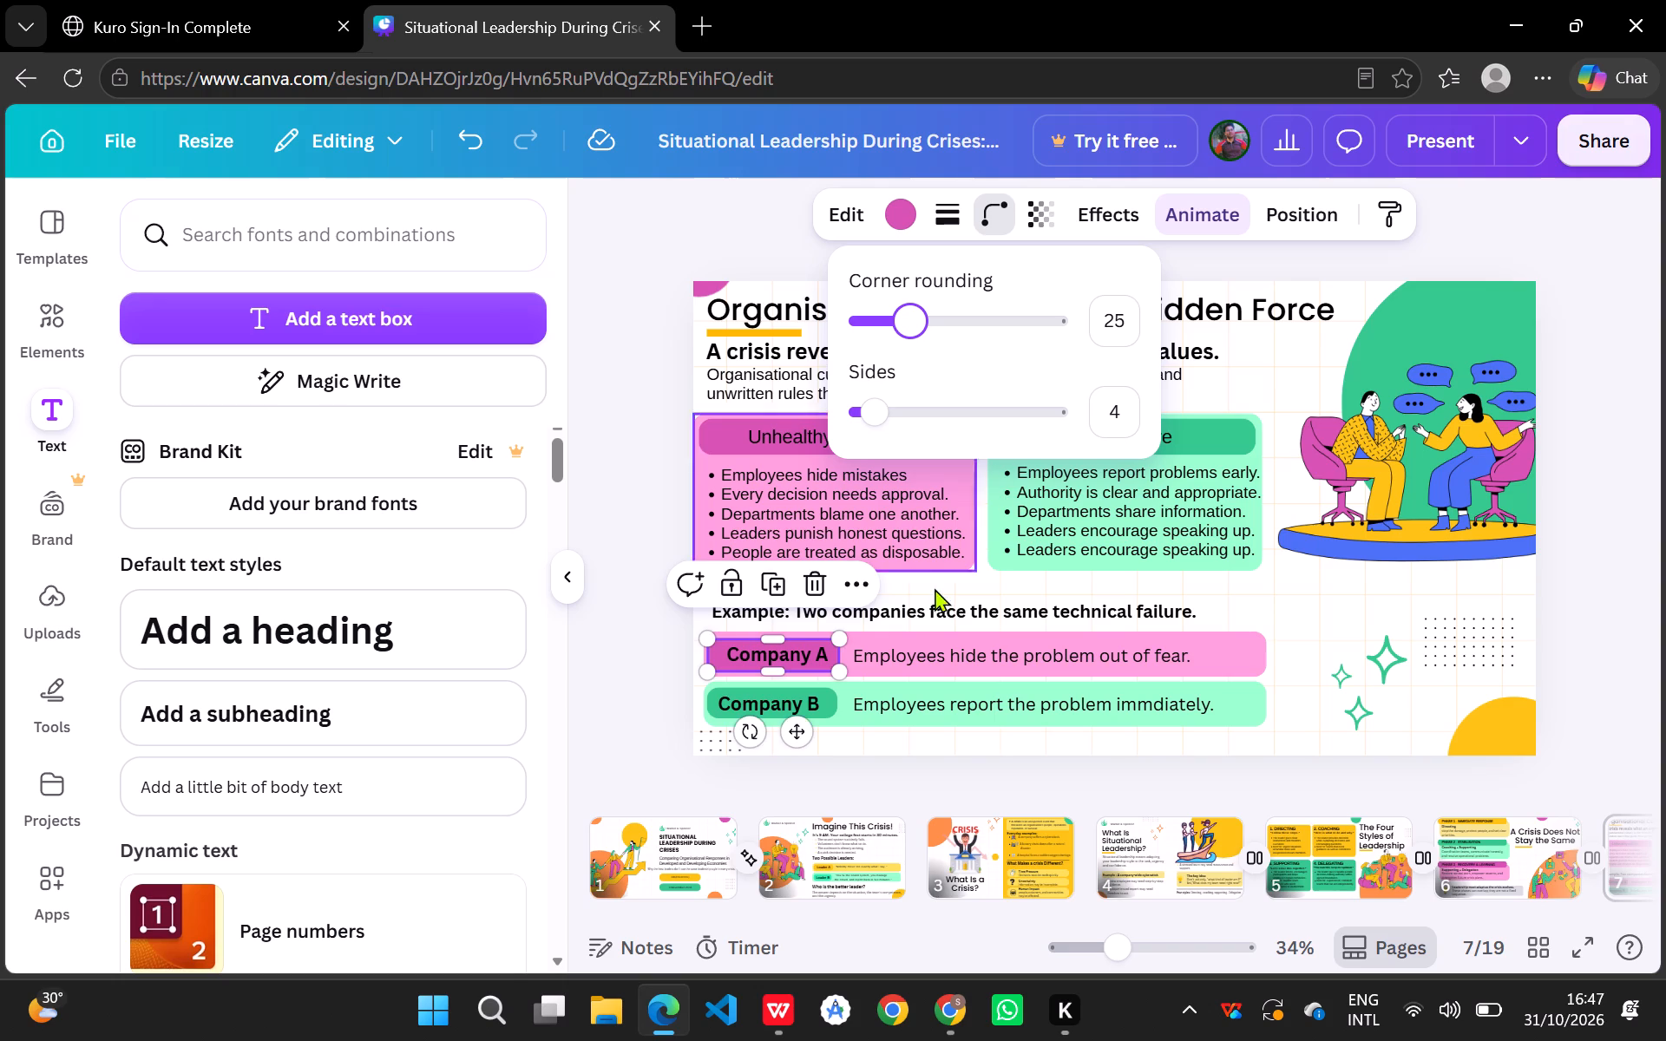
pyautogui.click(935, 597)
# Trim the dark pink Company A label shape's height slightly by raising its bottom edge.
pyautogui.click(810, 668)
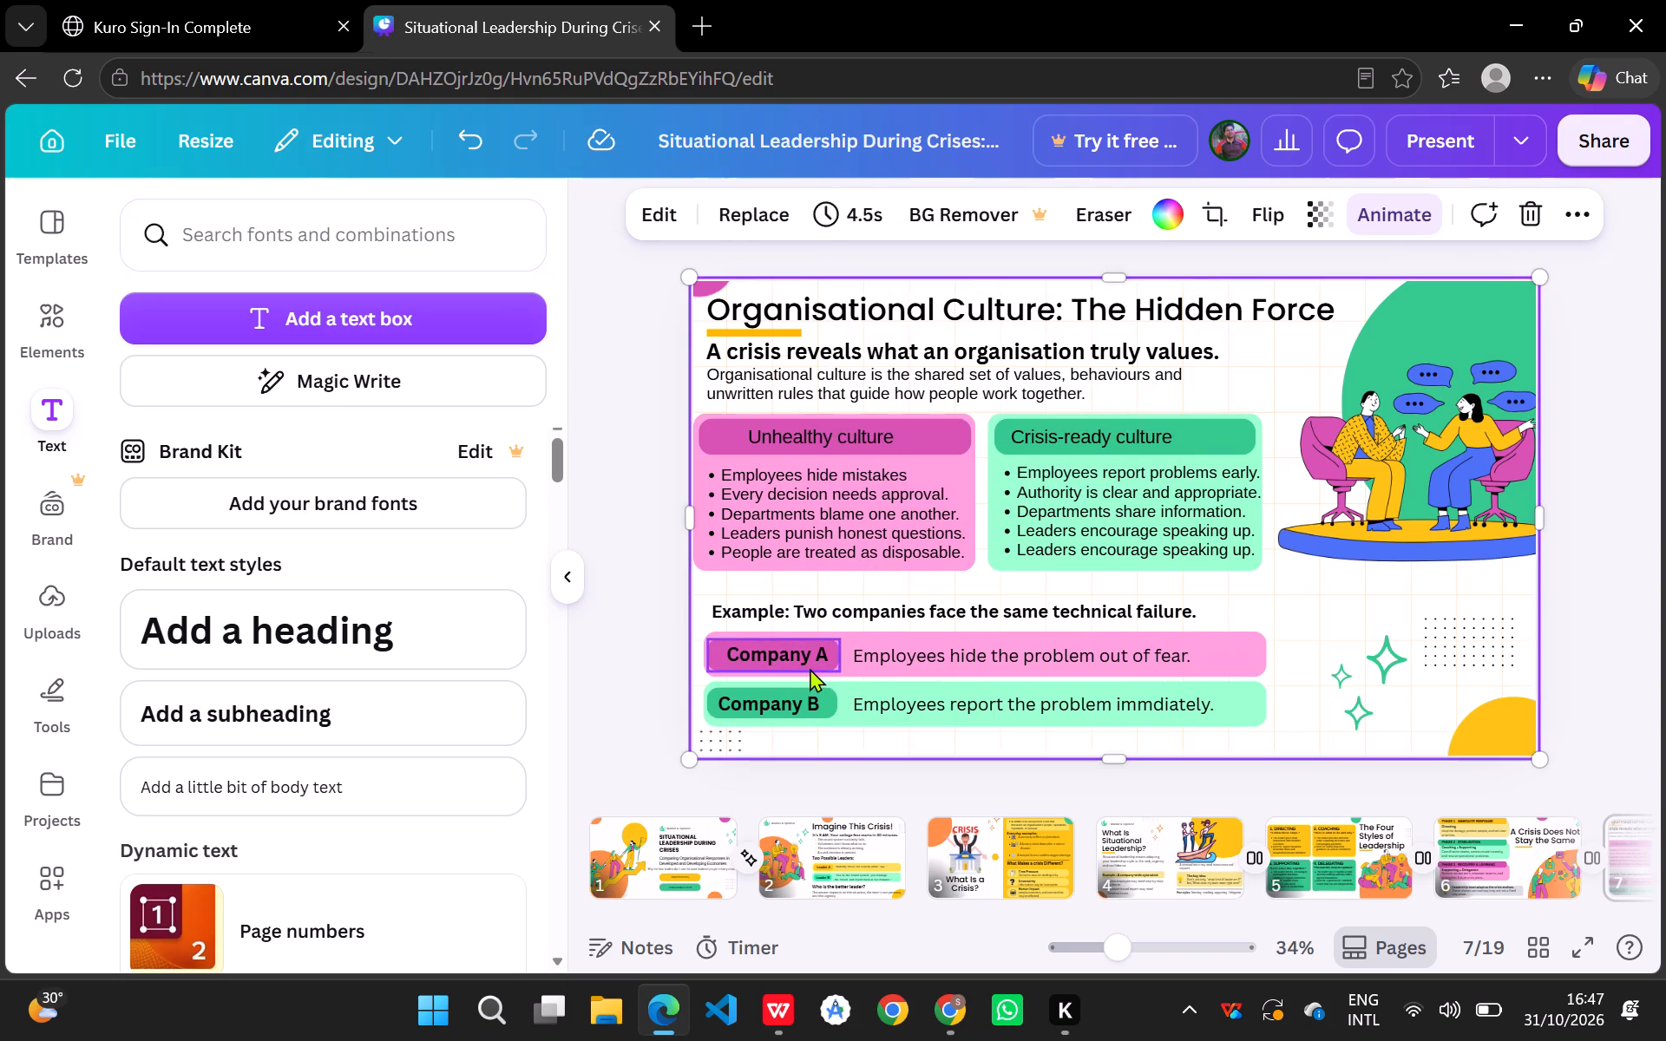
pyautogui.click(773, 671)
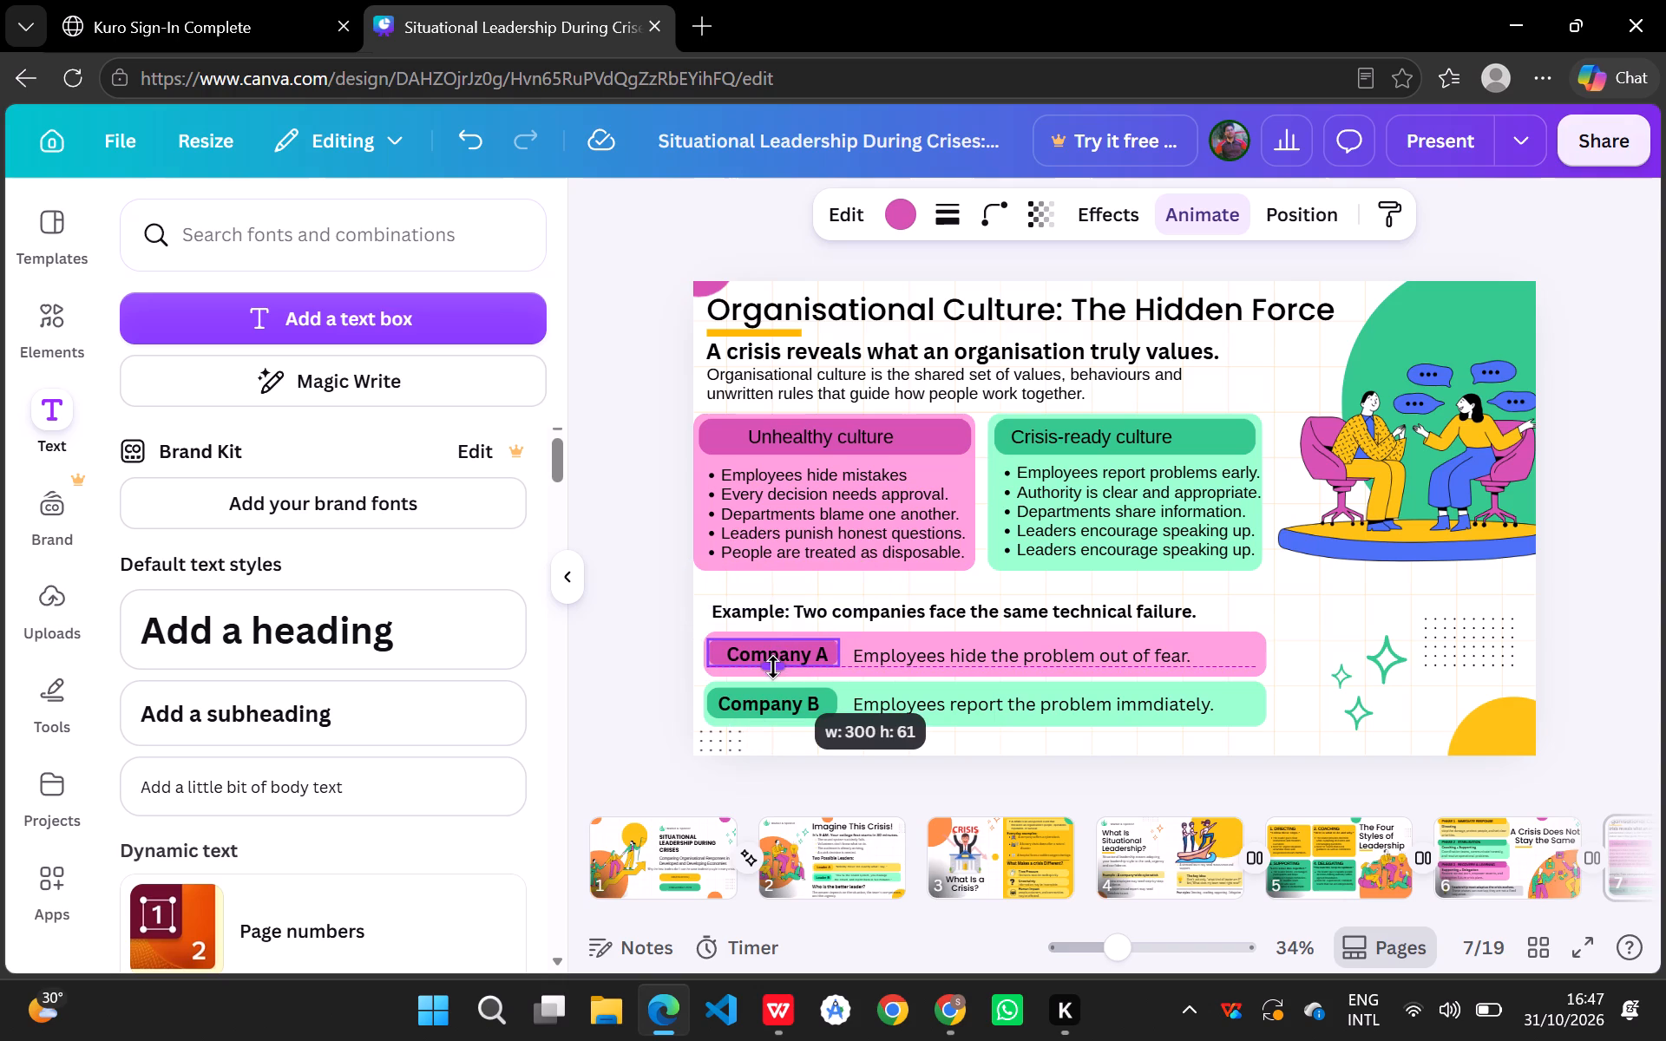
pyautogui.click(903, 658)
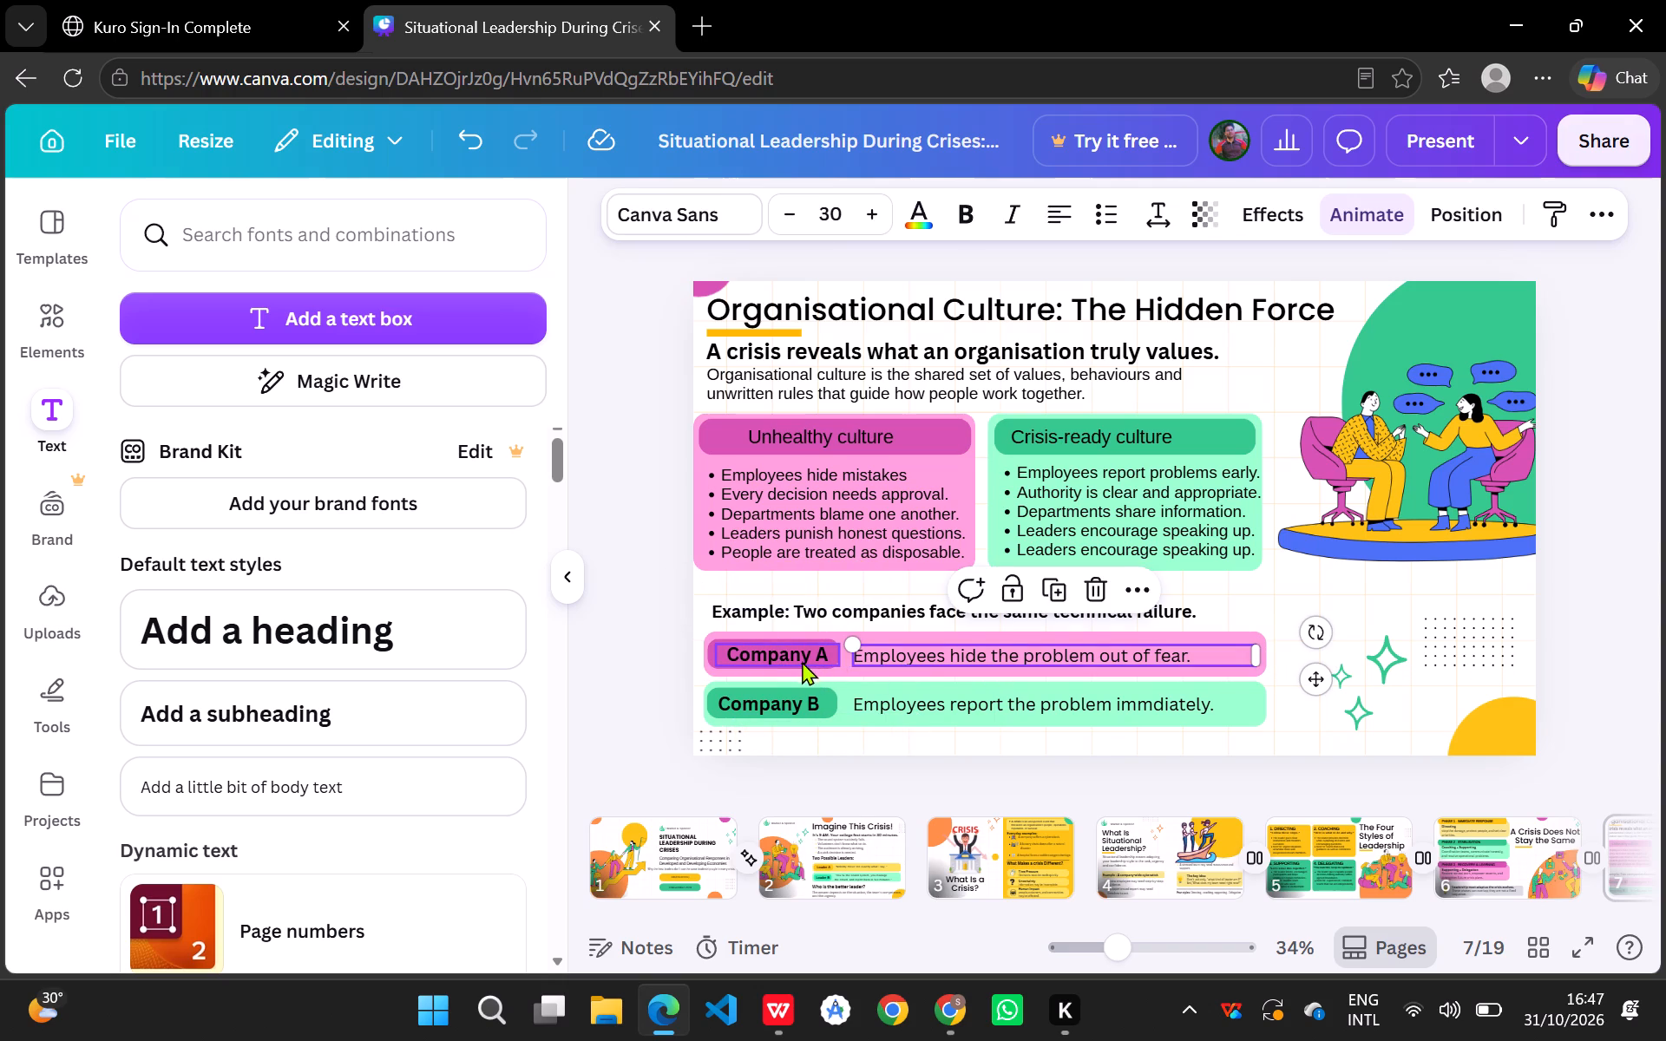
# Nudge the "Company A" text slightly to the right over its dark pink label shape.
pyautogui.moveTo(803, 660); pyautogui.dragTo(811, 661)
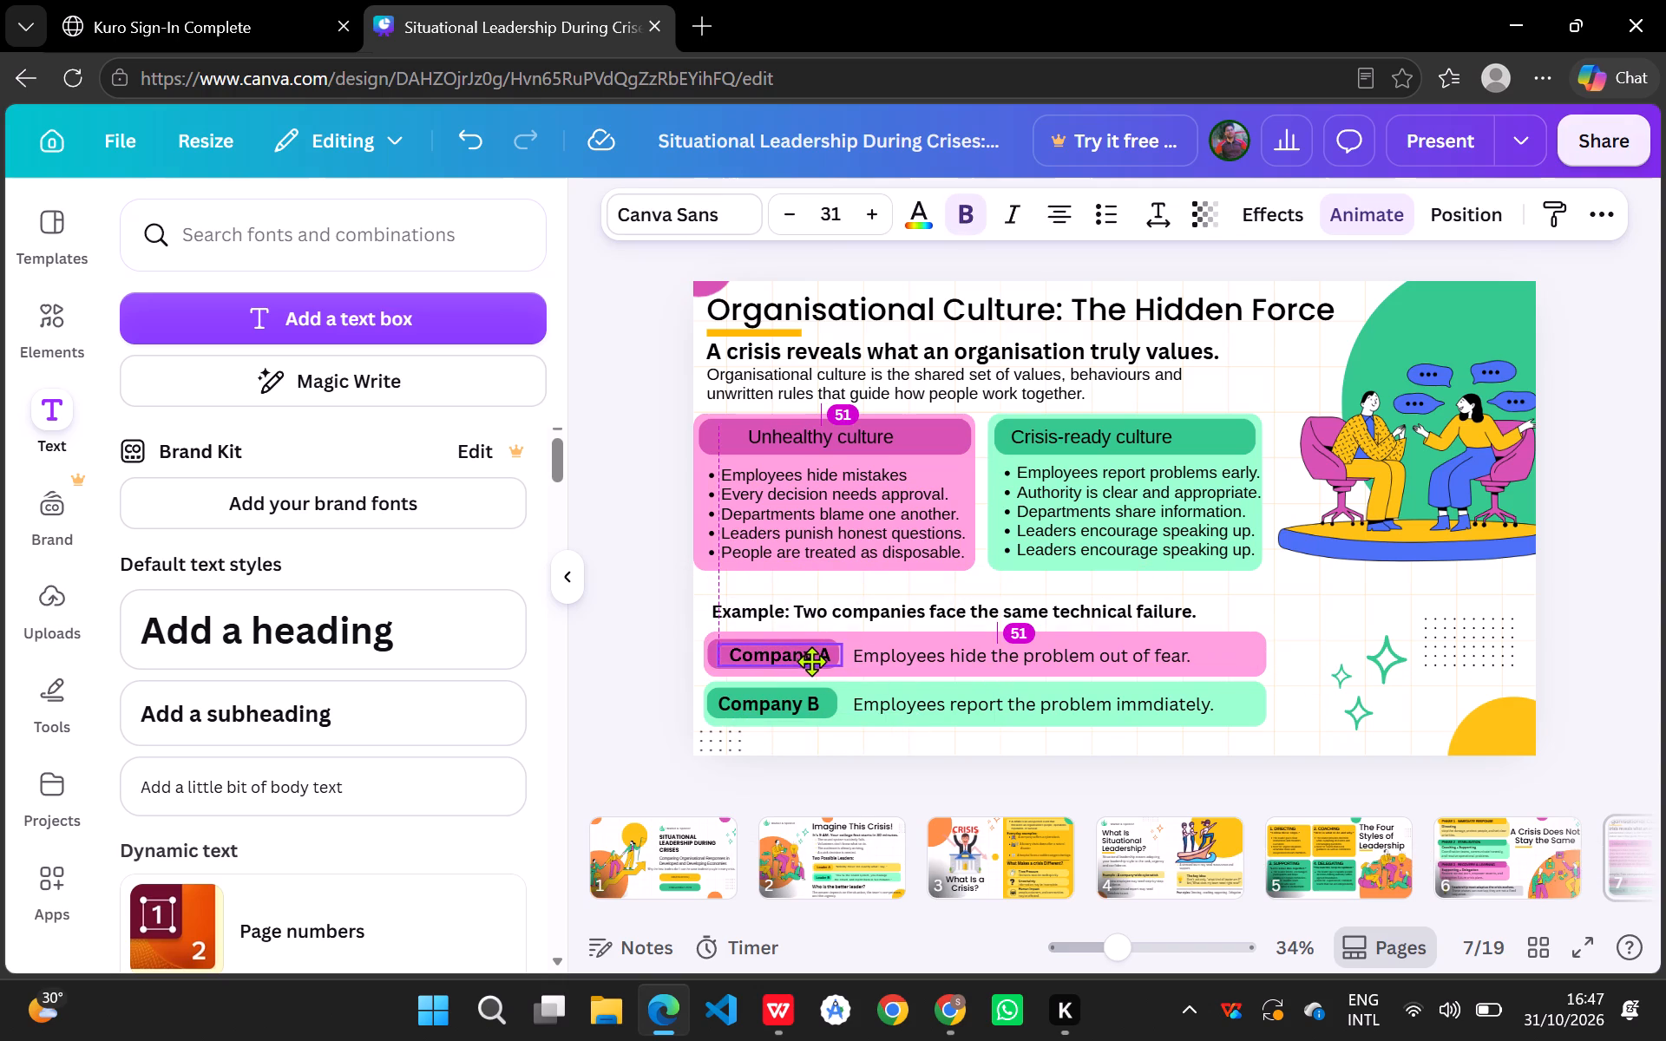
# Shift the "Company A" text back slightly so it lines up with the "Company B" text below it.
pyautogui.moveTo(811, 661); pyautogui.dragTo(798, 660)
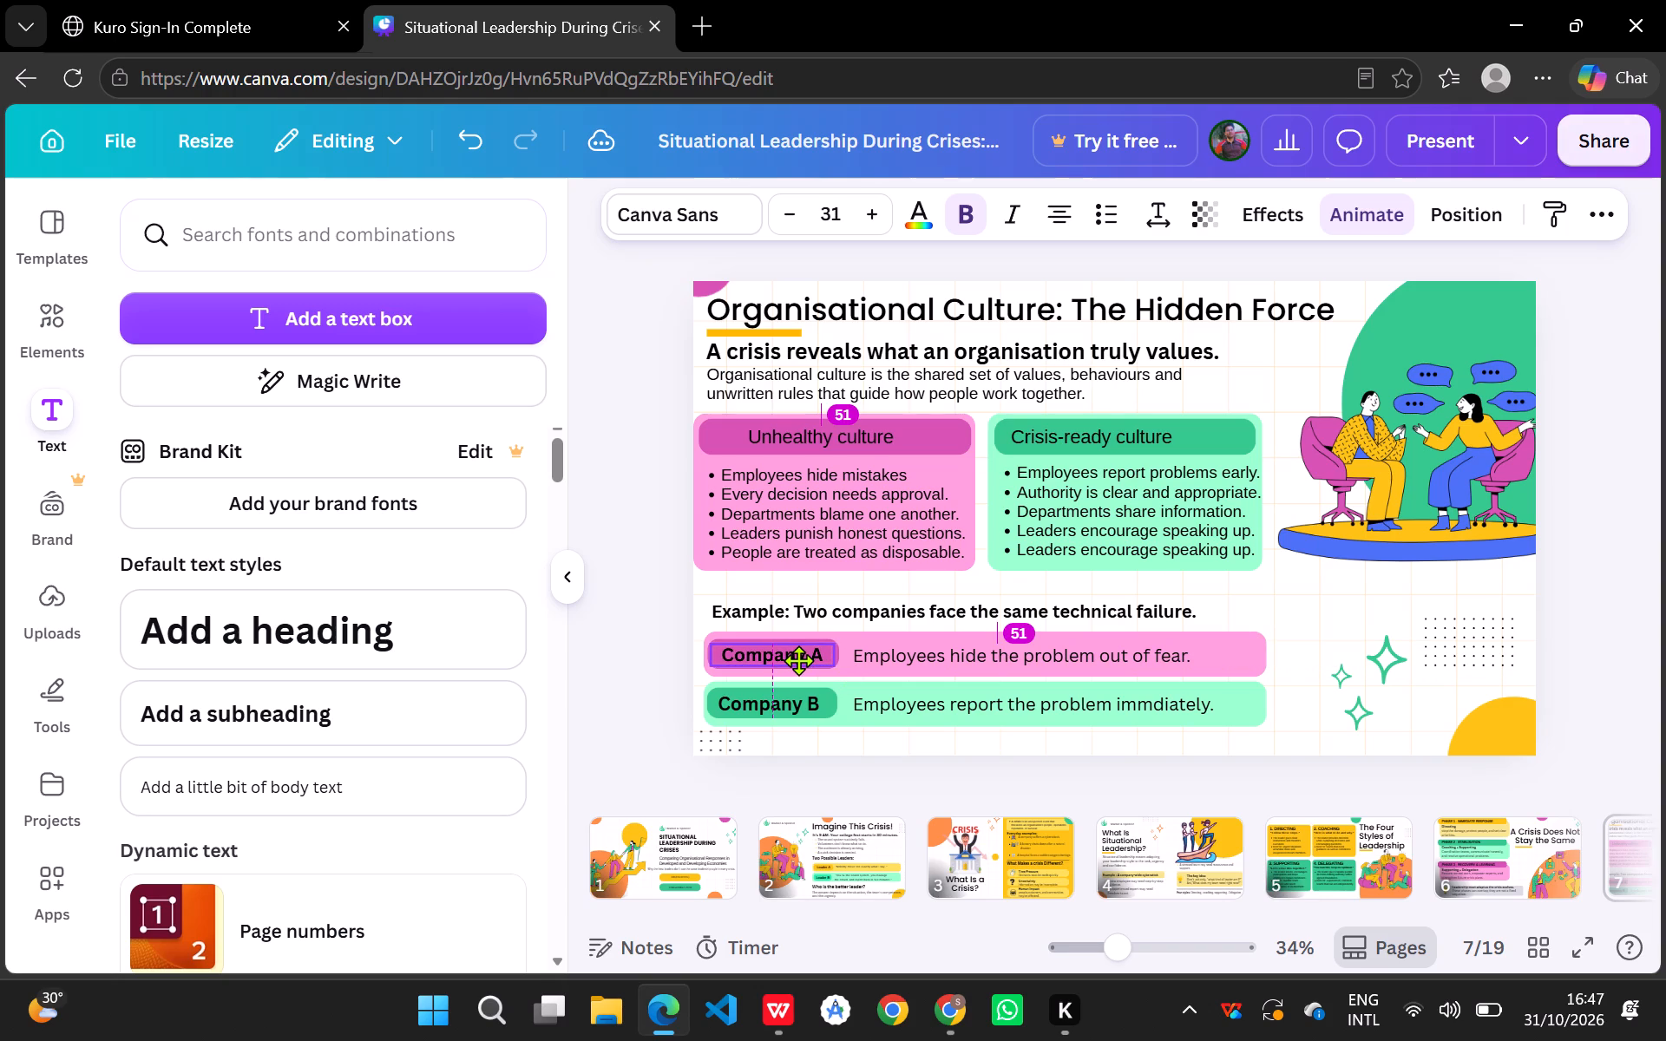
pyautogui.moveTo(798, 660); pyautogui.dragTo(797, 660)
pyautogui.moveTo(797, 660); pyautogui.dragTo(795, 660)
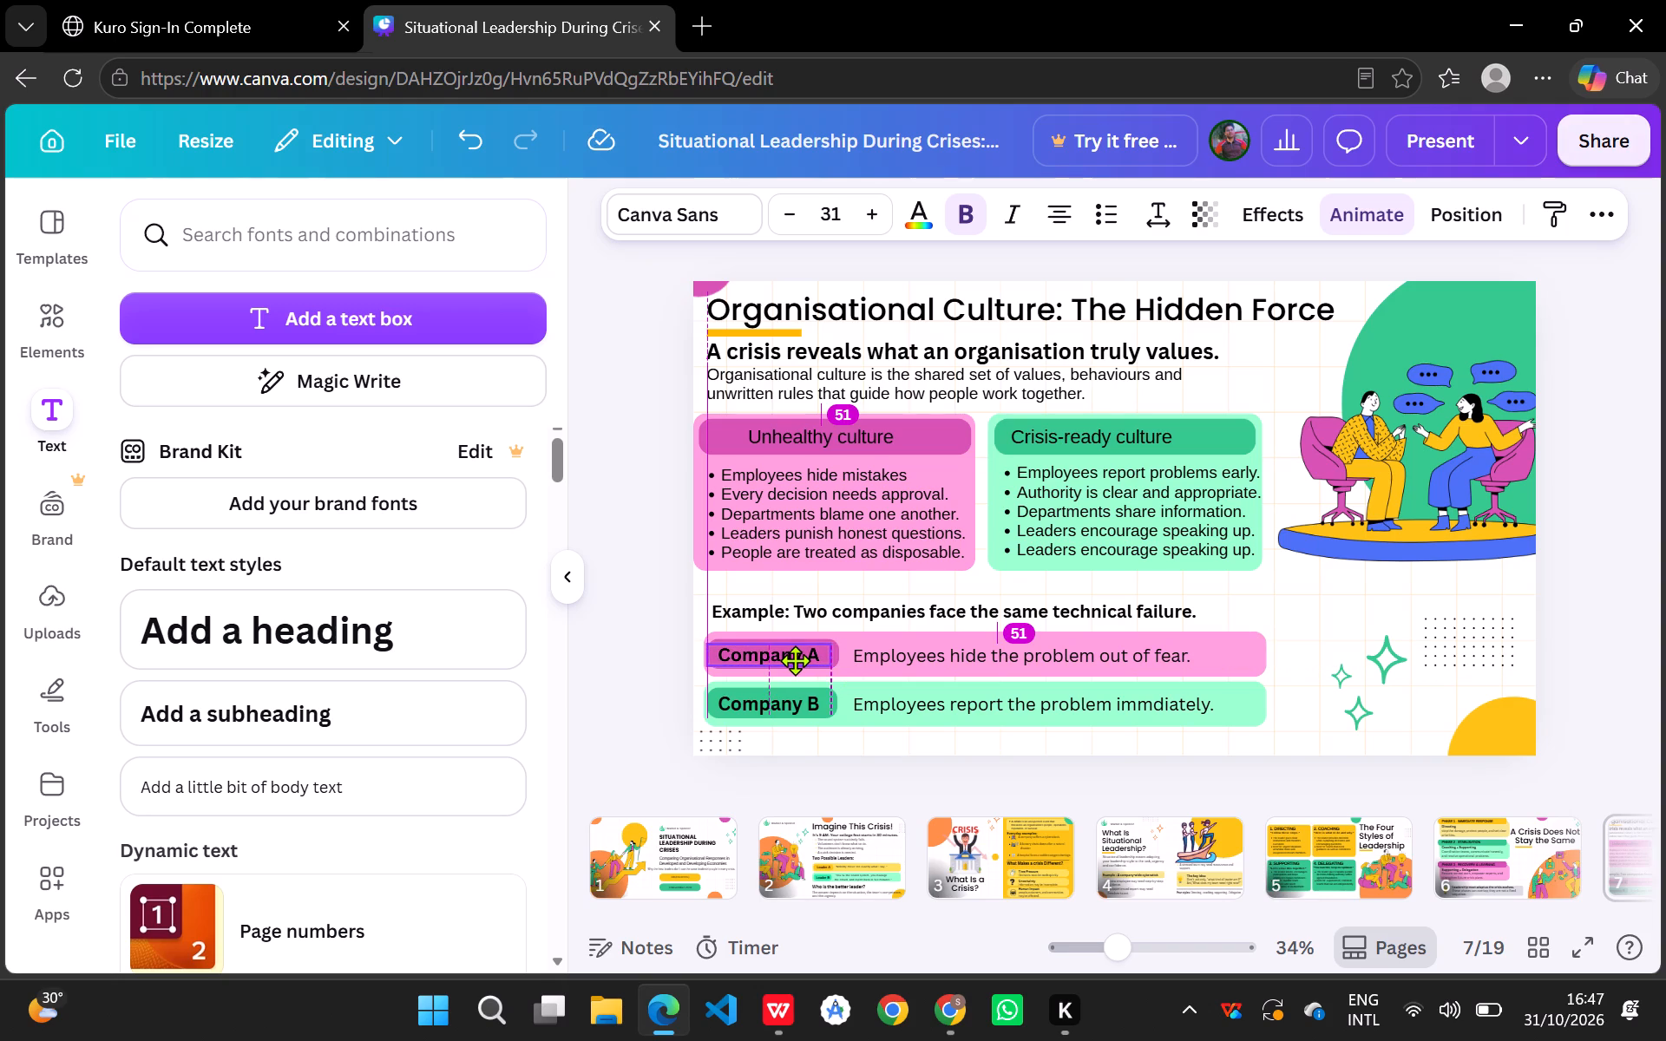
pyautogui.moveTo(795, 660); pyautogui.dragTo(795, 661)
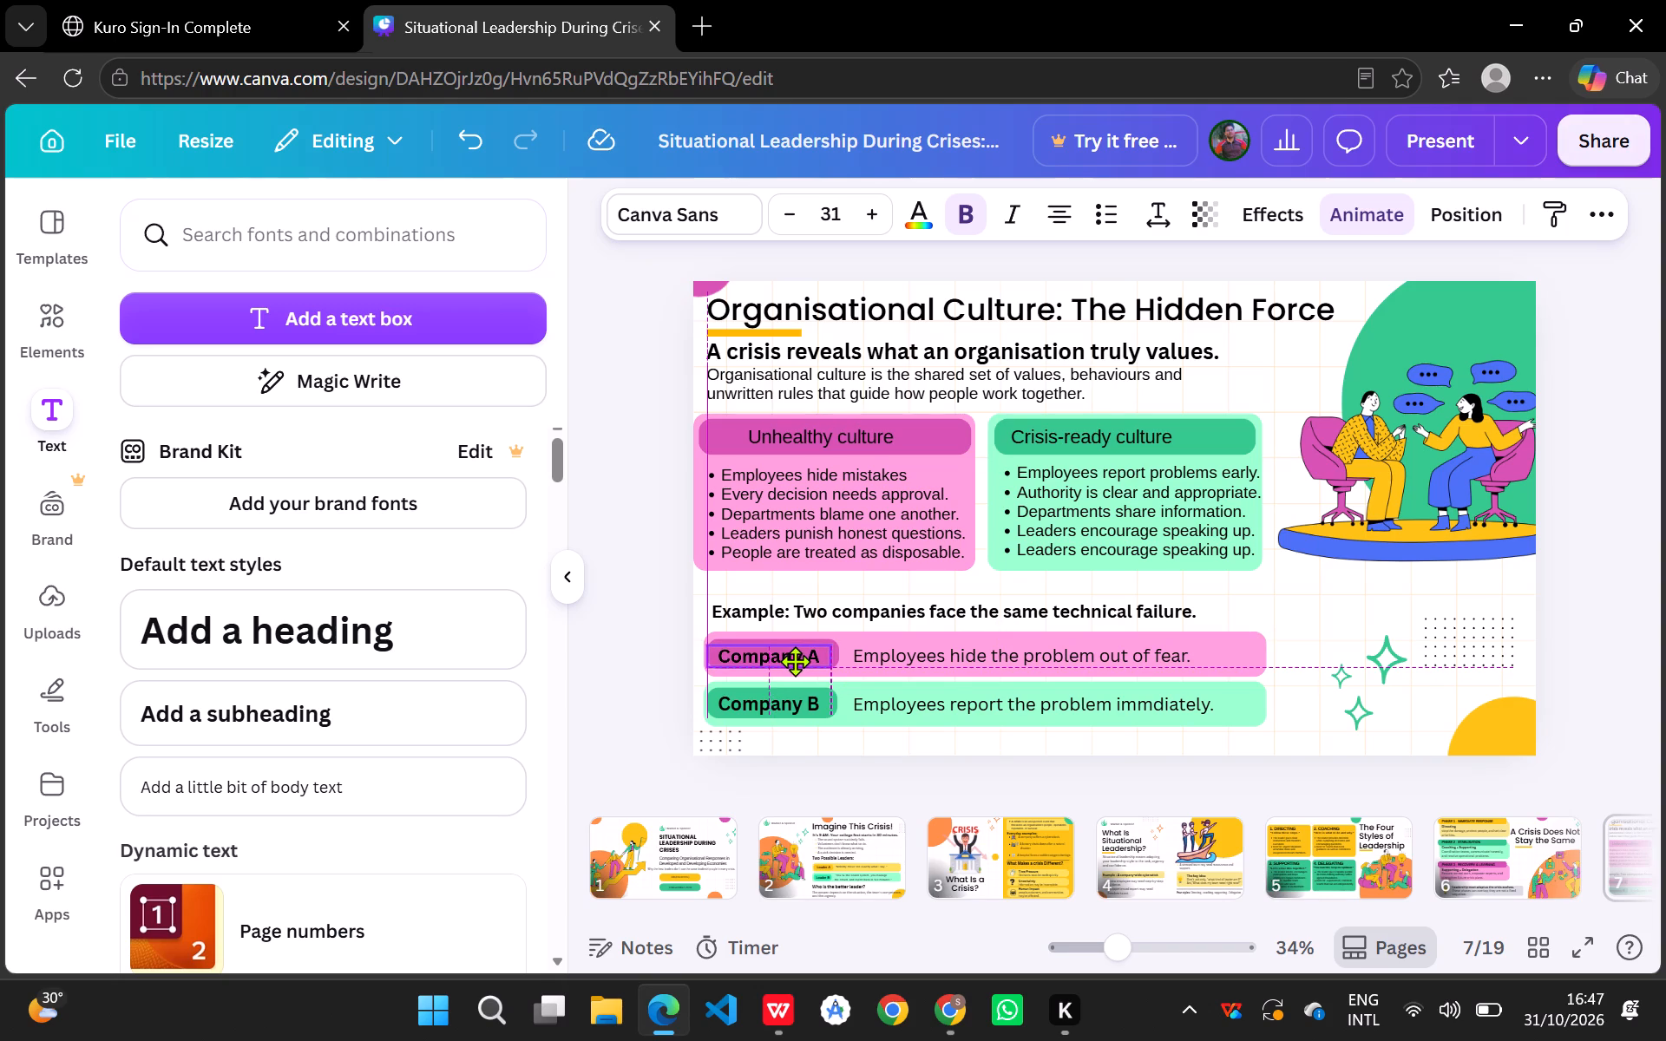
pyautogui.moveTo(795, 661); pyautogui.dragTo(795, 662)
# Move the "Example: Two companies face the same technical failure." line slightly down, closer to the Company A row.
pyautogui.click(928, 656)
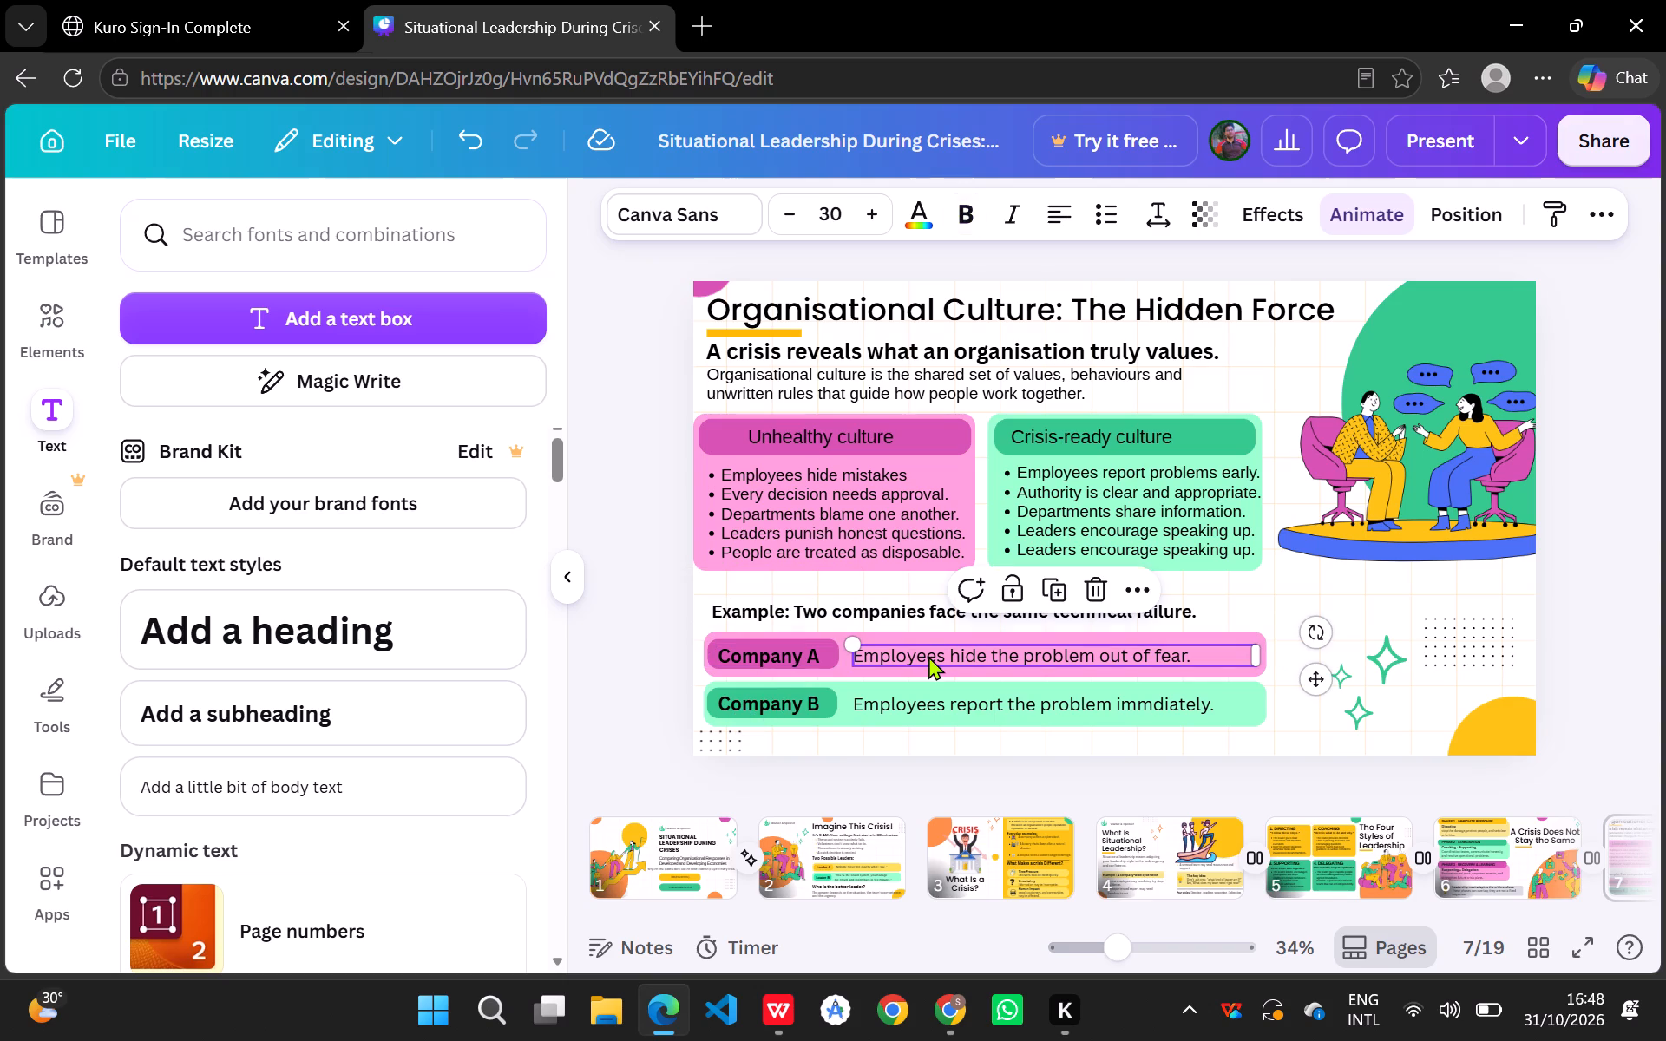
pyautogui.click(900, 612)
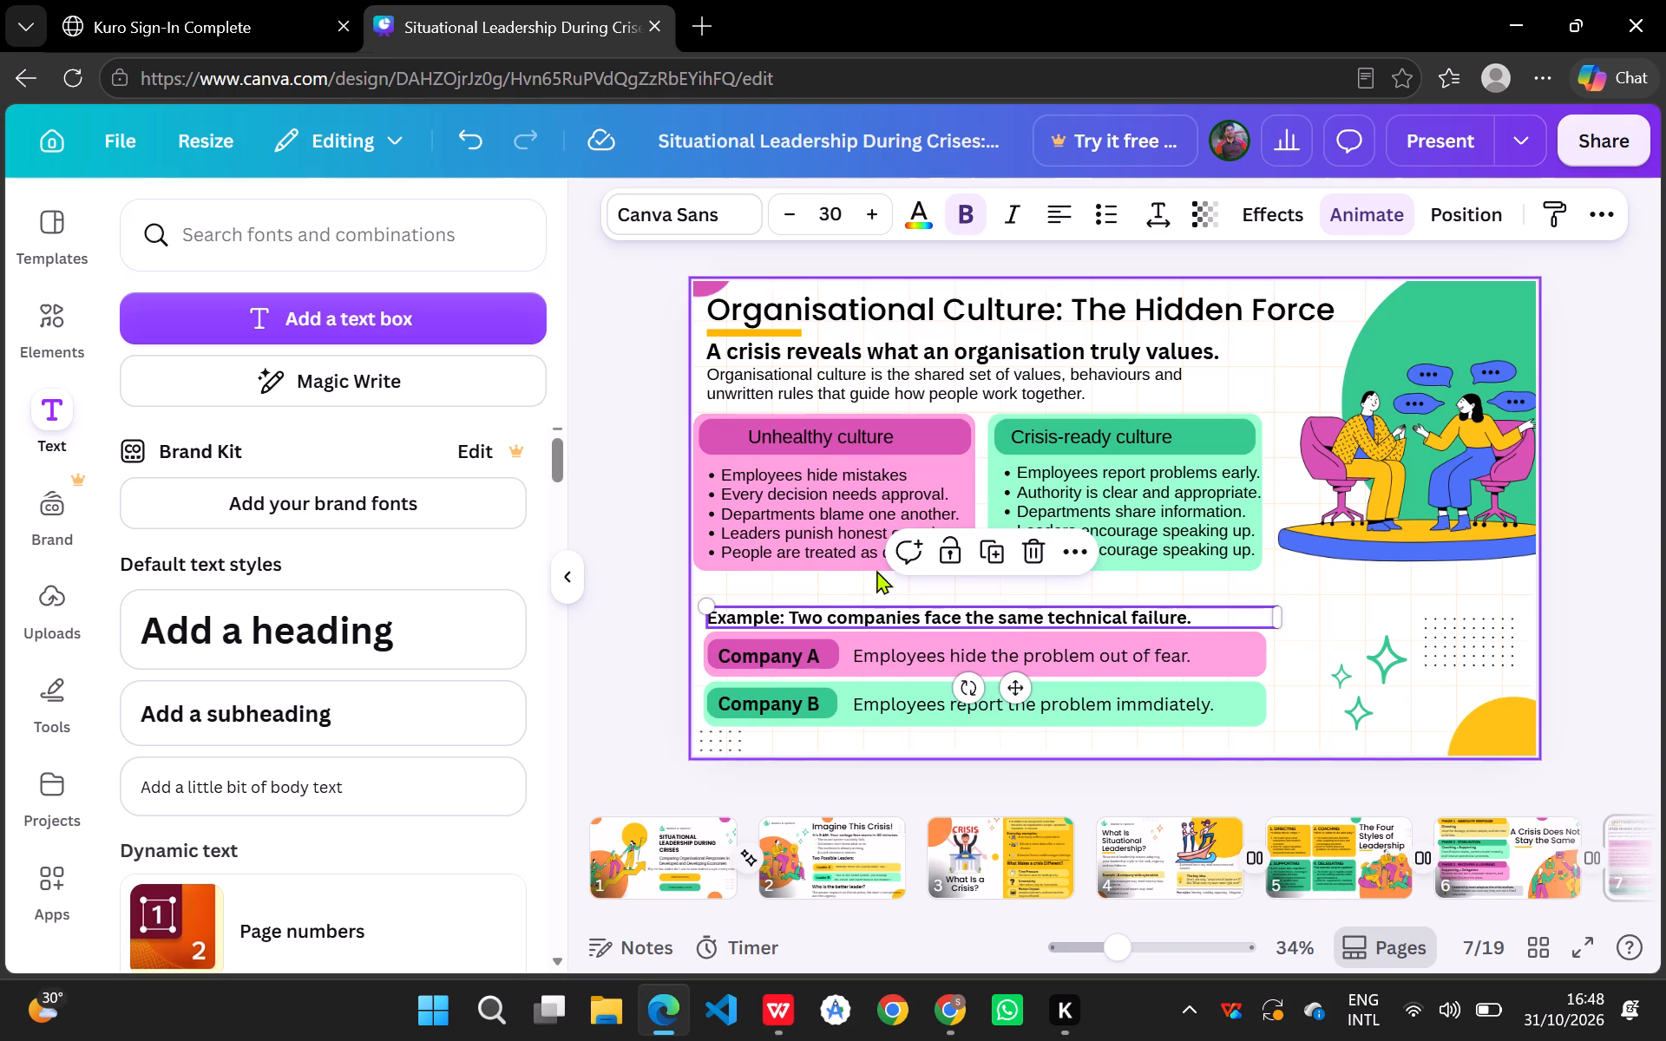
# Move the light pink and light green culture cards down side by side to just above the "Example" line.
pyautogui.moveTo(871, 564); pyautogui.dragTo(879, 589)
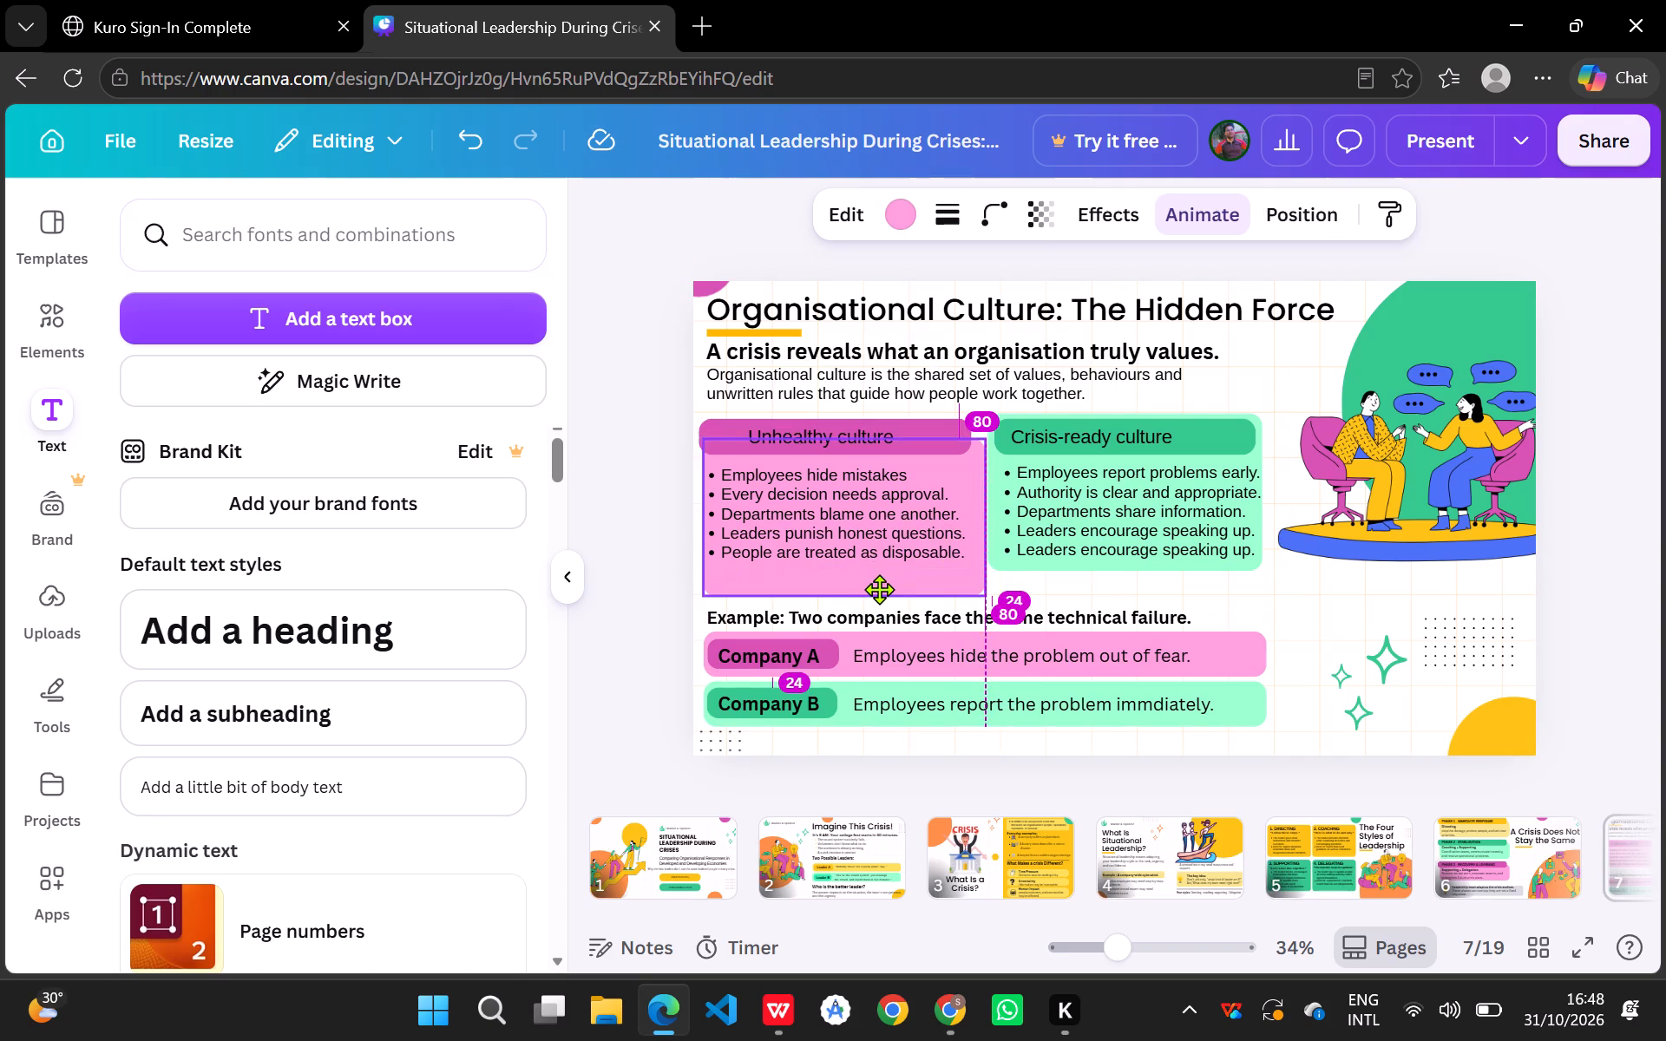
pyautogui.moveTo(879, 589); pyautogui.dragTo(878, 597)
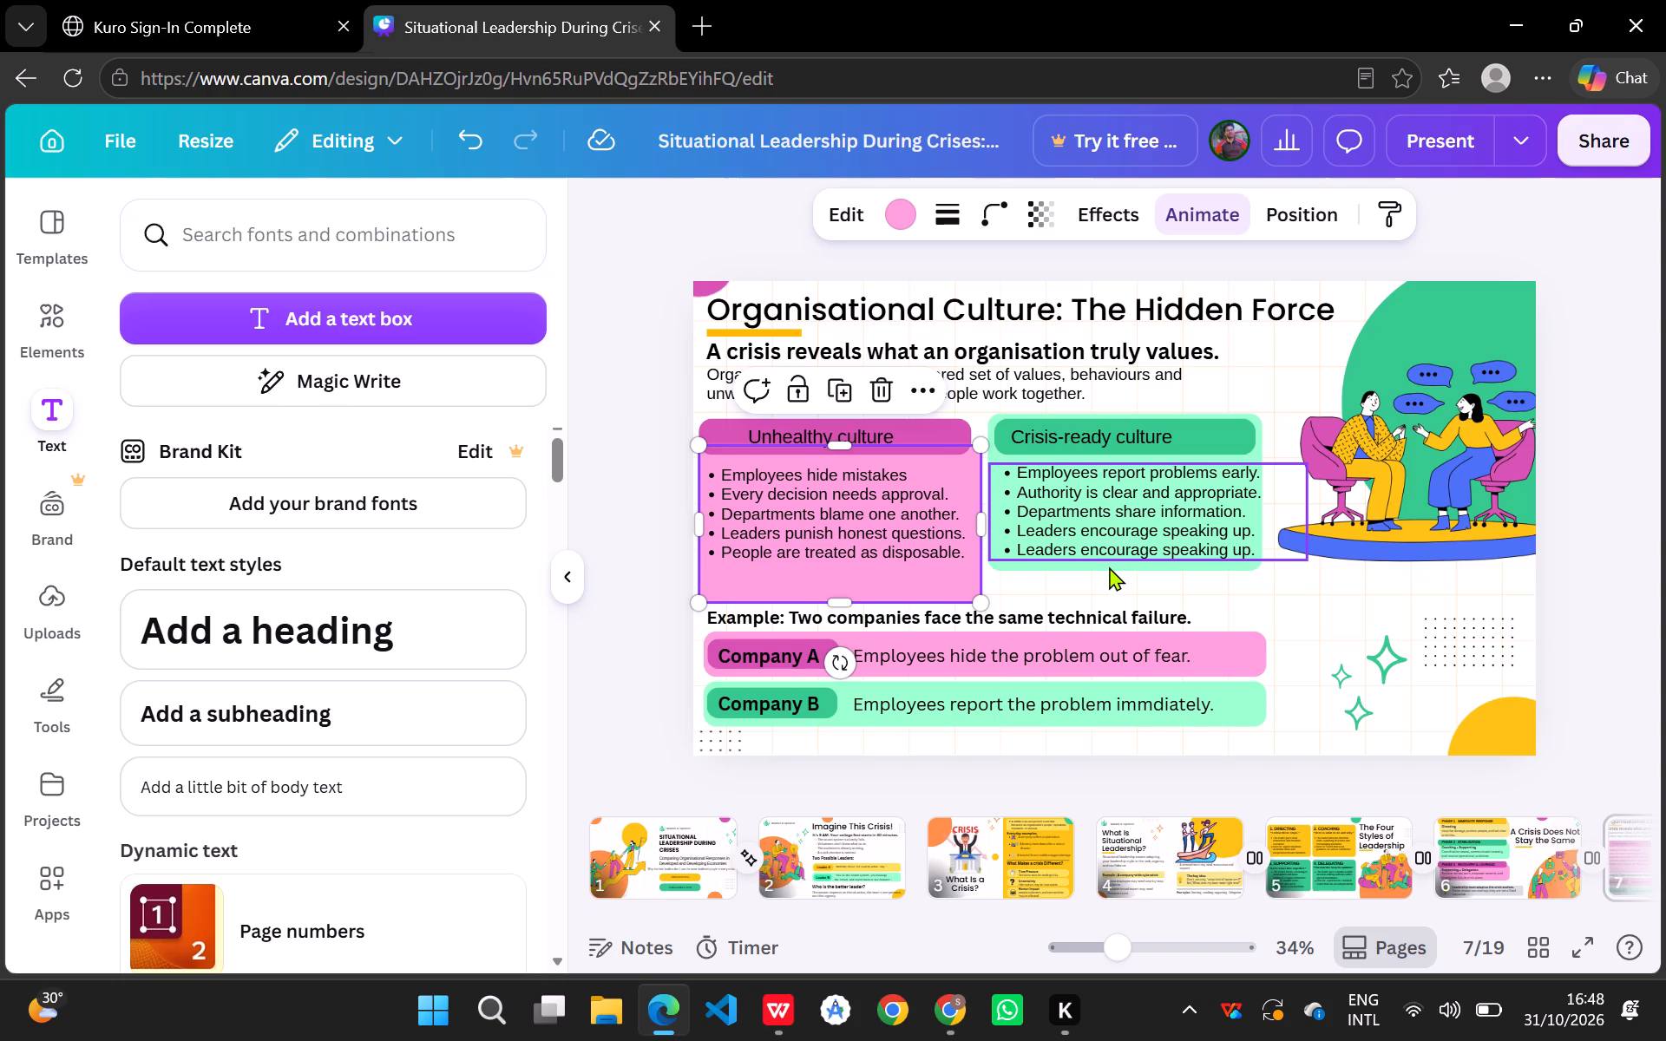
pyautogui.moveTo(1109, 566); pyautogui.dragTo(1108, 596)
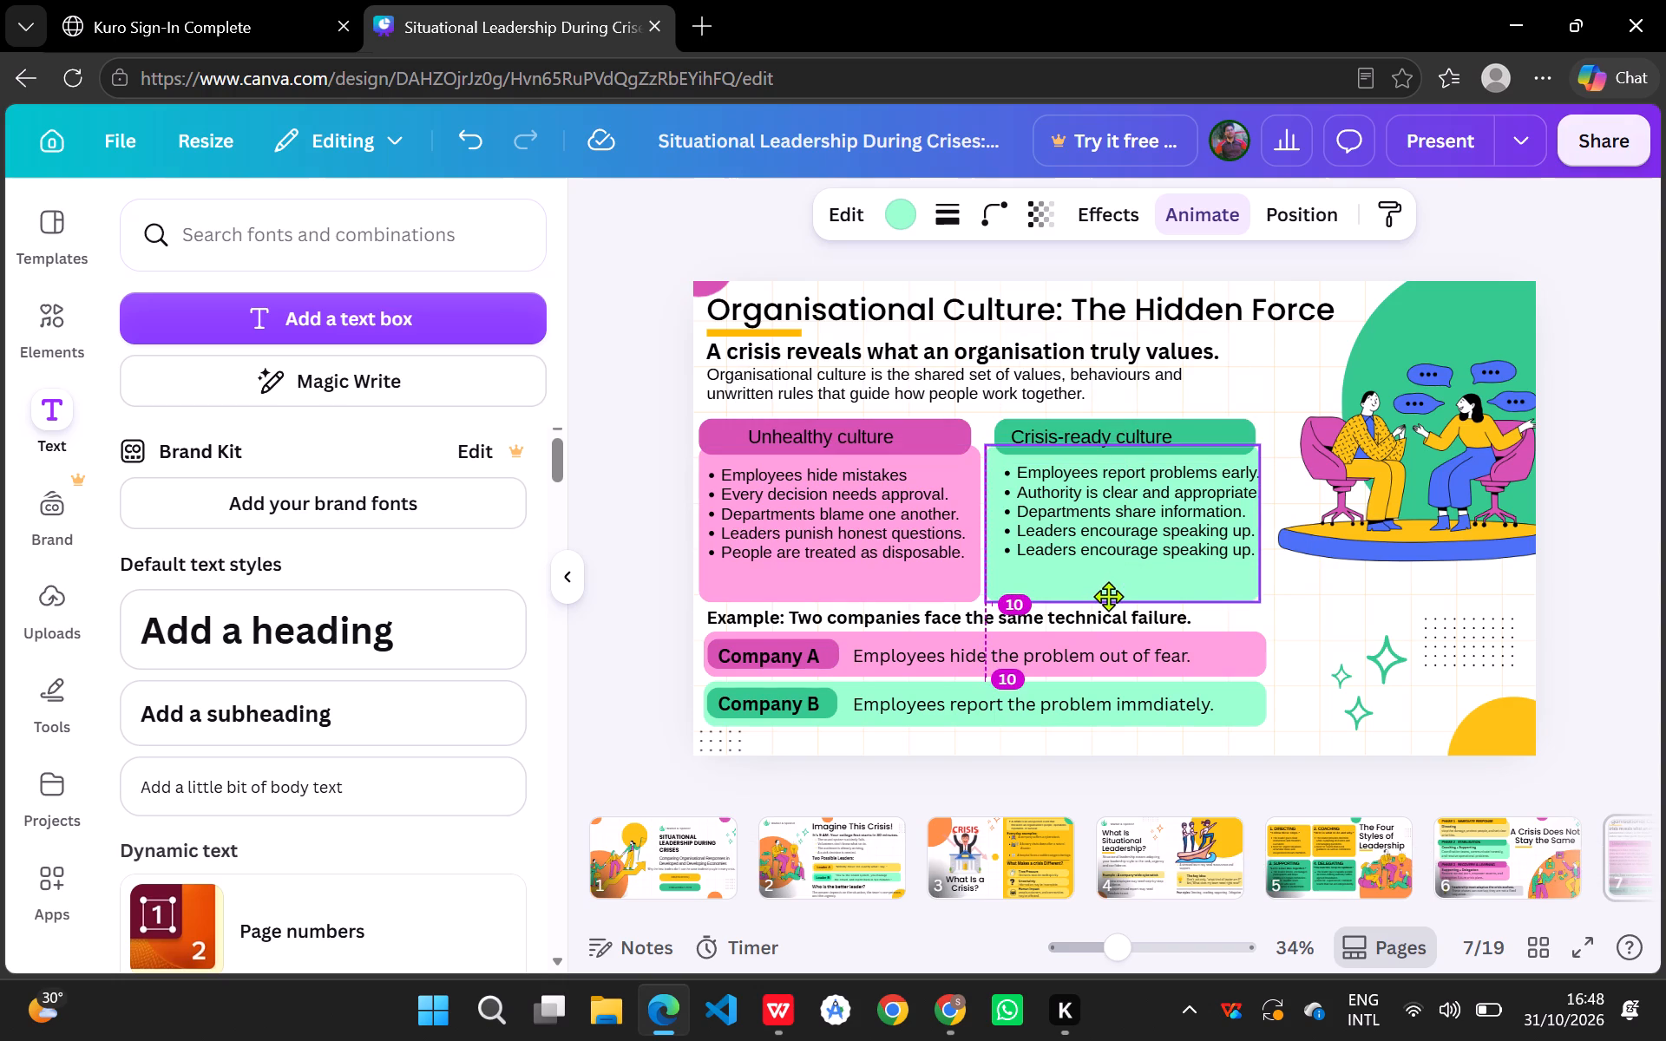
pyautogui.moveTo(1108, 596); pyautogui.dragTo(1112, 600)
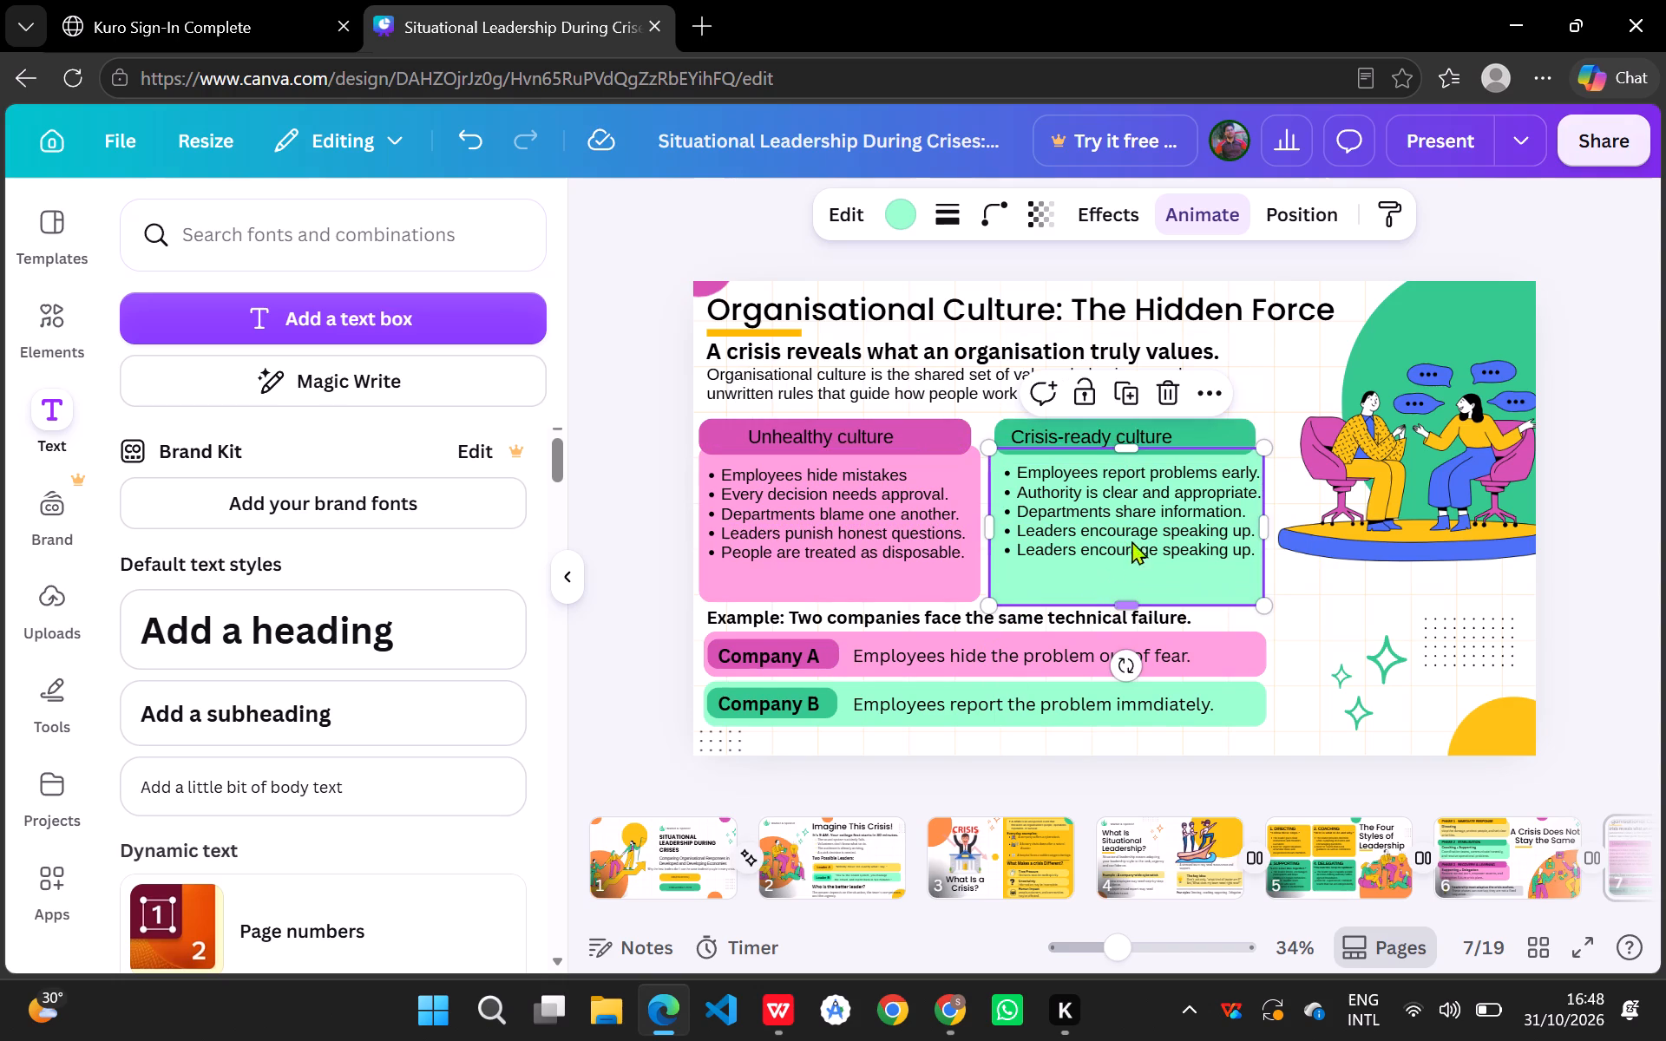
pyautogui.click(1135, 523)
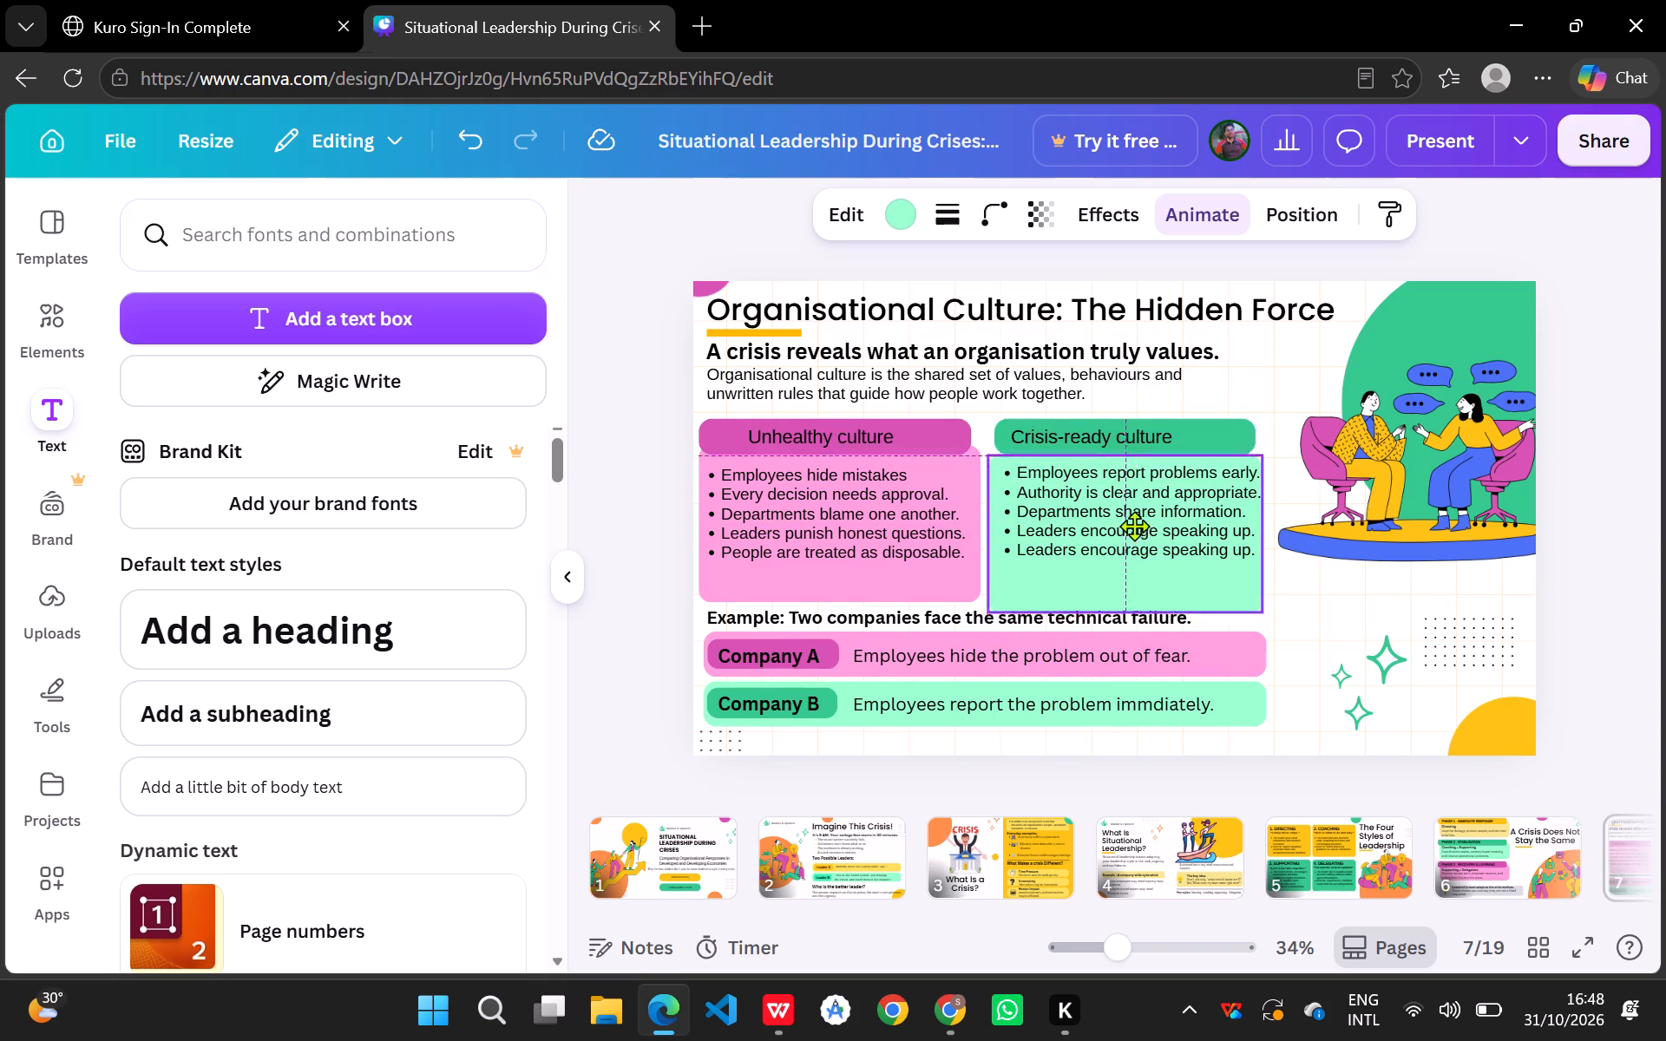
# Move the Crisis-ready and Unhealthy culture bullet lists down into their cards, with their lines level.
pyautogui.moveTo(1125, 527); pyautogui.dragTo(1125, 559)
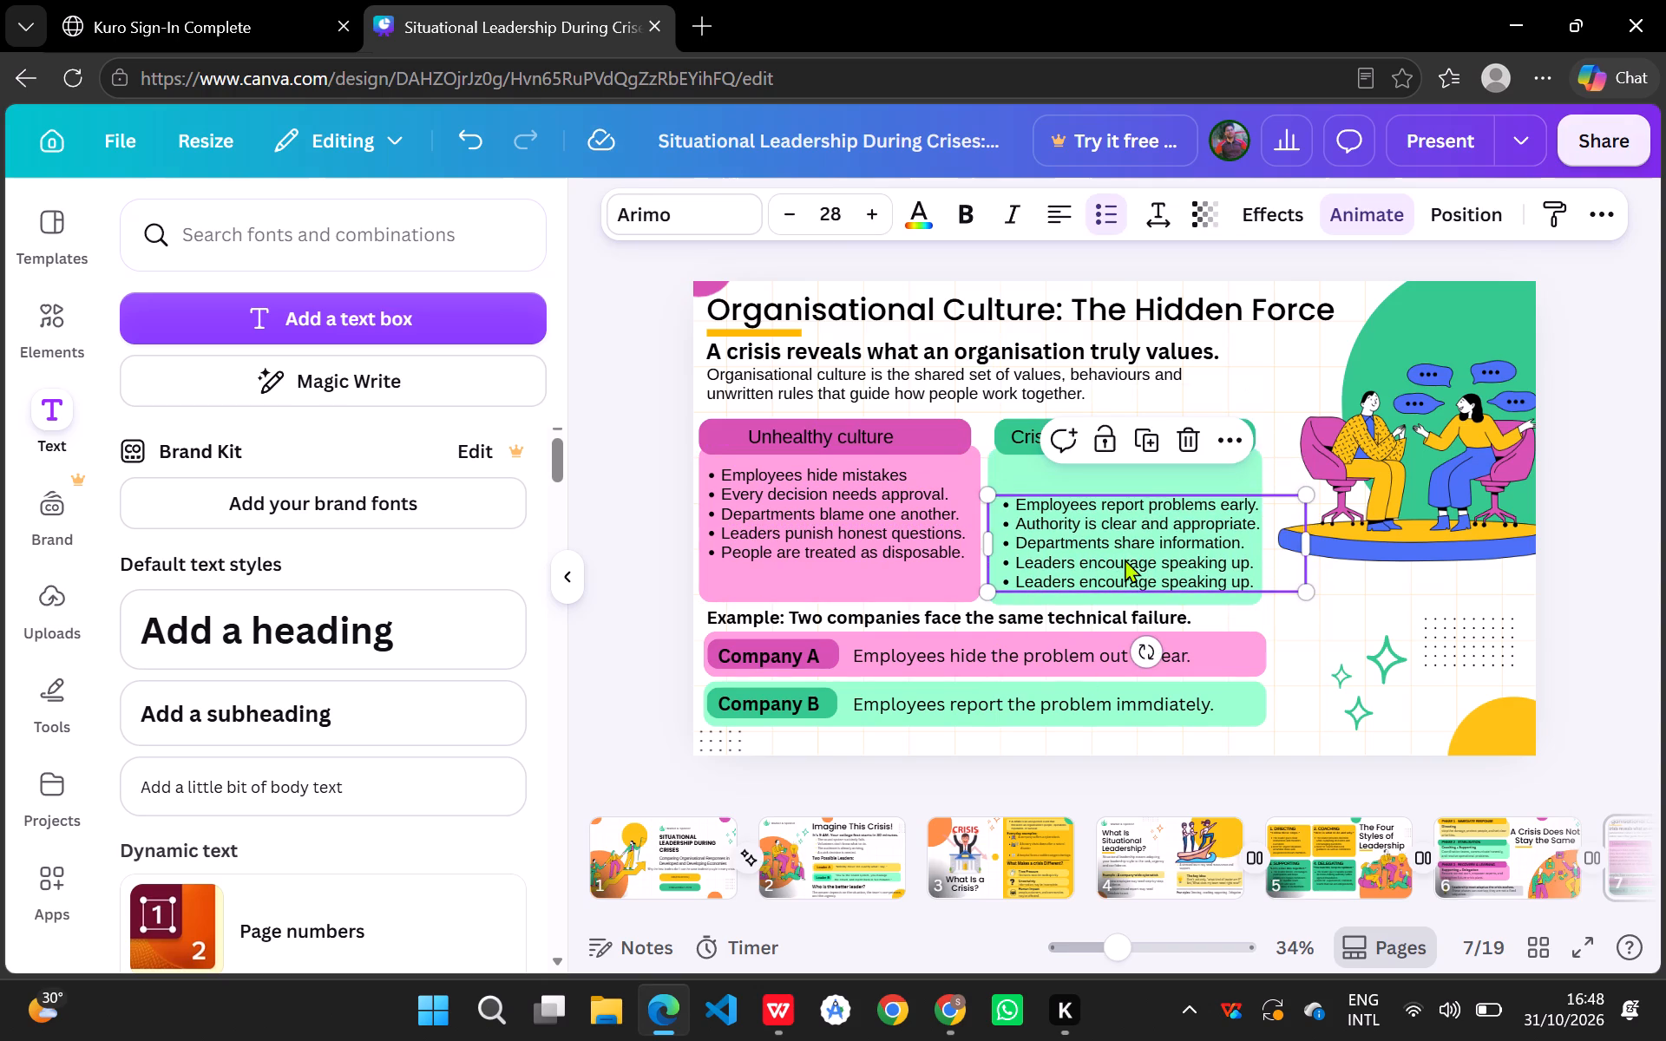
pyautogui.moveTo(887, 533); pyautogui.dragTo(887, 559)
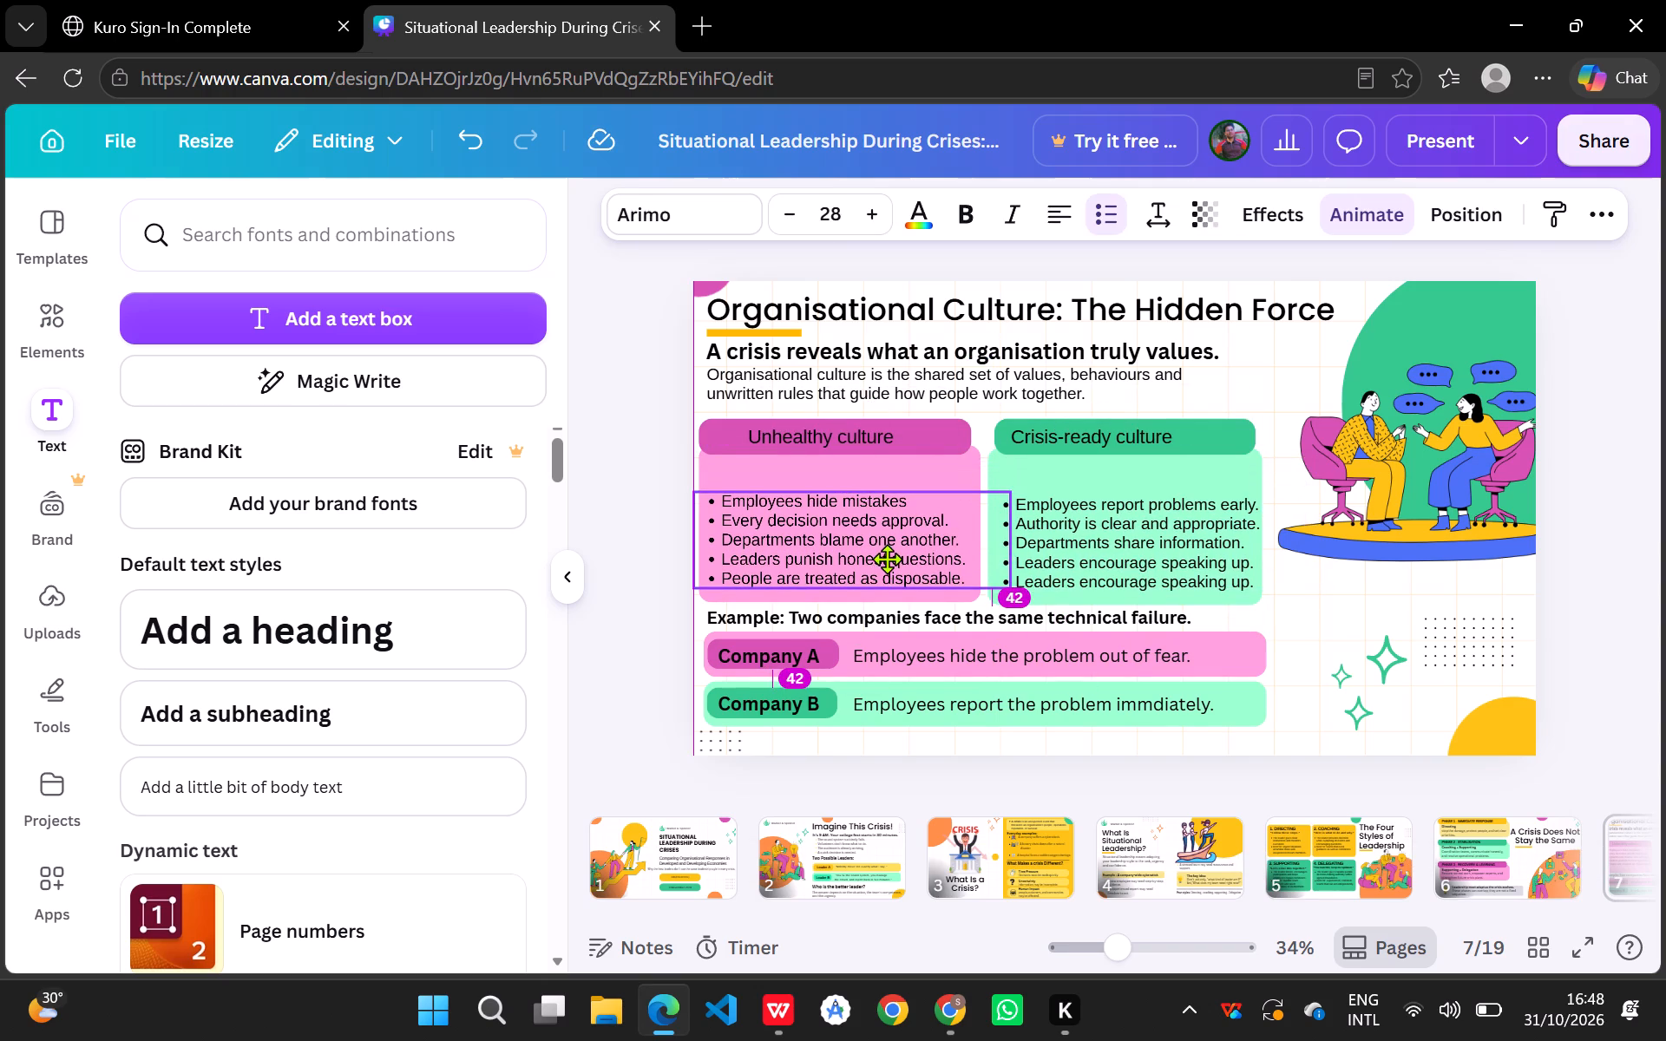
pyautogui.moveTo(887, 559); pyautogui.dragTo(887, 558)
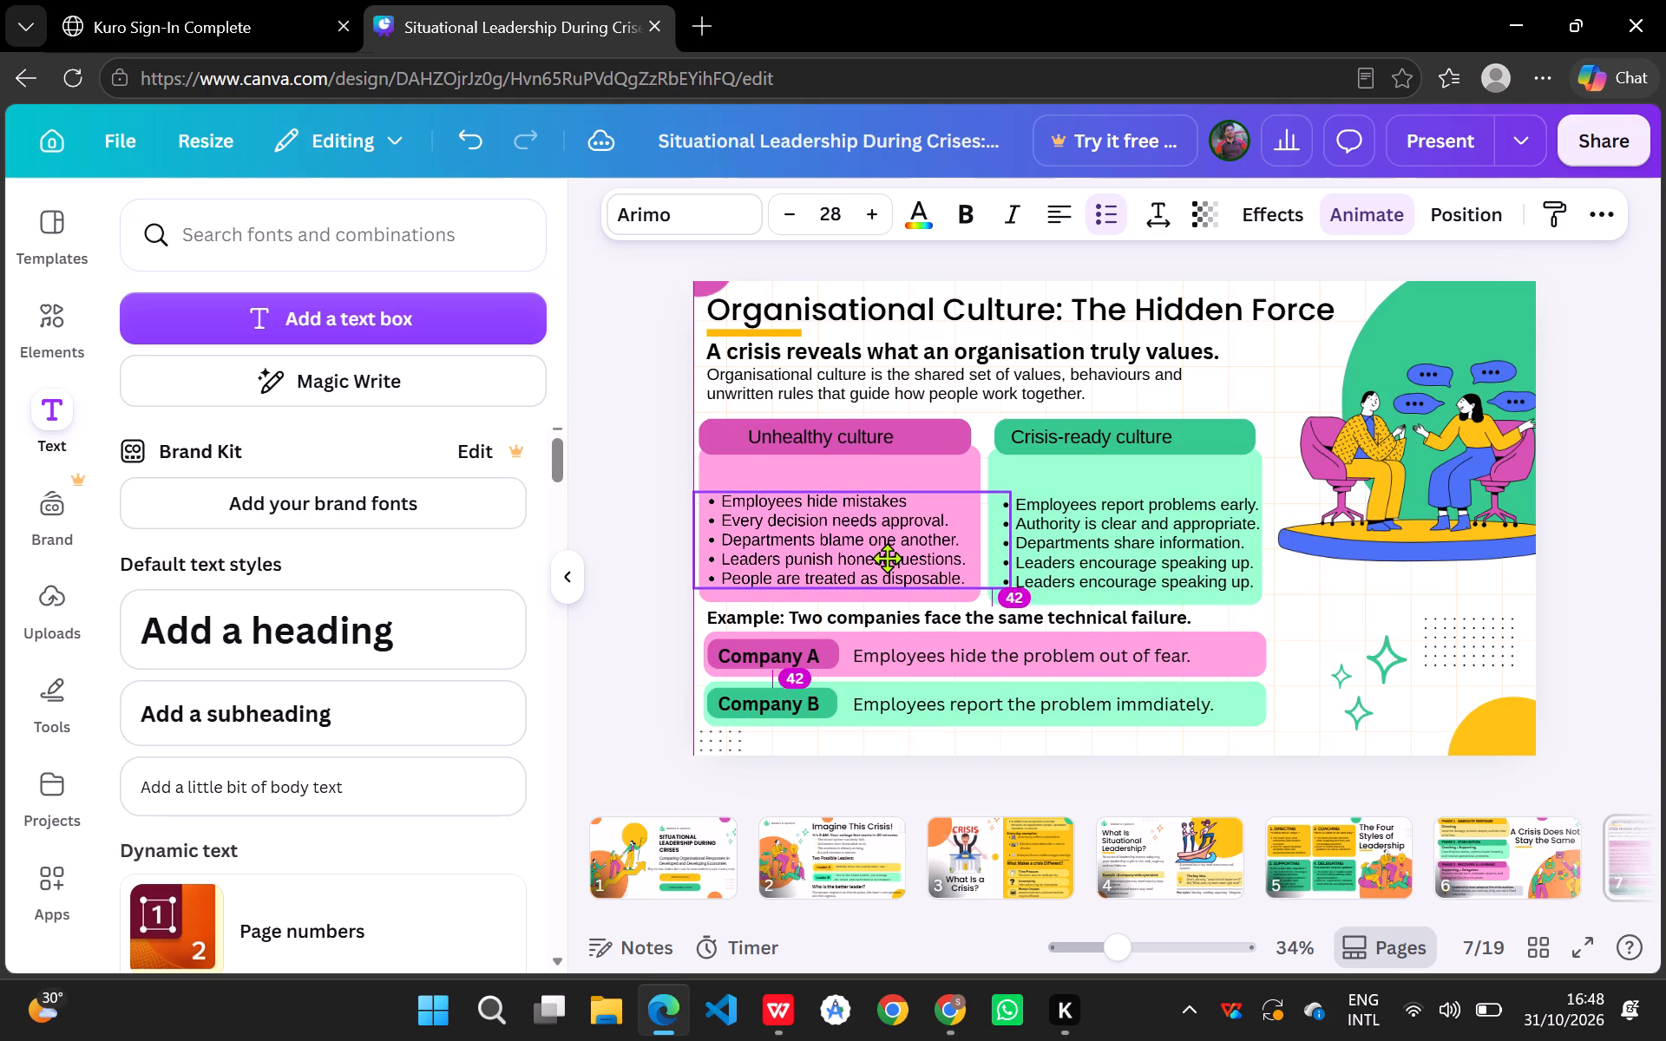
pyautogui.moveTo(887, 558); pyautogui.dragTo(888, 562)
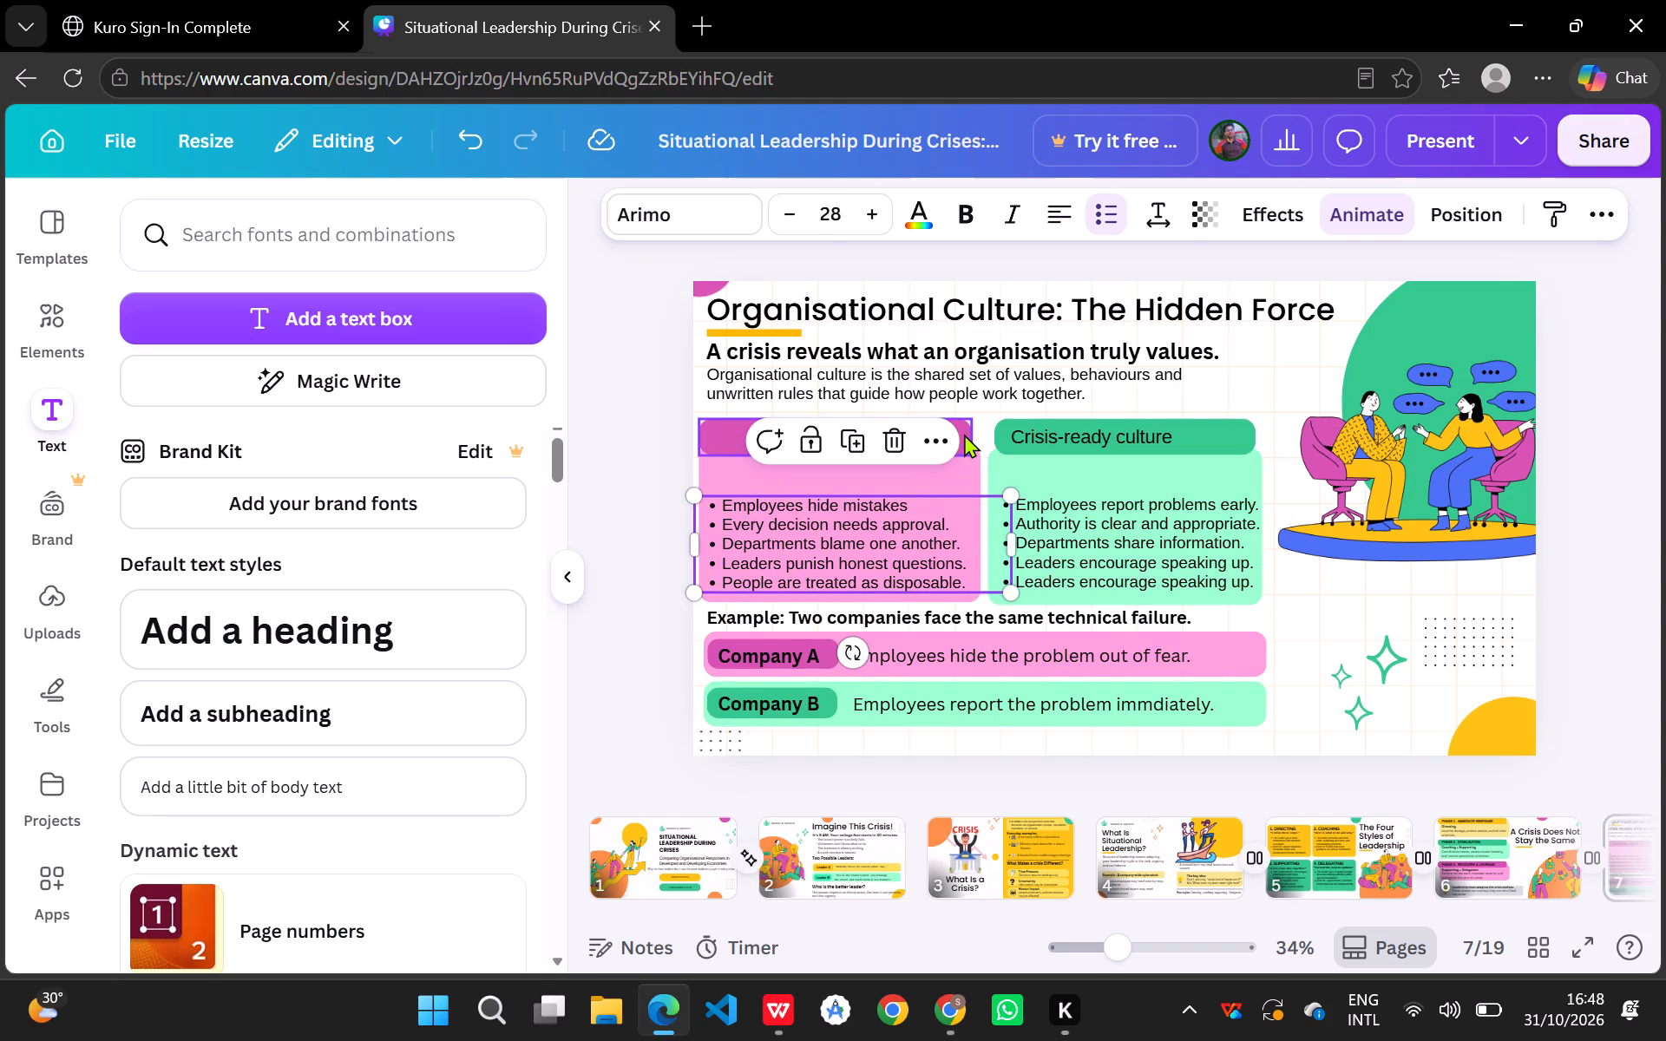
# Move the dark pink header bar down into the top of the light pink card, above the bullet list.
pyautogui.click(964, 434)
pyautogui.moveTo(964, 434); pyautogui.dragTo(964, 449)
pyautogui.moveTo(931, 441); pyautogui.dragTo(934, 471)
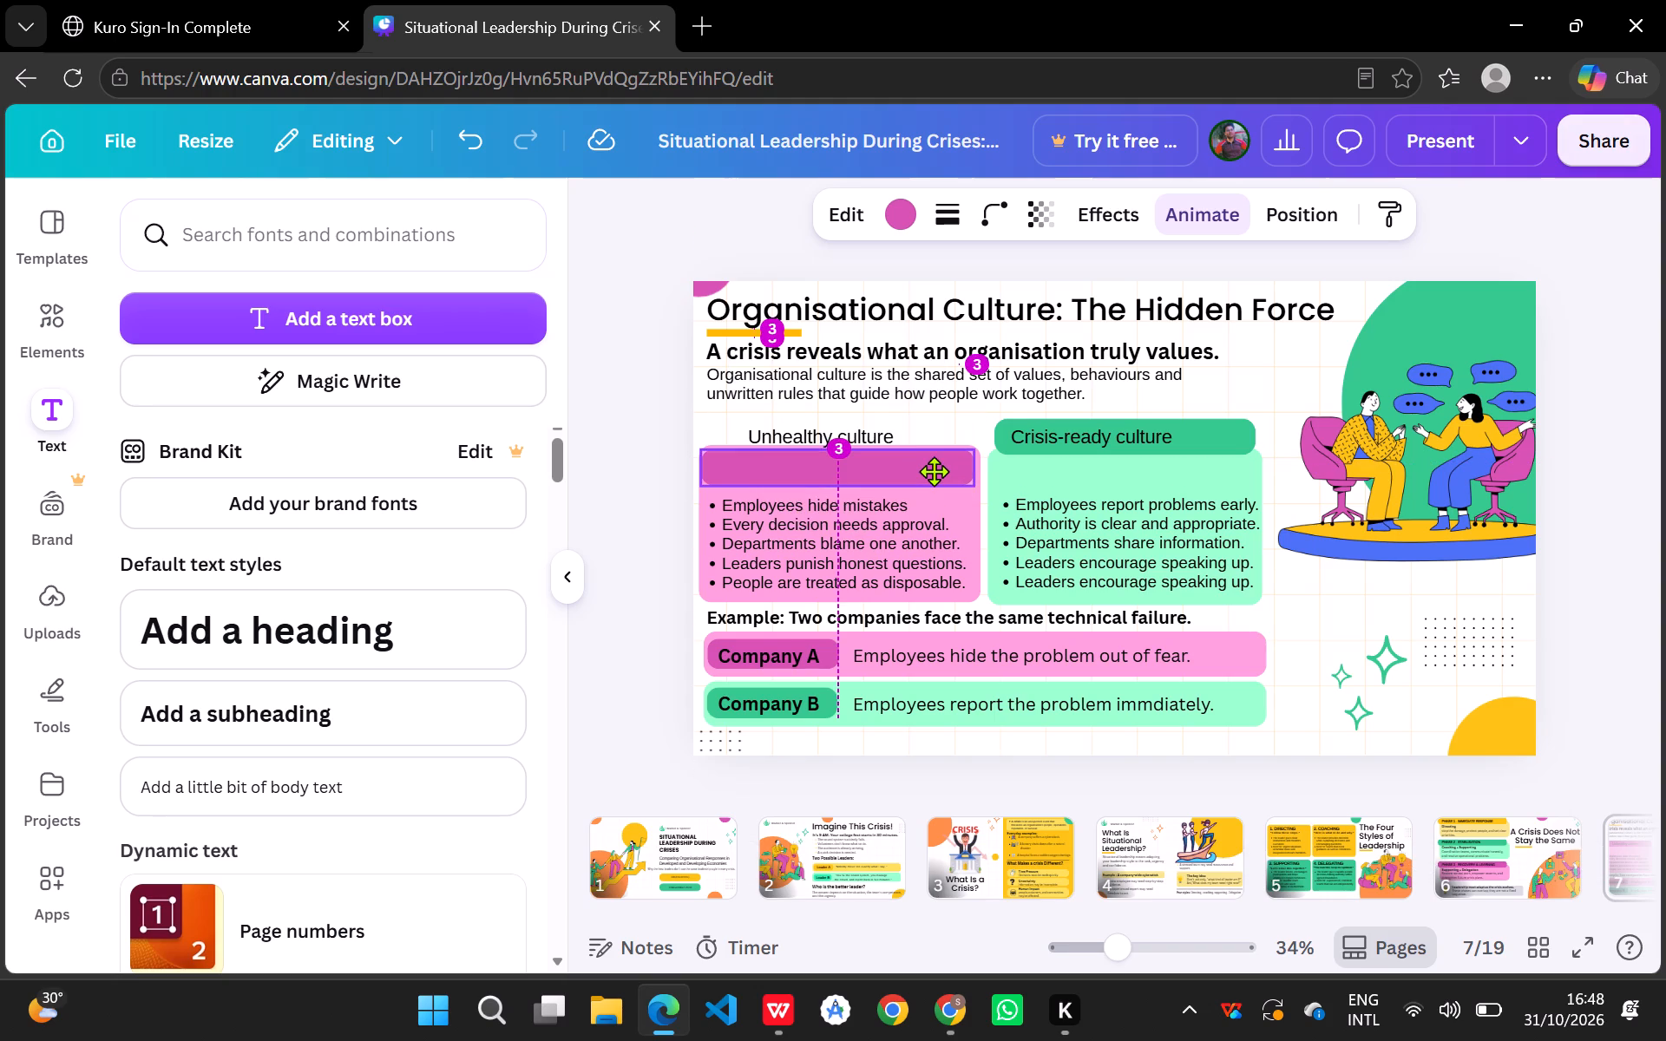
pyautogui.moveTo(934, 471); pyautogui.dragTo(935, 473)
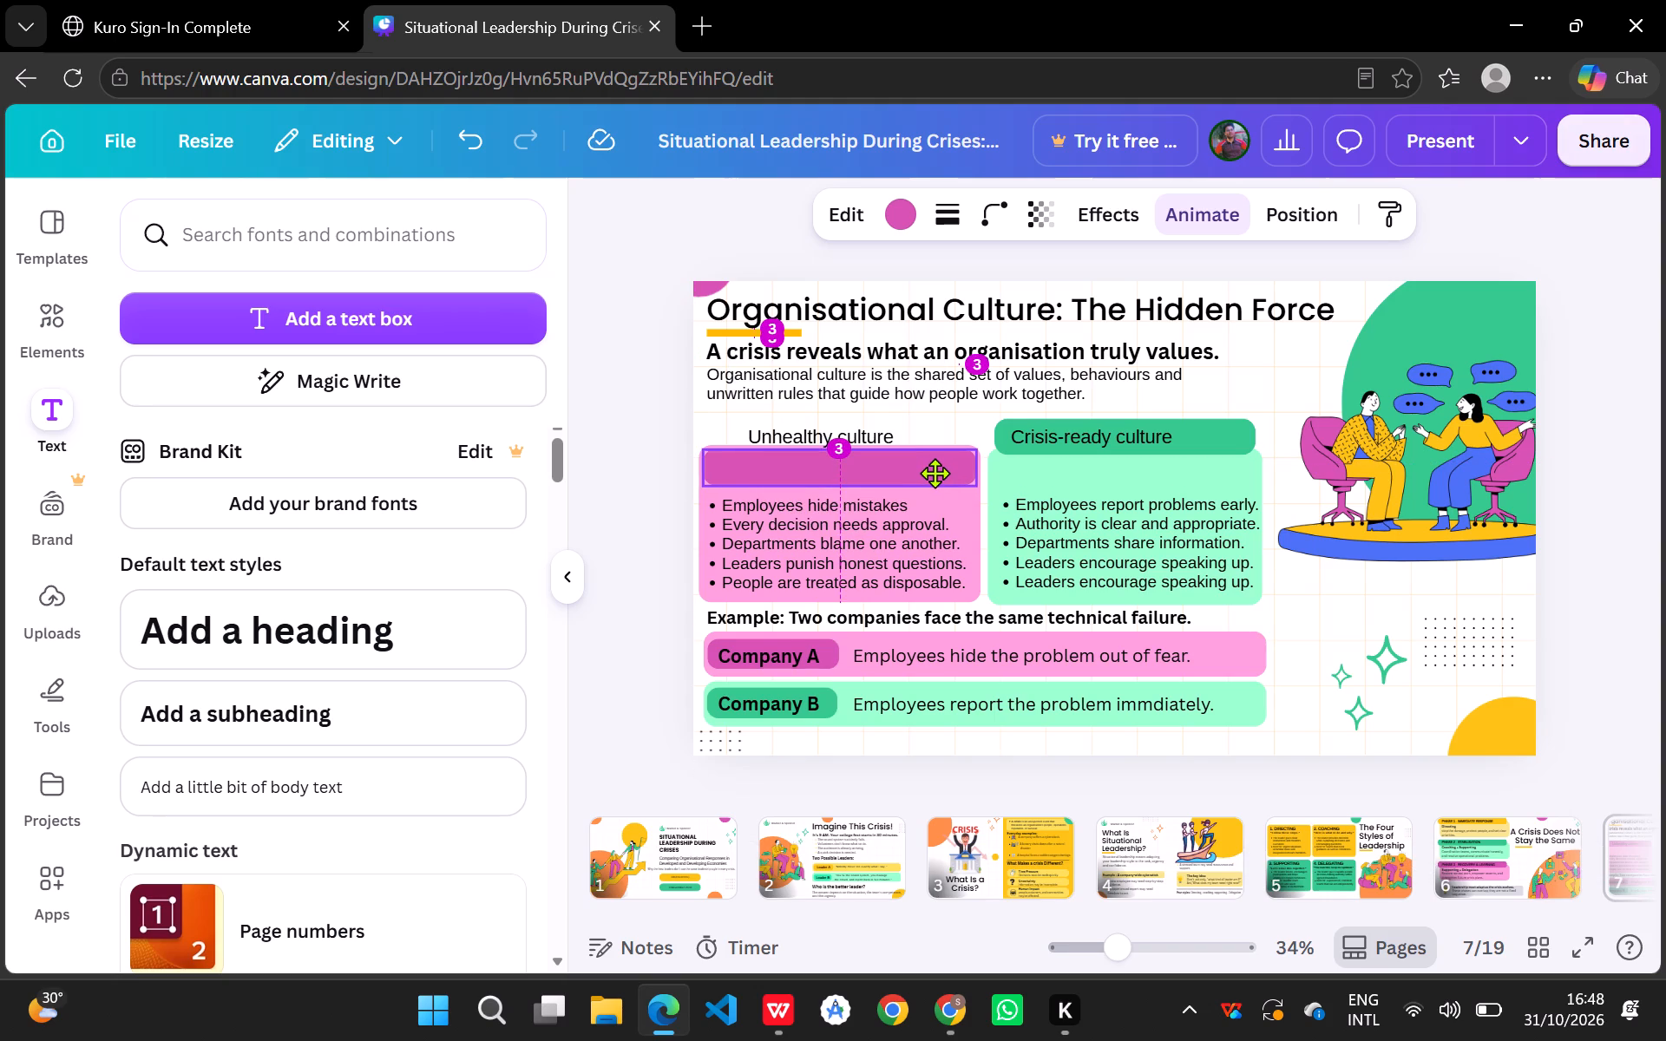
pyautogui.moveTo(935, 473); pyautogui.dragTo(932, 476)
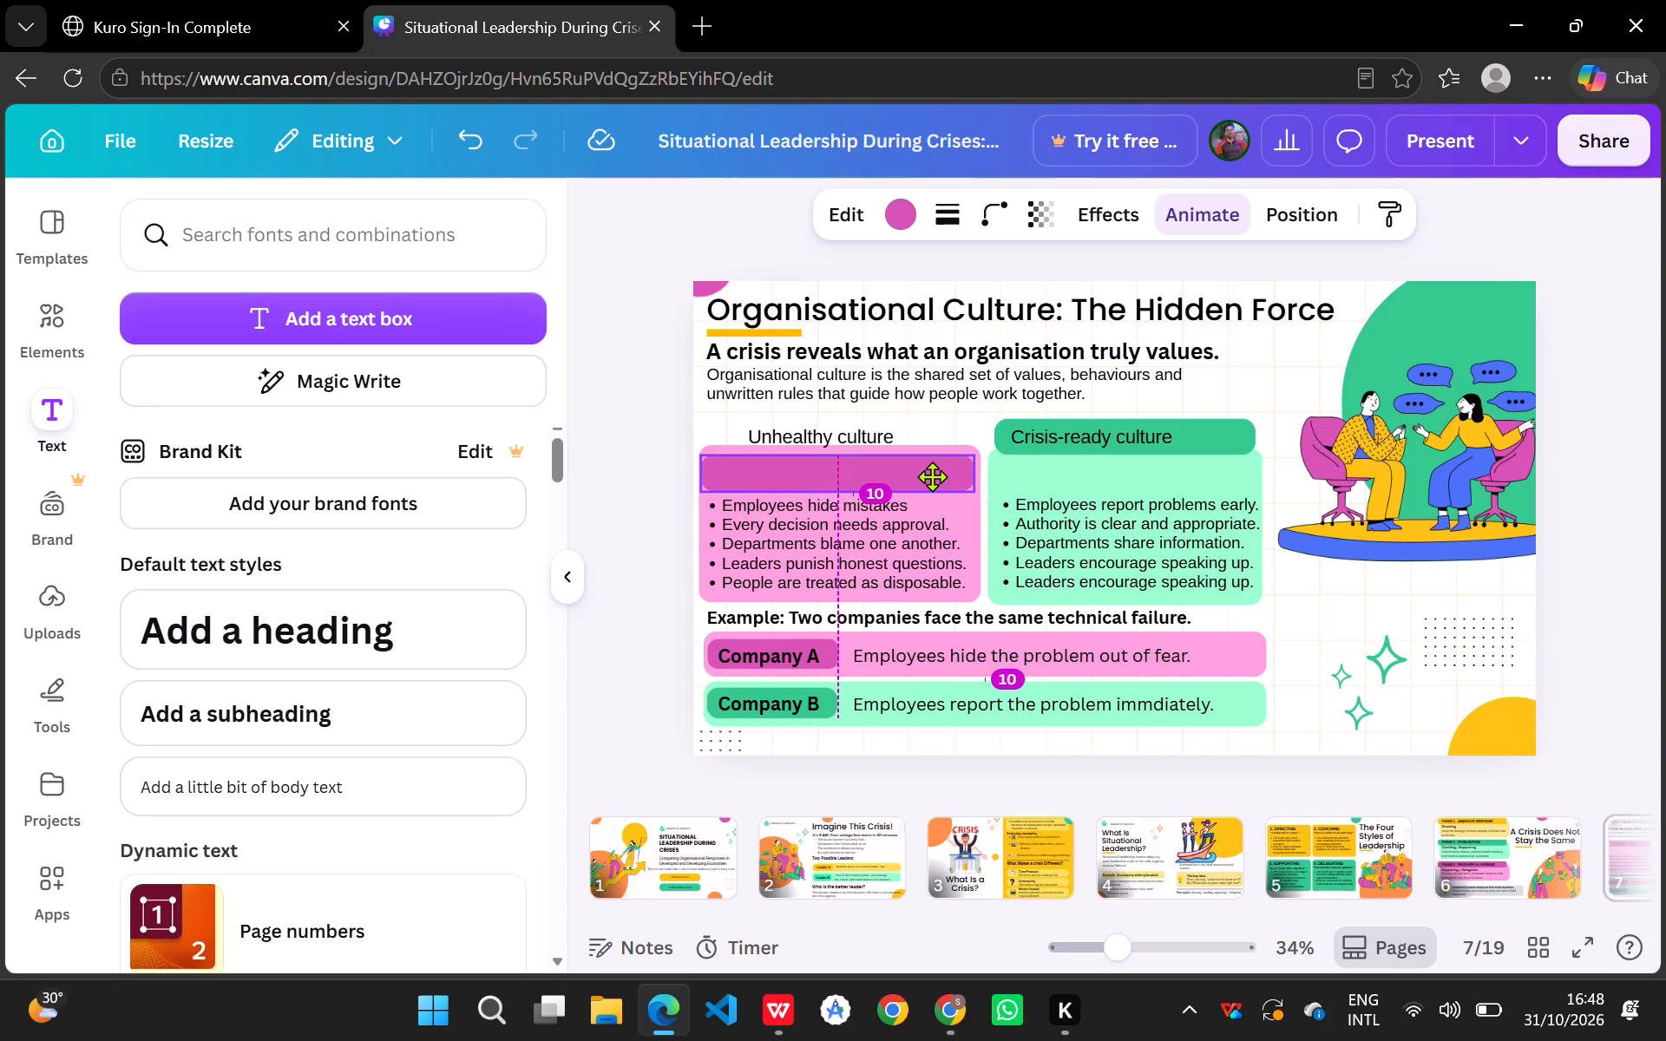
pyautogui.moveTo(932, 476); pyautogui.dragTo(933, 473)
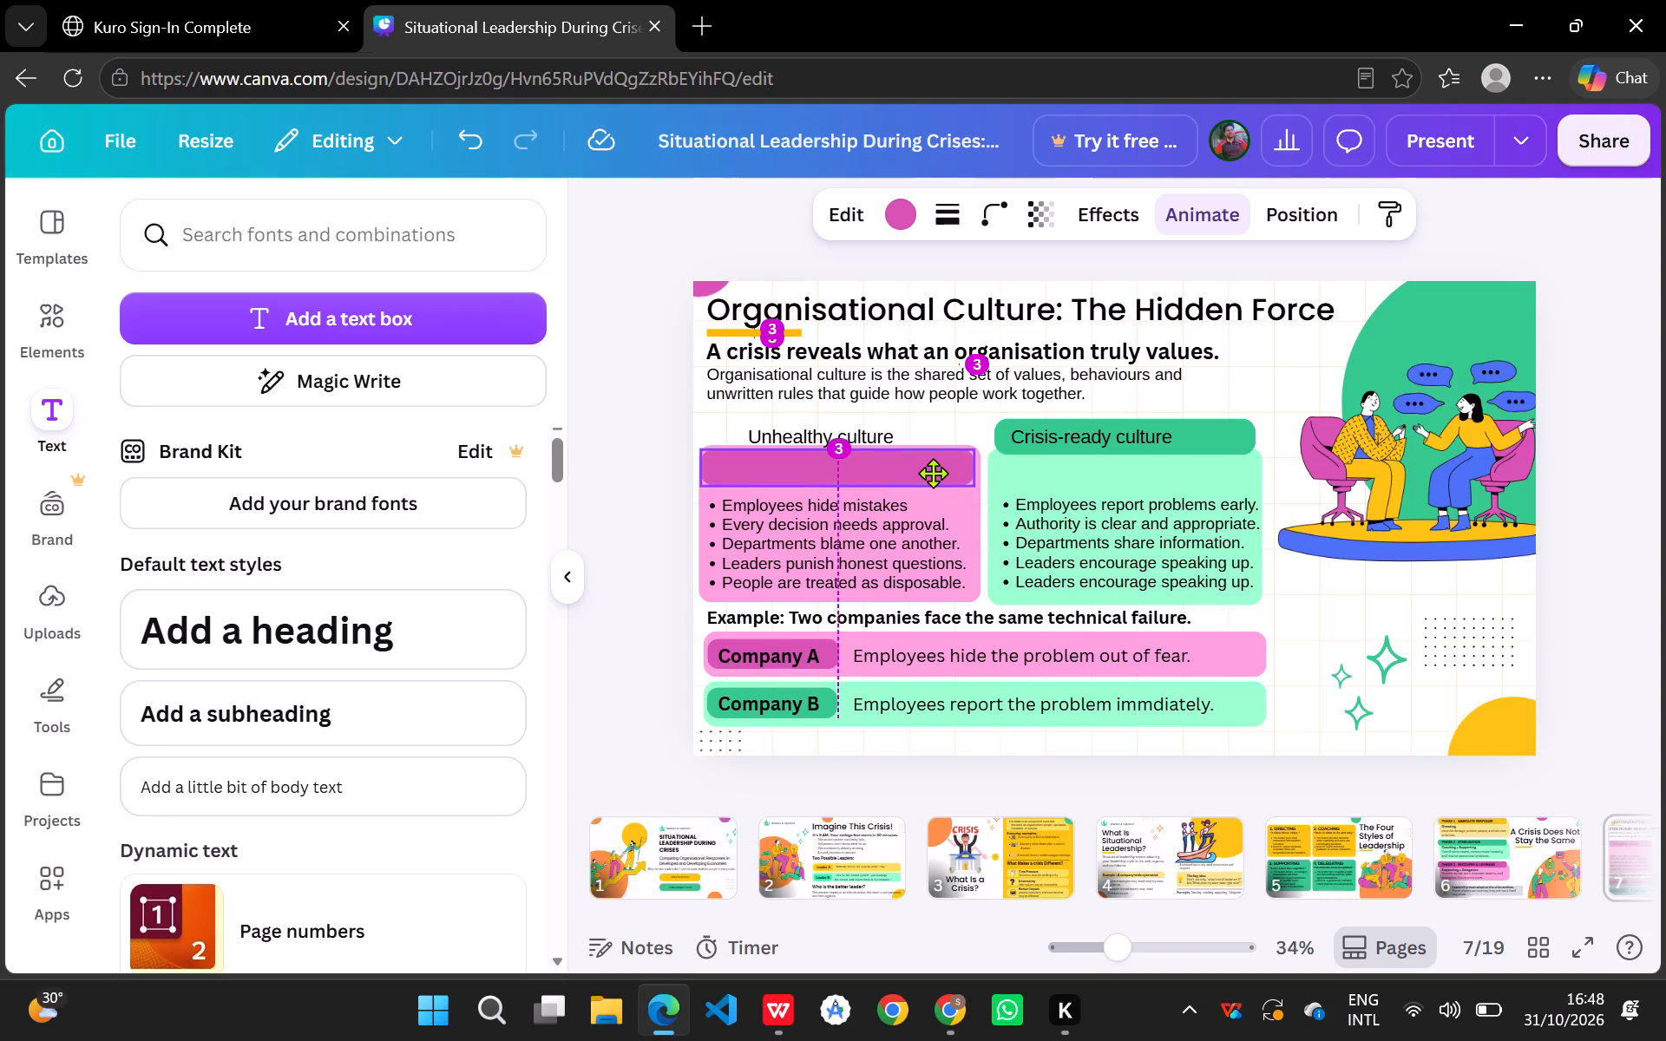
pyautogui.moveTo(933, 473); pyautogui.dragTo(933, 472)
pyautogui.moveTo(933, 472); pyautogui.dragTo(932, 475)
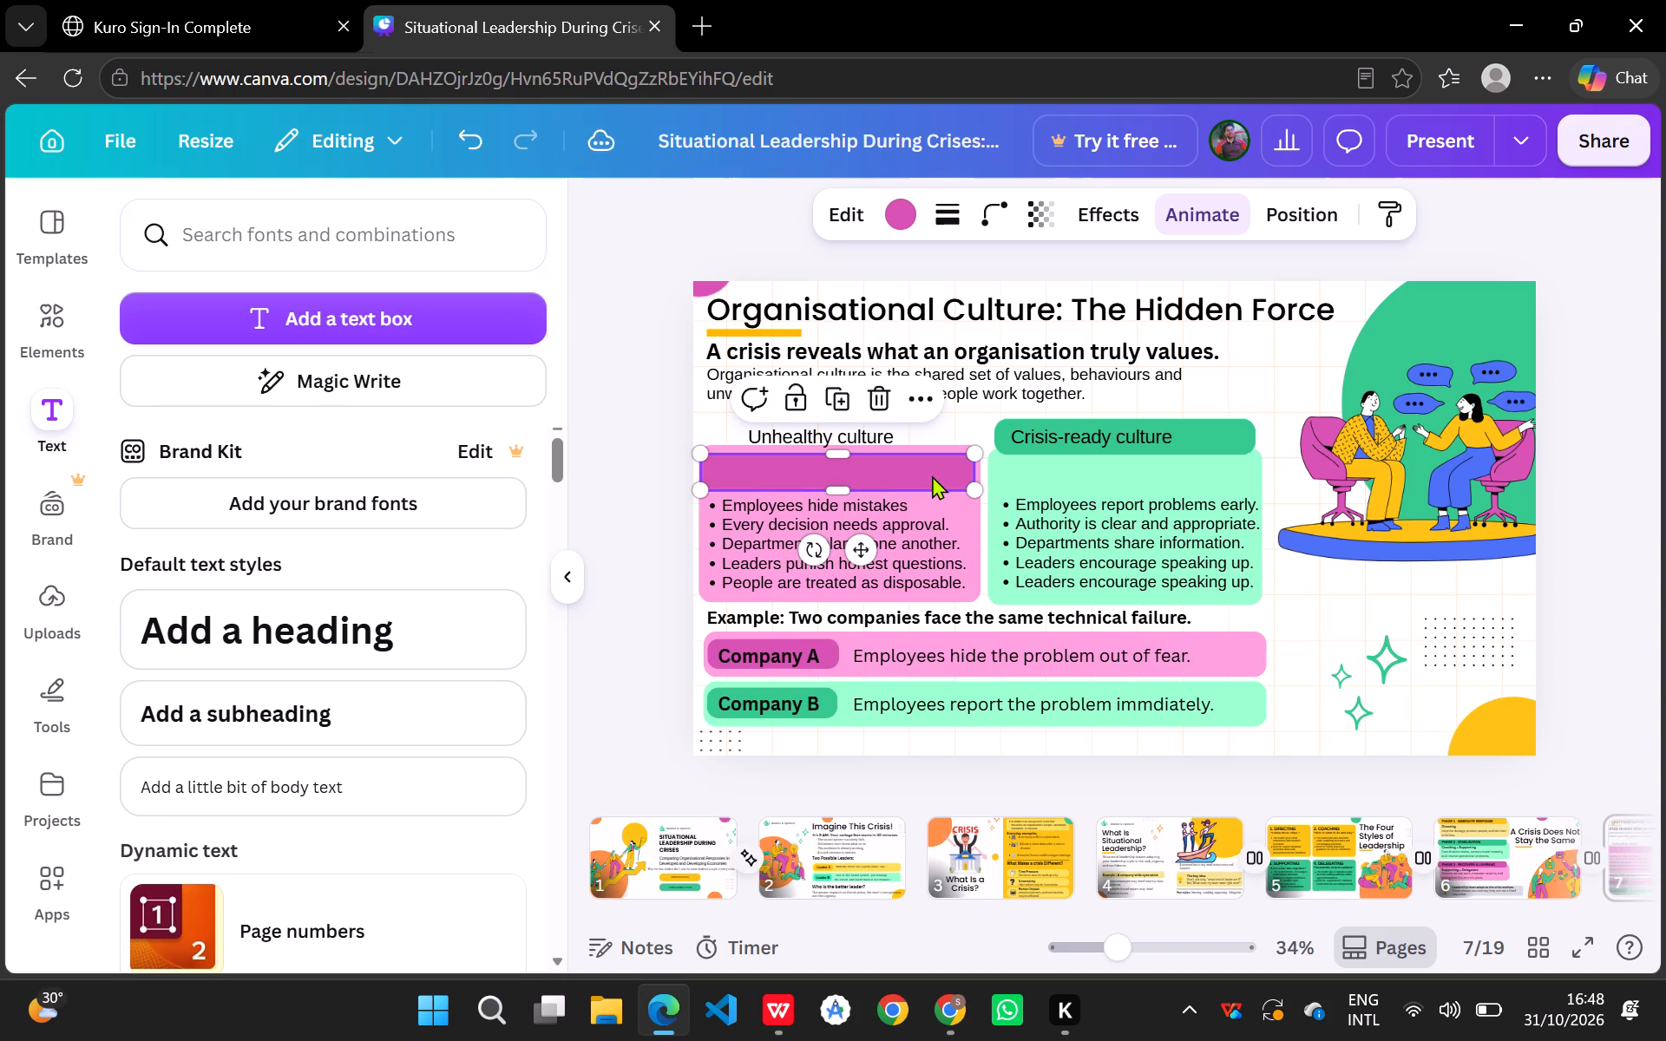
# Move the "Unhealthy culture" heading text down onto its dark pink header bar.
pyautogui.moveTo(878, 430); pyautogui.dragTo(877, 464)
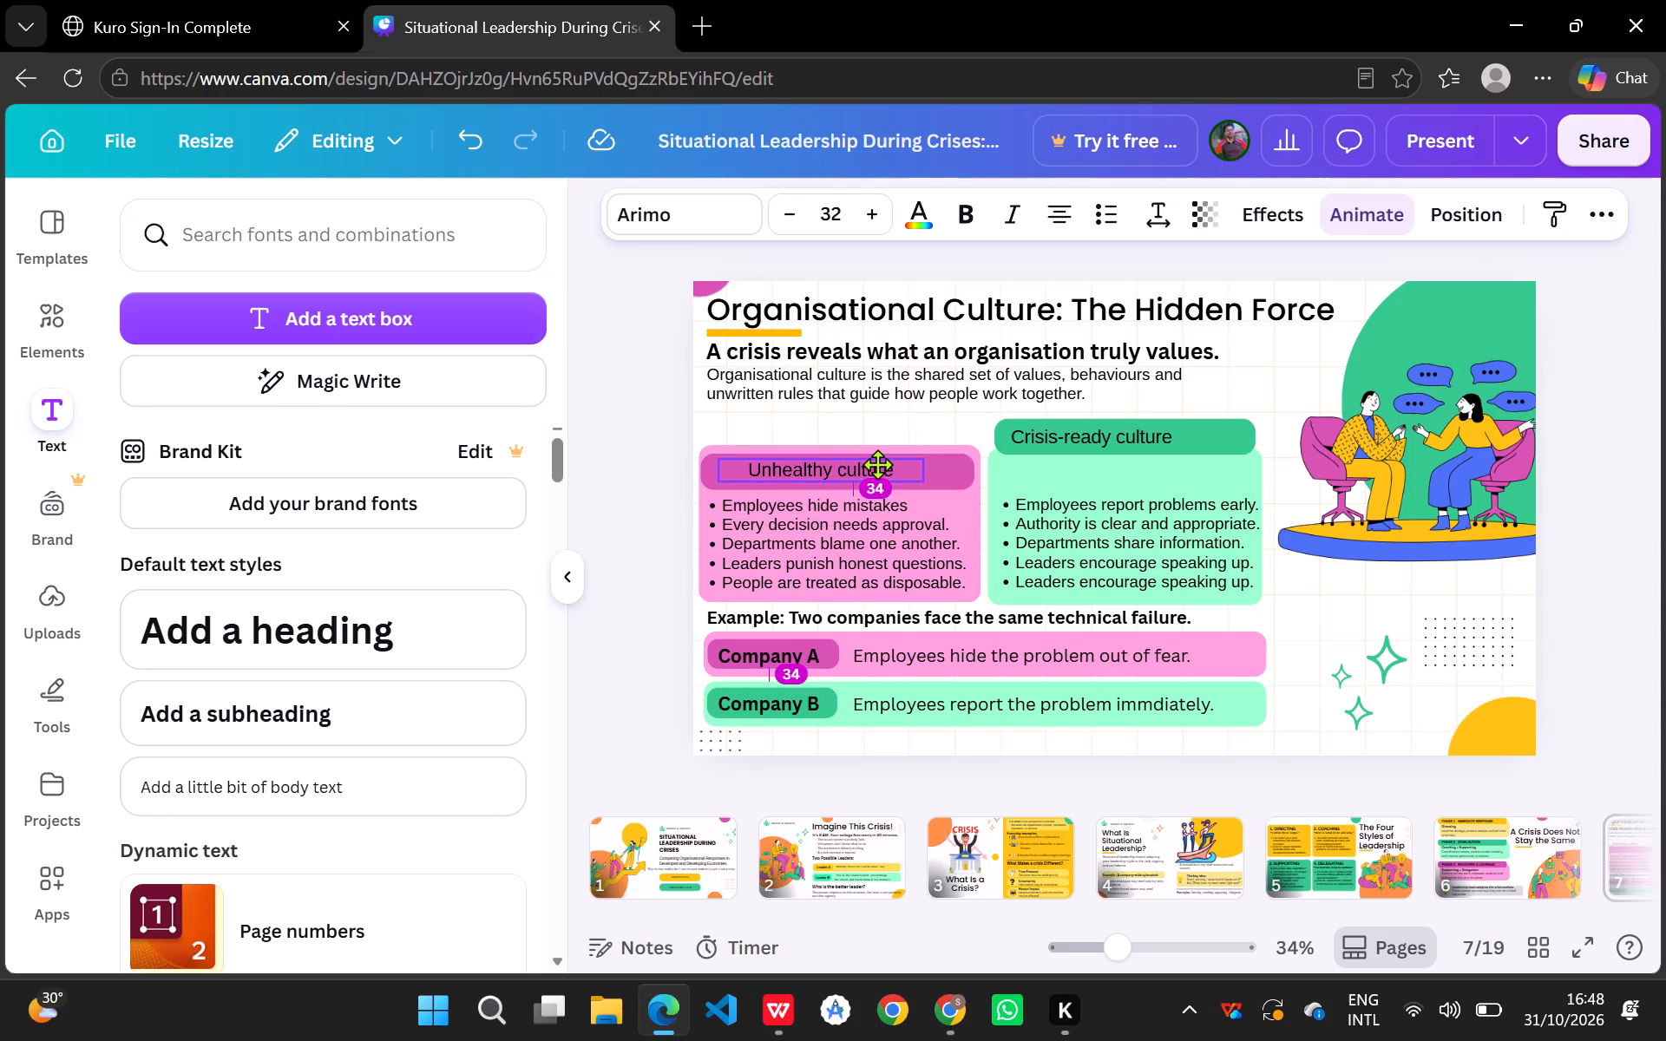
pyautogui.moveTo(877, 464); pyautogui.dragTo(868, 466)
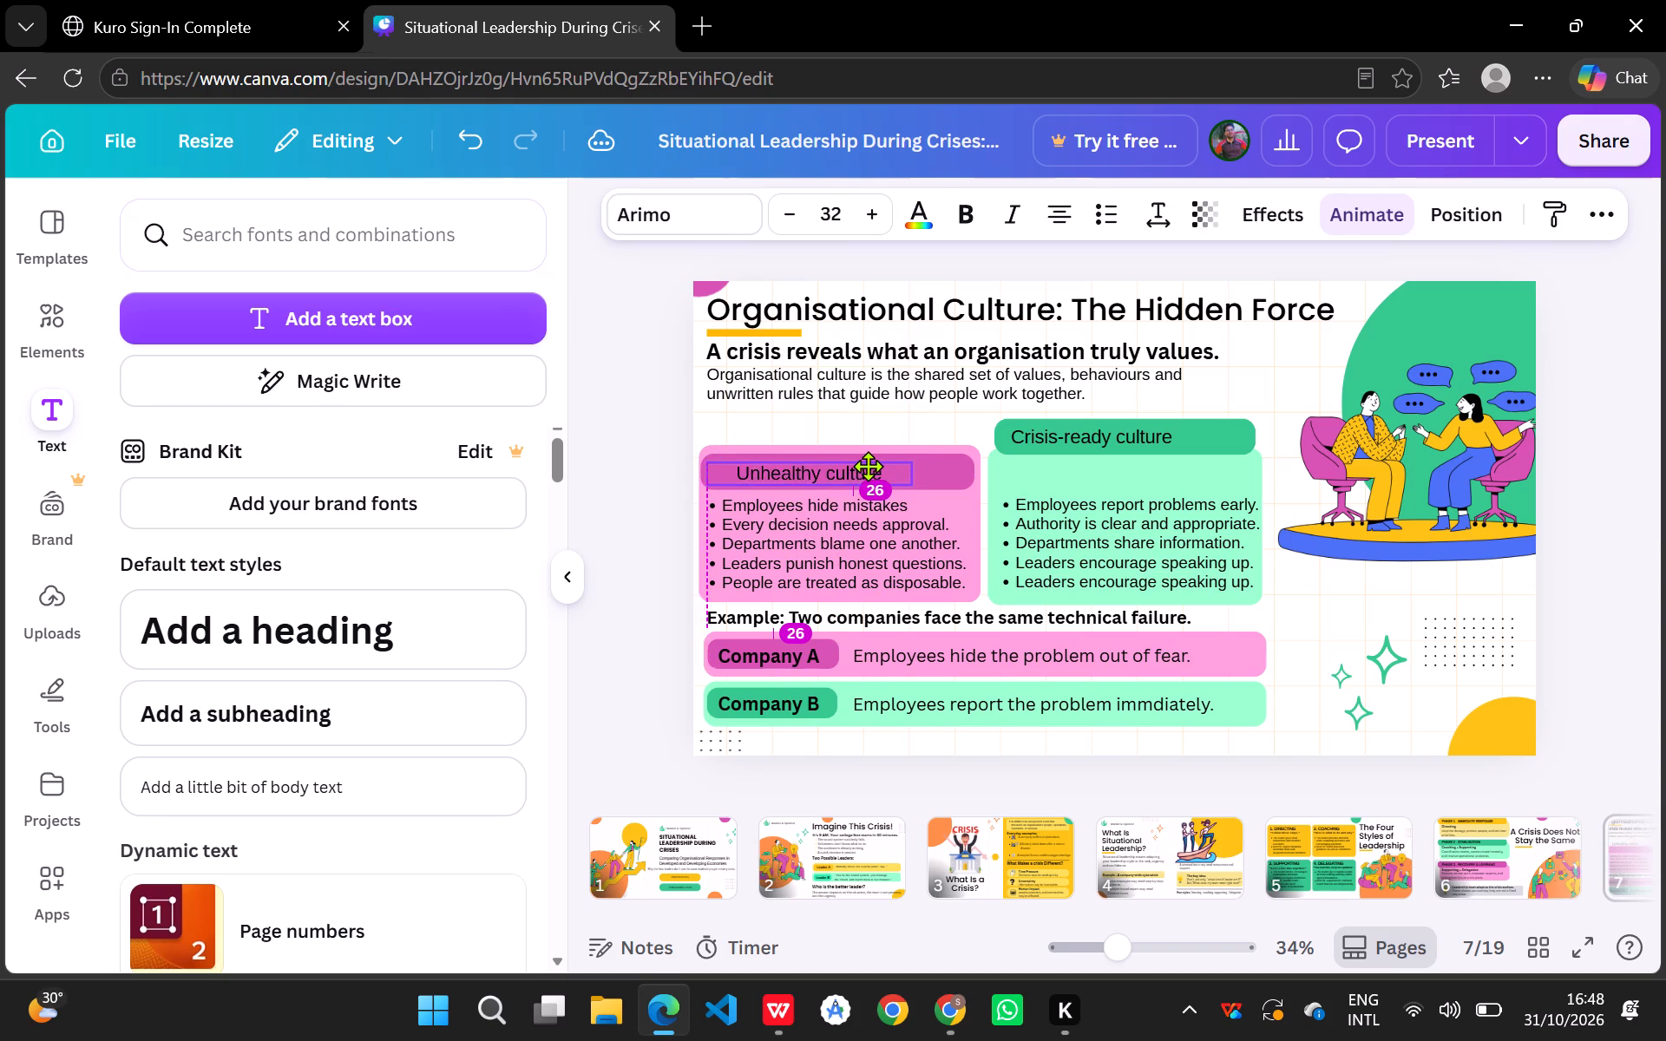
pyautogui.moveTo(868, 466); pyautogui.dragTo(864, 465)
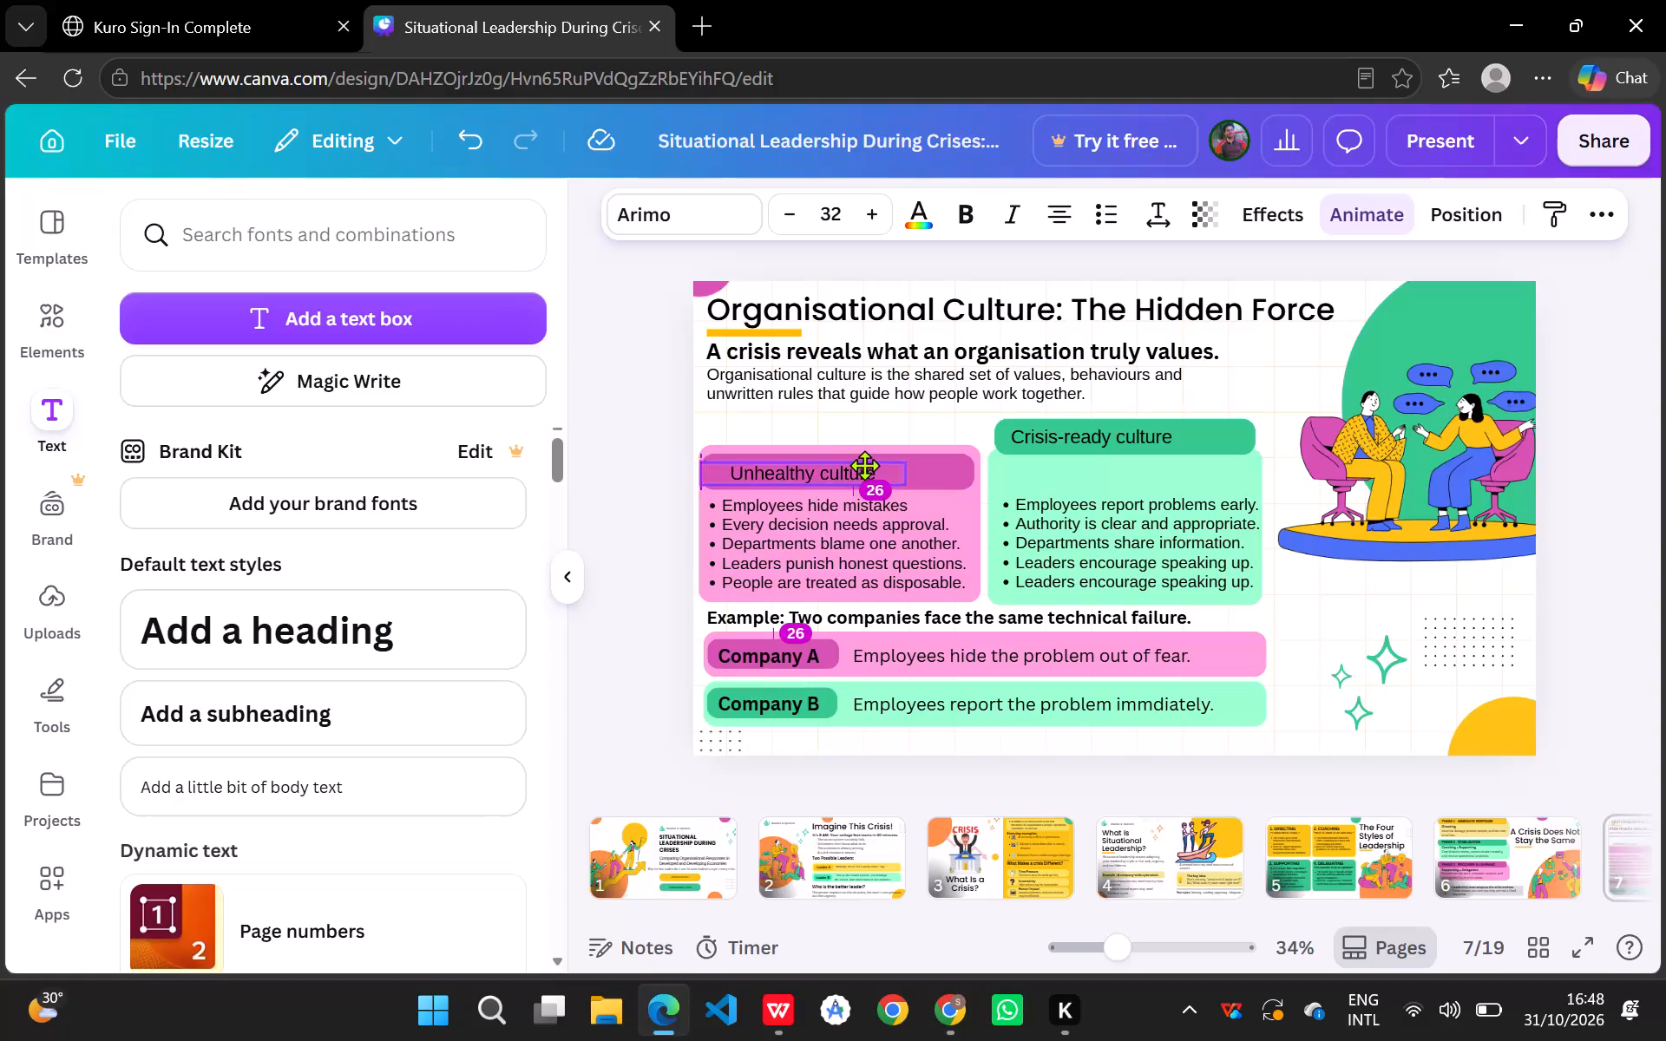
pyautogui.moveTo(864, 465); pyautogui.dragTo(877, 463)
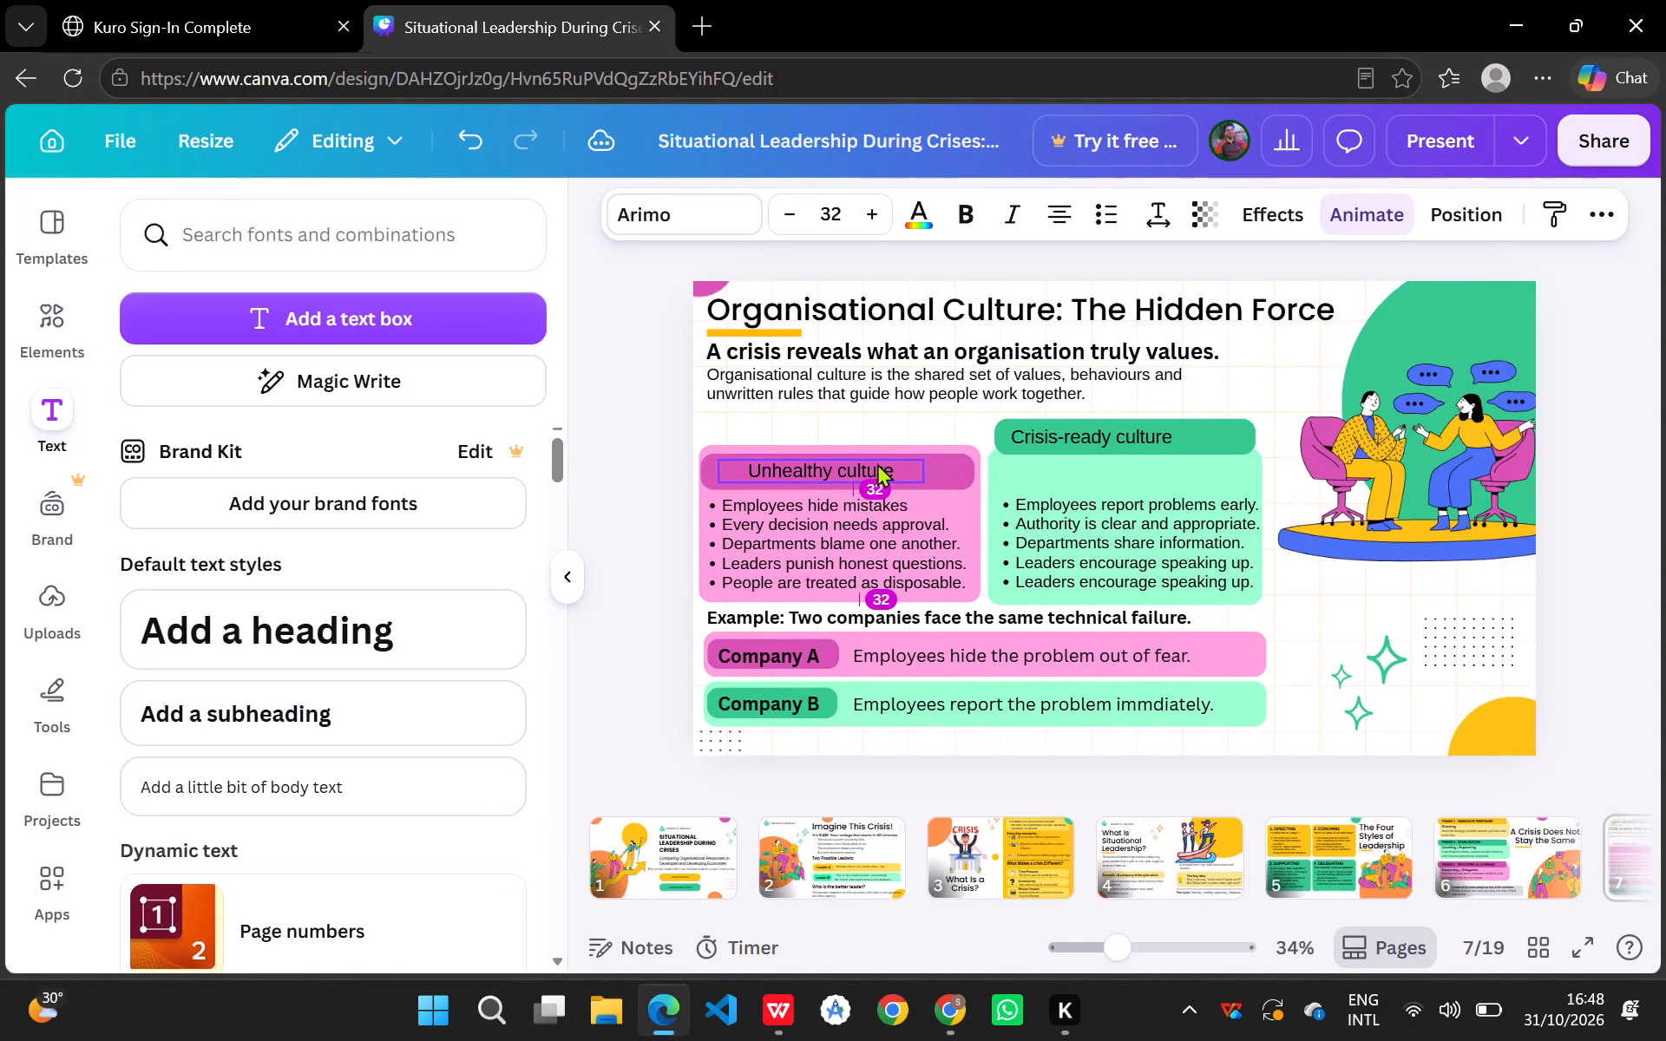
pyautogui.click(944, 416)
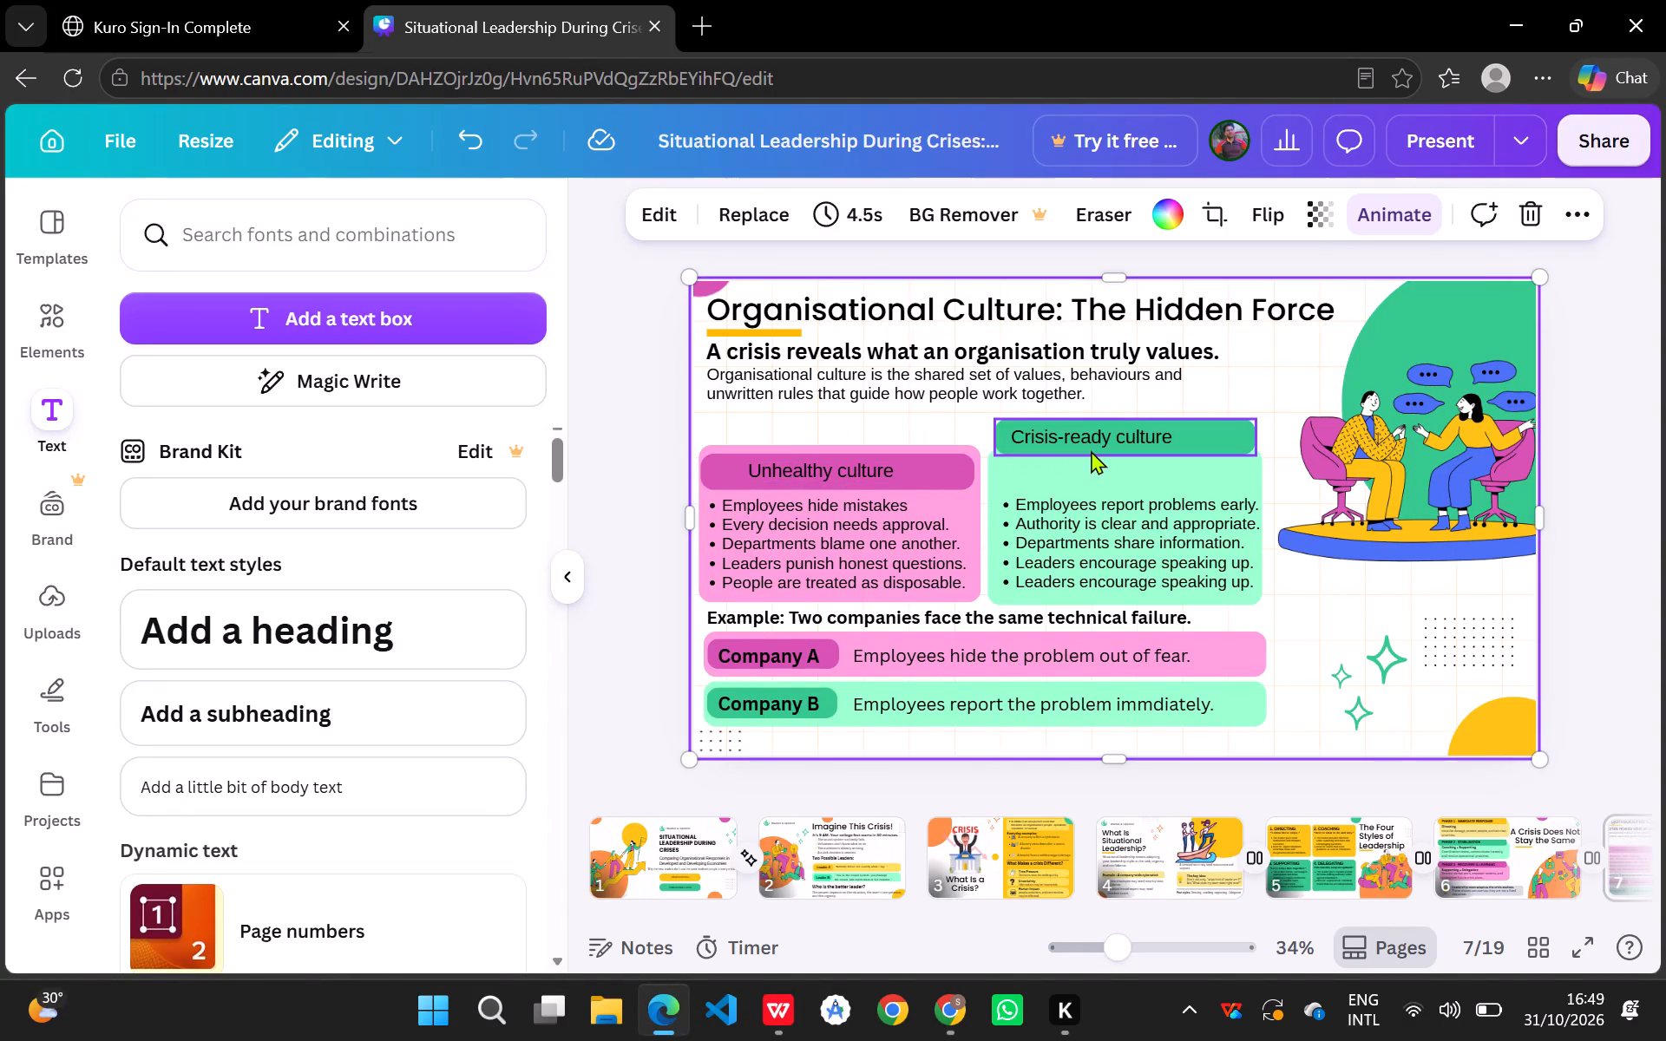
# Move the "Crisis-ready culture" heading text down into the light green card, level with "Unhealthy culture".
pyautogui.moveTo(1092, 448); pyautogui.dragTo(1086, 473)
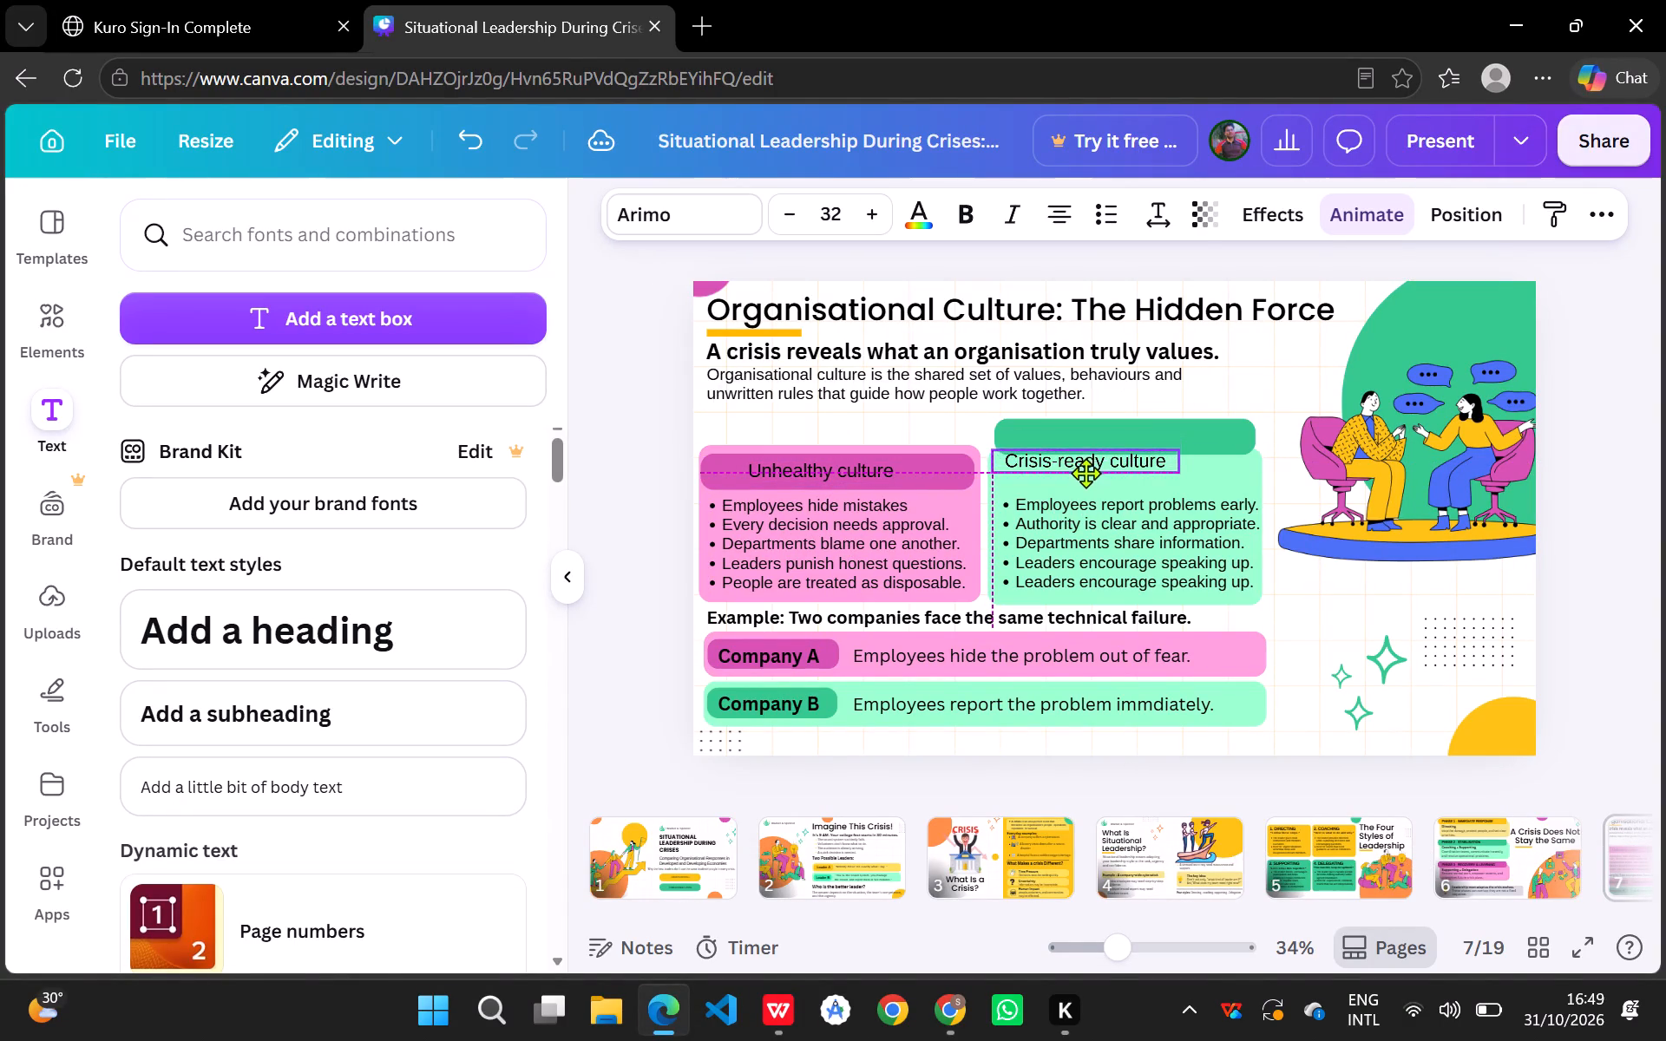
pyautogui.moveTo(1086, 473); pyautogui.dragTo(1090, 484)
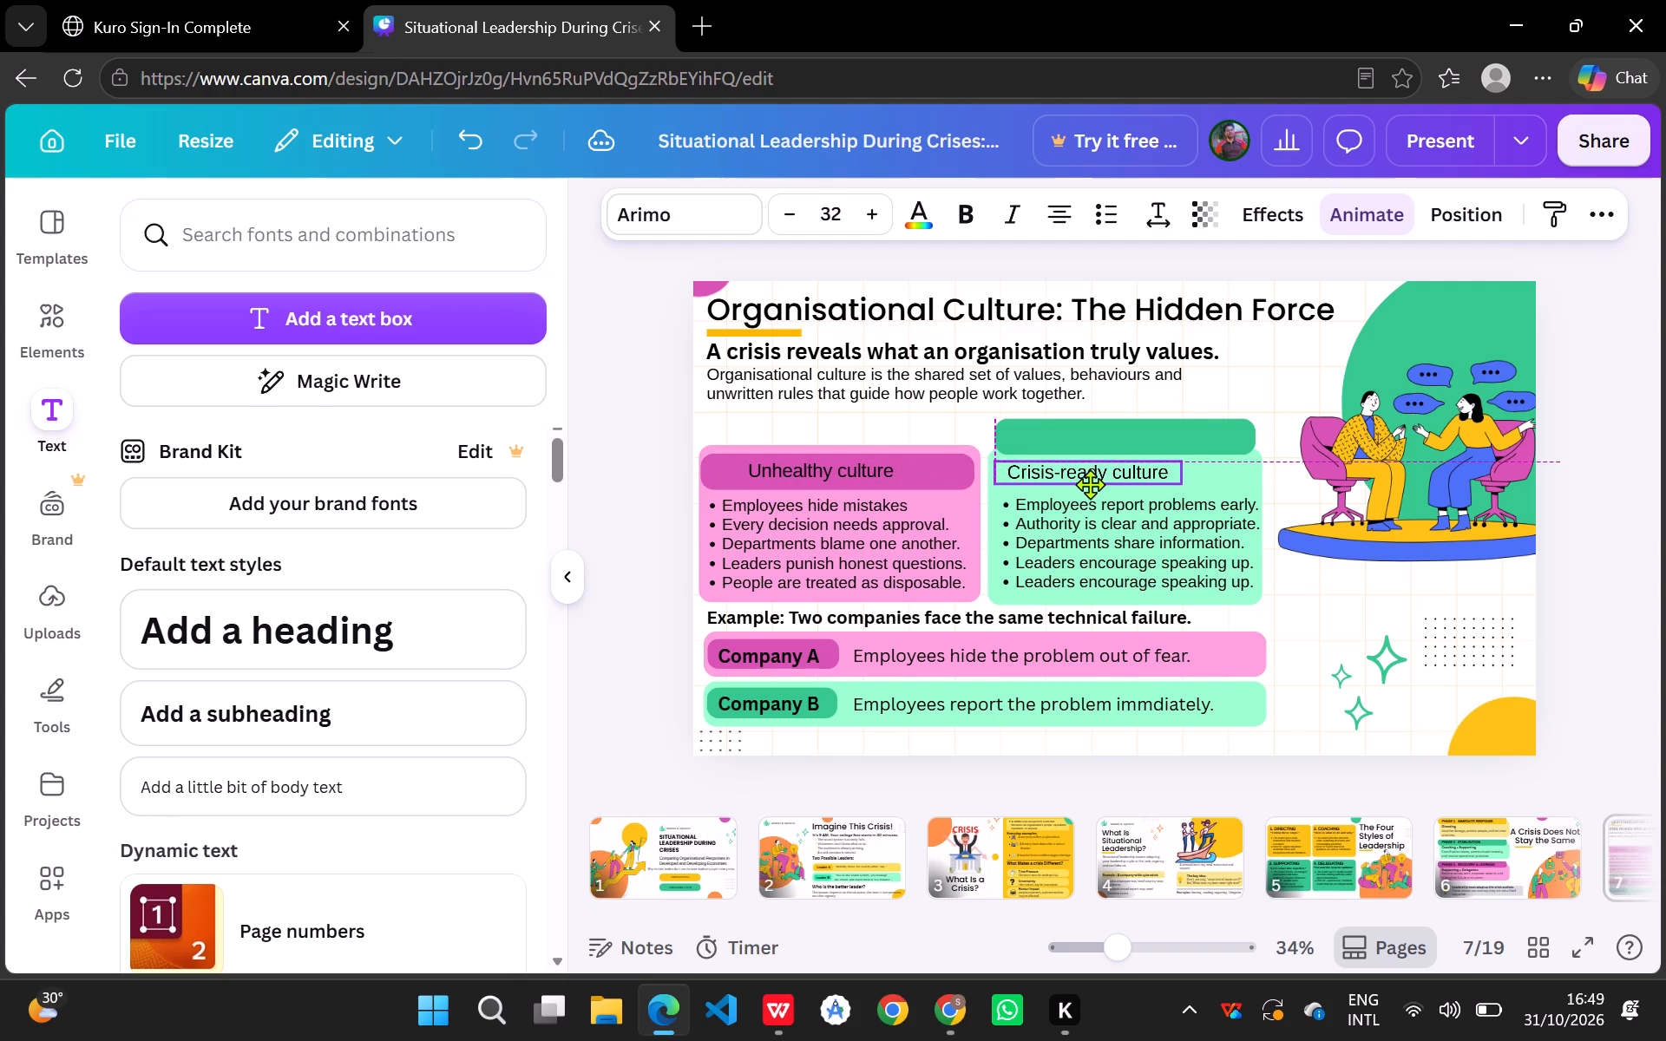
pyautogui.moveTo(1090, 484); pyautogui.dragTo(1090, 485)
# Move the dark green header bar down behind the "Crisis-ready culture" text, level with the dark pink header bar.
pyautogui.click(1116, 437)
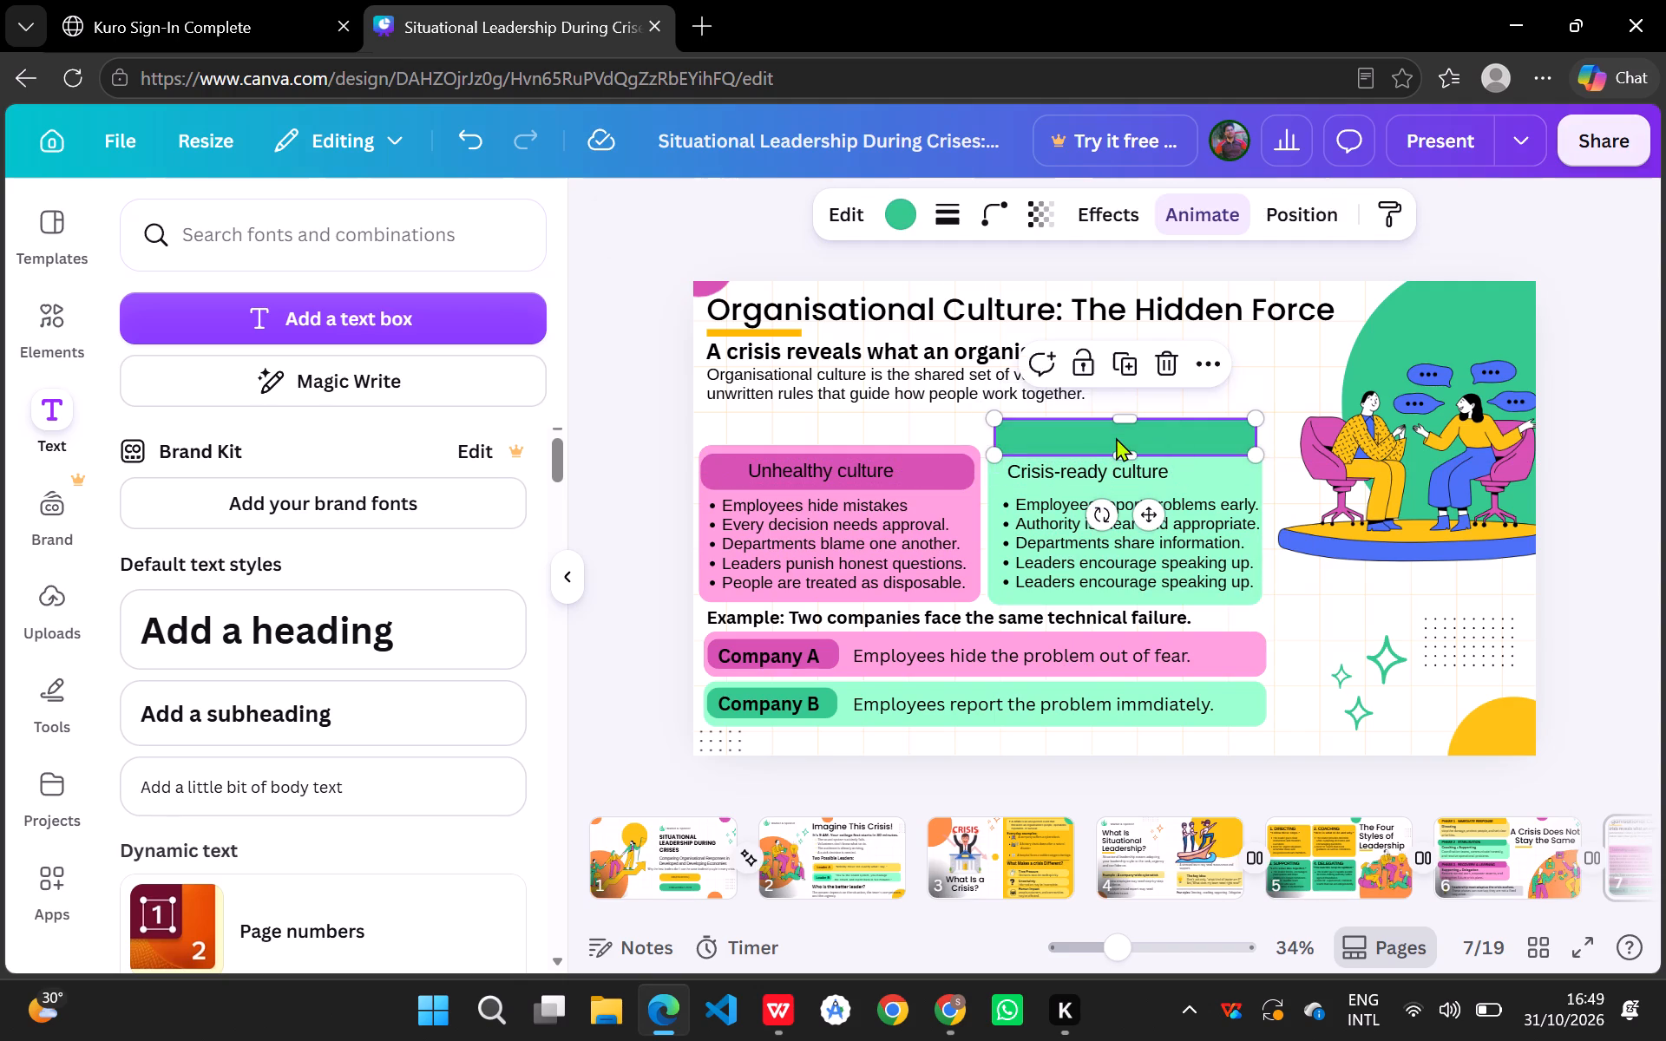
pyautogui.click(1116, 437)
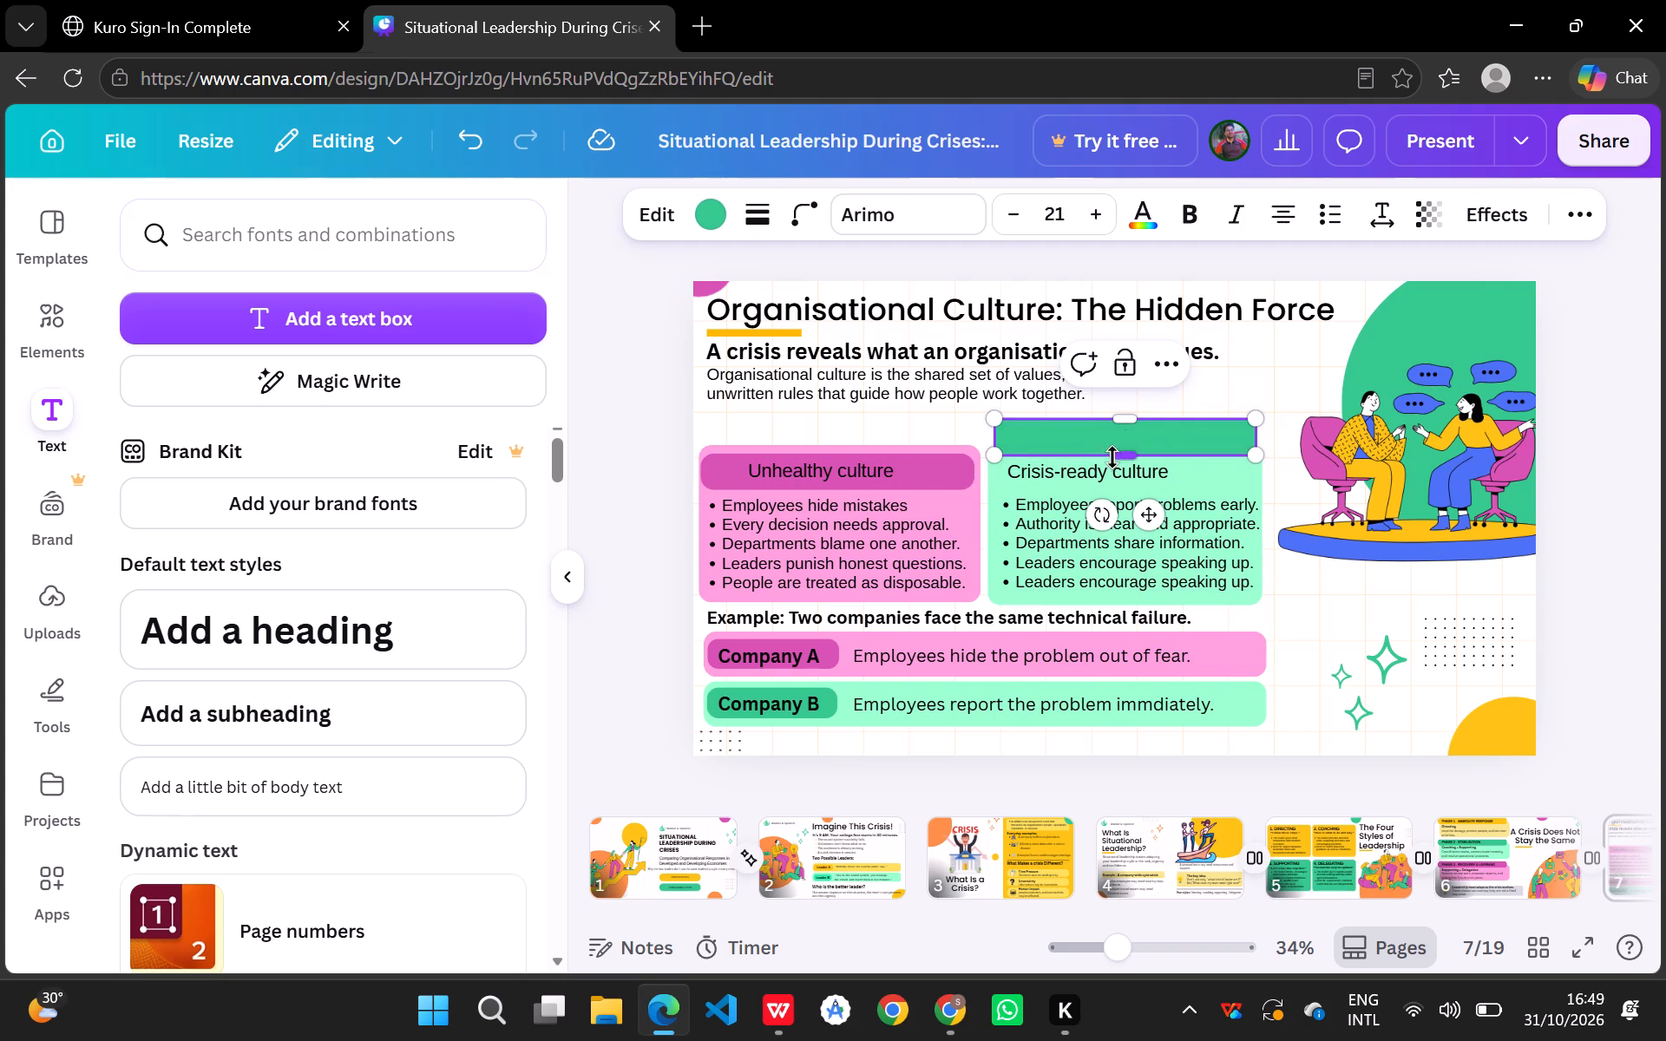
pyautogui.doubleClick(1092, 438)
pyautogui.click(1229, 370)
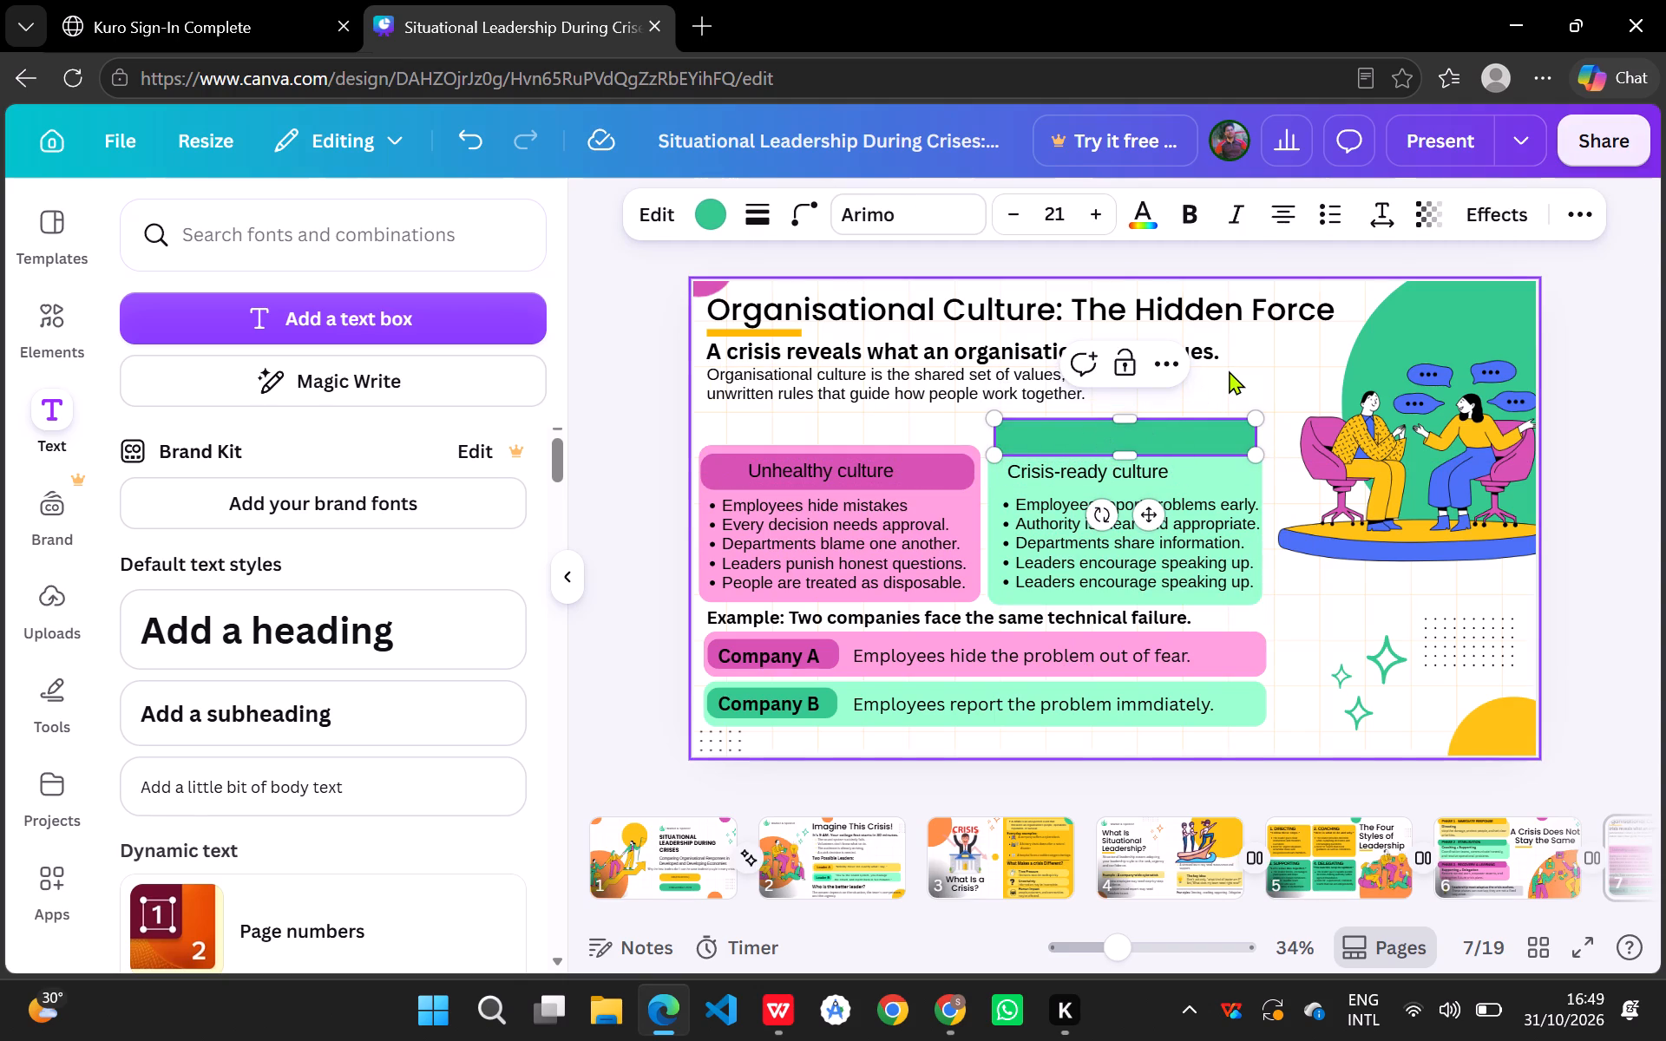
pyautogui.moveTo(1171, 442); pyautogui.dragTo(1169, 473)
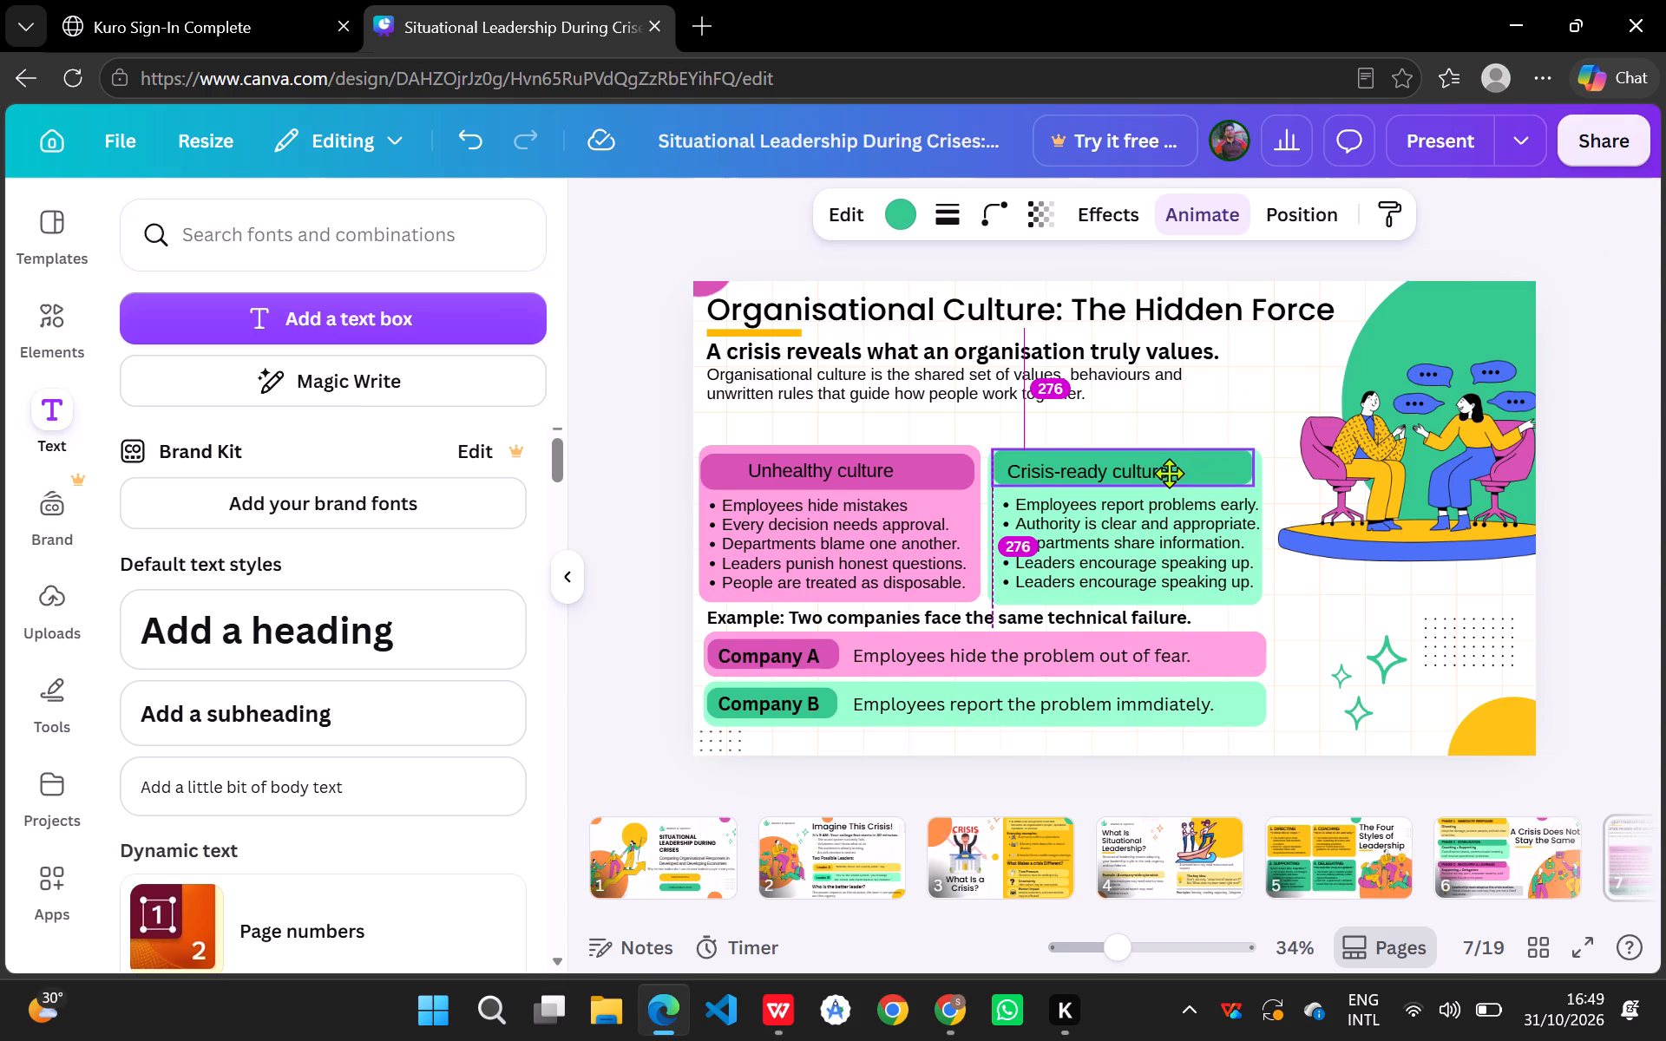
pyautogui.moveTo(1169, 473); pyautogui.dragTo(1171, 459)
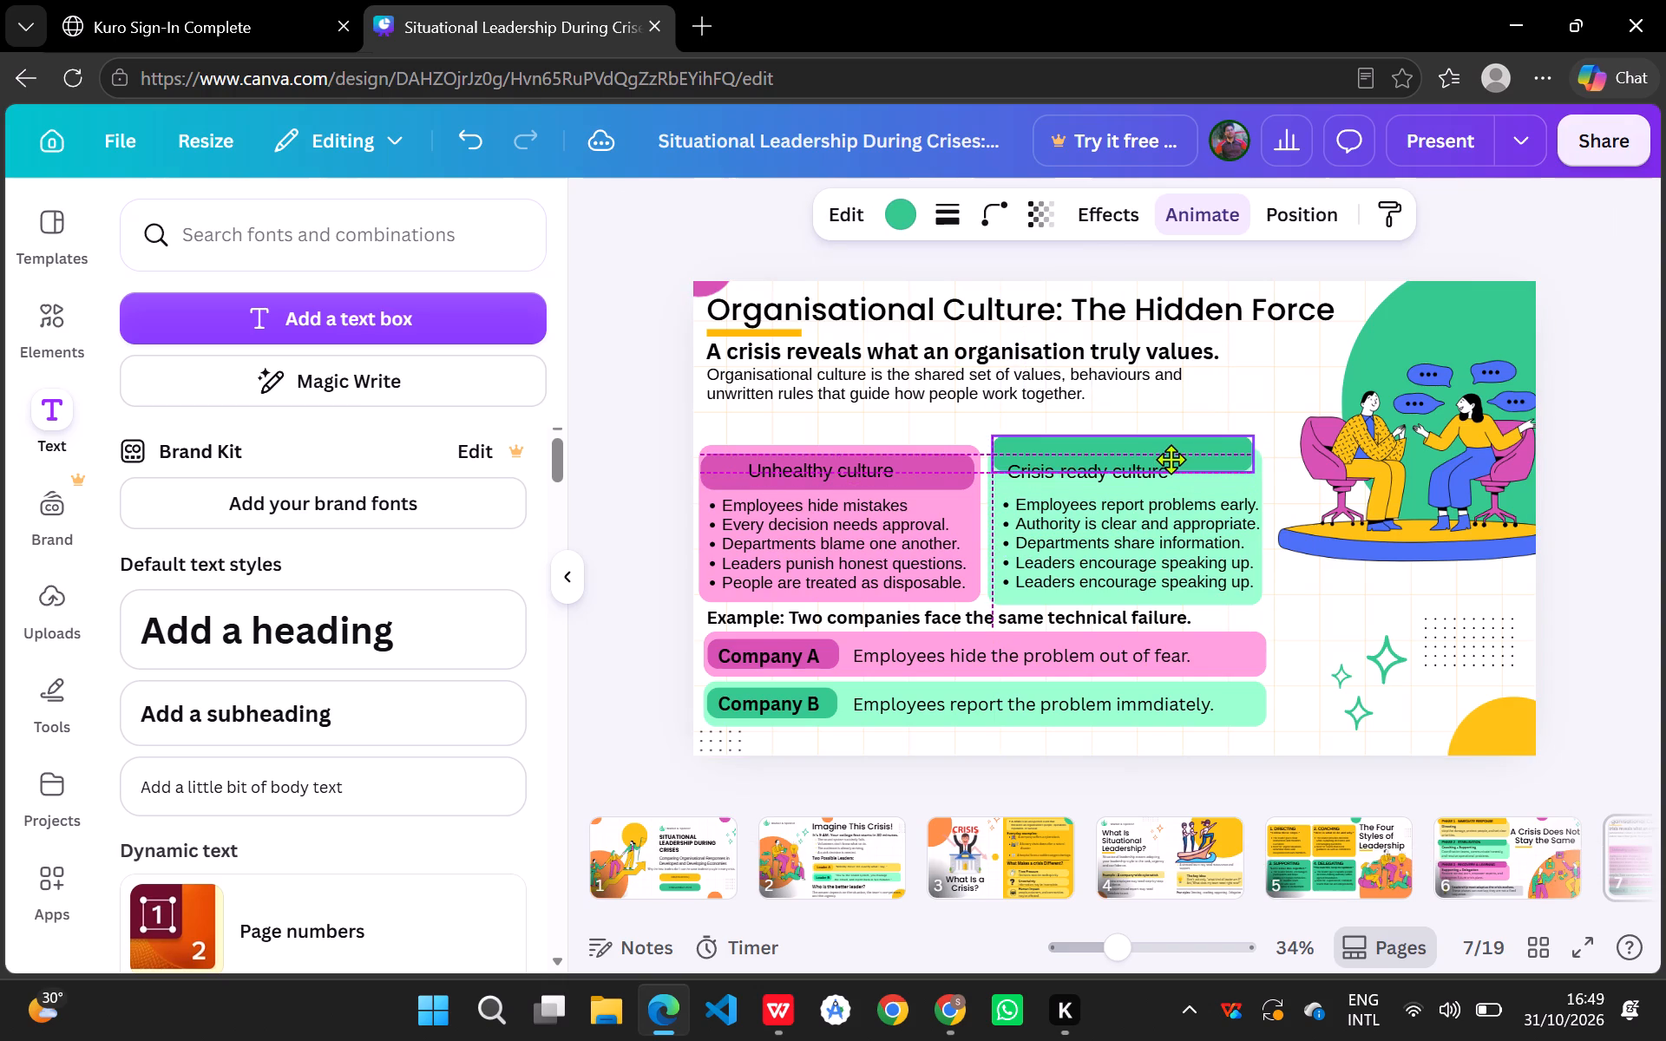
pyautogui.moveTo(1171, 459); pyautogui.dragTo(1170, 475)
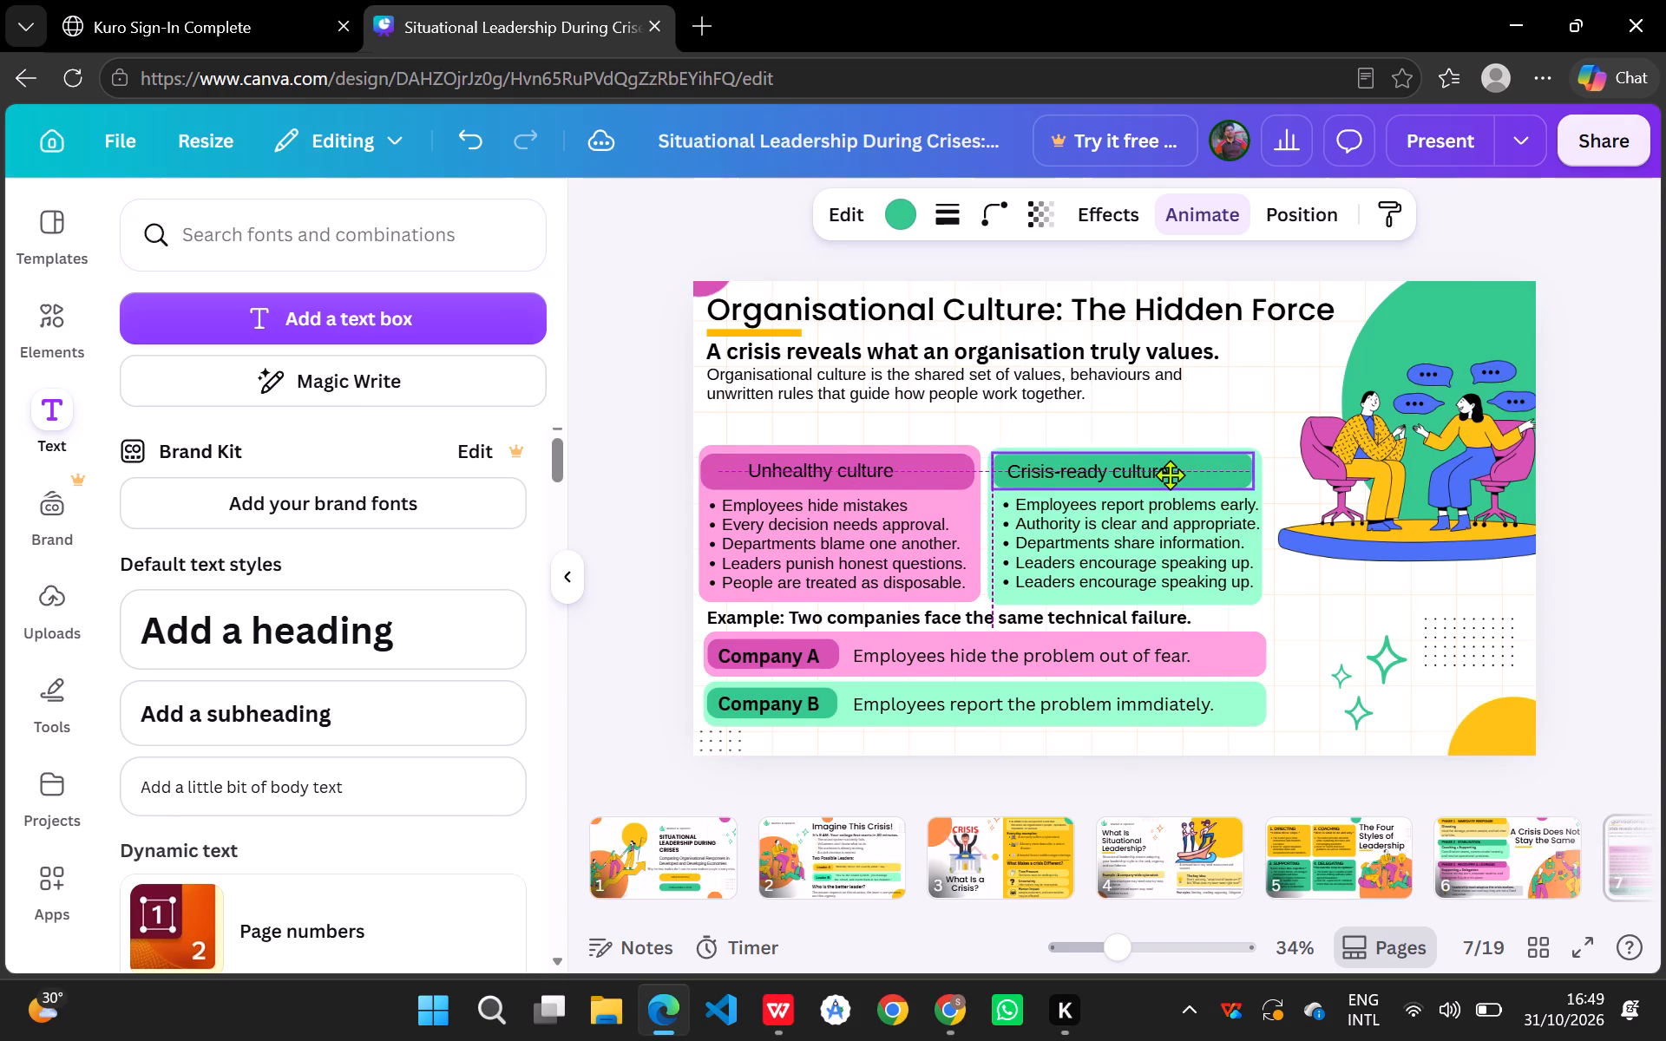
pyautogui.moveTo(1170, 475); pyautogui.dragTo(1169, 477)
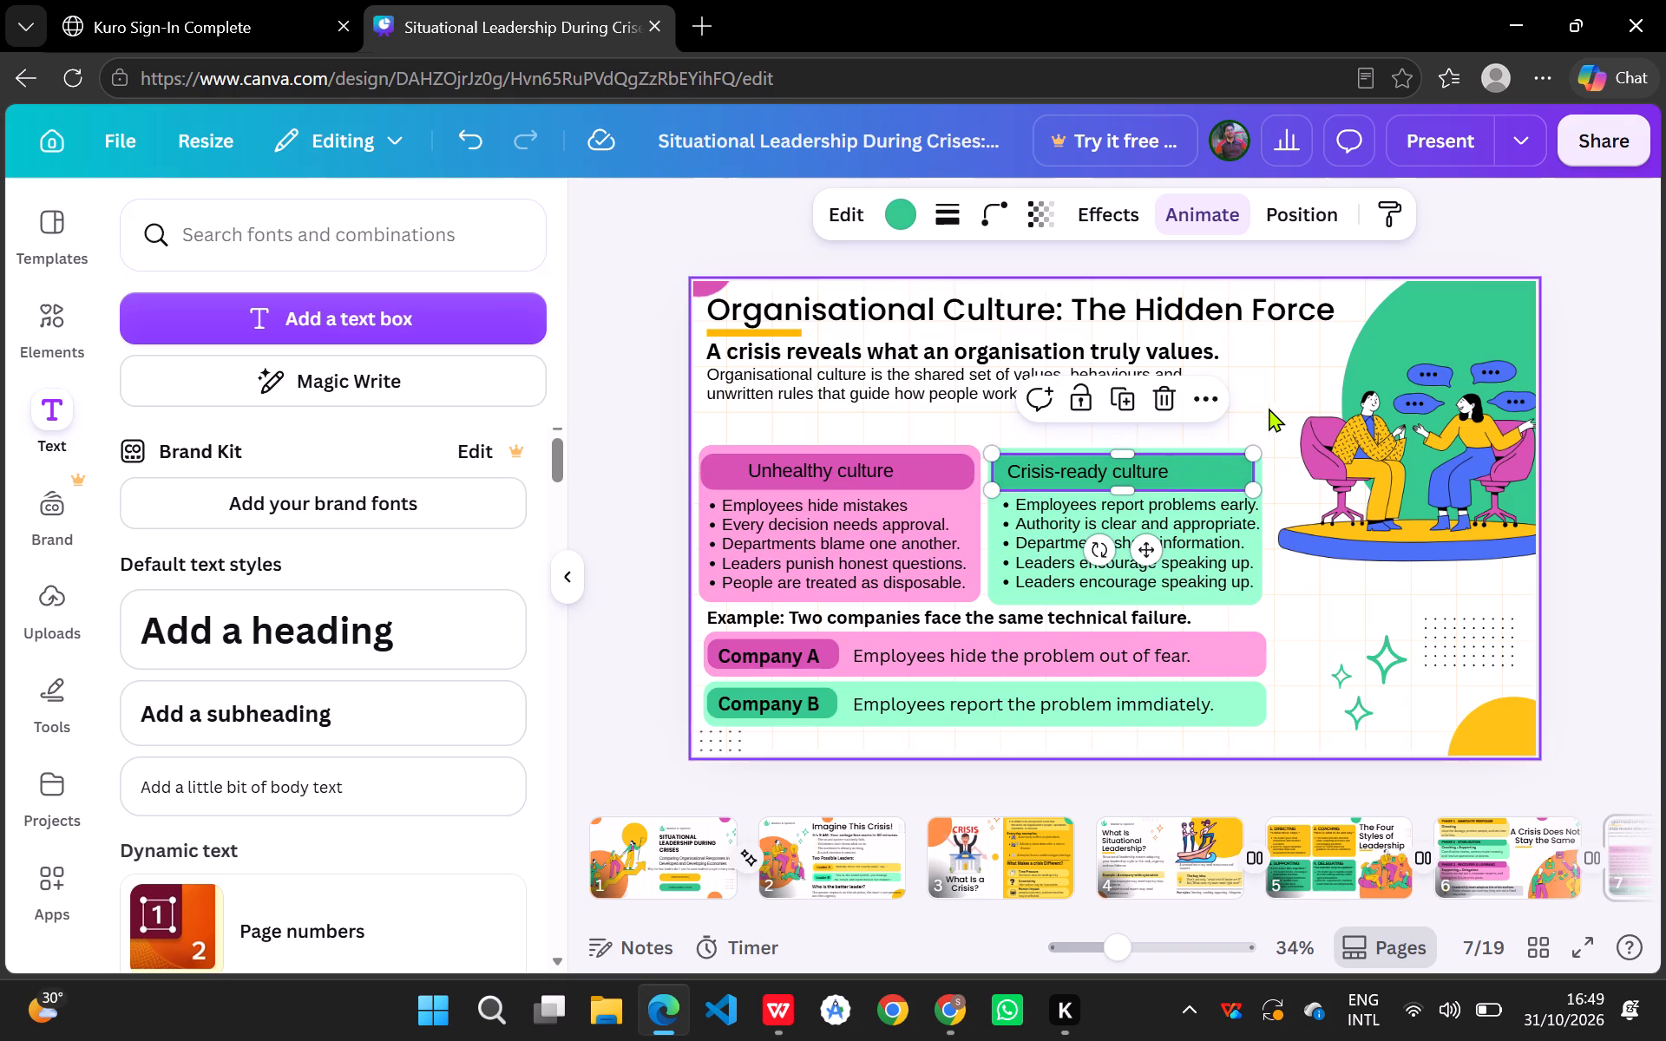
# Pull the dark pink header bar's left edge slightly inward so it sits inside the light pink card.
pyautogui.click(1279, 388)
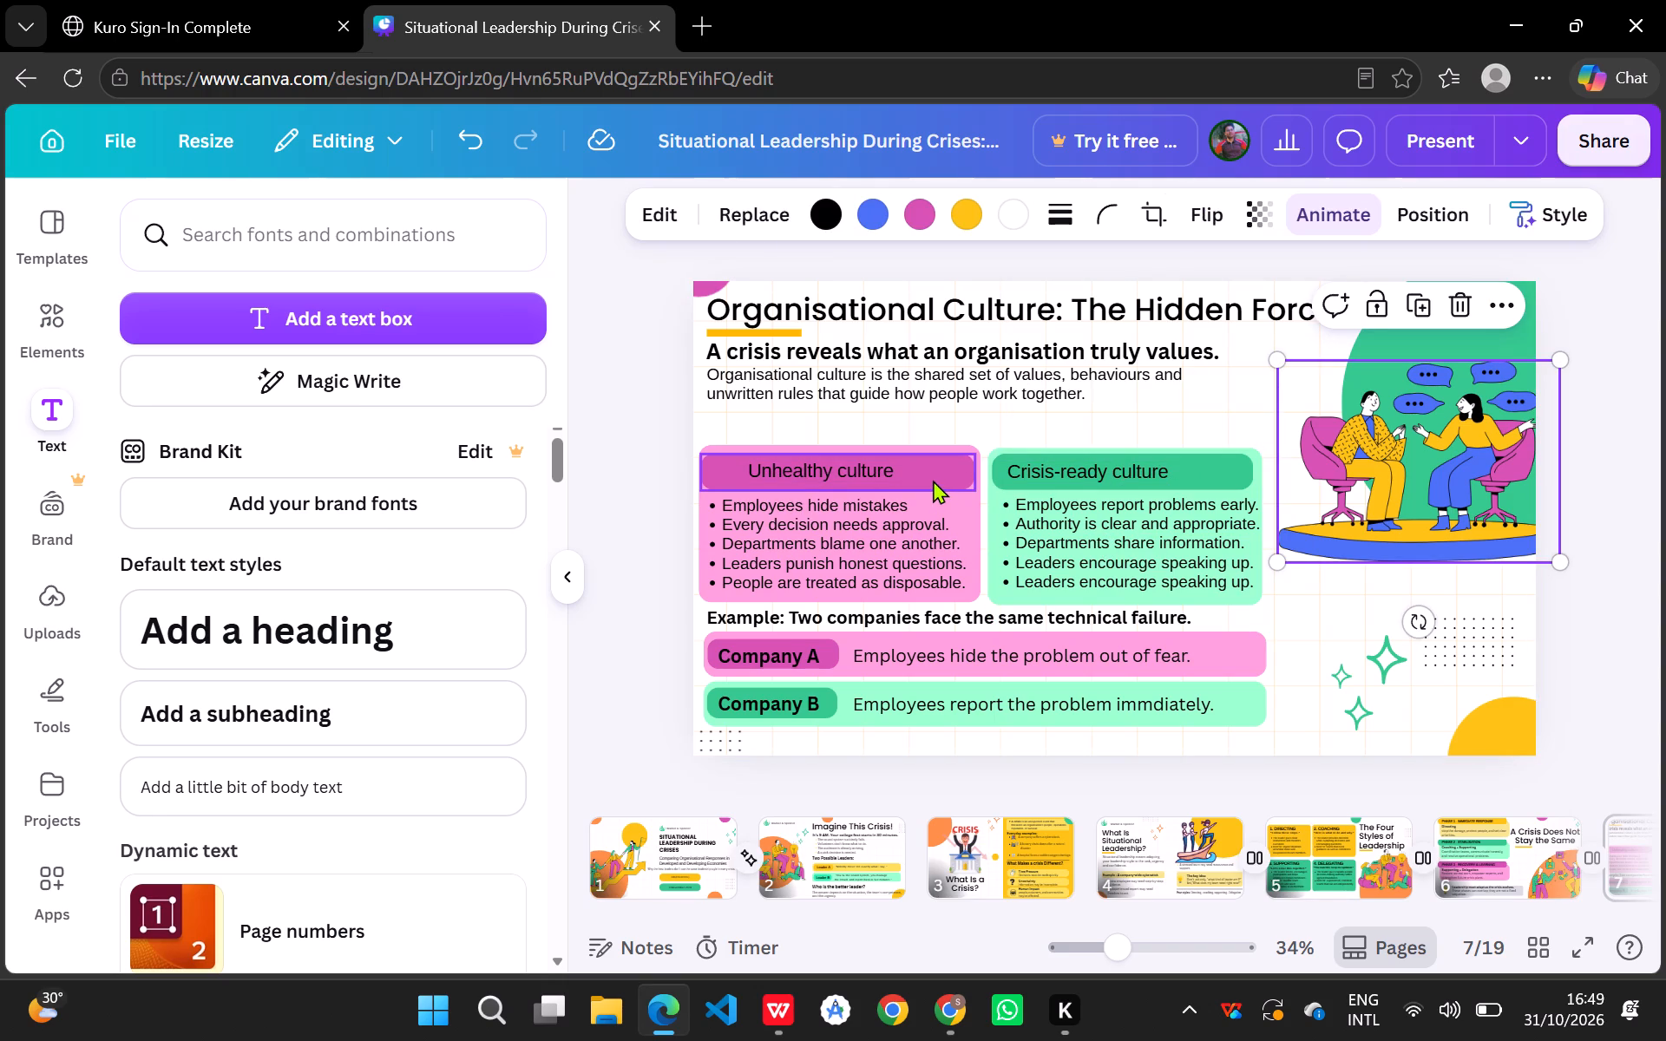
pyautogui.click(701, 475)
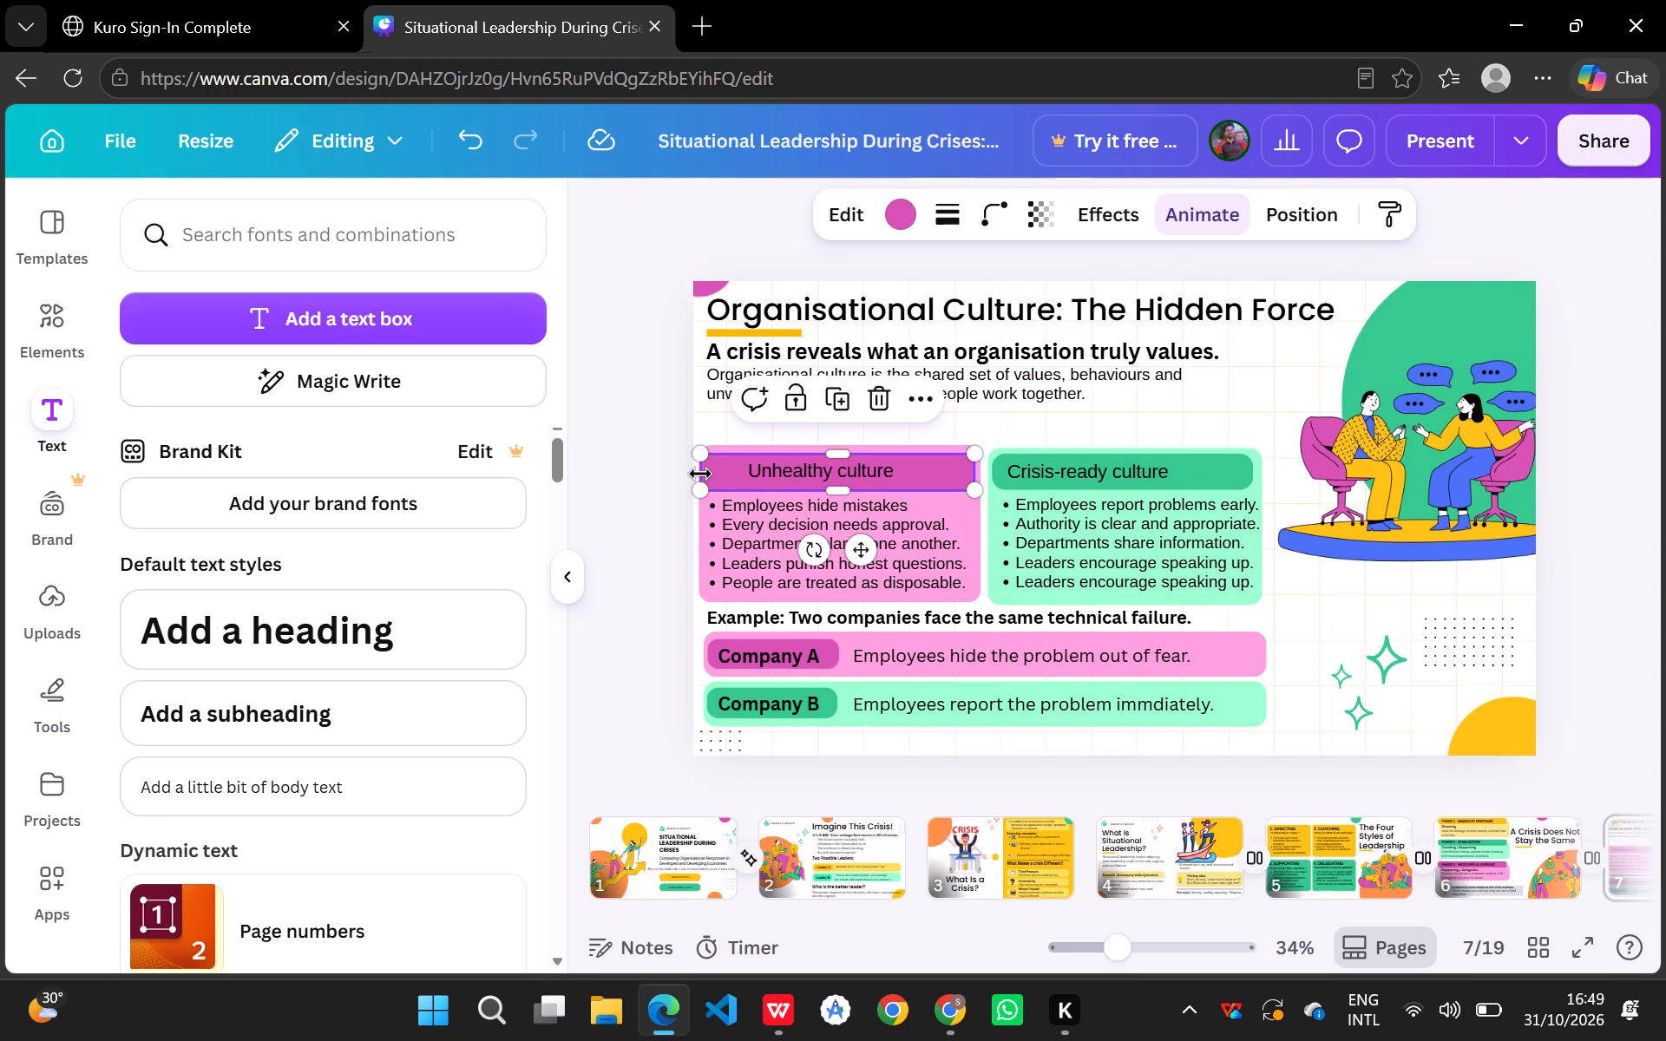
pyautogui.click(700, 474)
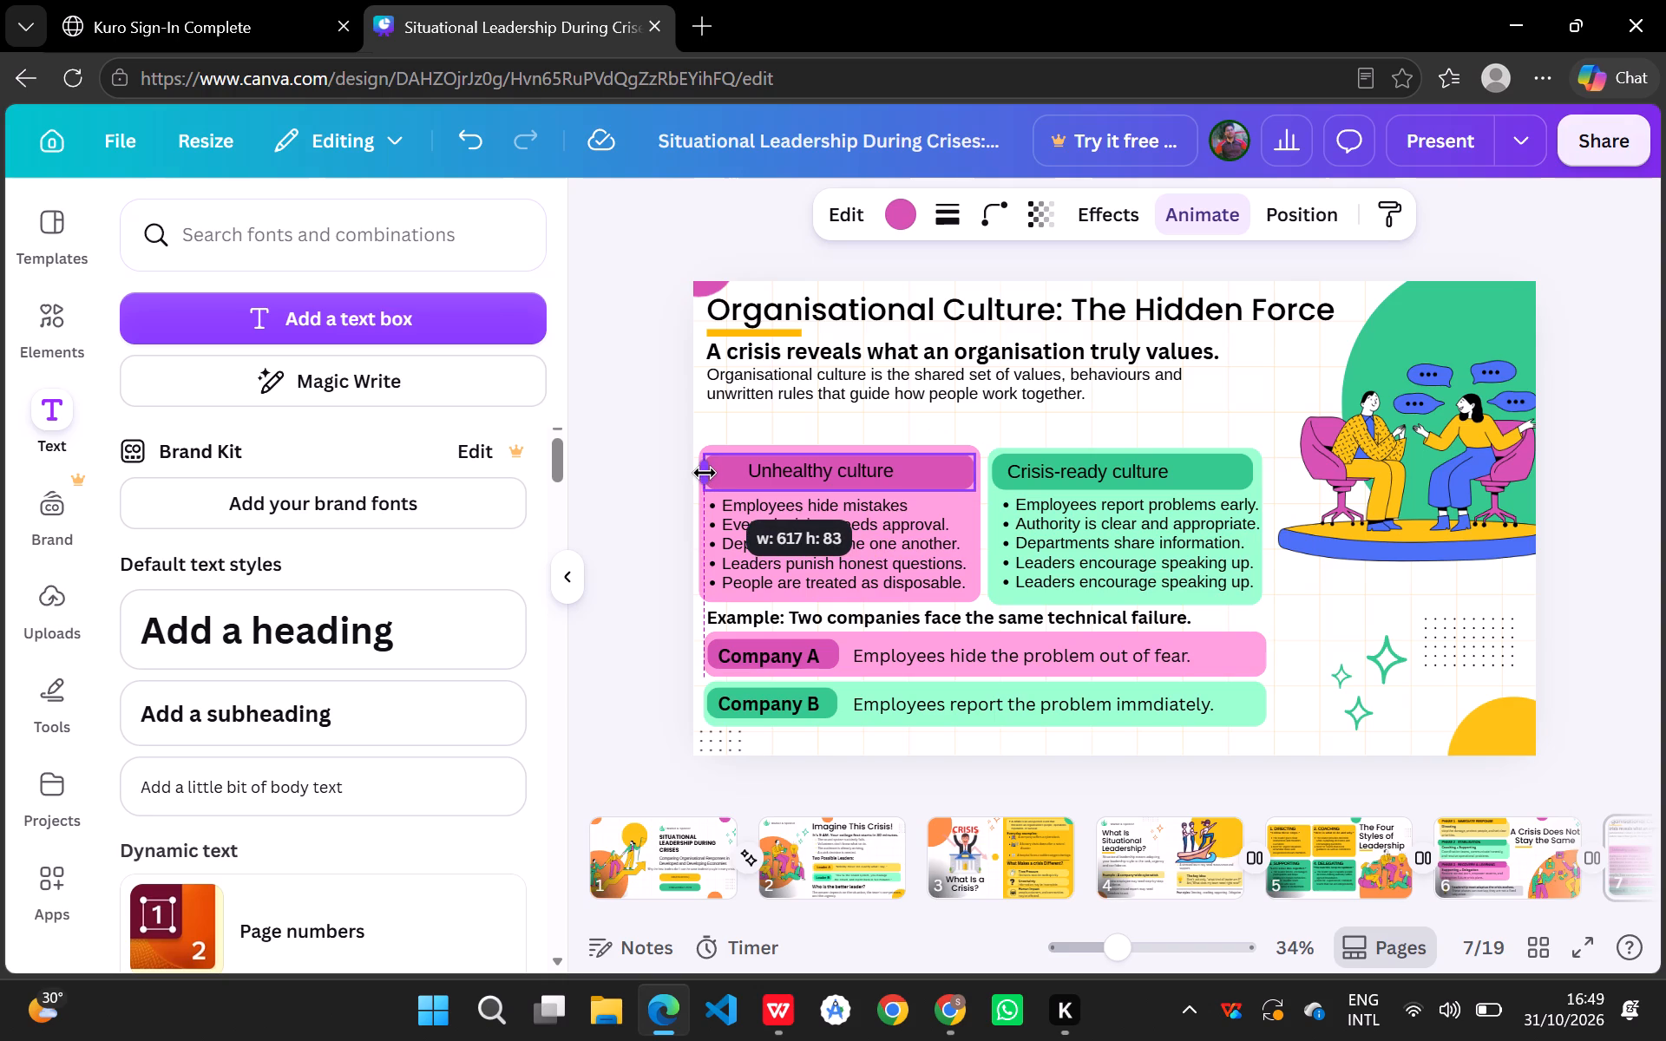
pyautogui.click(977, 420)
# Shift the "Unhealthy culture" heading text left along its dark pink header bar, close to the bar's left end.
pyautogui.moveTo(873, 469); pyautogui.dragTo(870, 469)
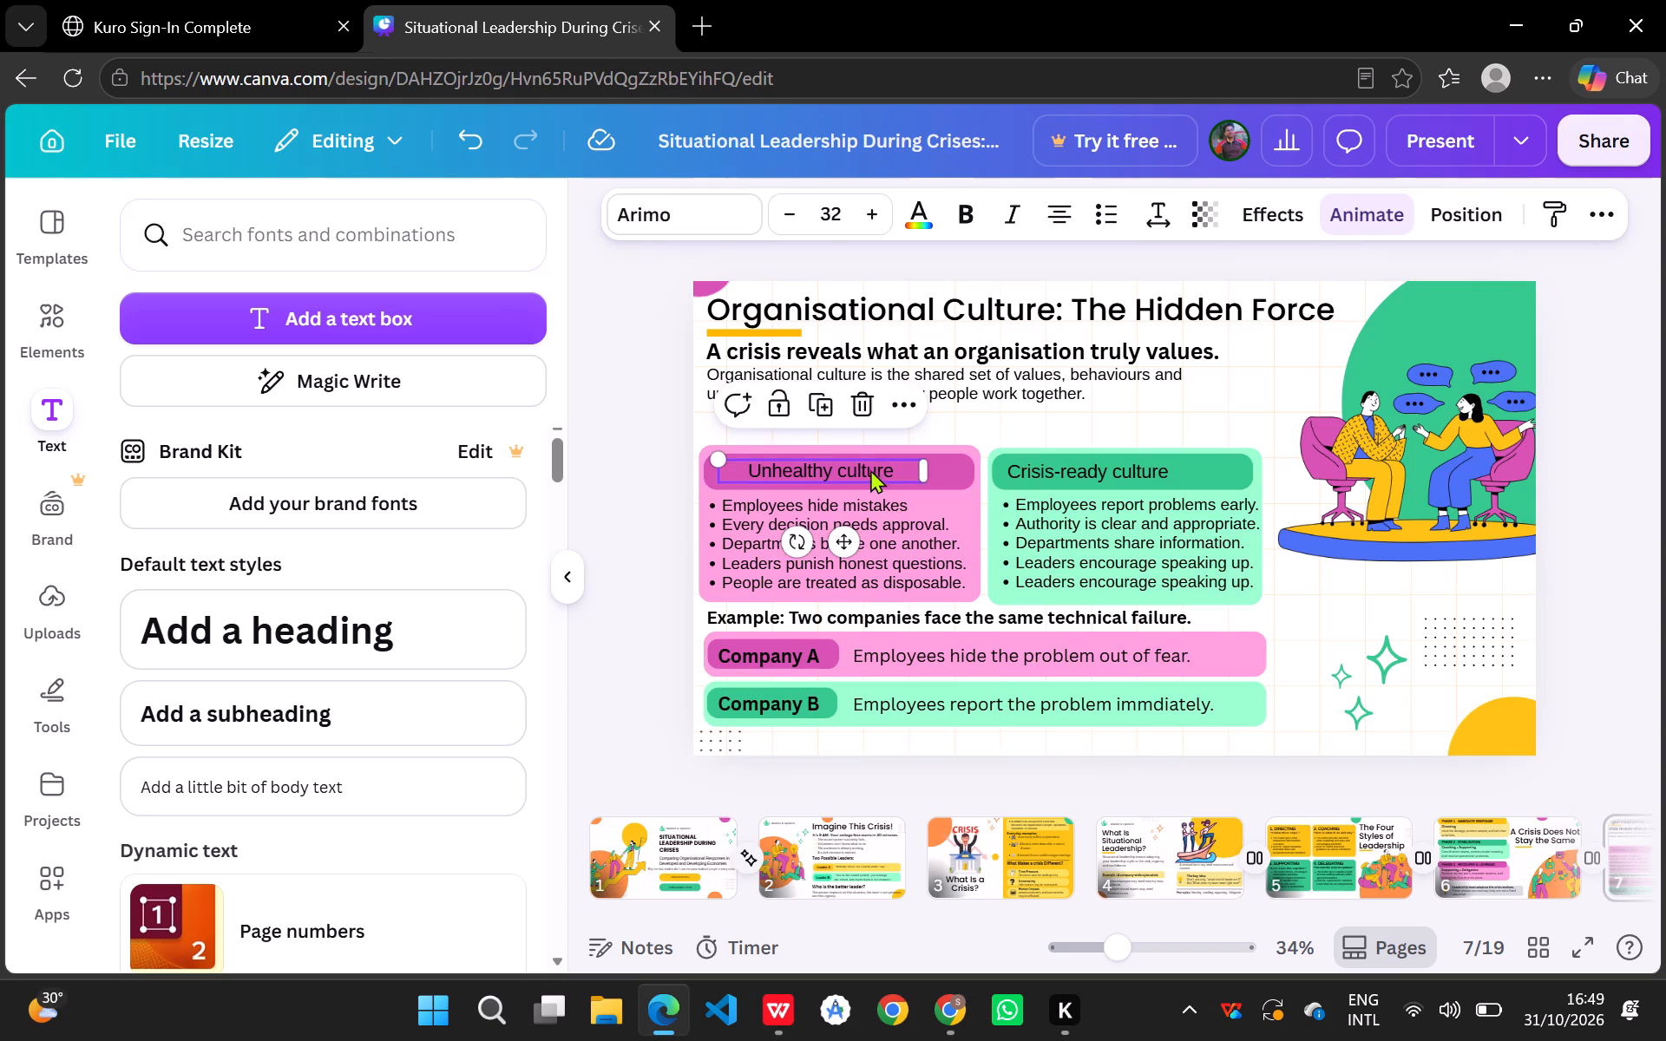
pyautogui.moveTo(870, 469); pyautogui.dragTo(846, 473)
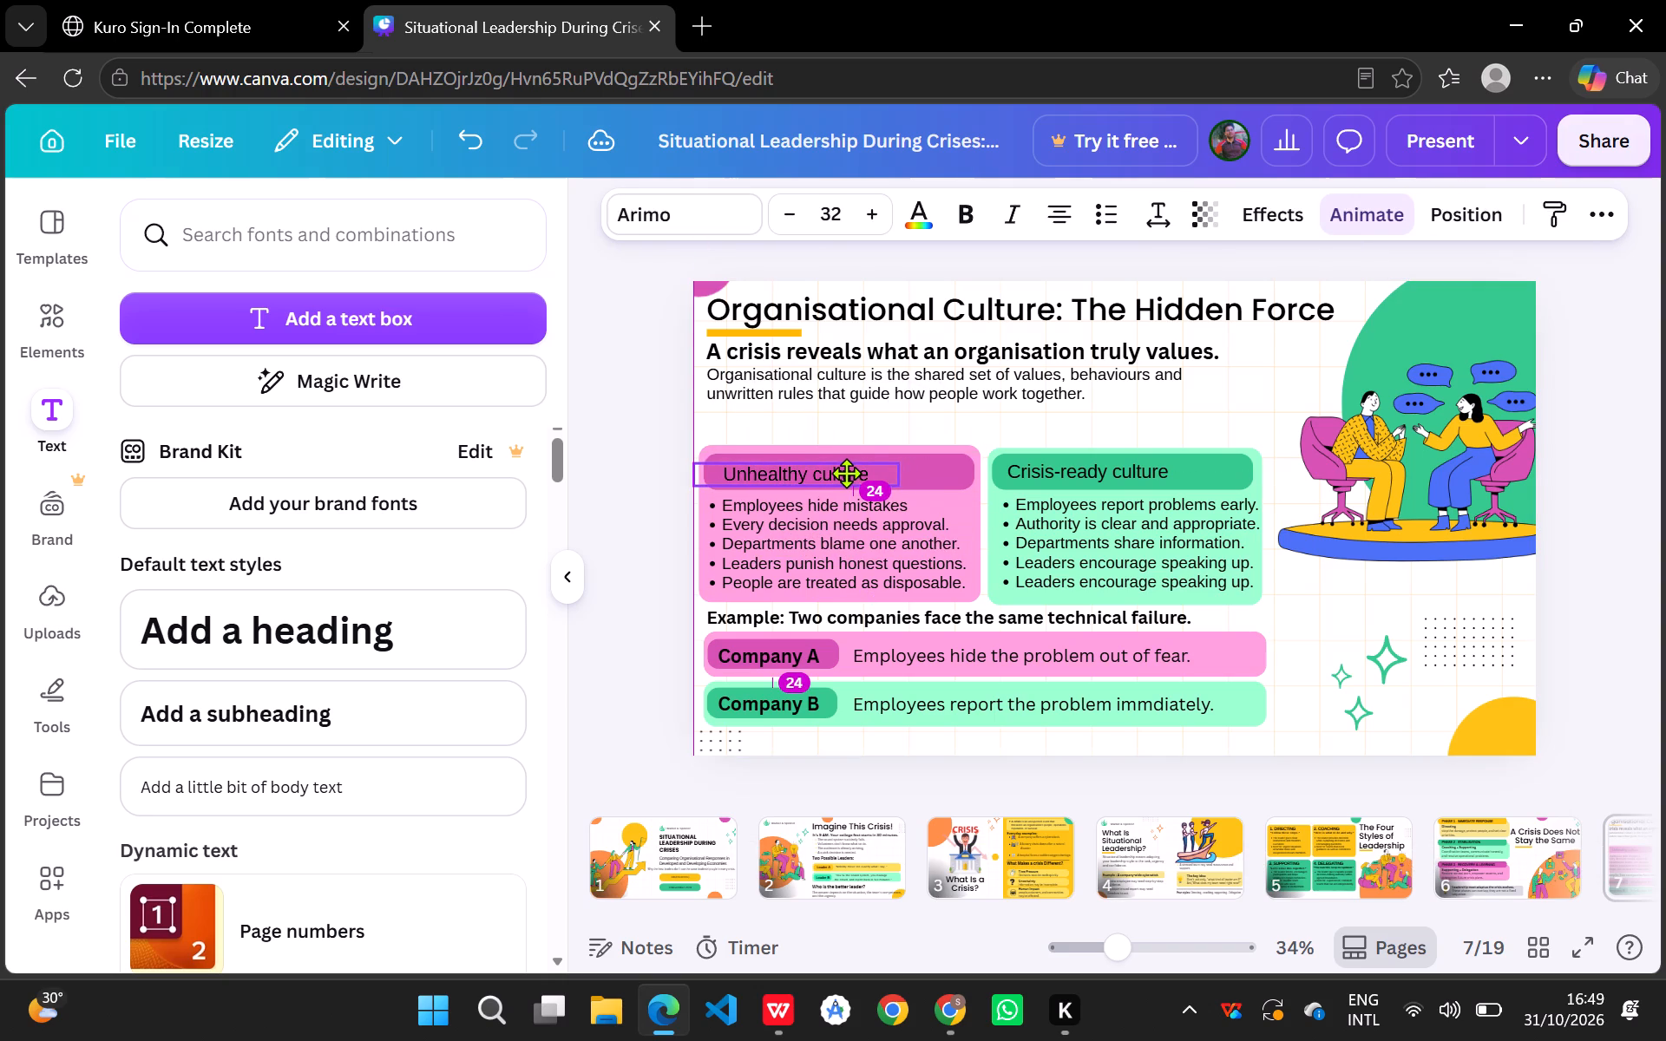
pyautogui.moveTo(846, 473); pyautogui.dragTo(847, 473)
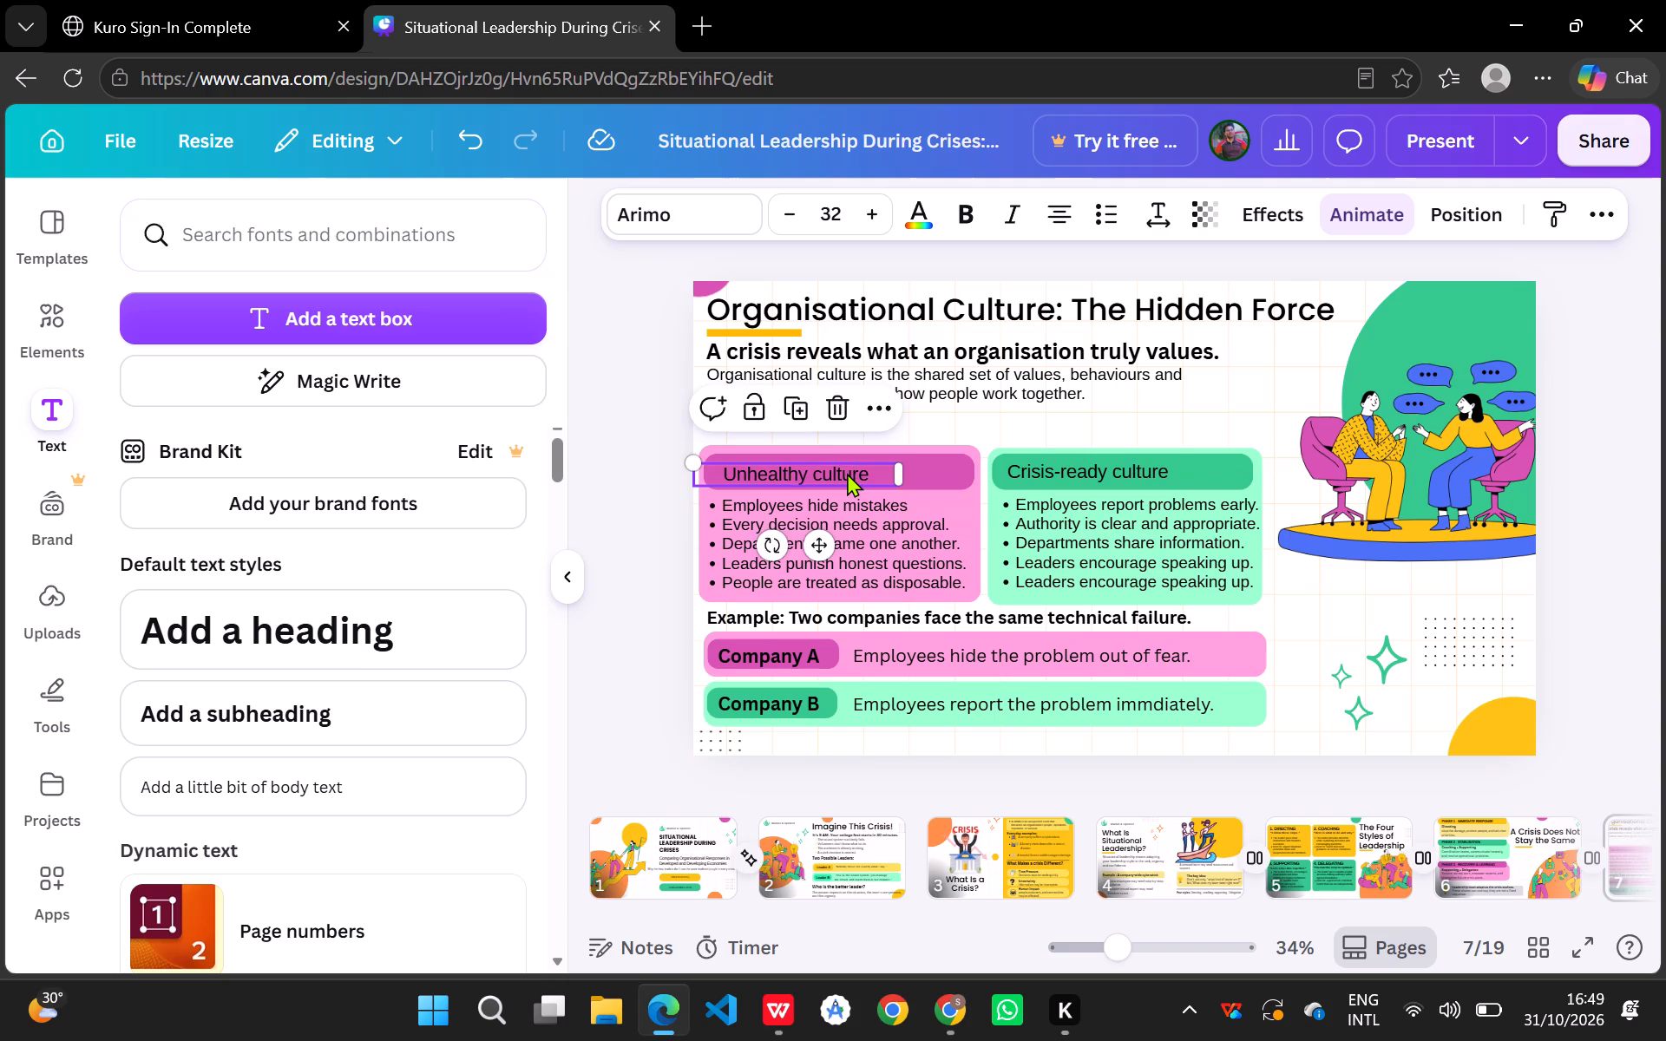
pyautogui.click(1062, 415)
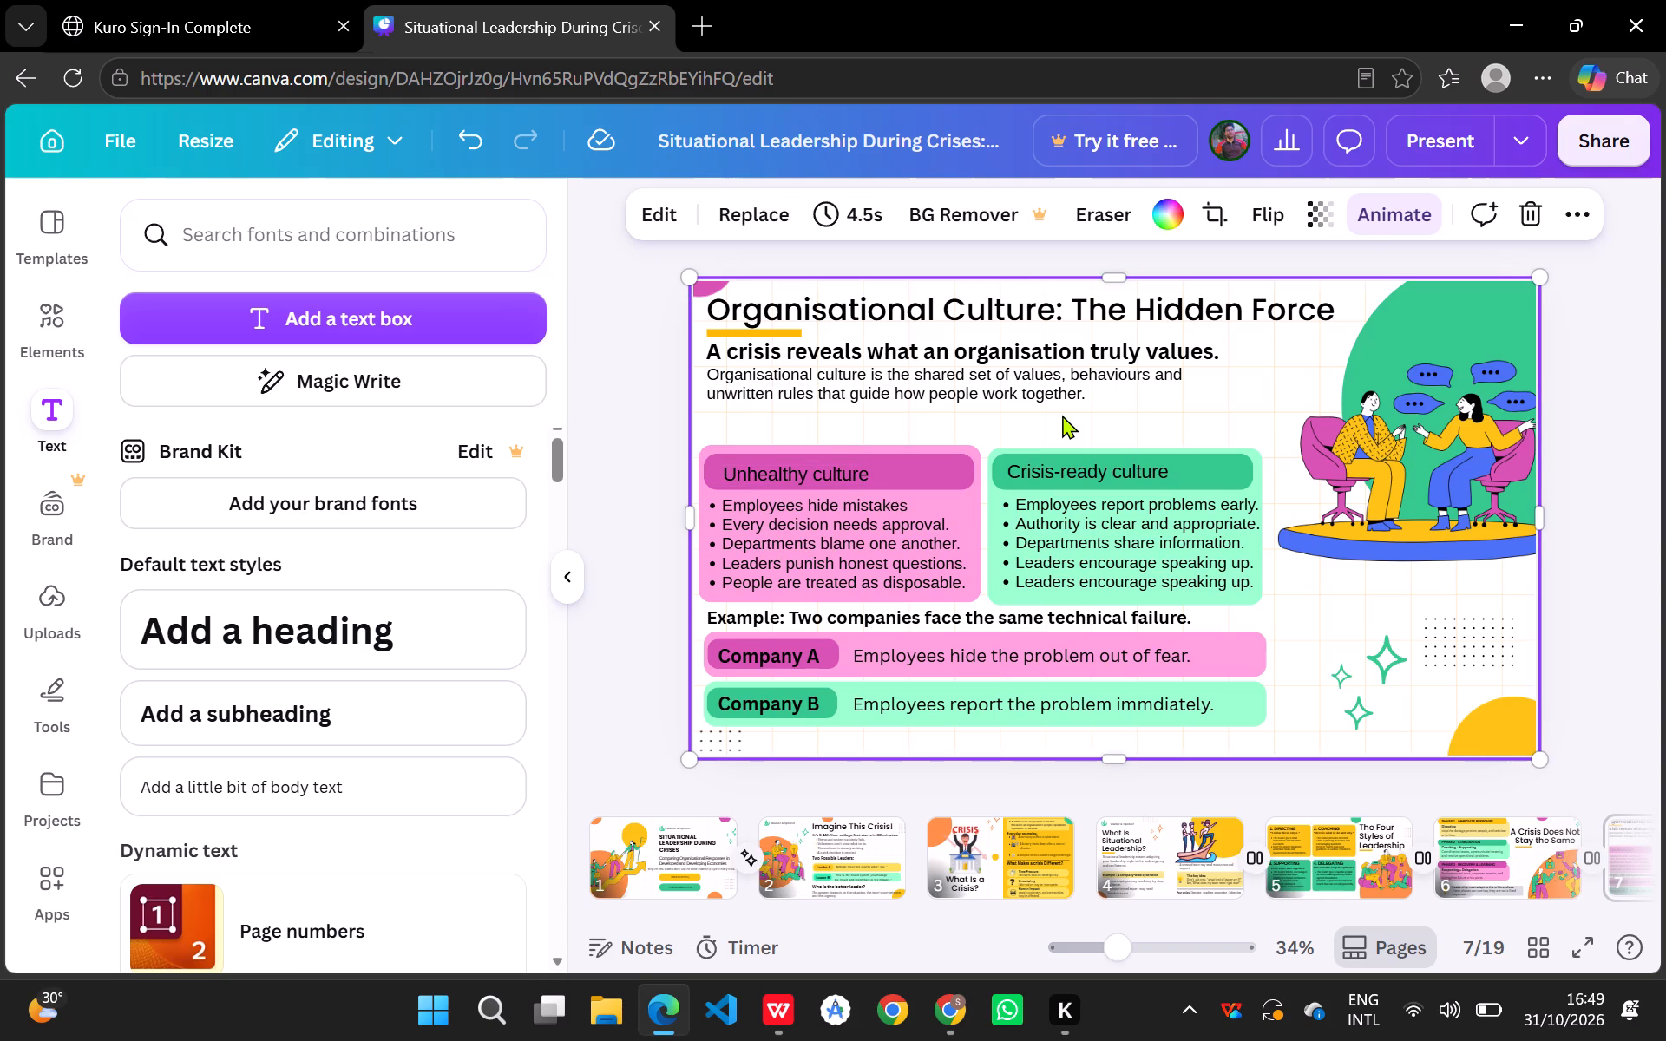
# Move the "Organisational culture is the shared set of values..." paragraph down into the gap above the two culture cards.
pyautogui.click(1047, 371)
pyautogui.moveTo(1047, 371); pyautogui.dragTo(1047, 387)
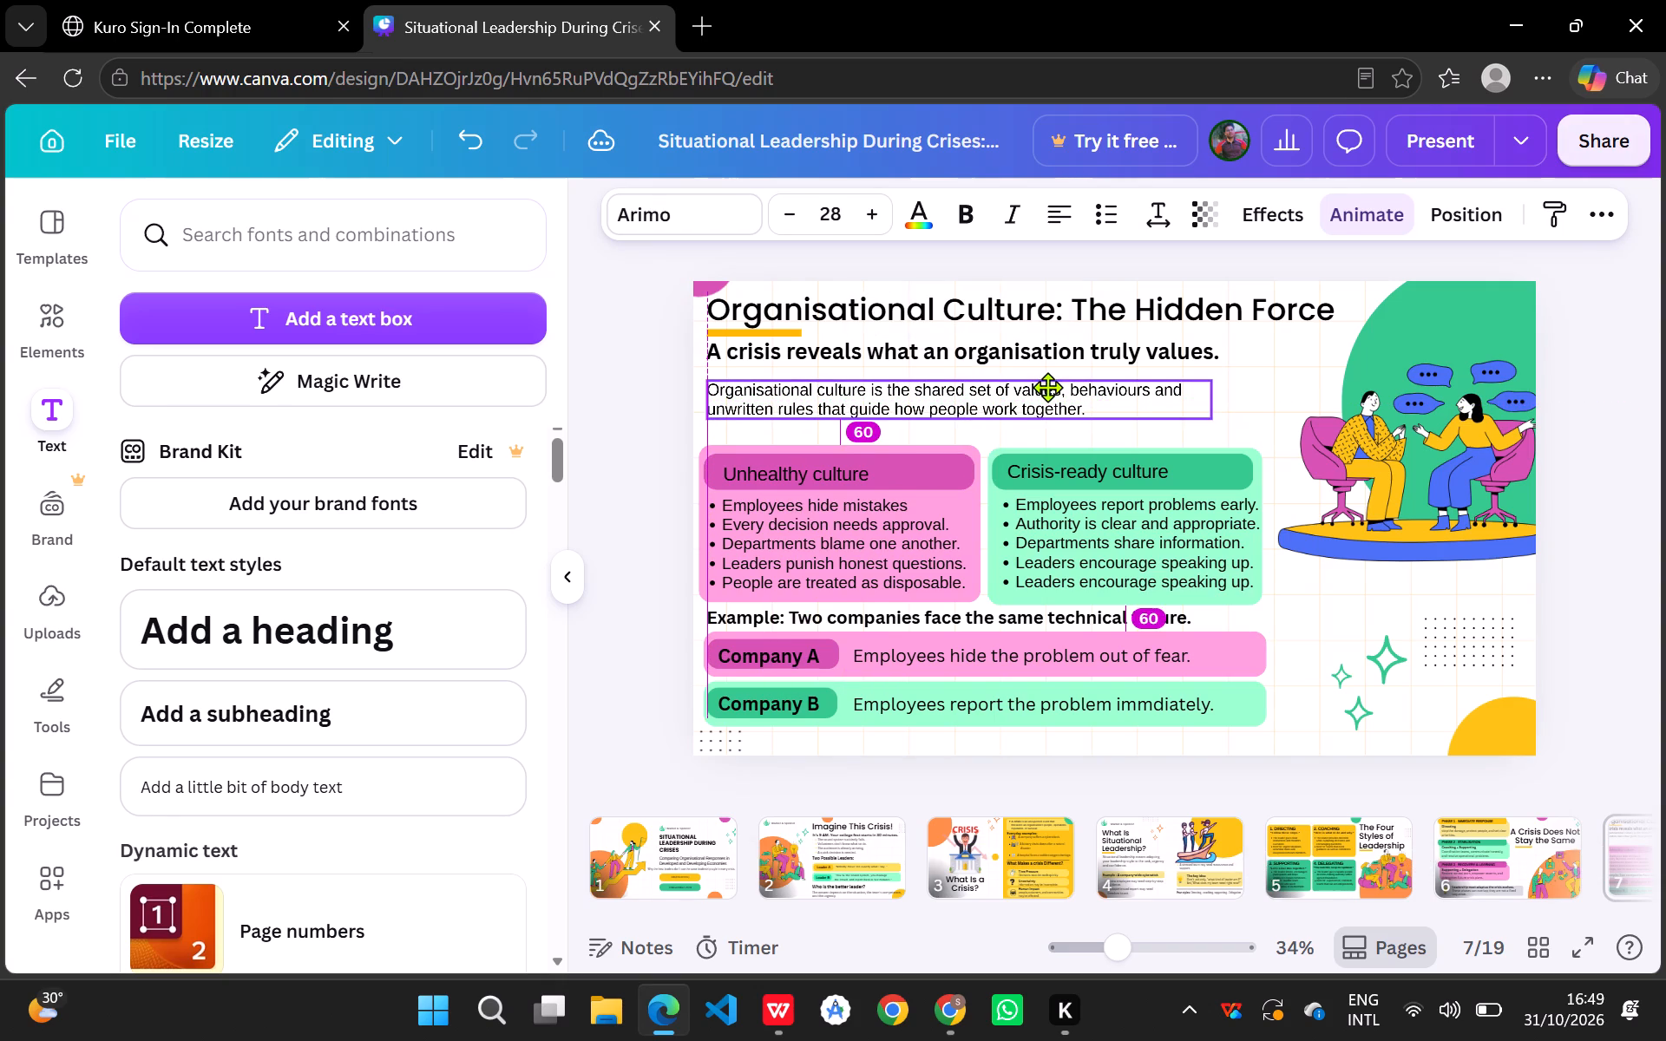
pyautogui.moveTo(1047, 387); pyautogui.dragTo(1049, 394)
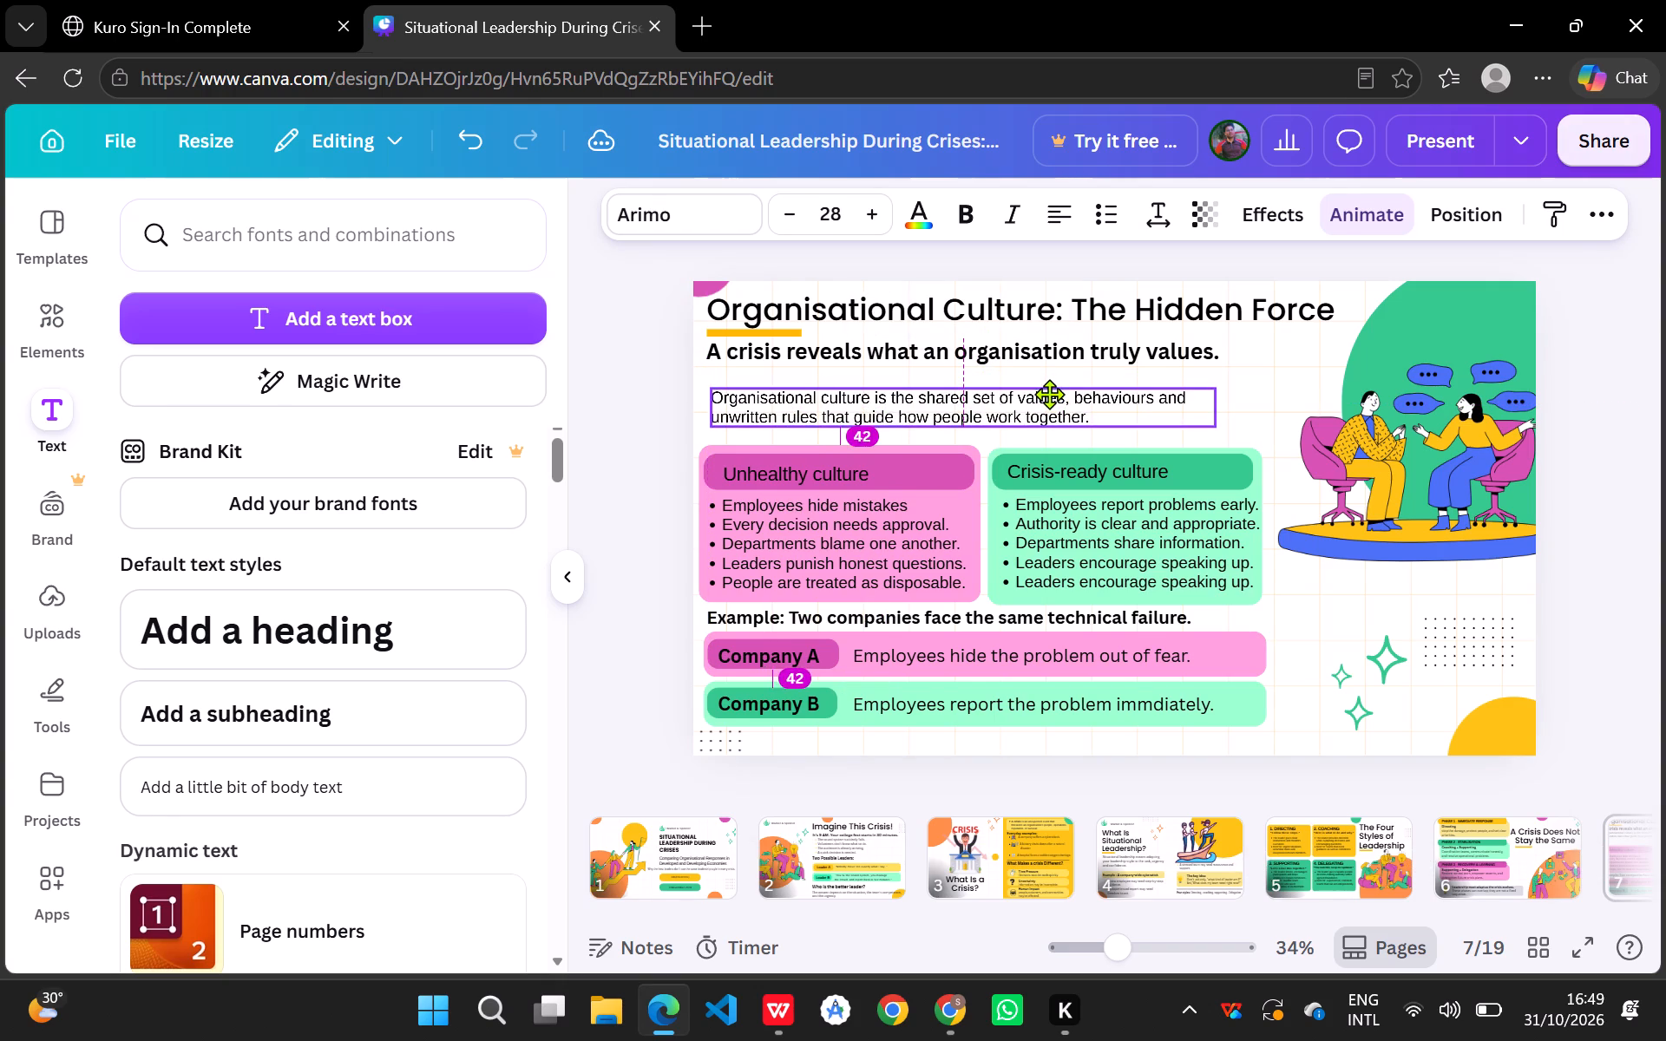
pyautogui.moveTo(1049, 394); pyautogui.dragTo(1046, 384)
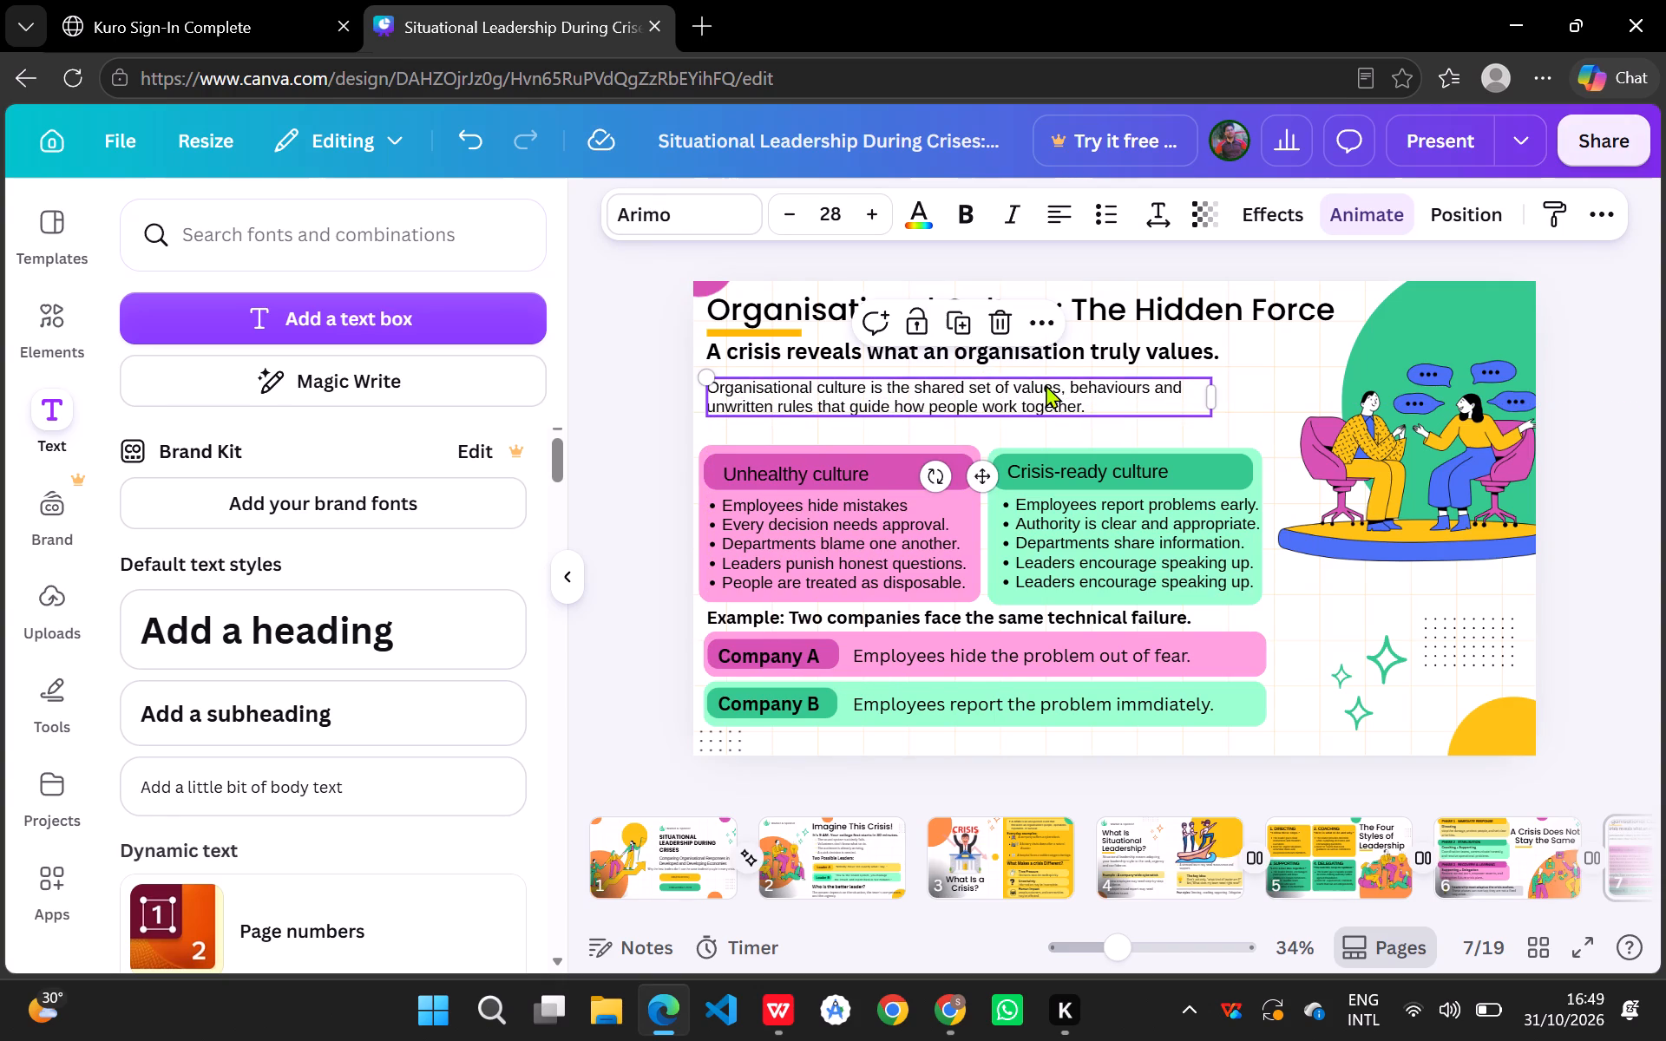
# Set the font size of the organisational culture description paragraph to 30.
pyautogui.click(869, 206)
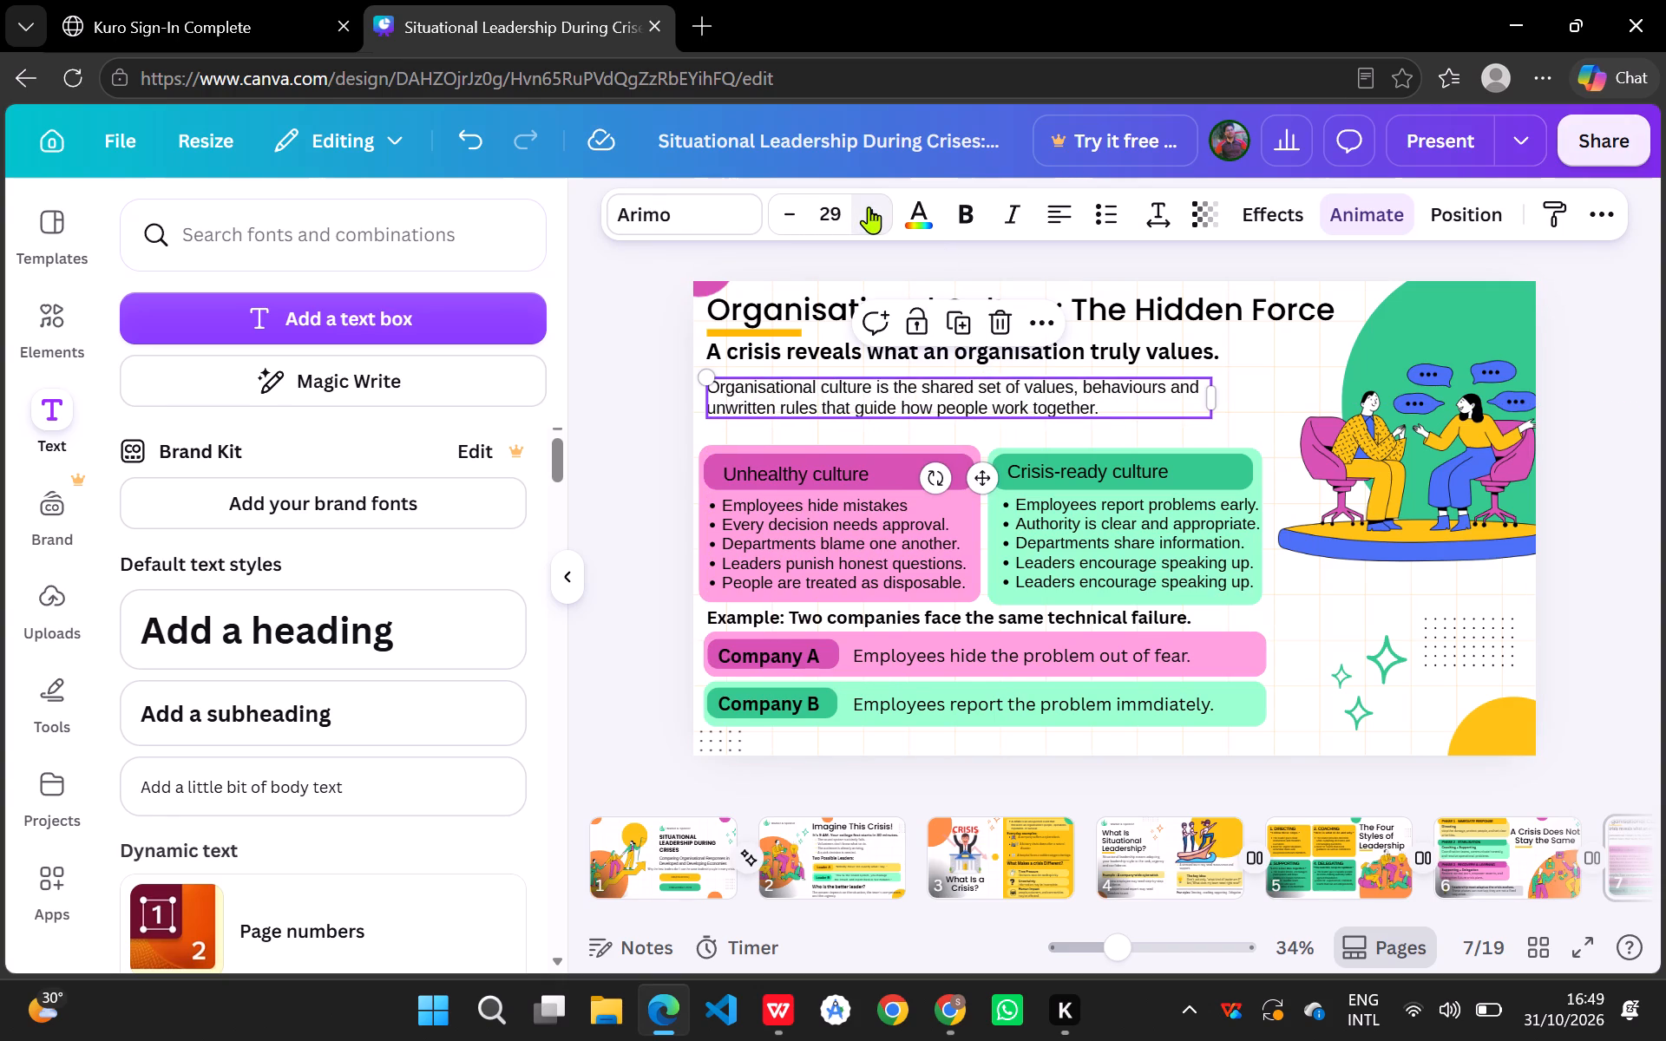
pyautogui.click(869, 206)
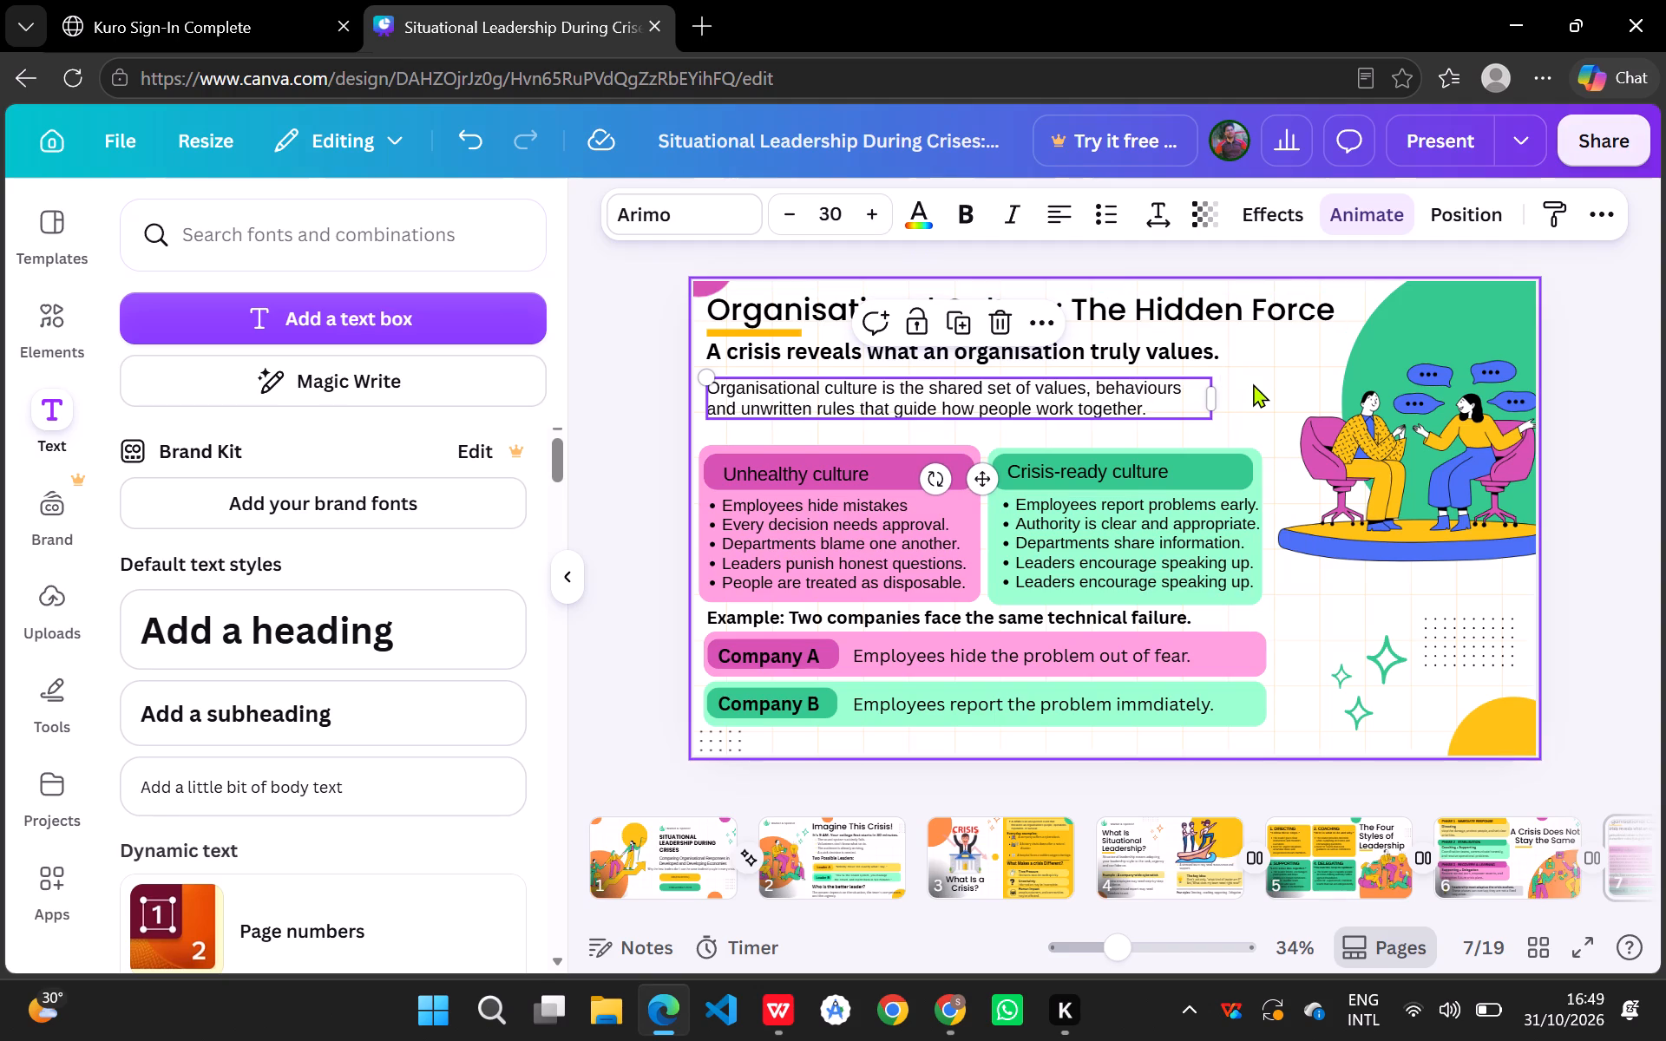
pyautogui.click(1253, 383)
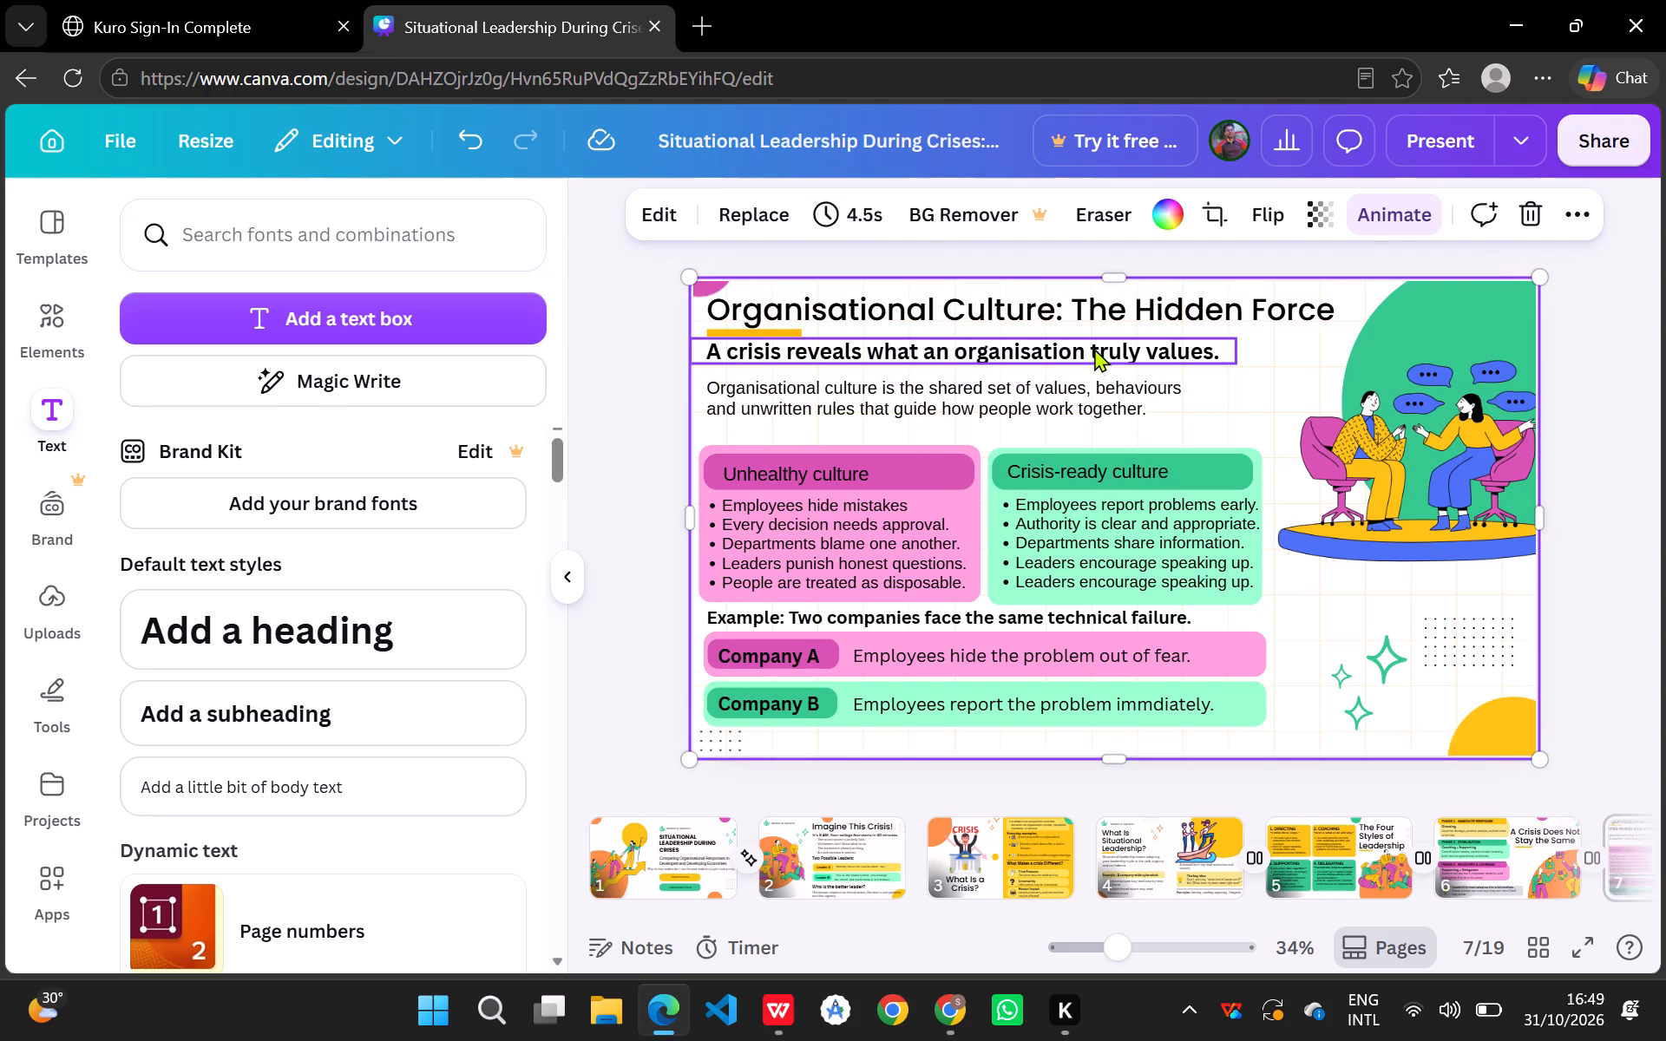
# Move the subheading "A crisis reveals what an organisation truly values." down to just above the description paragraph.
pyautogui.moveTo(1091, 344); pyautogui.dragTo(1091, 355)
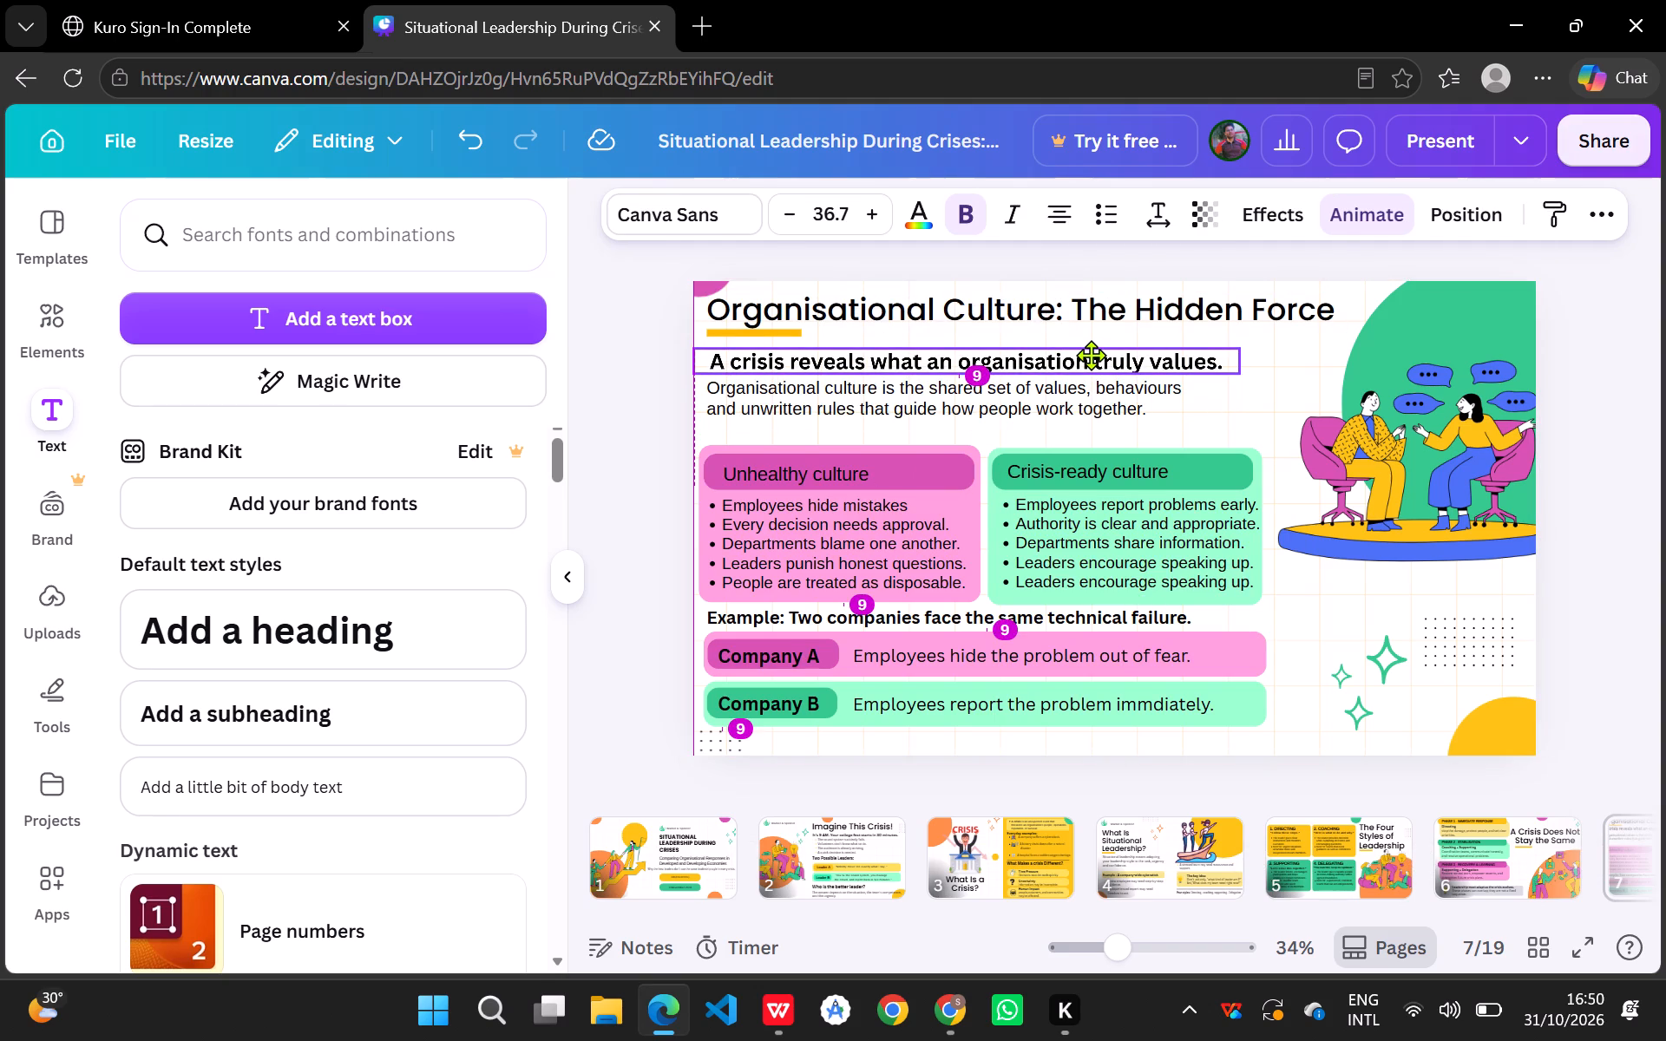
pyautogui.moveTo(1091, 355); pyautogui.dragTo(1092, 355)
pyautogui.click(1321, 364)
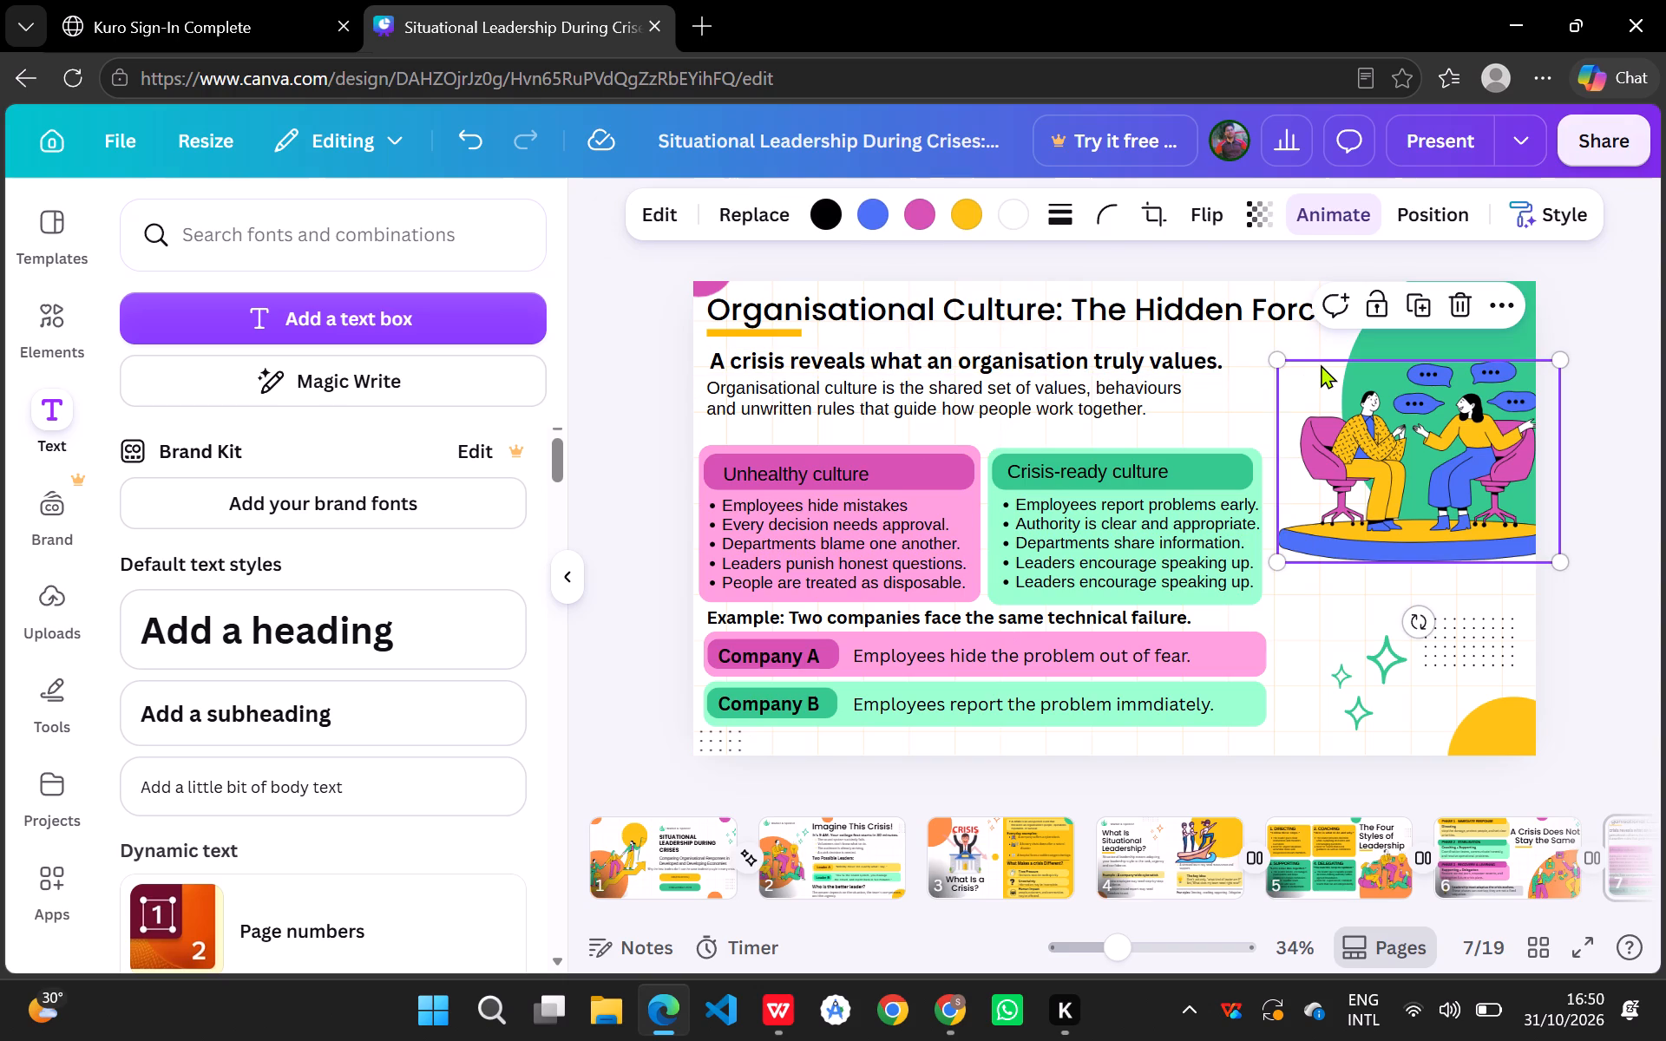
# Nudge the description paragraph and the bold subheading above it a little further down towards the culture cards.
pyautogui.click(800, 390)
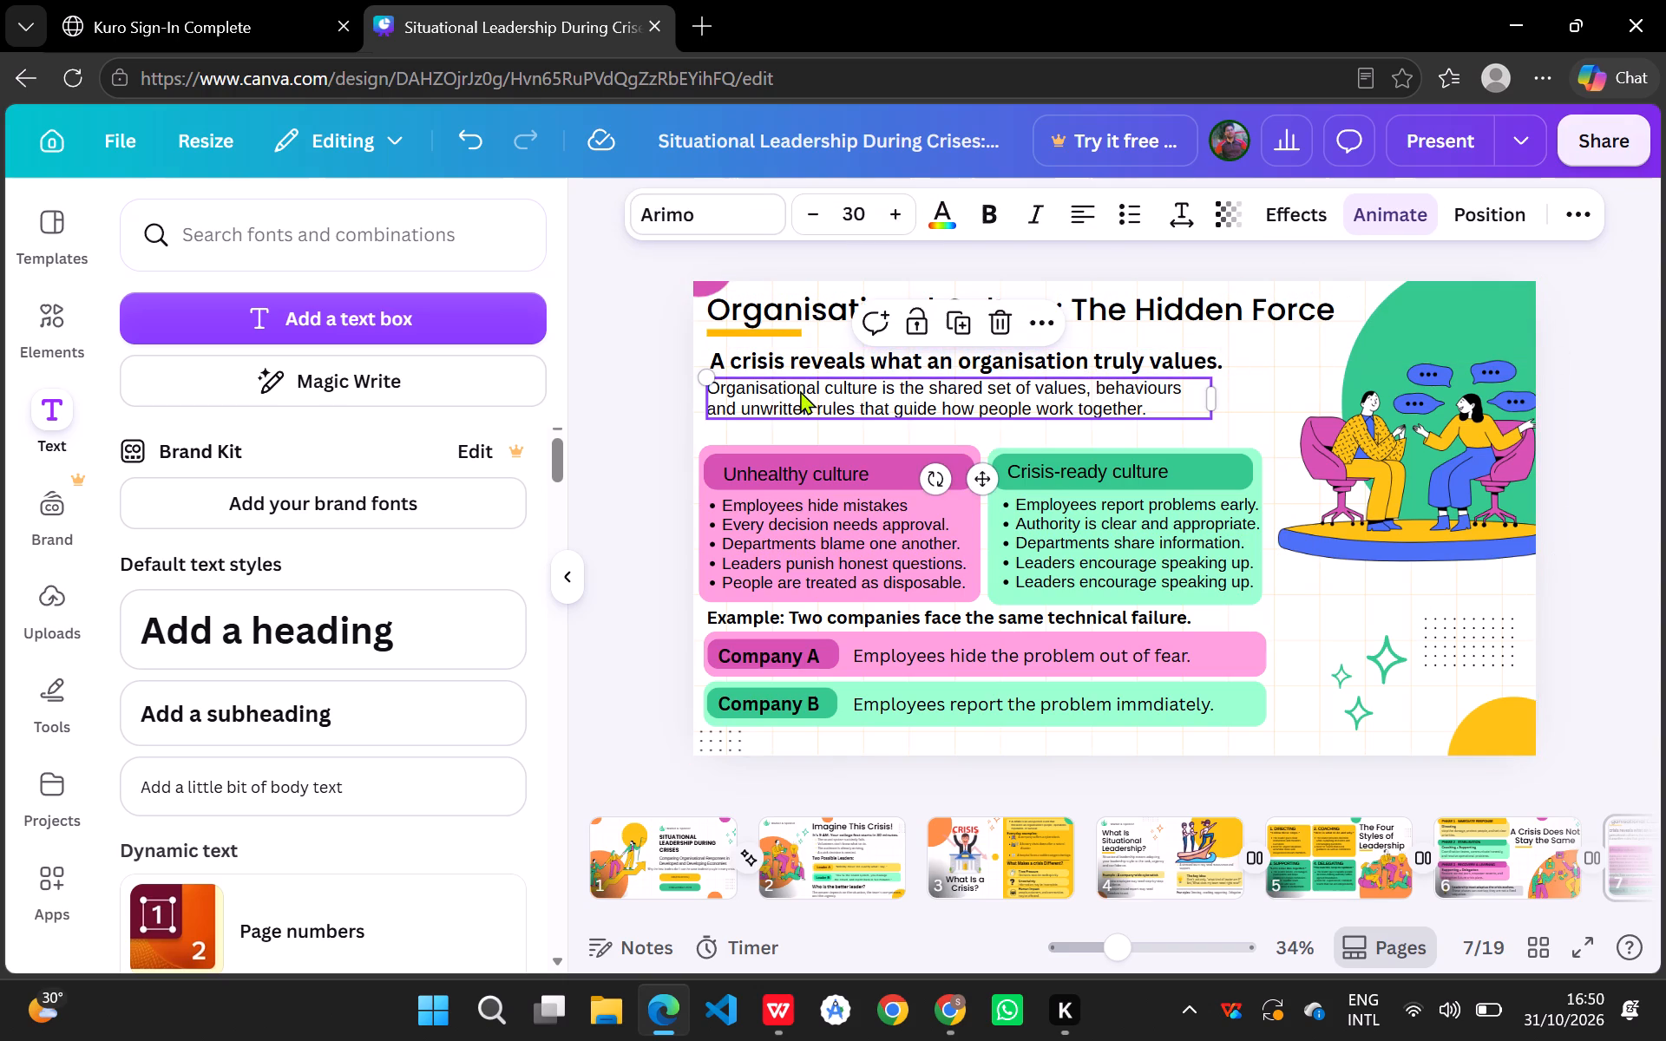
pyautogui.moveTo(800, 390); pyautogui.dragTo(801, 402)
pyautogui.moveTo(815, 361); pyautogui.dragTo(815, 372)
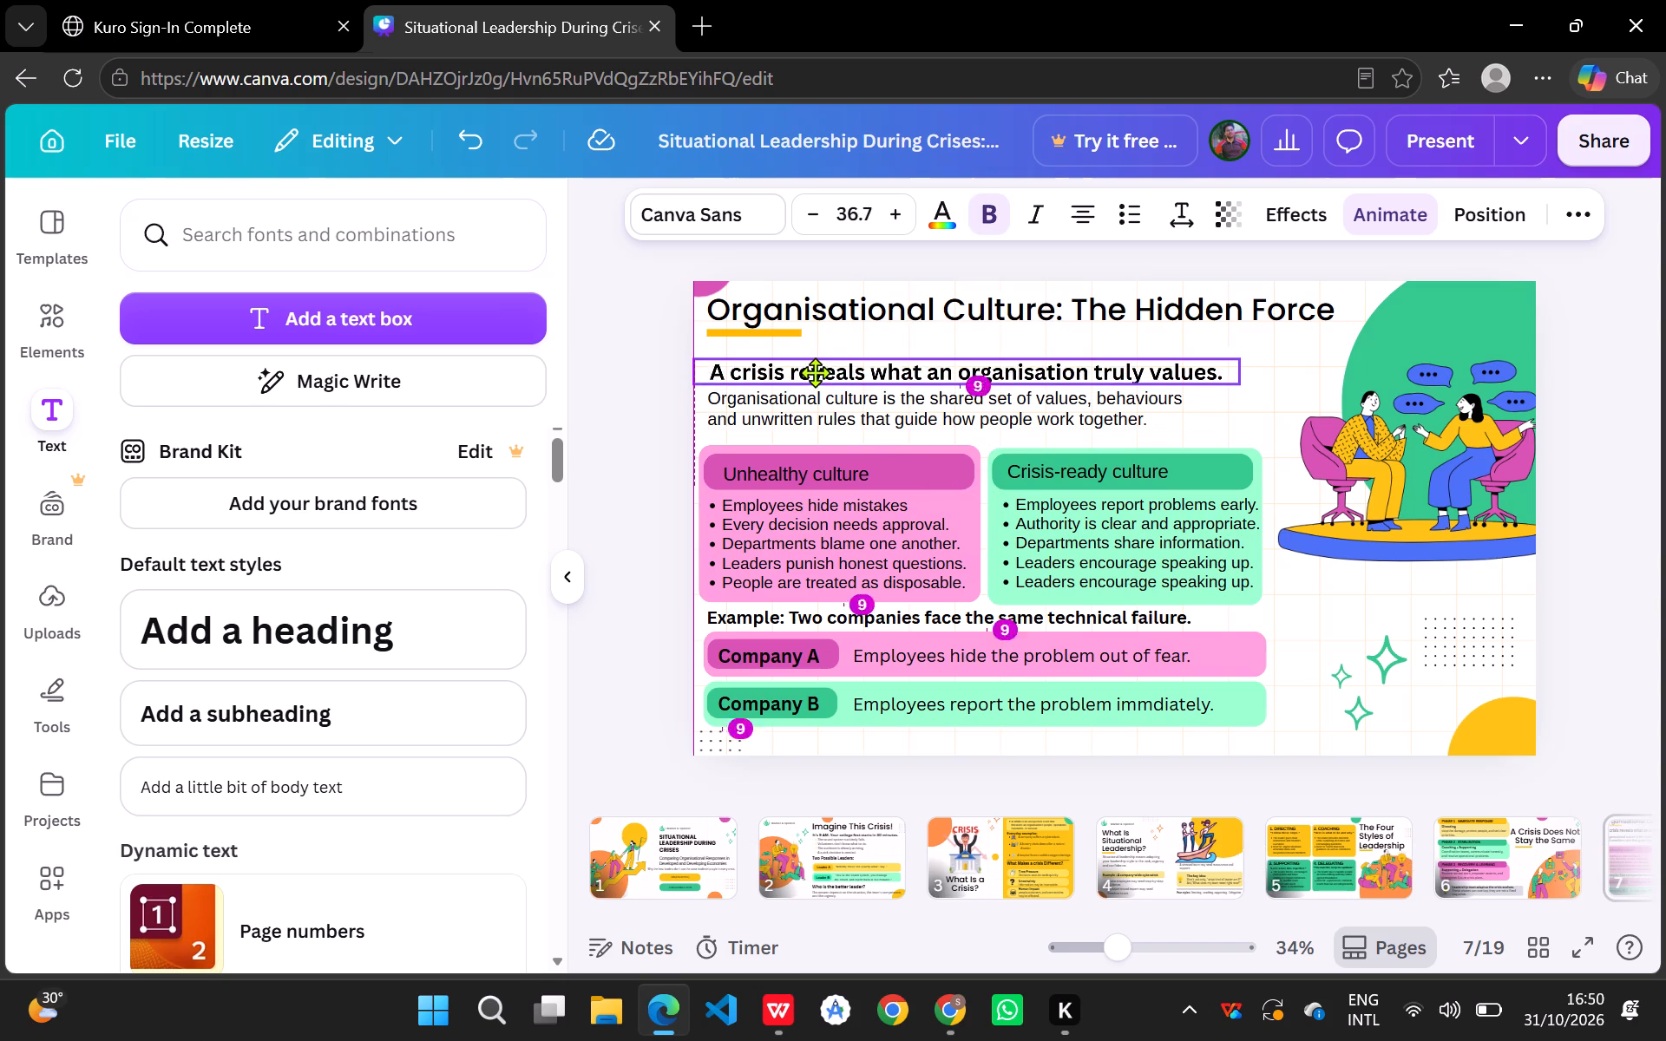
pyautogui.moveTo(815, 372); pyautogui.dragTo(815, 373)
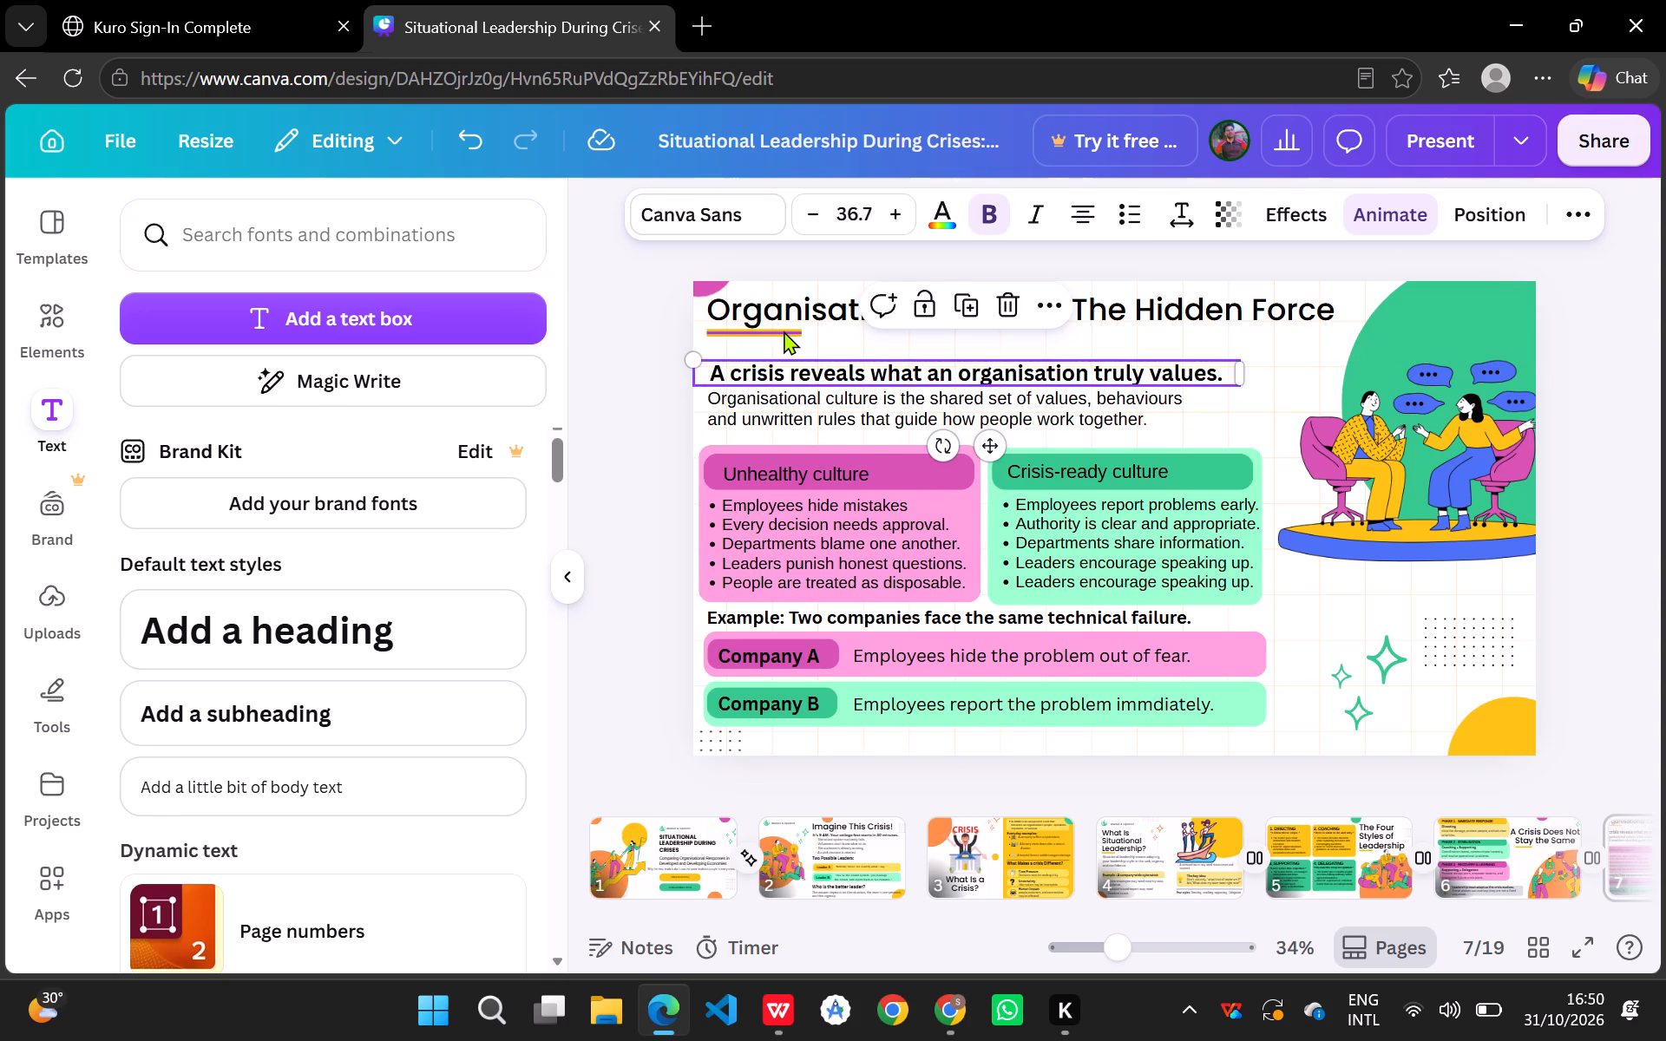
# Move the yellow underline and the title "Organisational Culture: The Hidden Force" slightly down, keeping the underline just beneath the title.
pyautogui.moveTo(784, 331); pyautogui.dragTo(785, 339)
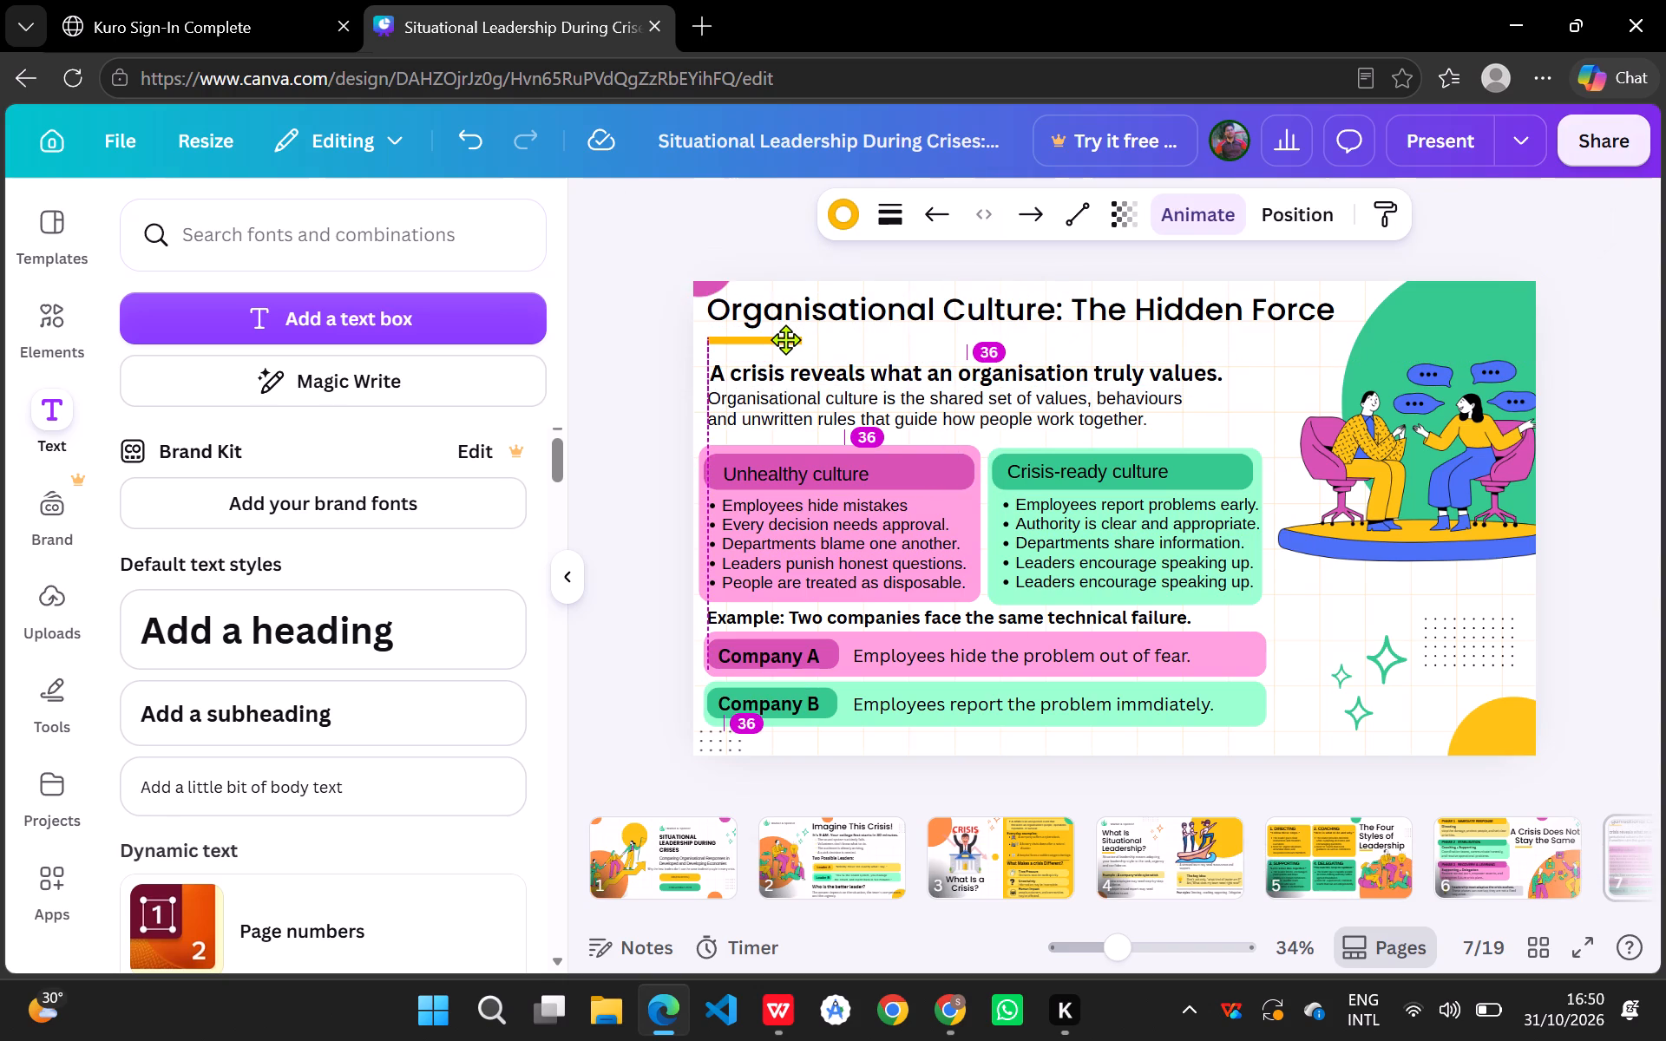
pyautogui.moveTo(785, 339); pyautogui.dragTo(785, 341)
pyautogui.moveTo(900, 301); pyautogui.dragTo(900, 310)
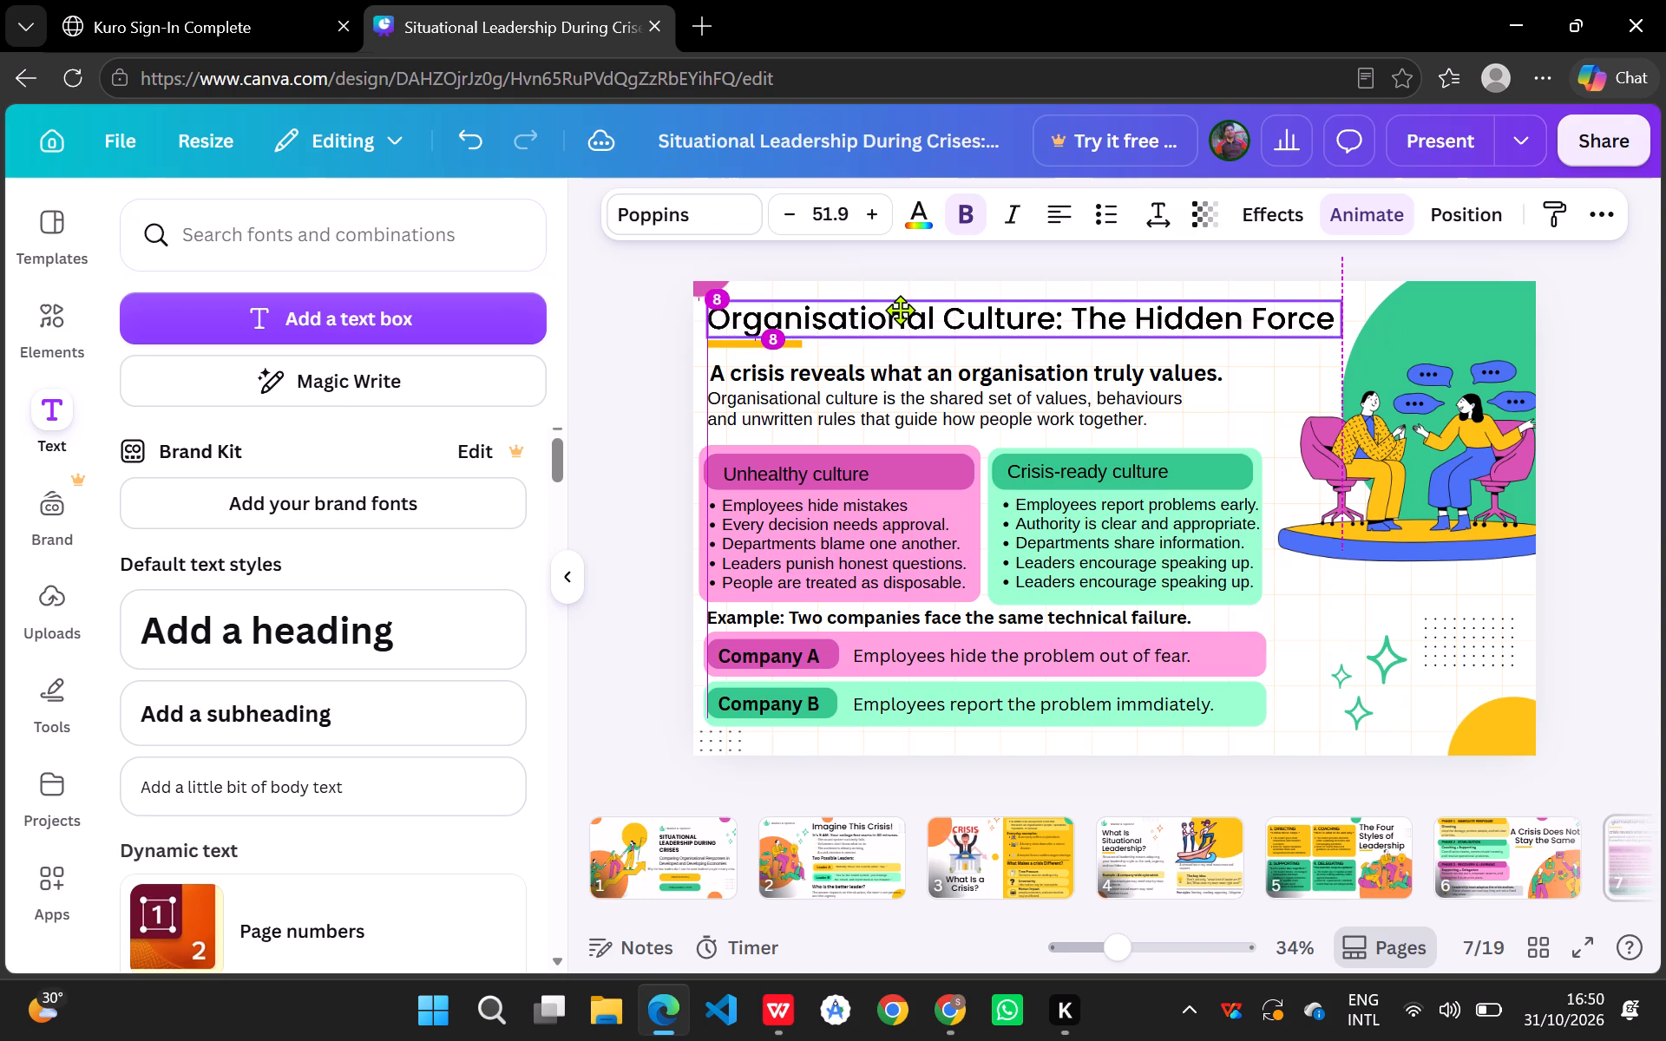
pyautogui.moveTo(900, 310); pyautogui.dragTo(899, 311)
pyautogui.click(1256, 408)
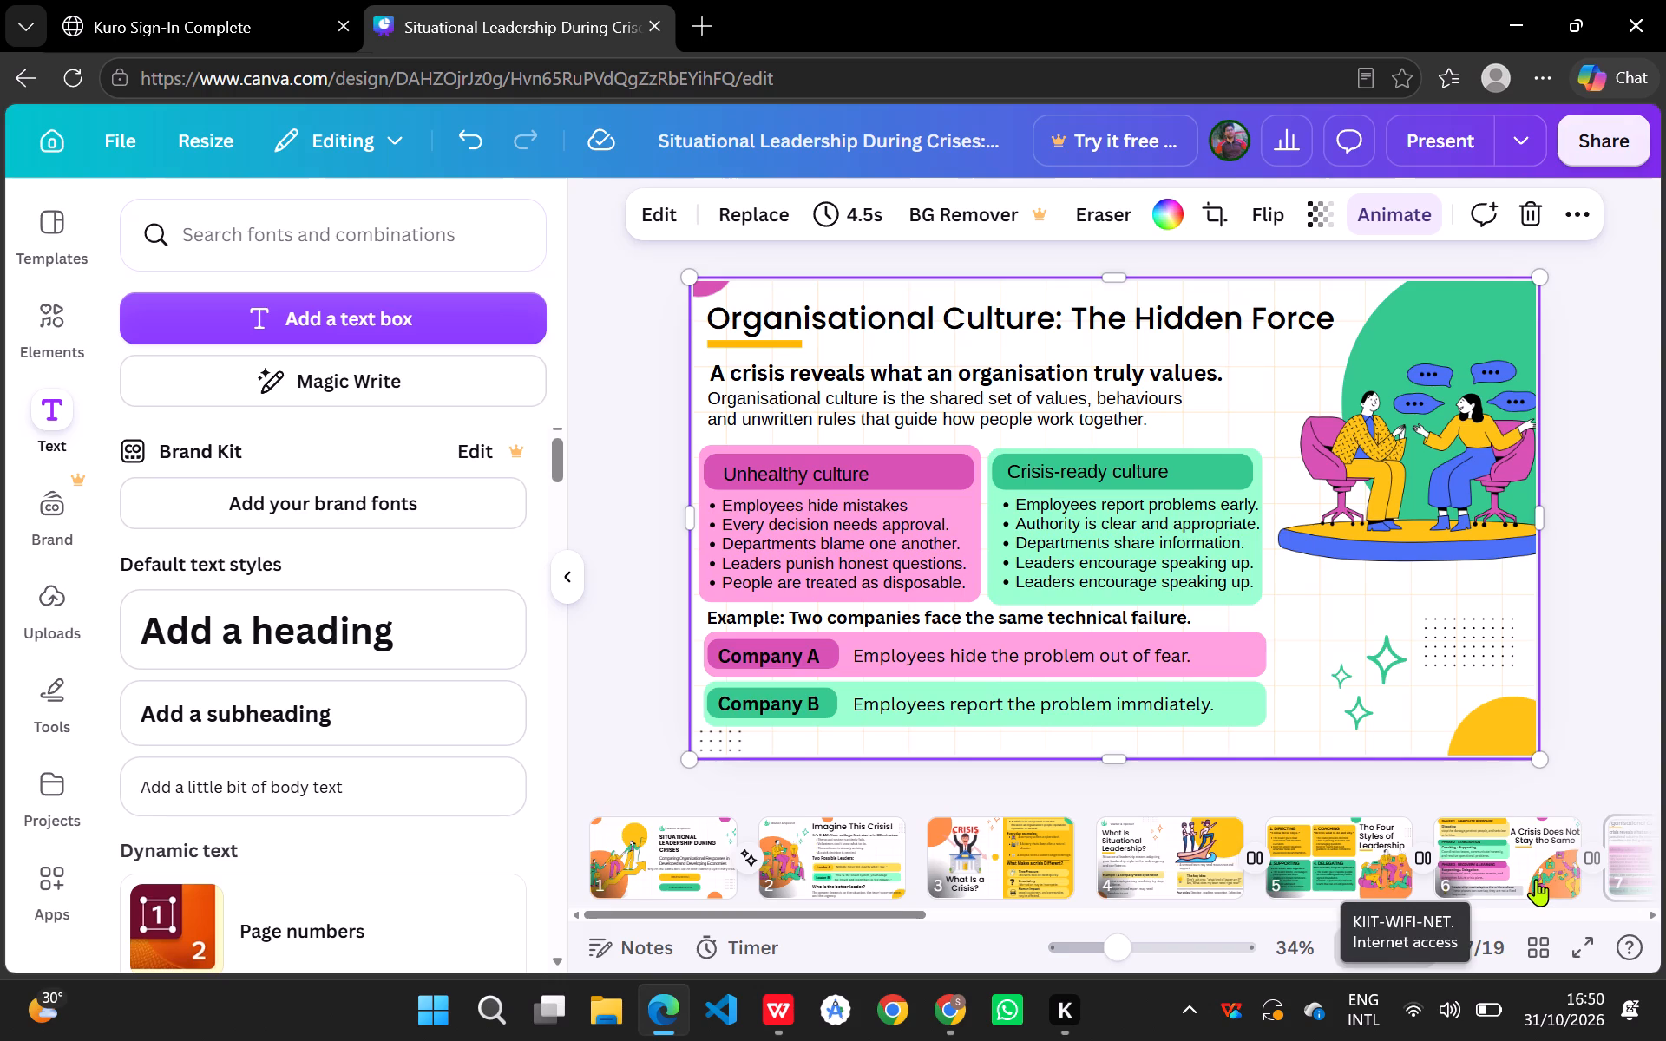
# Open page 8, "Developed vs Developing Economies".
pyautogui.hscroll(-7, 1536, 879)
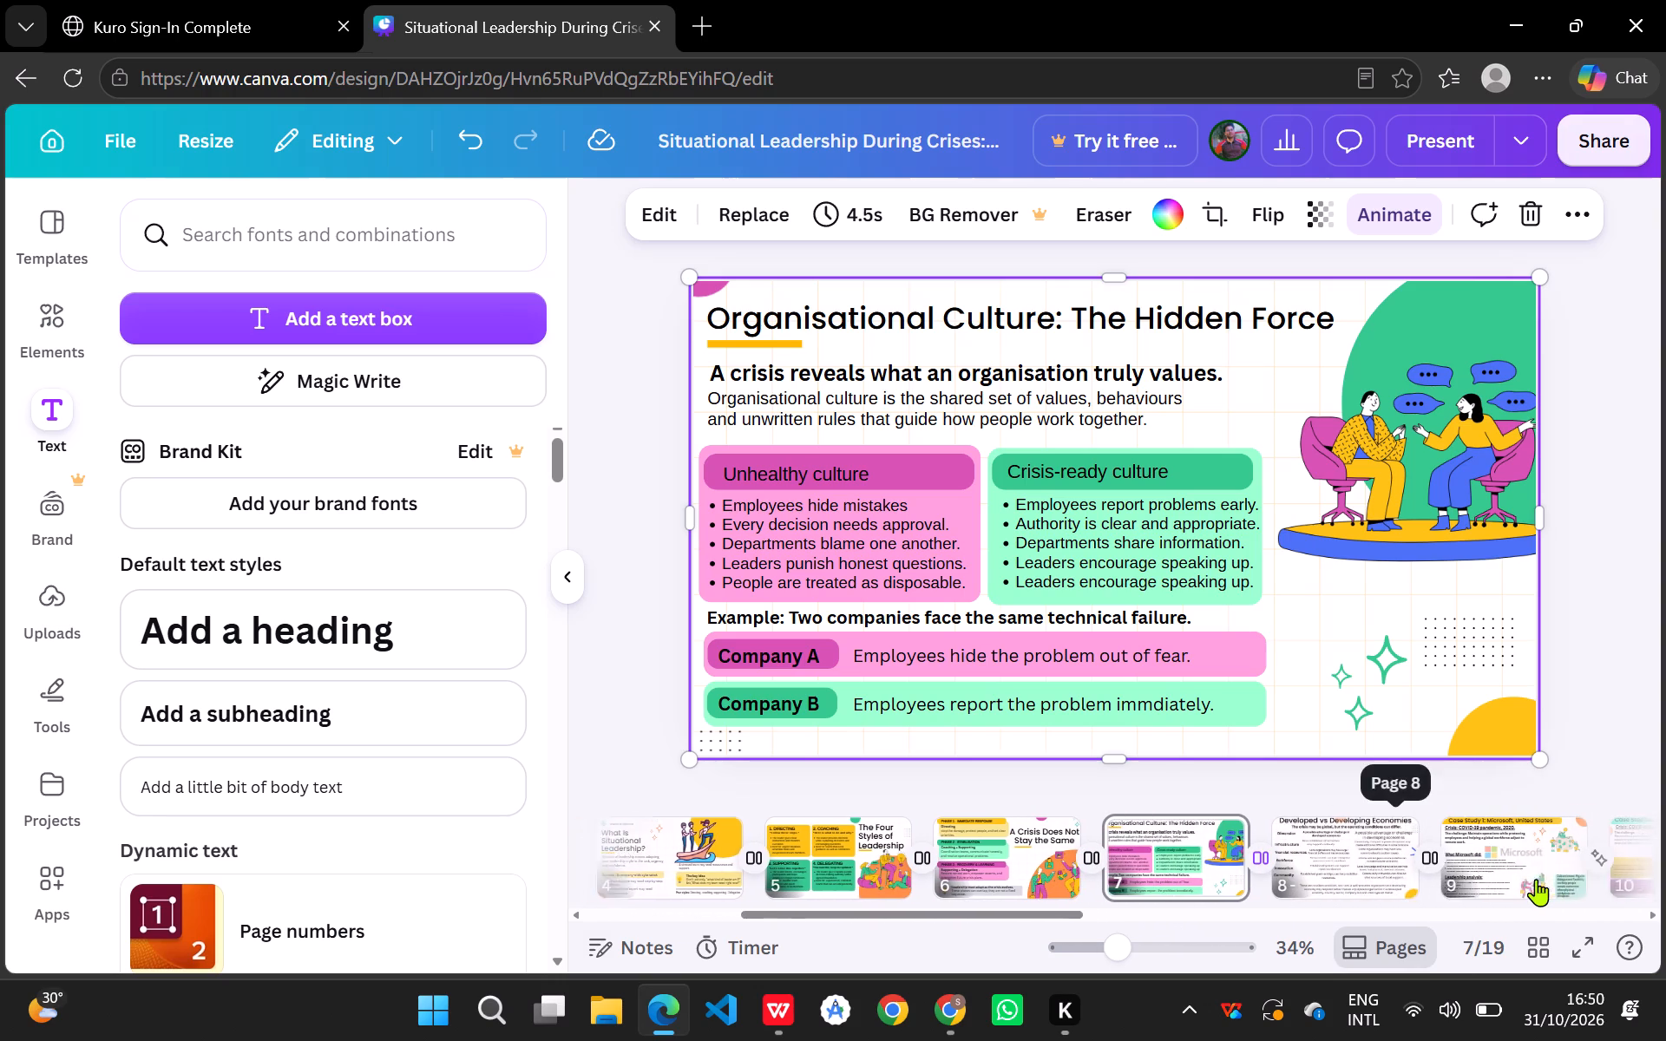
pyautogui.hscroll(-3, 1536, 879)
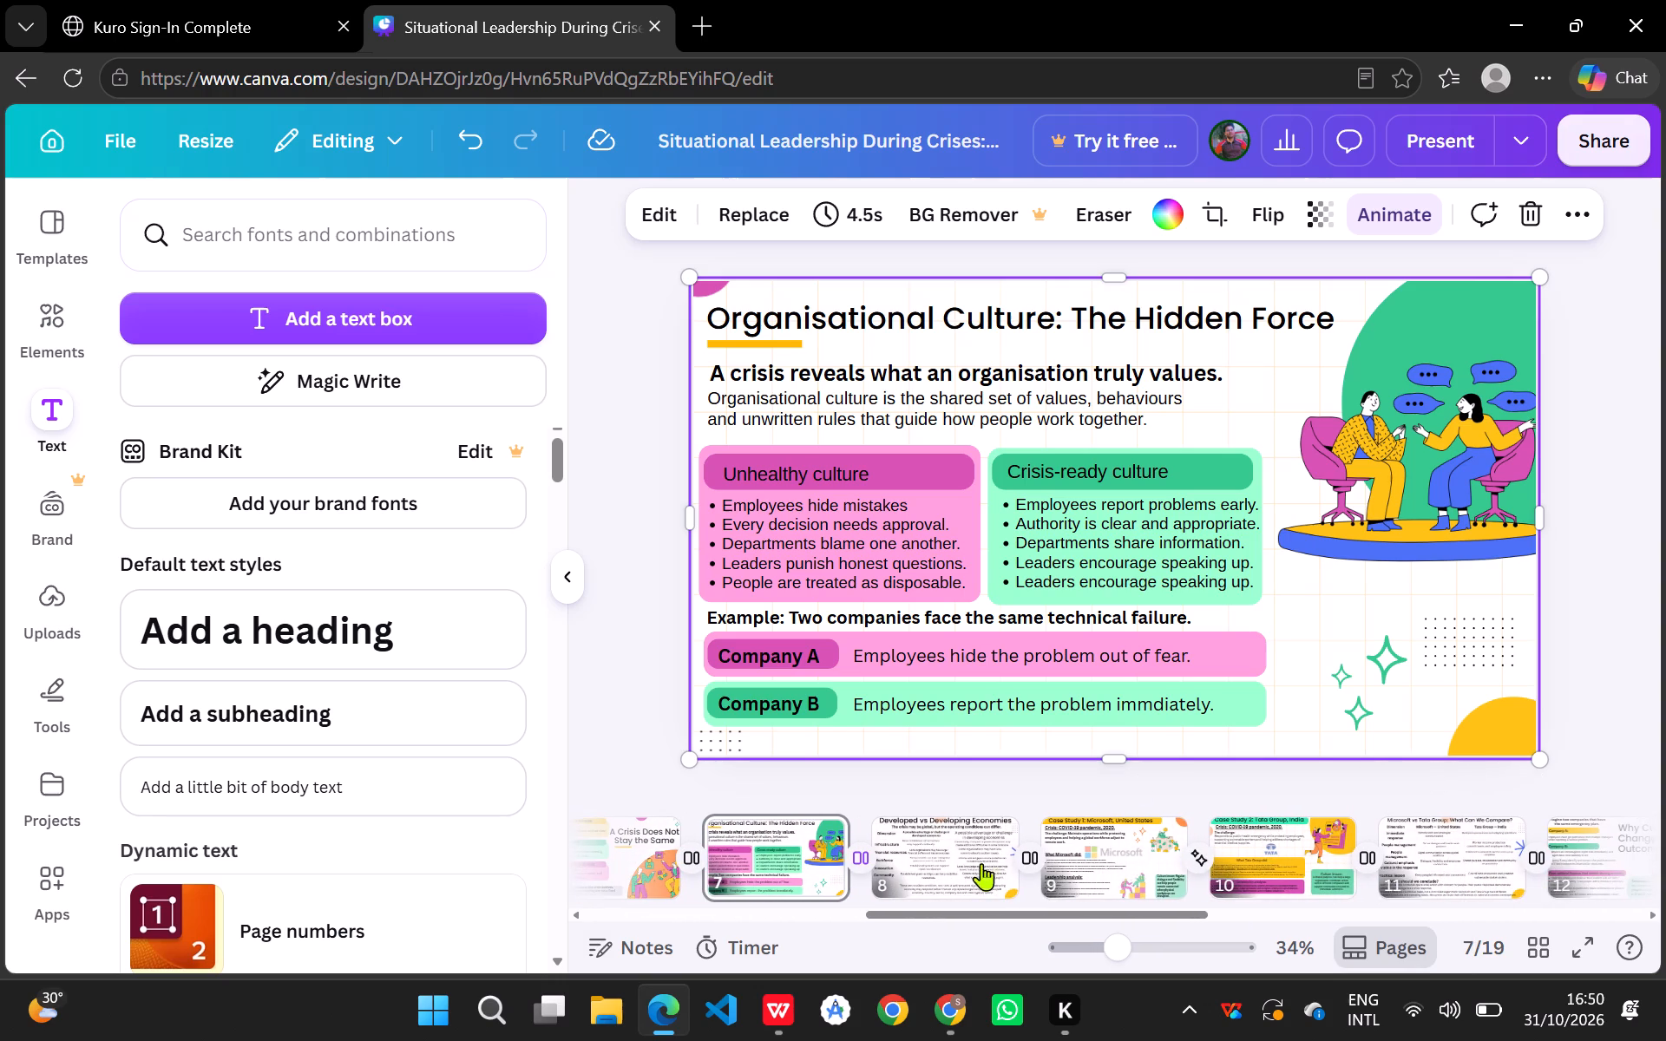
pyautogui.click(962, 858)
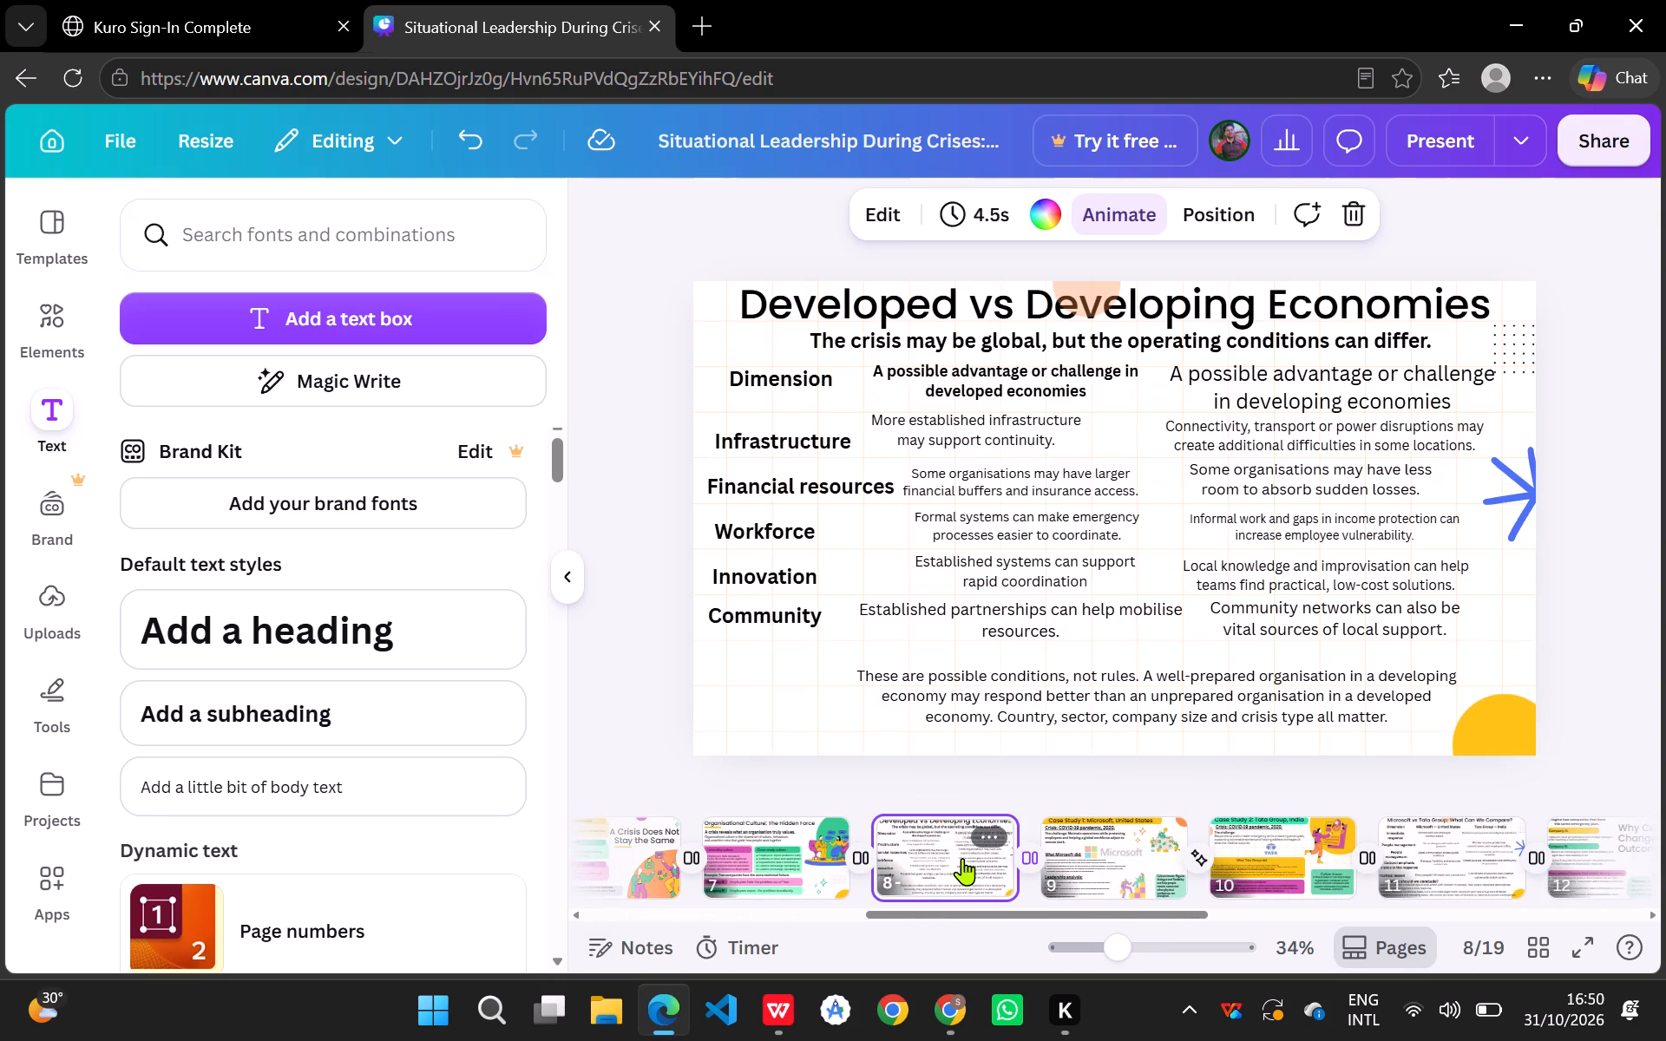